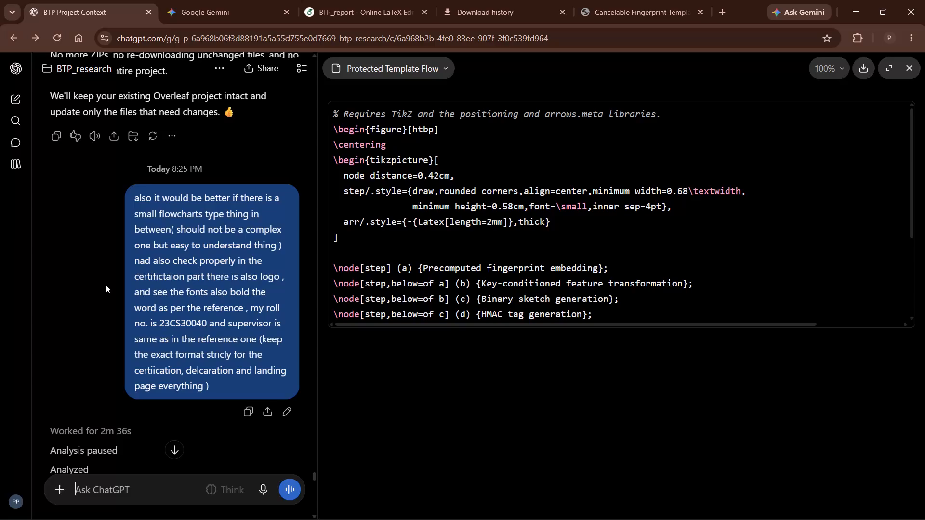
Read through the chat reply covering the logo analysis and the updated front-matter files offered for download.
{"action": "scroll", "coordinate": [106, 285], "scroll_direction": "right", "scroll_amount": 9}
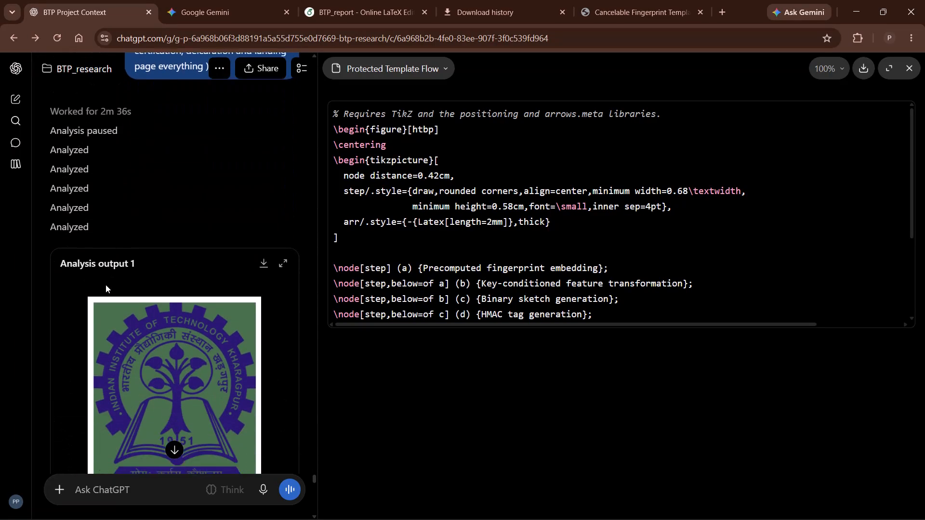
{"action": "scroll", "coordinate": [106, 285], "scroll_direction": "right", "scroll_amount": 3}
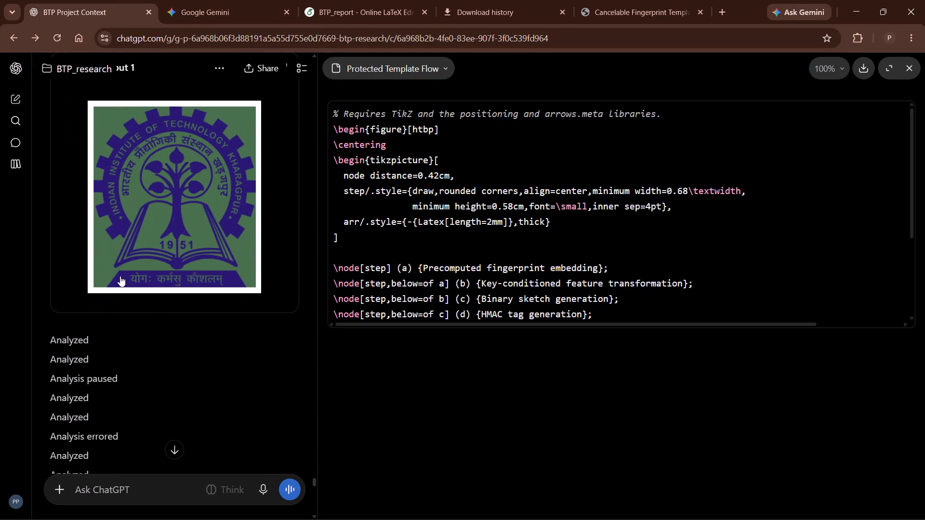
{"action": "scroll", "coordinate": [144, 263], "scroll_direction": "right", "scroll_amount": 7}
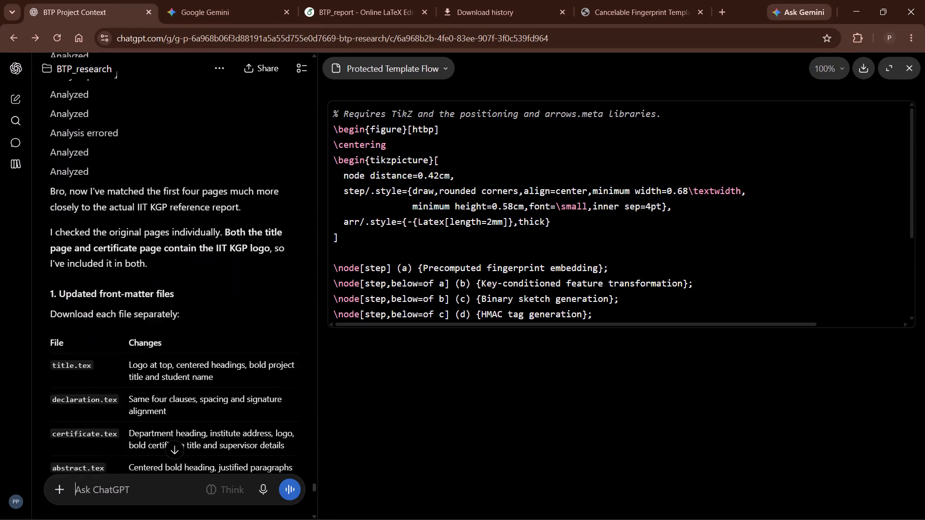
{"action": "scroll", "coordinate": [144, 263], "scroll_direction": "right", "scroll_amount": 5}
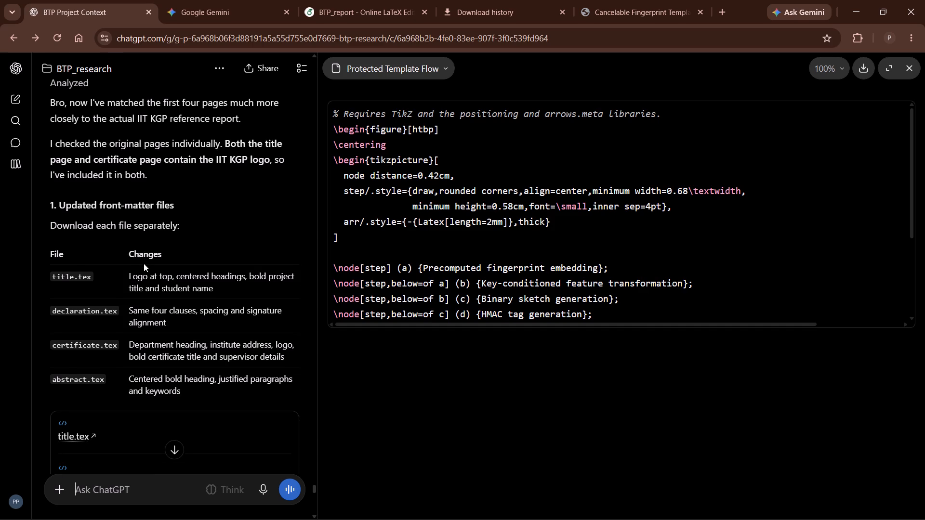
{"action": "scroll", "coordinate": [144, 263], "scroll_direction": "right", "scroll_amount": 3}
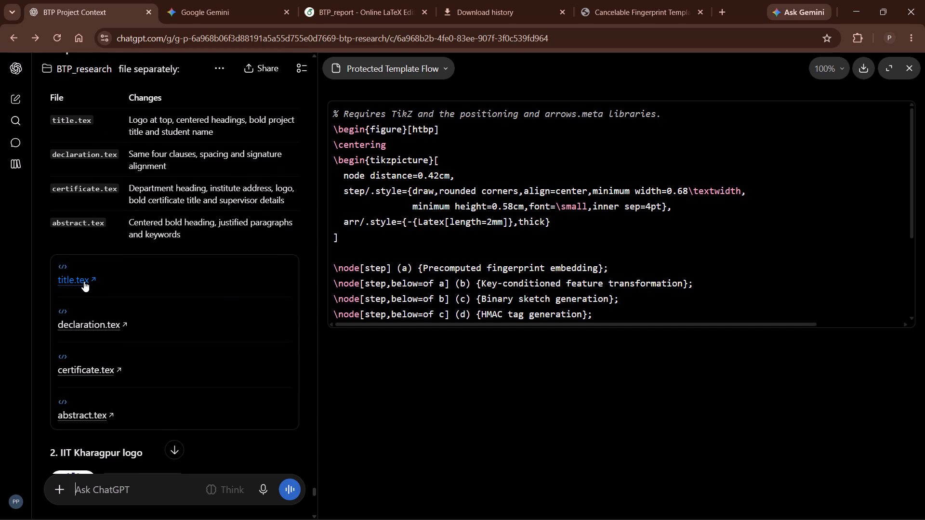
Replace the entire contents of title.tex in the Overleaf project BTP_report with the updated title.tex code from the ChatGPT reply.
{"action": "left_click", "coordinate": [80, 281]}
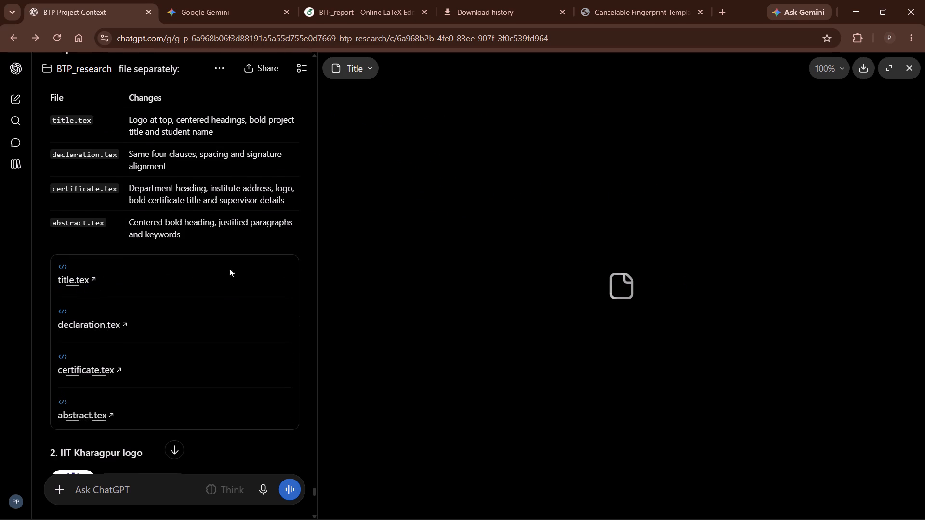
{"action": "key", "text": "alt+Tab"}
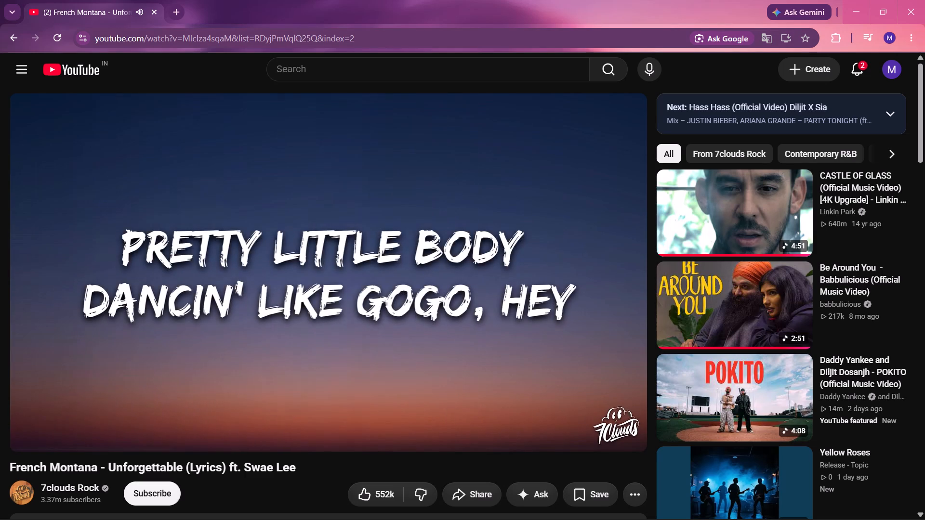
{"action": "key", "text": "alt+Tab"}
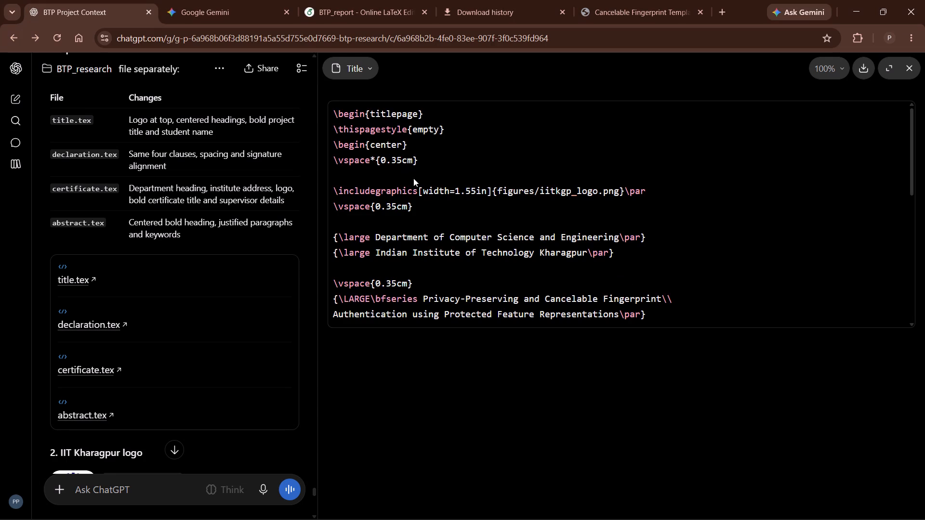
{"action": "left_click_drag", "start_coordinate": [335, 115], "coordinate": [452, 369]}
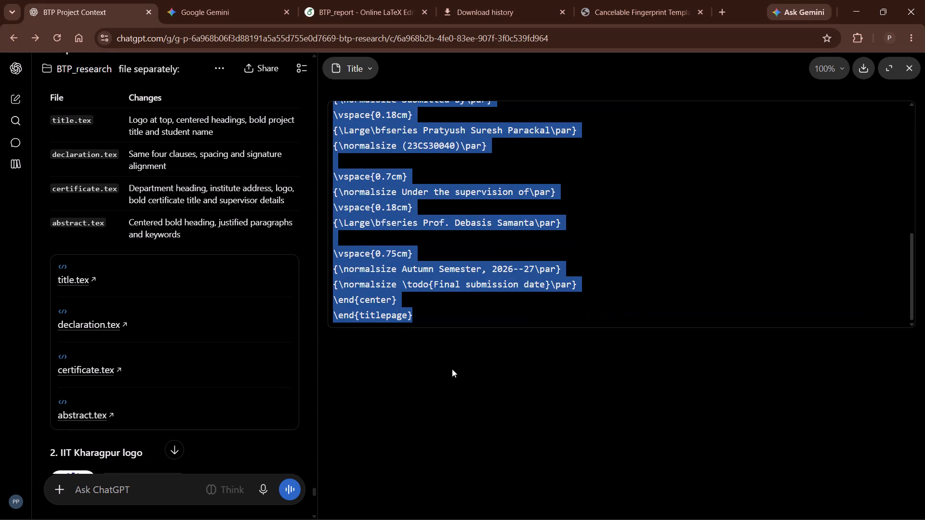
{"action": "left_click_drag", "start_coordinate": [452, 369], "coordinate": [504, 311]}
{"action": "key", "text": "ctrl+c"}
{"action": "left_click", "coordinate": [371, 0]}
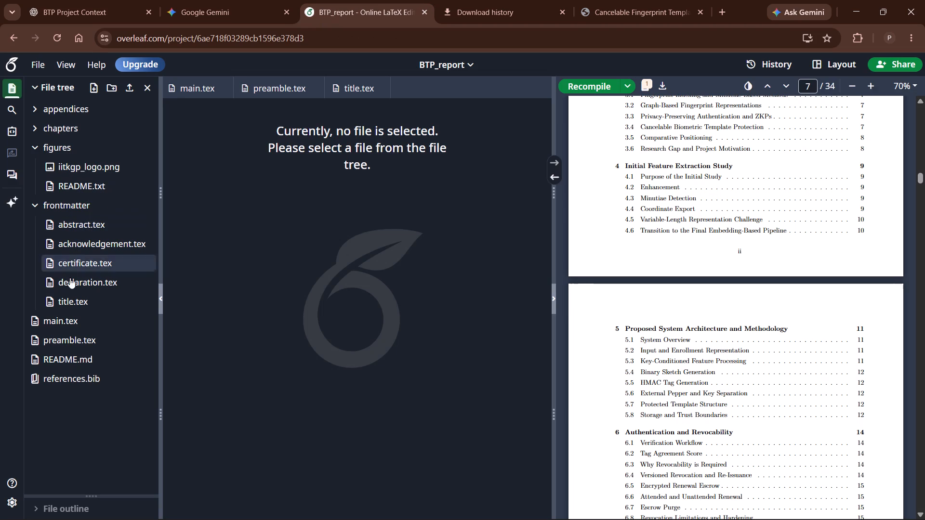
{"action": "left_click", "coordinate": [70, 301]}
{"action": "left_click", "coordinate": [257, 271]}
{"action": "key", "text": "ctrl+a"}
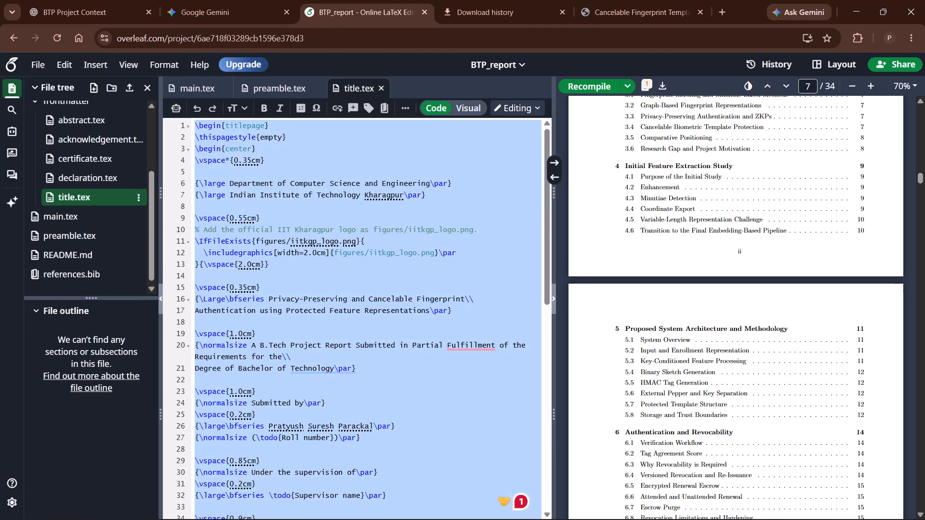
{"action": "key", "text": "ctrl+v"}
Replace the entire contents of declaration.tex in the Overleaf project with the updated declaration.tex code from the ChatGPT reply.
{"action": "key", "text": "alt+Tab"}
{"action": "key", "text": "alt+Tab"}
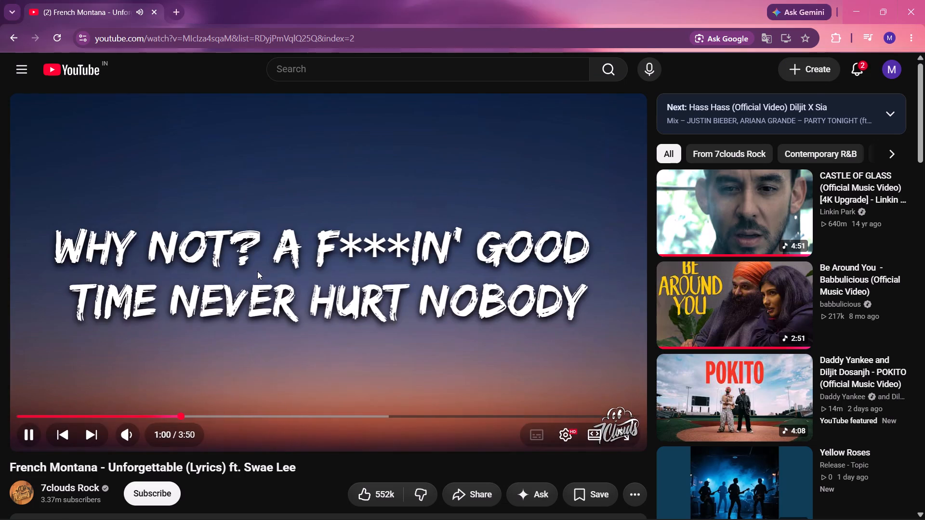
{"action": "left_click", "coordinate": [115, 1]}
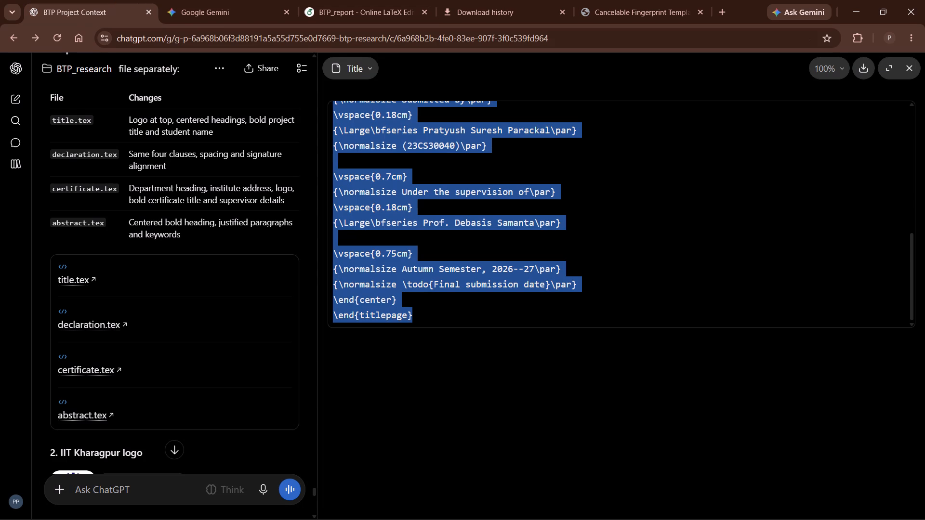
{"action": "left_click", "coordinate": [106, 324]}
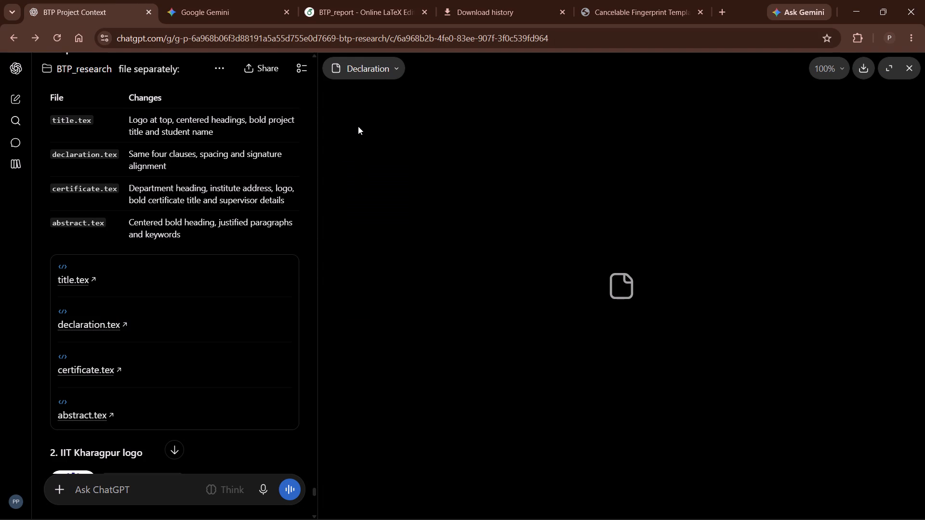
{"action": "scroll", "coordinate": [227, 284], "scroll_direction": "right", "scroll_amount": 1}
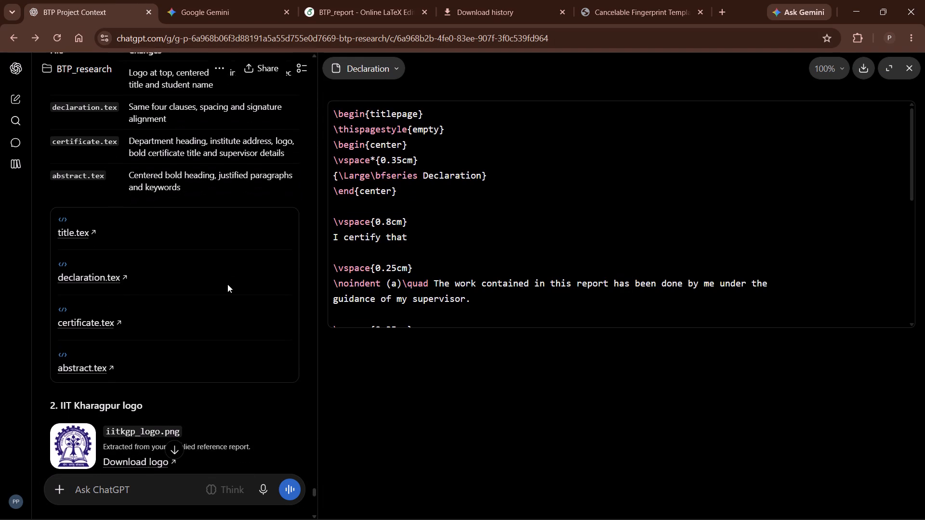
{"action": "scroll", "coordinate": [227, 284], "scroll_direction": "right", "scroll_amount": 1}
{"action": "scroll", "coordinate": [227, 284], "scroll_direction": "up", "scroll_amount": 1}
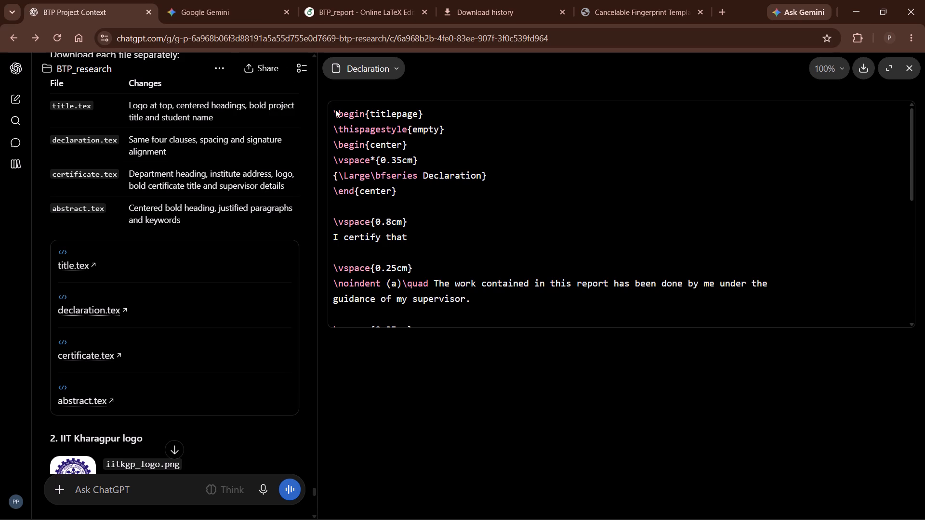
{"action": "left_click", "coordinate": [332, 112]}
{"action": "left_click_drag", "start_coordinate": [332, 112], "coordinate": [391, 148]}
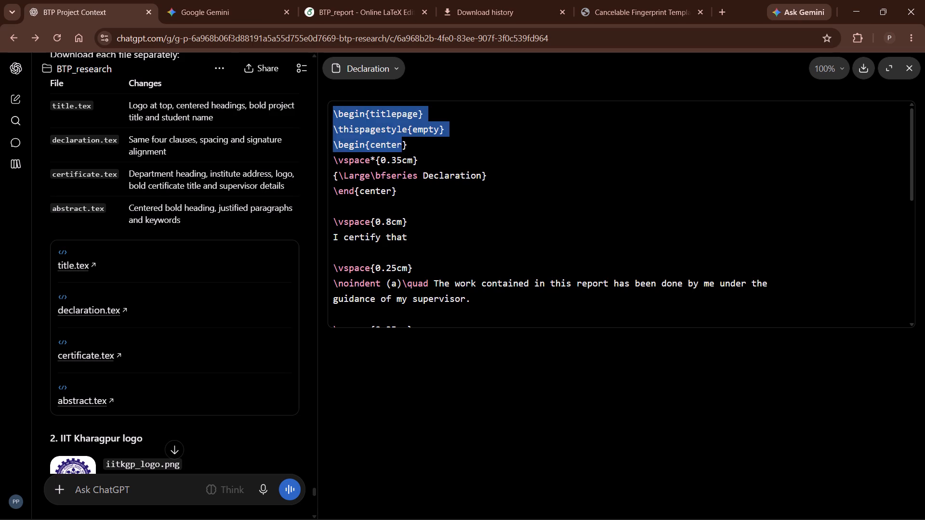
{"action": "left_click_drag", "start_coordinate": [391, 148], "coordinate": [502, 334]}
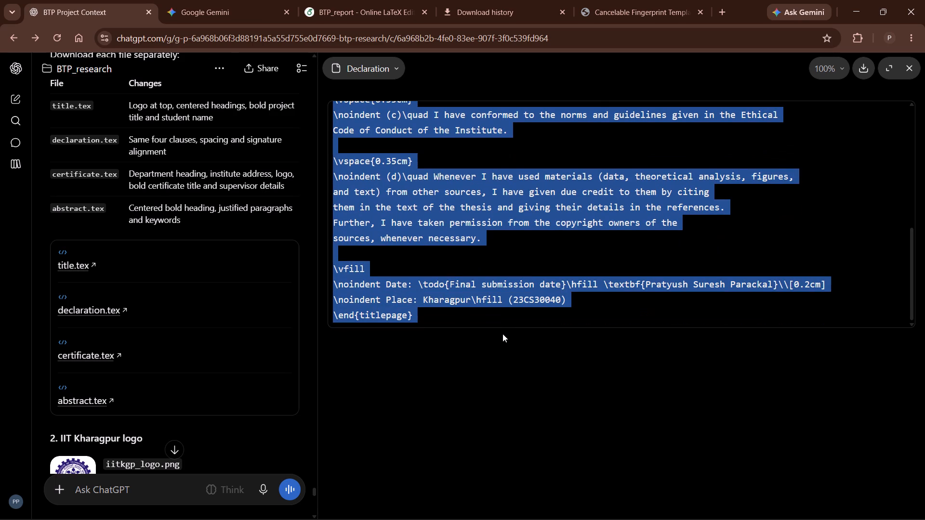
{"action": "key", "text": "ctrl+c"}
{"action": "key", "text": "alt+Tab"}
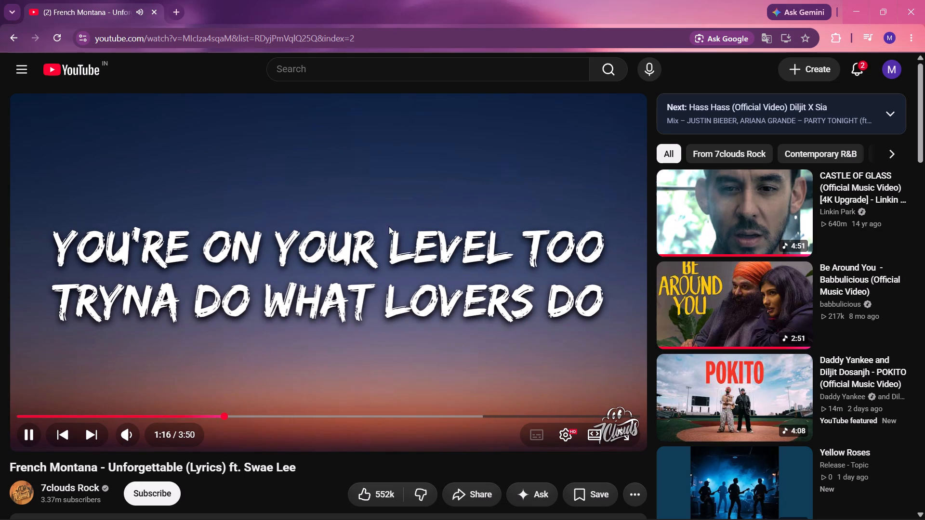
{"action": "key", "text": "alt+Tab"}
{"action": "key", "text": "alt+Tab"}
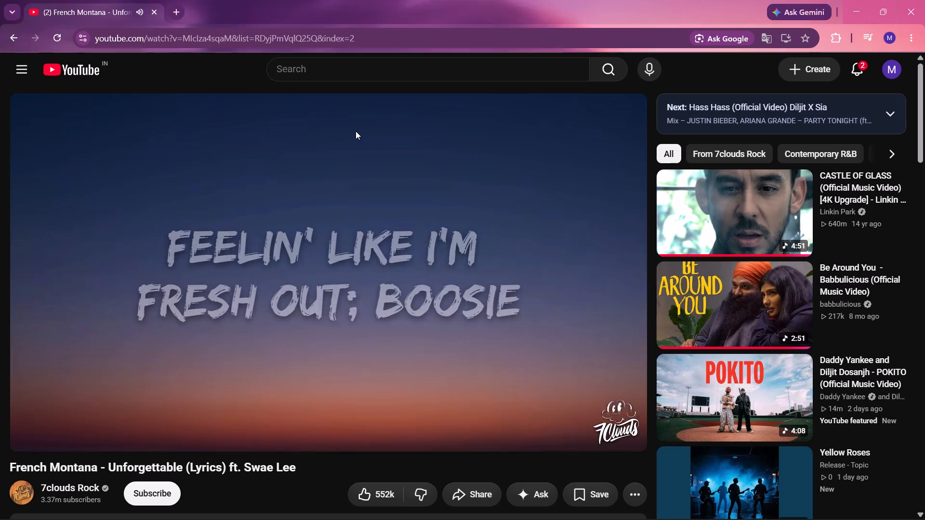
{"action": "key", "text": "alt+Tab"}
{"action": "left_click", "coordinate": [360, 0]}
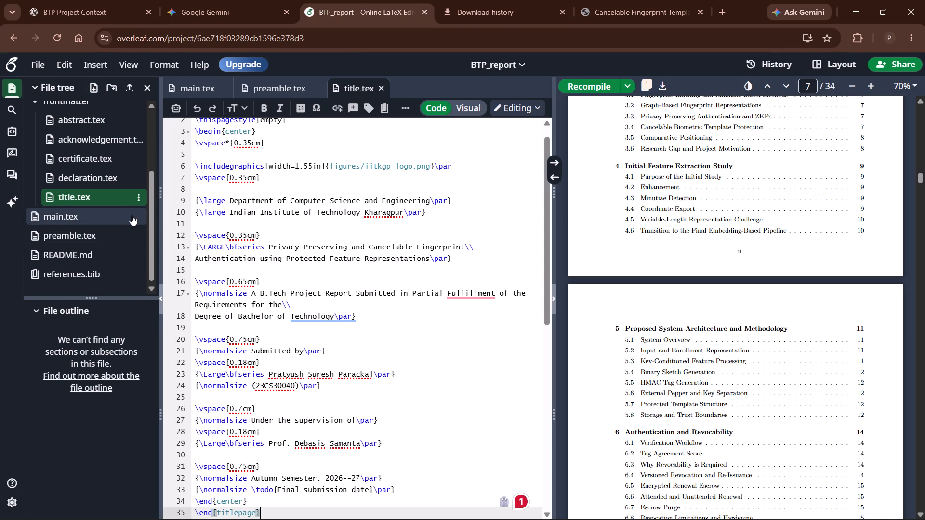
{"action": "left_click", "coordinate": [103, 181]}
{"action": "left_click", "coordinate": [321, 264]}
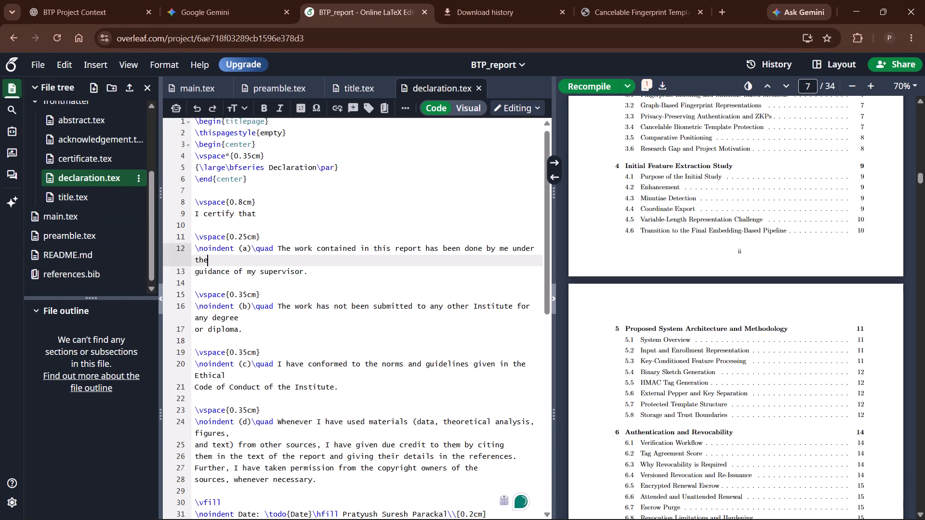
{"action": "key", "text": "ctrl+a"}
{"action": "key", "text": "ctrl+v"}
Replace the entire contents of certificate.tex in the Overleaf project with the updated certificate.tex code from the ChatGPT reply.
{"action": "key", "text": "alt+Tab"}
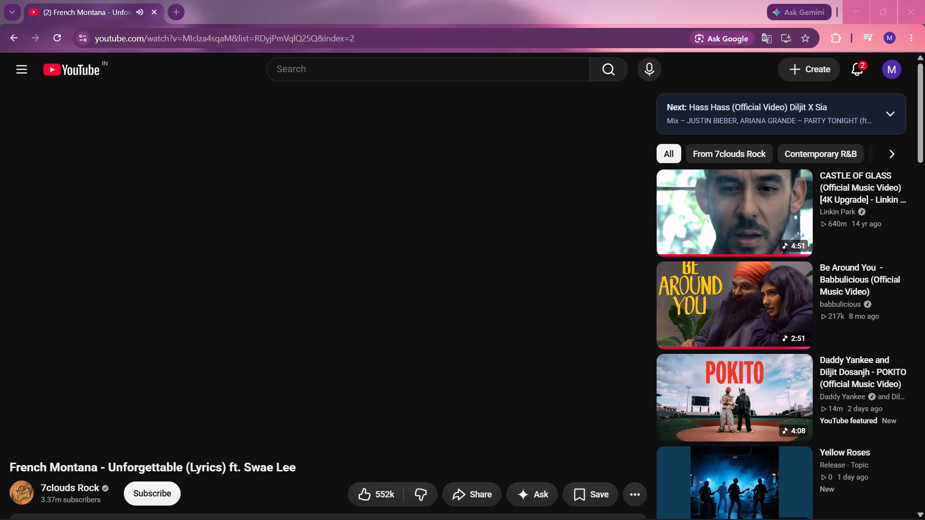
{"action": "key", "text": "alt+Tab"}
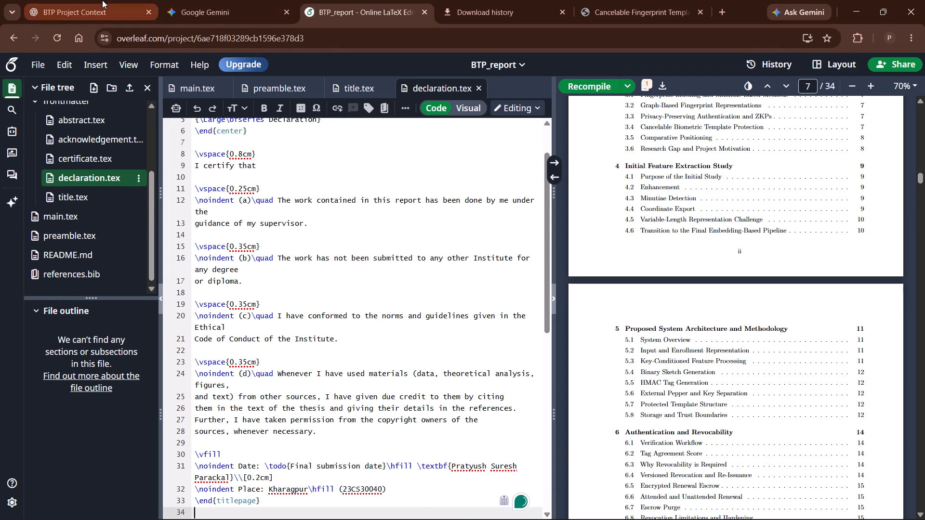
{"action": "left_click", "coordinate": [102, 0]}
{"action": "left_click", "coordinate": [100, 361]}
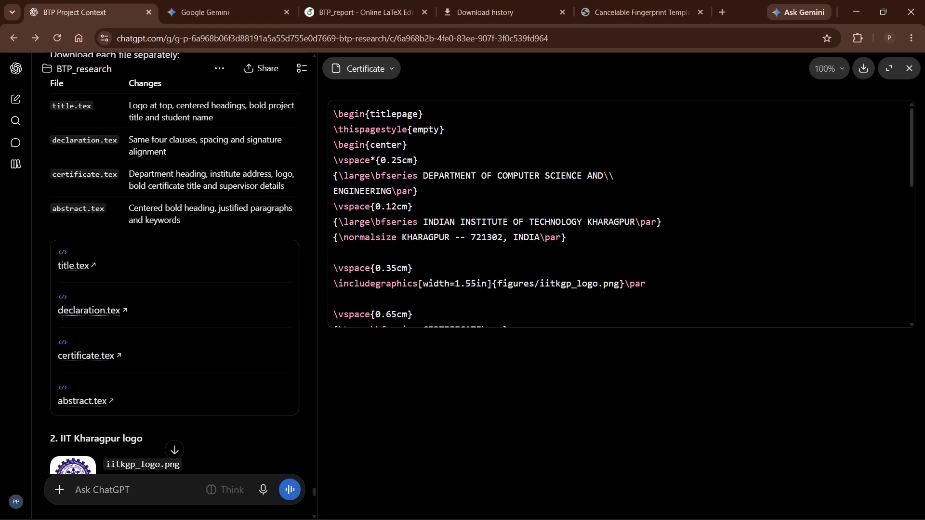
{"action": "left_click_drag", "start_coordinate": [333, 111], "coordinate": [499, 375]}
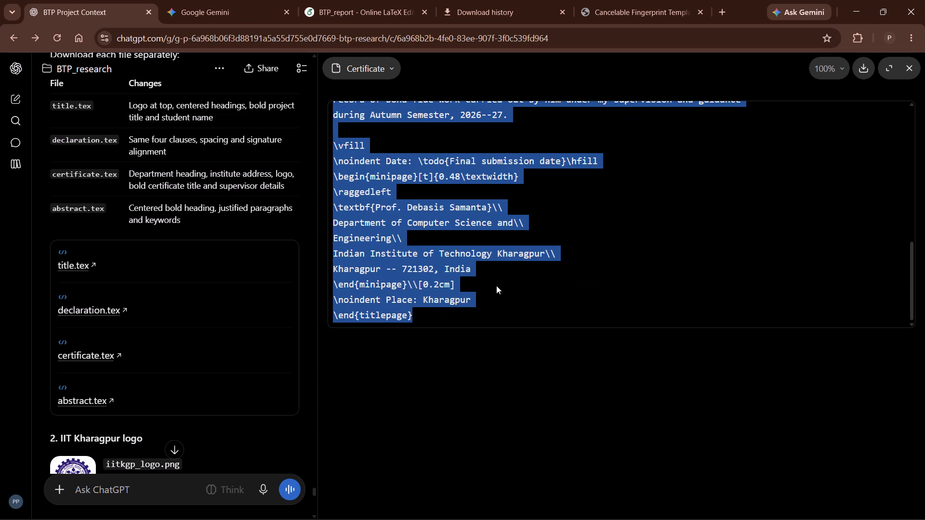
{"action": "key", "text": "ctrl+c"}
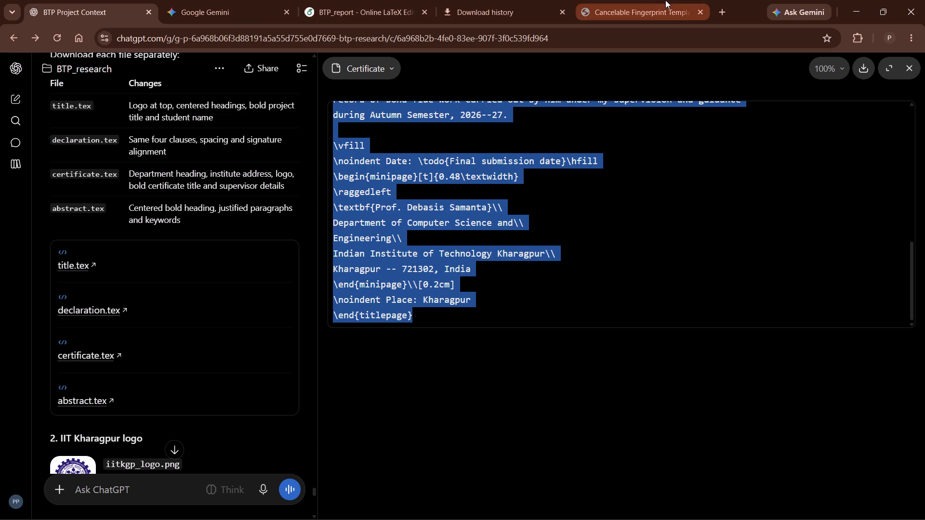
{"action": "left_click", "coordinate": [423, 0]}
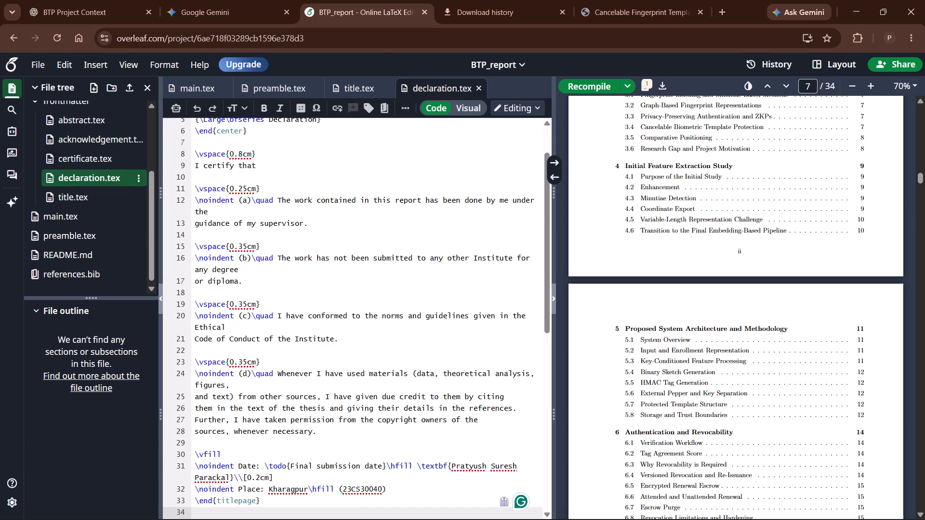
{"action": "left_click", "coordinate": [99, 163]}
{"action": "left_click", "coordinate": [322, 213]}
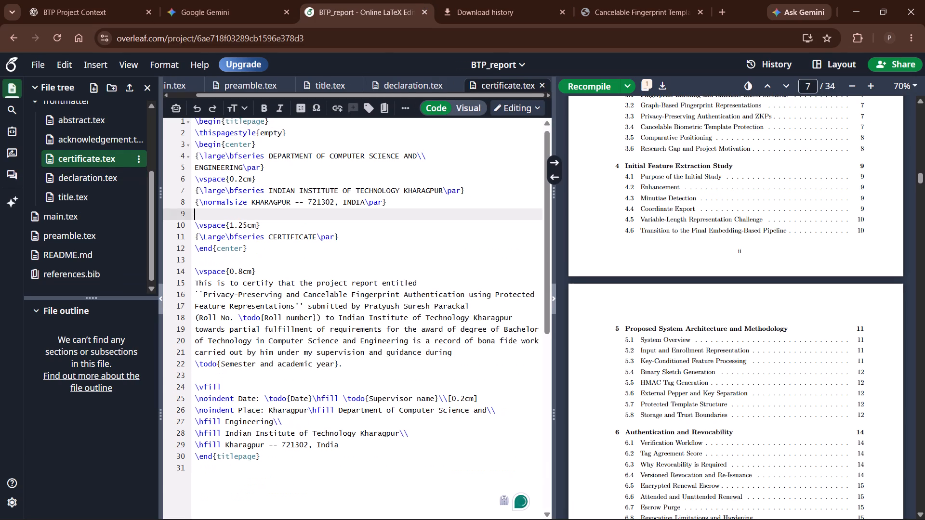
{"action": "key", "text": "ctrl+a"}
{"action": "key", "text": "ctrl+v"}
Replace the entire contents of abstract.tex in the Overleaf project with the updated abstract.tex code from the ChatGPT reply.
{"action": "key", "text": "alt+Tab"}
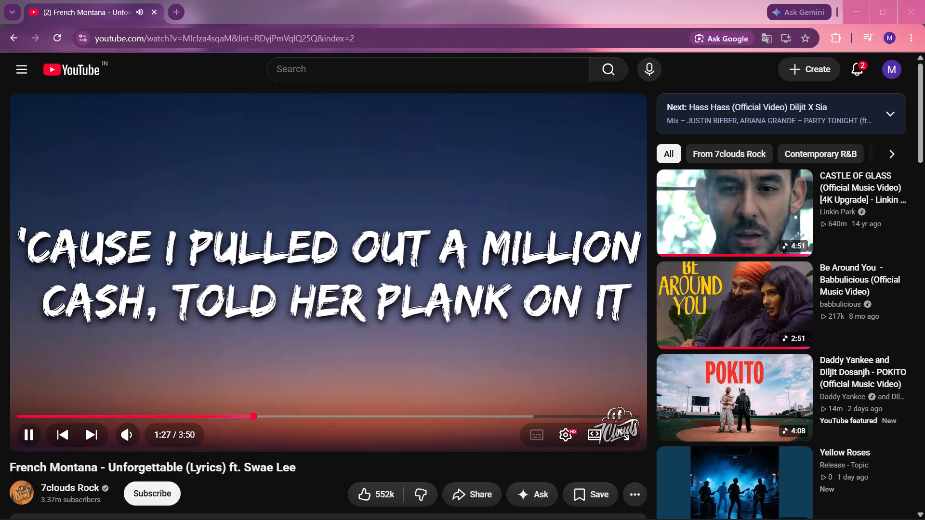
{"action": "key", "text": "alt+Tab"}
{"action": "left_click", "coordinate": [91, 0]}
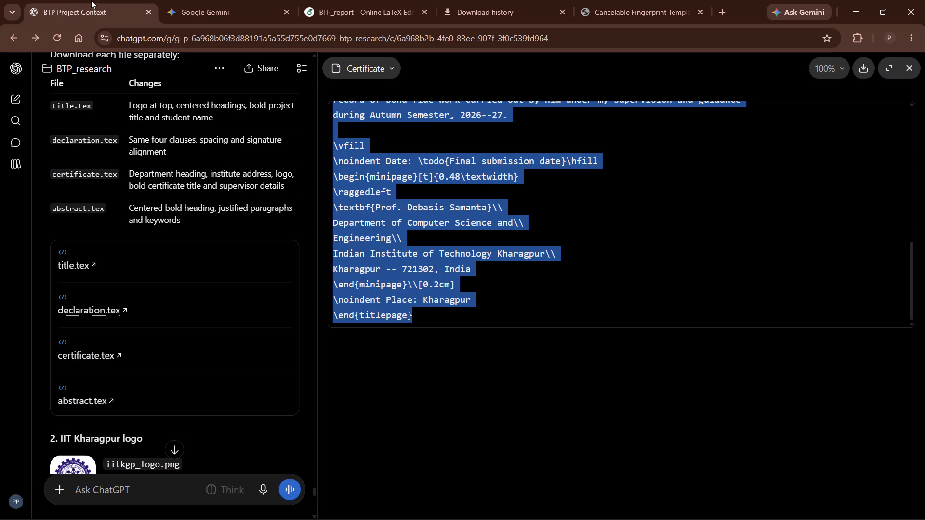
{"action": "left_click", "coordinate": [98, 397]}
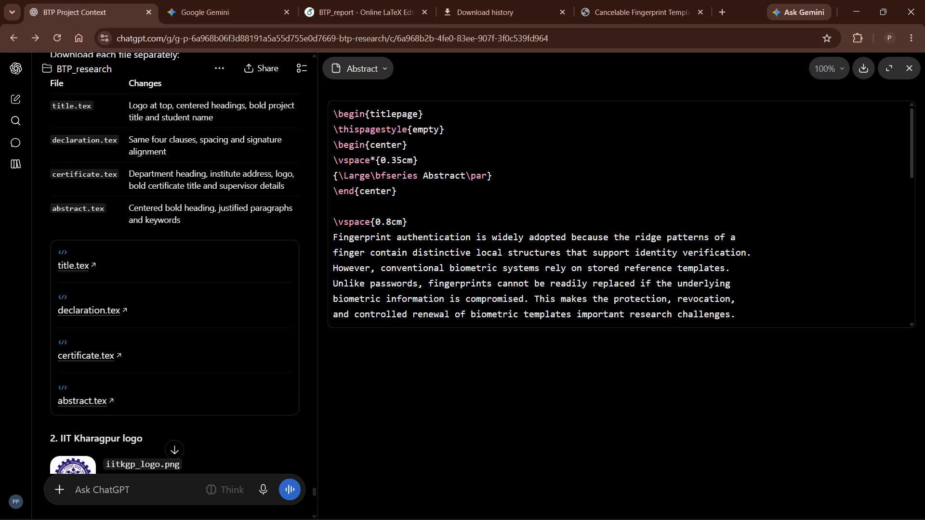
{"action": "left_click_drag", "start_coordinate": [332, 113], "coordinate": [467, 350]}
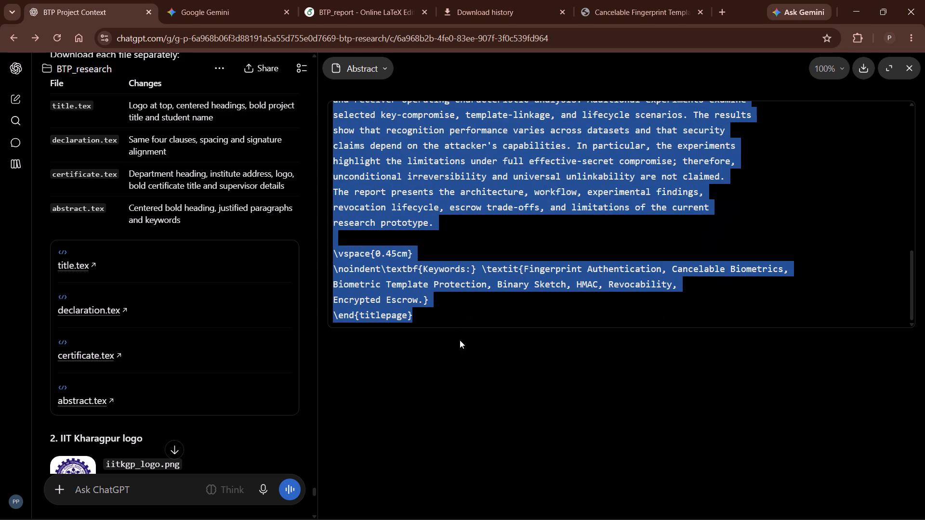
{"action": "key", "text": "ctrl+c"}
{"action": "left_click", "coordinate": [398, 0]}
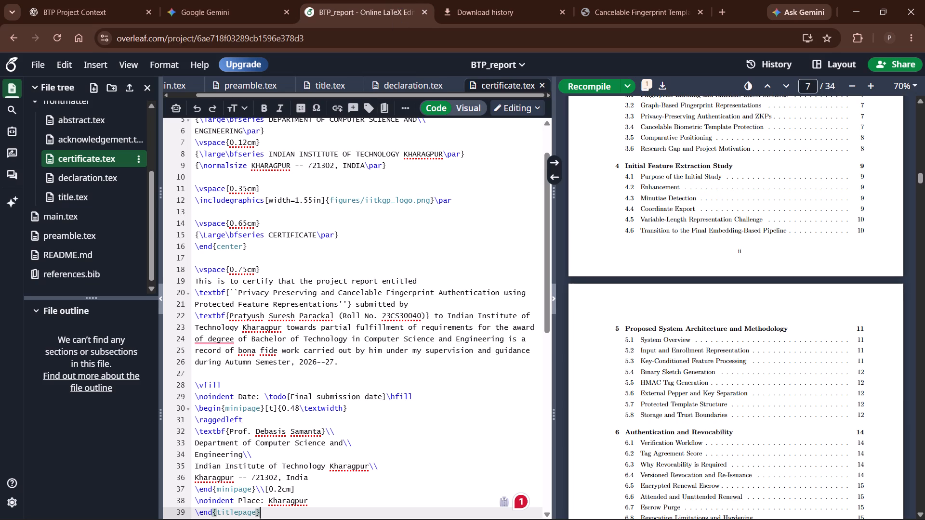
{"action": "left_click", "coordinate": [108, 122]}
{"action": "left_click", "coordinate": [284, 229]}
{"action": "key", "text": "ctrl+a"}
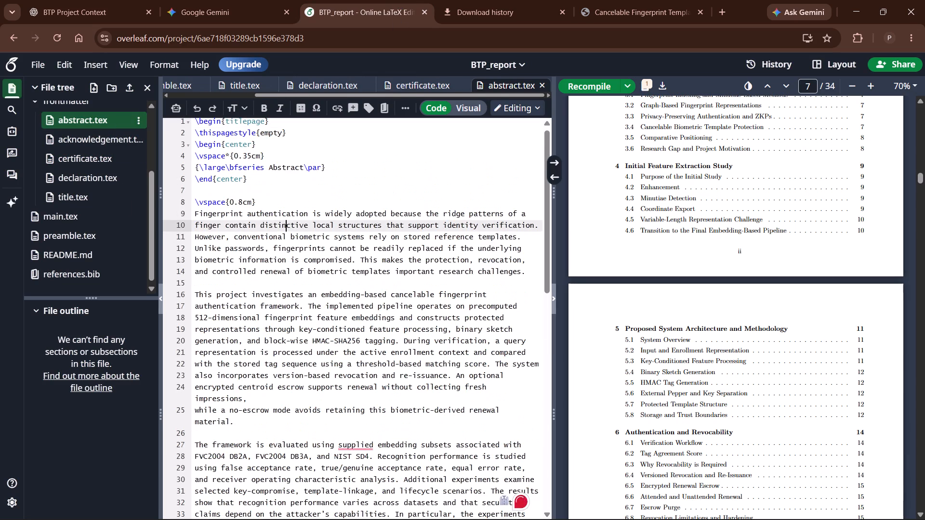
{"action": "key", "text": "ctrl+v"}
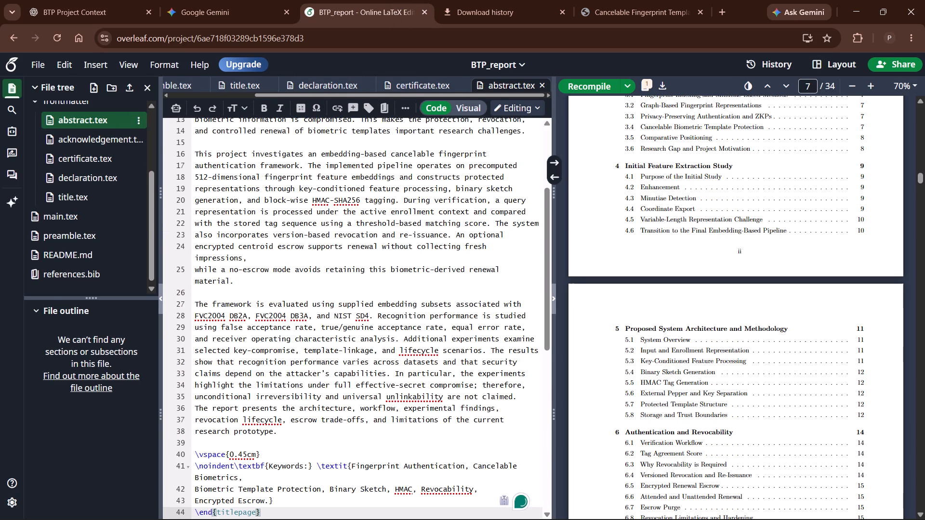
Enlarge the IIT Kharagpur logo iitkgp_logo.png in the ChatGPT reply and copy the image.
{"action": "key", "text": "alt+Tab"}
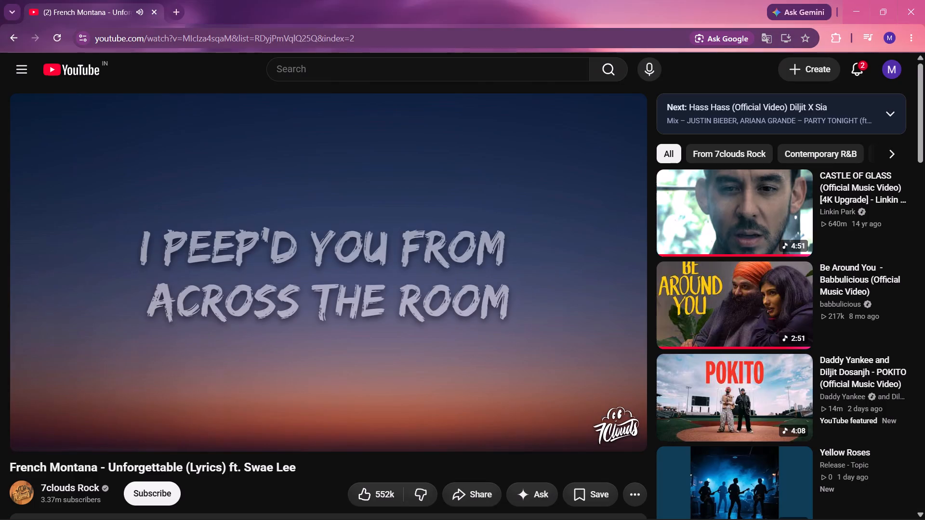
{"action": "key", "text": "alt+Tab"}
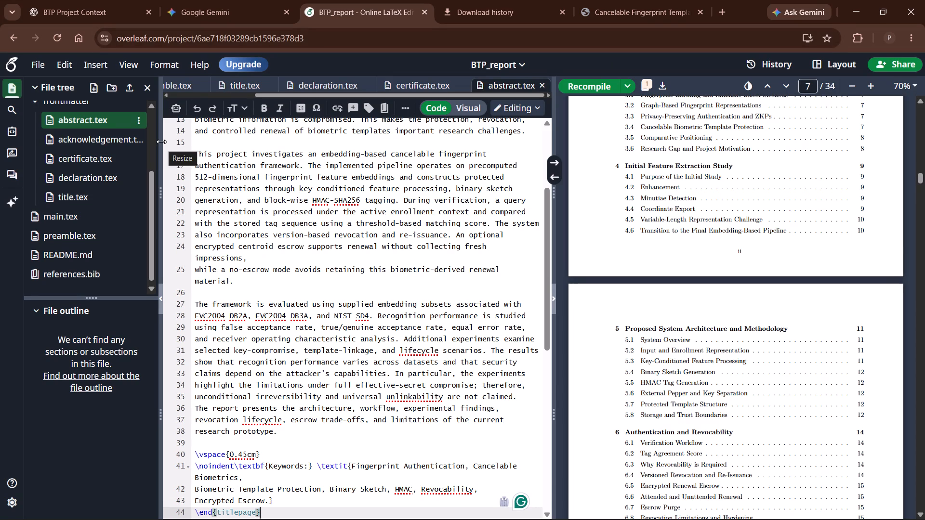
{"action": "key", "text": "alt+Tab"}
{"action": "key", "text": "alt+Tab"}
{"action": "left_click", "coordinate": [87, 0]}
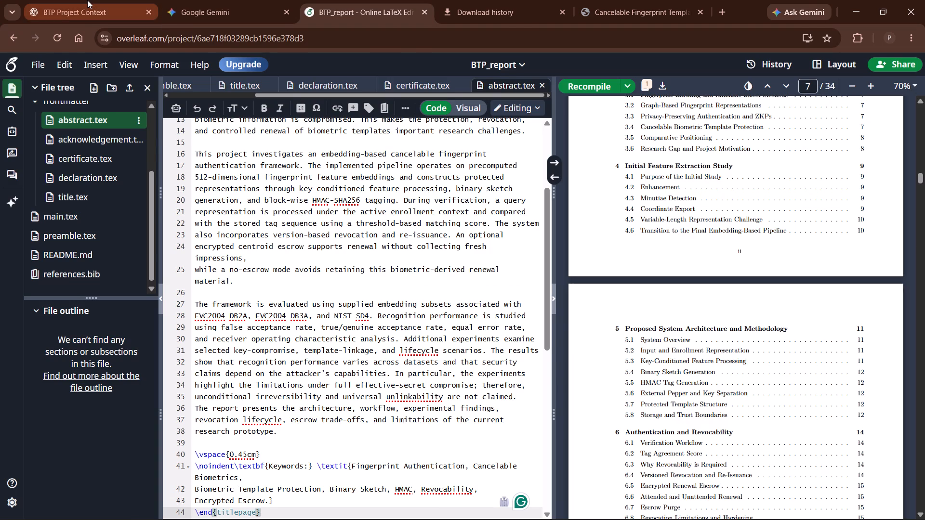
{"action": "scroll", "coordinate": [86, 277], "scroll_direction": "down", "scroll_amount": 3}
{"action": "scroll", "coordinate": [86, 277], "scroll_direction": "right", "scroll_amount": 1}
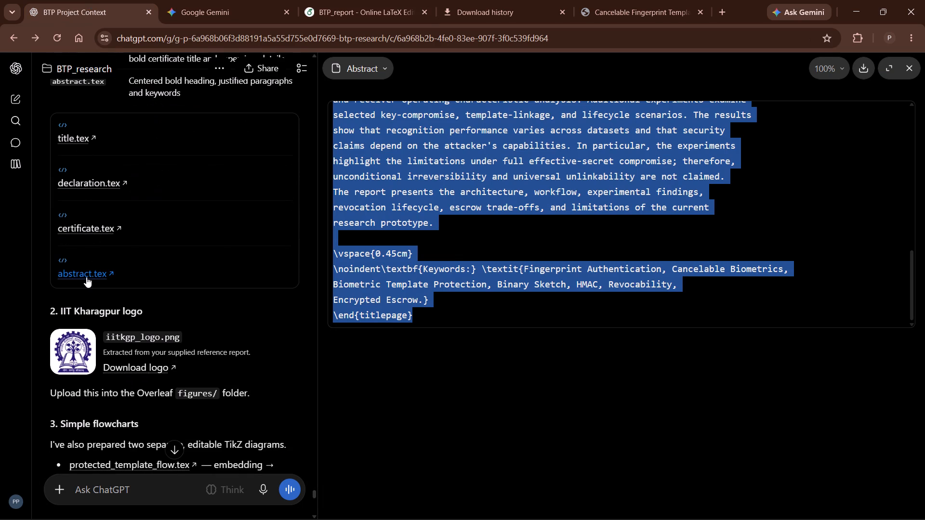
{"action": "scroll", "coordinate": [86, 277], "scroll_direction": "right", "scroll_amount": 1}
{"action": "left_click", "coordinate": [66, 308]}
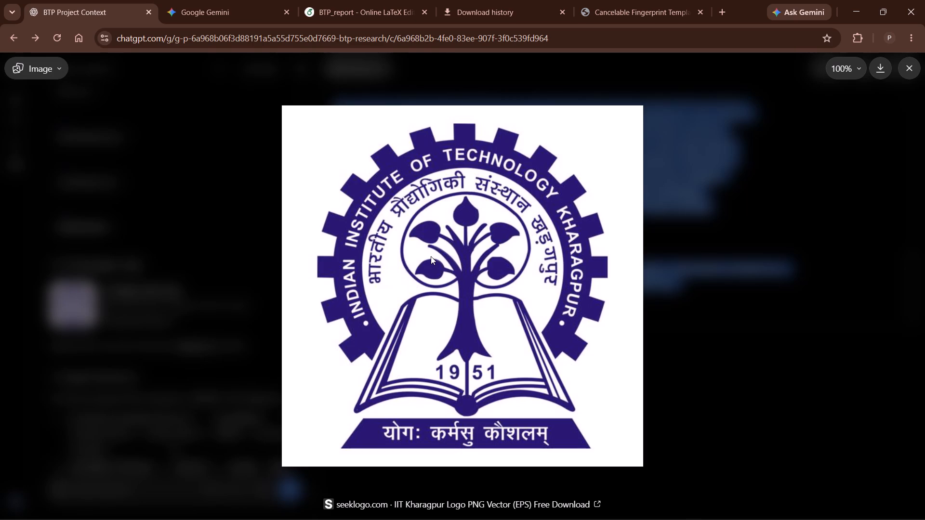
{"action": "left_click_drag", "start_coordinate": [431, 256], "coordinate": [344, 292]}
{"action": "right_click", "coordinate": [344, 292]}
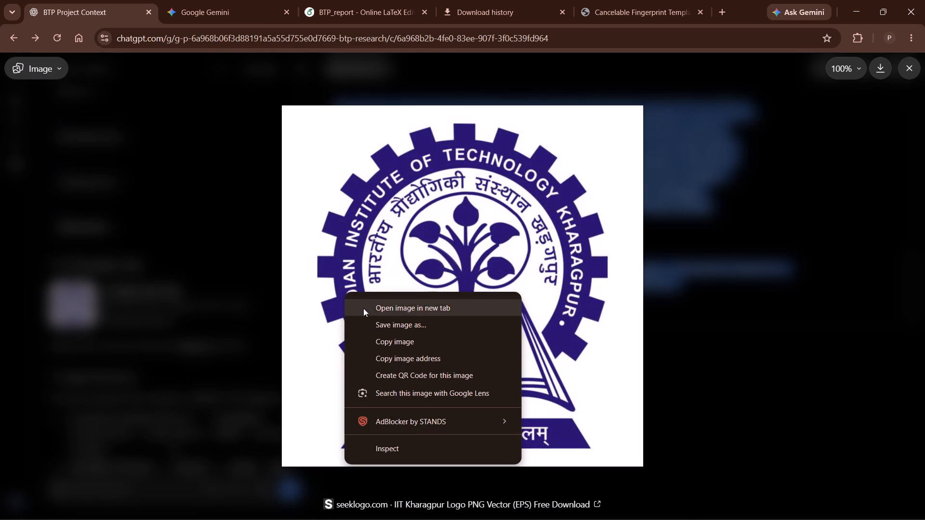
{"action": "left_click", "coordinate": [410, 340]}
Collapse the frontmatter folder in the Overleaf project and view iitkgp_logo.png in the figures folder.
{"action": "key", "text": "alt+Tab"}
{"action": "key", "text": "alt+Tab"}
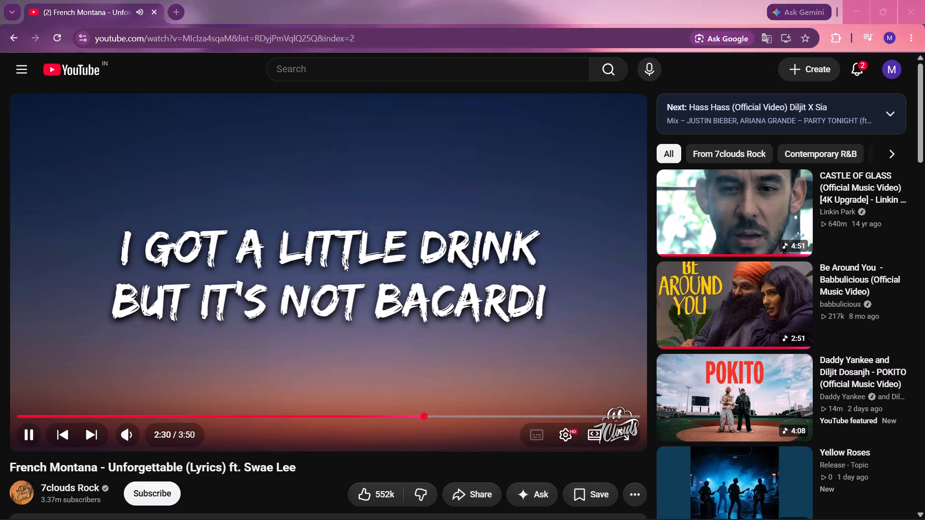
{"action": "left_click", "coordinate": [389, 0]}
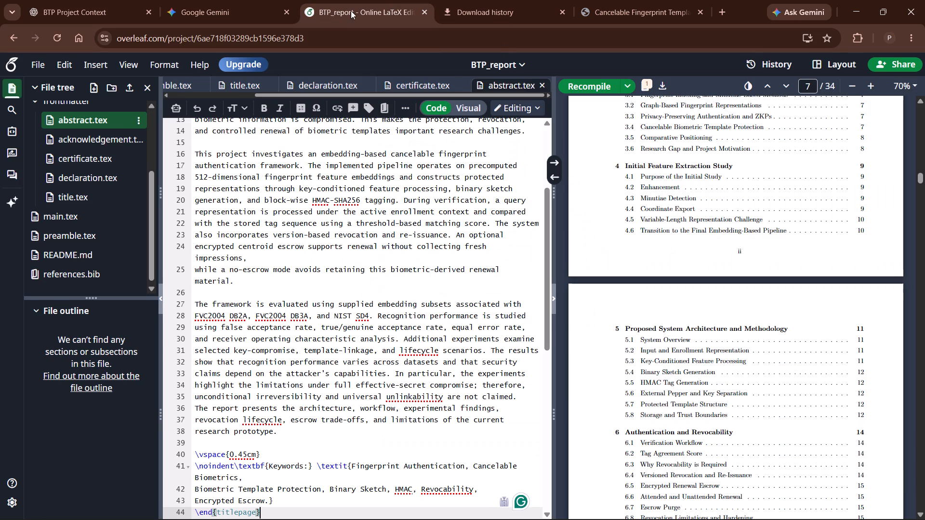
{"action": "scroll", "coordinate": [83, 150], "scroll_direction": "up", "scroll_amount": 1}
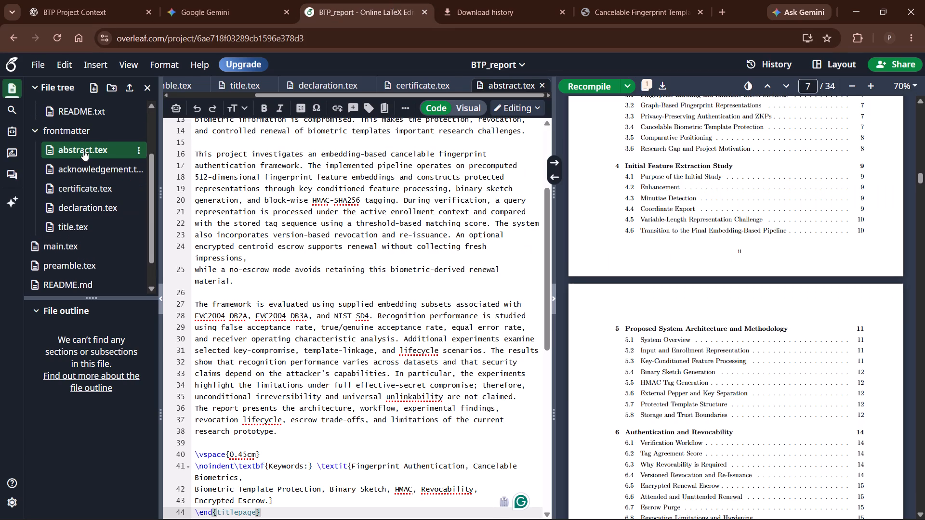
{"action": "left_click", "coordinate": [64, 134]}
{"action": "scroll", "coordinate": [64, 134], "scroll_direction": "up", "scroll_amount": 1}
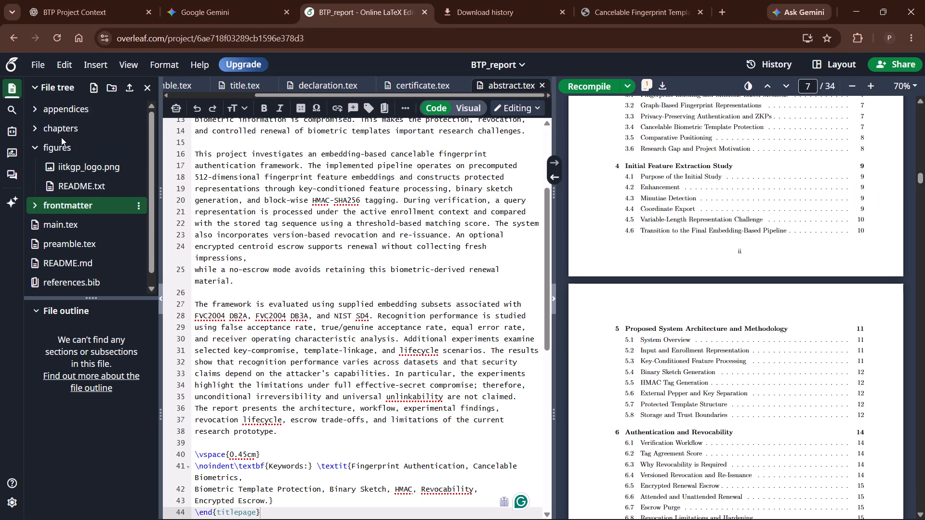
{"action": "right_click", "coordinate": [36, 179]}
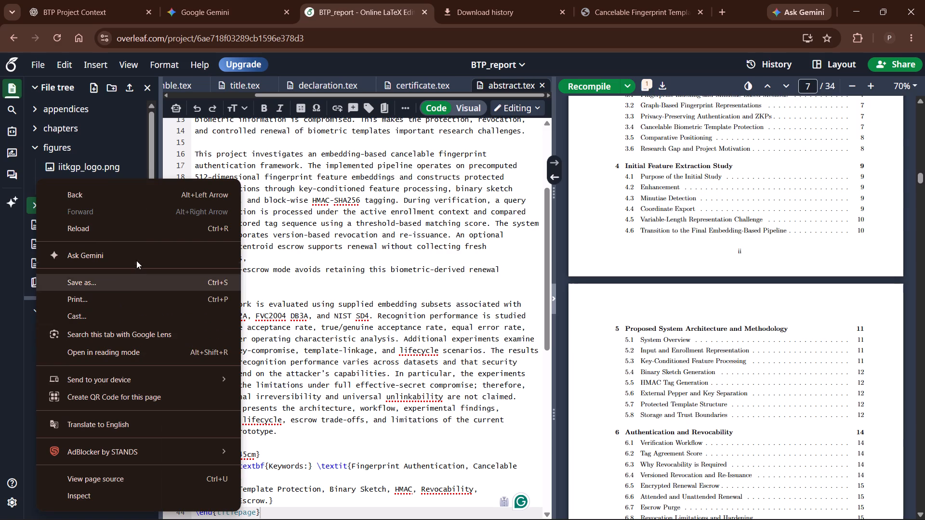
{"action": "left_click", "coordinate": [117, 163]}
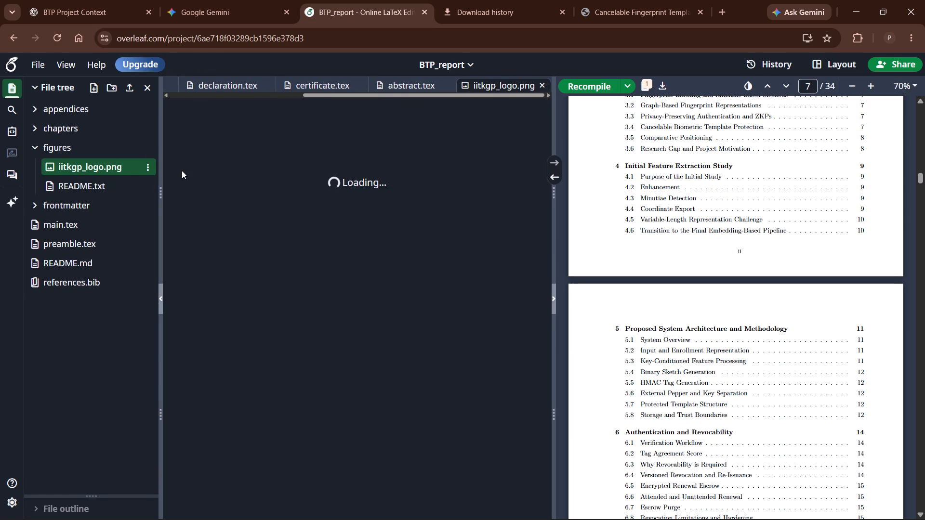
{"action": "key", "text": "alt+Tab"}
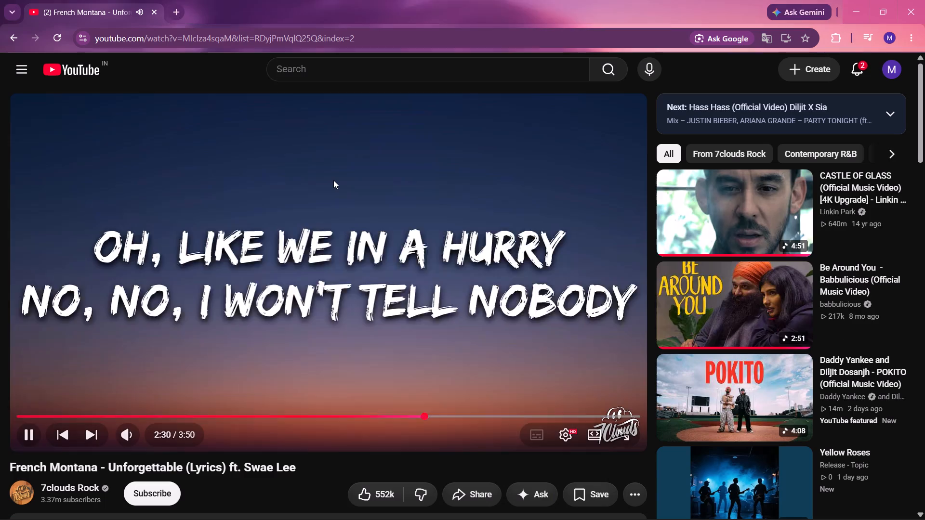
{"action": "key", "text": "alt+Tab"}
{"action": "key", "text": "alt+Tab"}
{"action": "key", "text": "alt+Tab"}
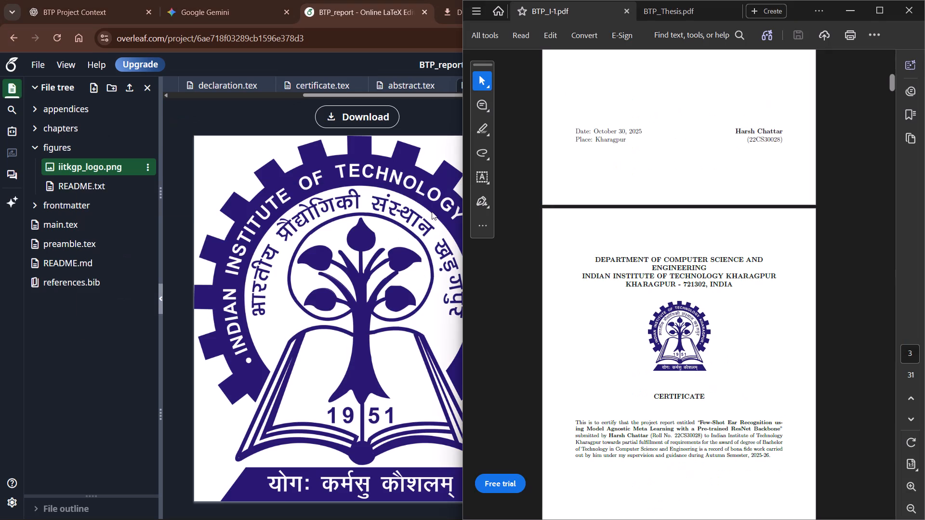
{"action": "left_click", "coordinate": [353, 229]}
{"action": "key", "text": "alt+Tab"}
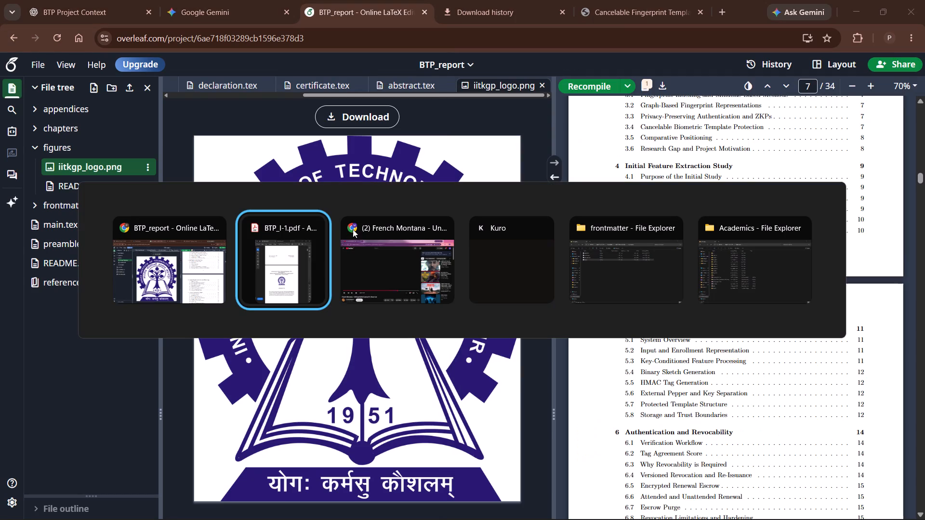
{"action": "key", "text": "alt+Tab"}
Look at the enlarged IIT Kharagpur logo in the ChatGPT chat again and close its preview.
{"action": "left_click", "coordinate": [121, 0]}
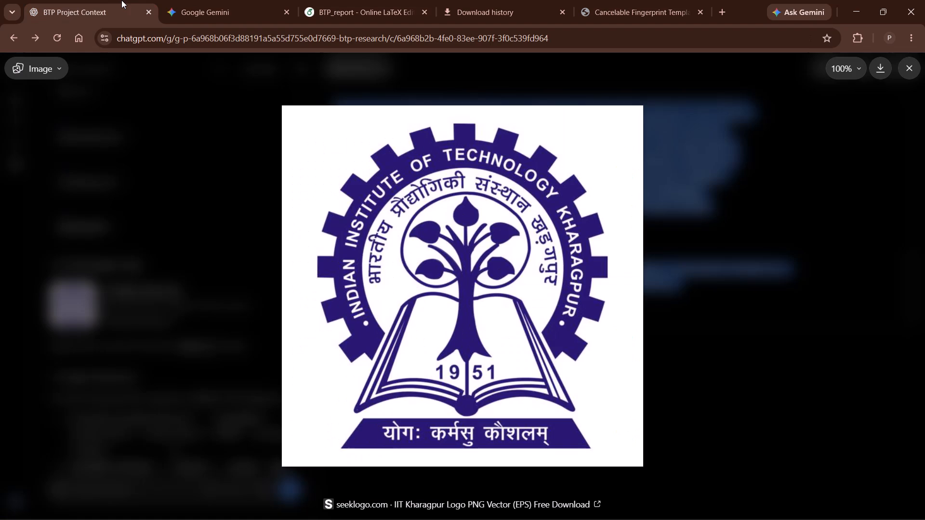
{"action": "left_click", "coordinate": [429, 304]}
{"action": "scroll", "coordinate": [373, 299], "scroll_direction": "left", "scroll_amount": 3}
{"action": "left_click_drag", "start_coordinate": [373, 299], "coordinate": [200, 108]}
{"action": "right_click_drag", "start_coordinate": [347, 216], "coordinate": [346, 217]}
{"action": "right_click_drag", "start_coordinate": [346, 217], "coordinate": [231, 214]}
{"action": "left_click", "coordinate": [397, 177]}
{"action": "left_click_drag", "start_coordinate": [398, 176], "coordinate": [319, 196]}
{"action": "left_click", "coordinate": [67, 388]}
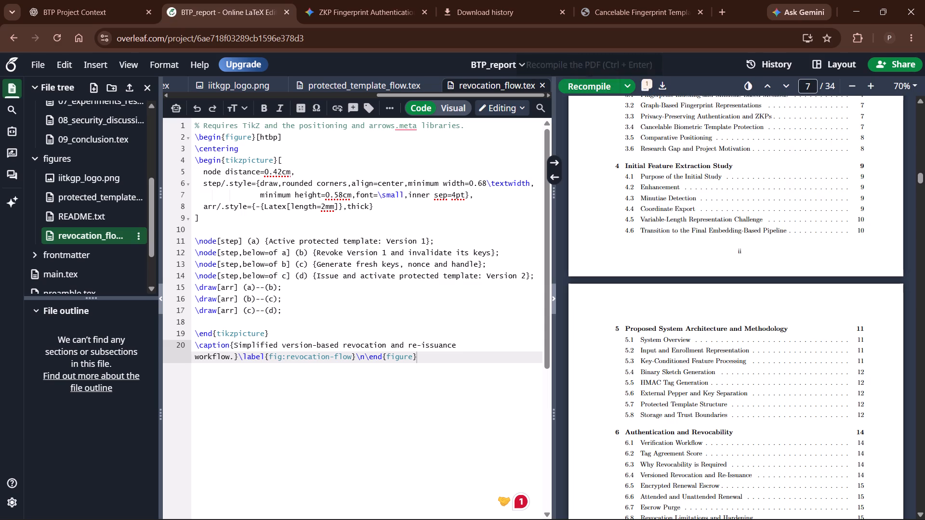
Compare the compiled report's title page with the title page of the reference report BTP_I-1.pdf in Acrobat.
{"action": "scroll", "coordinate": [753, 174], "scroll_direction": "up", "scroll_amount": 17}
{"action": "scroll", "coordinate": [753, 174], "scroll_direction": "up", "scroll_amount": 8}
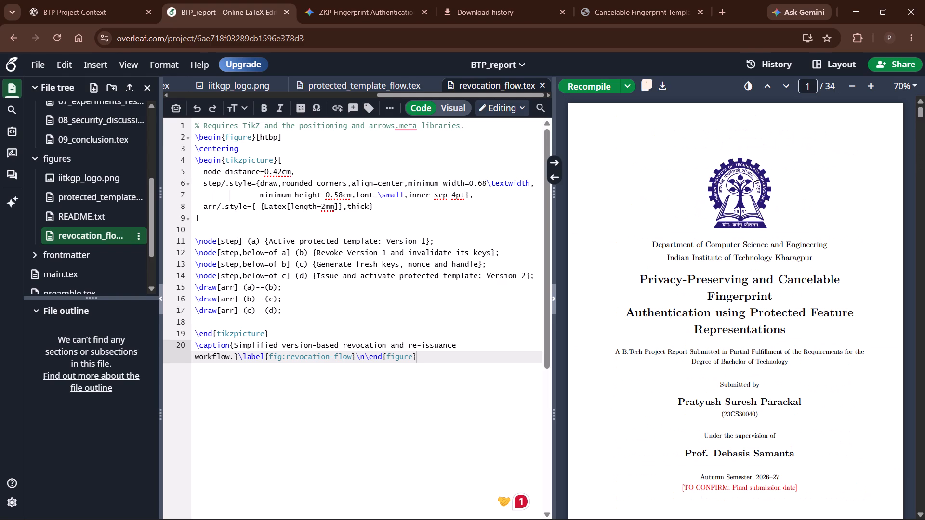
{"action": "scroll", "coordinate": [718, 280], "scroll_direction": "down", "scroll_amount": 2}
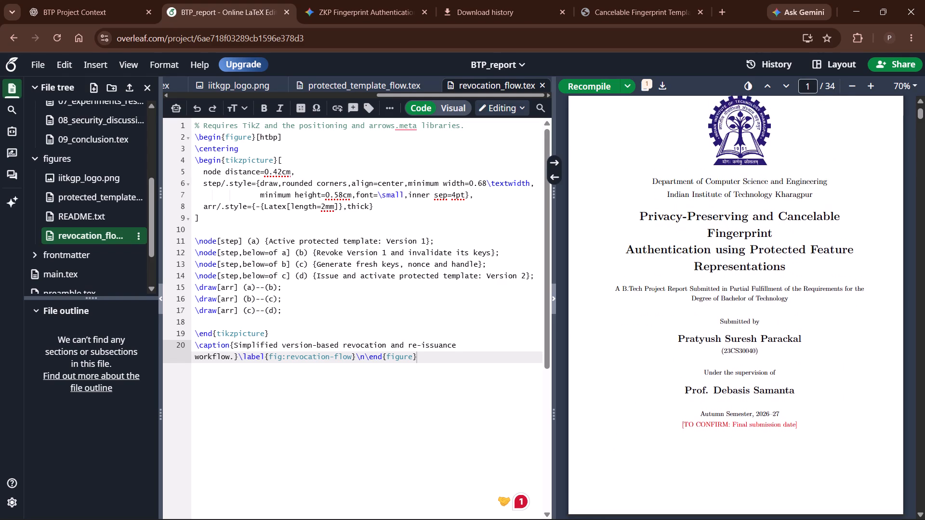
{"action": "scroll", "coordinate": [718, 280], "scroll_direction": "down", "scroll_amount": 1}
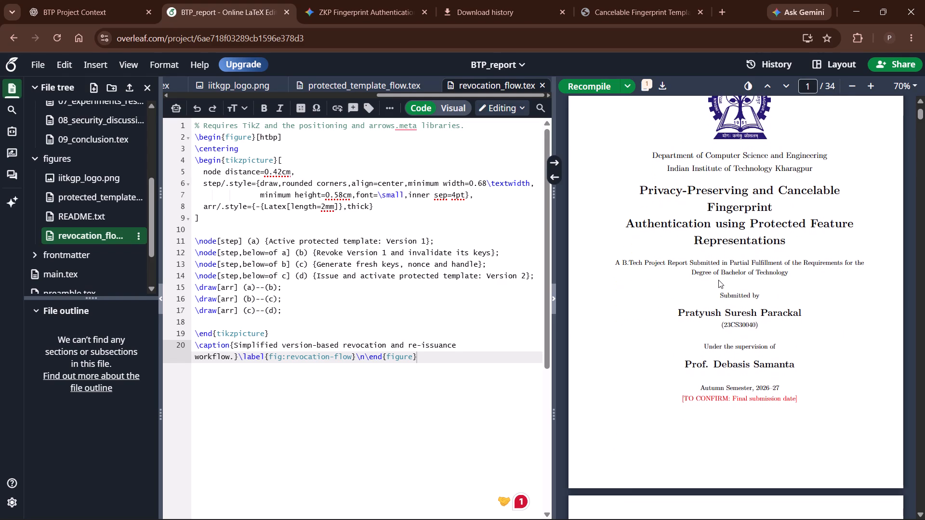
{"action": "scroll", "coordinate": [718, 280], "scroll_direction": "down", "scroll_amount": 1}
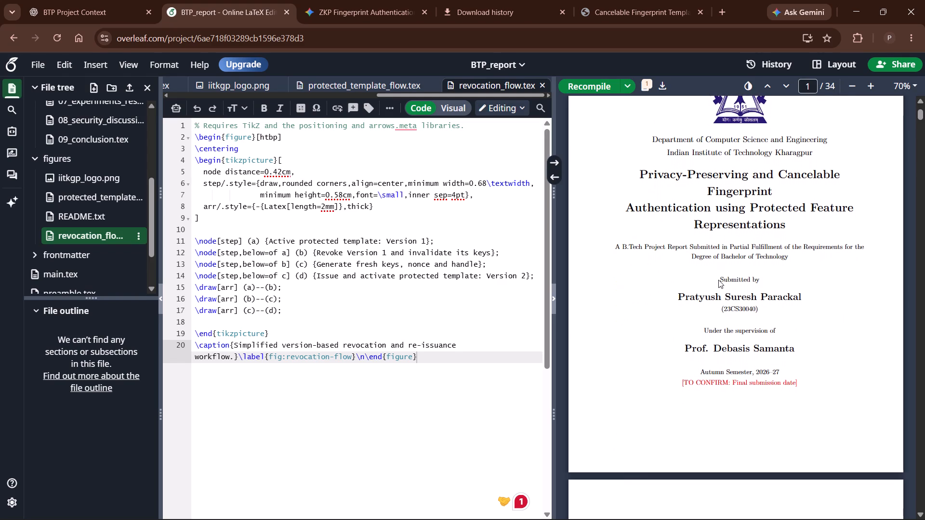
{"action": "key", "text": "alt+Tab"}
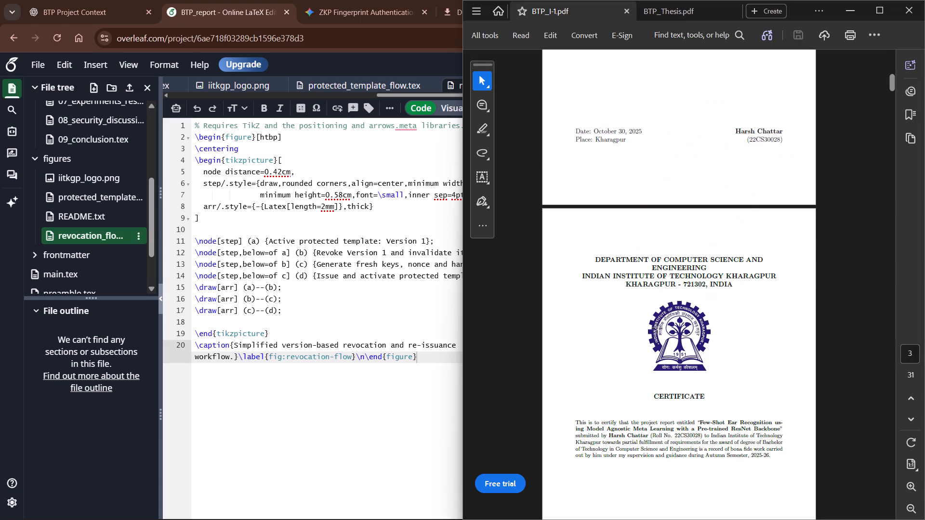
{"action": "scroll", "coordinate": [658, 329], "scroll_direction": "up", "scroll_amount": 8}
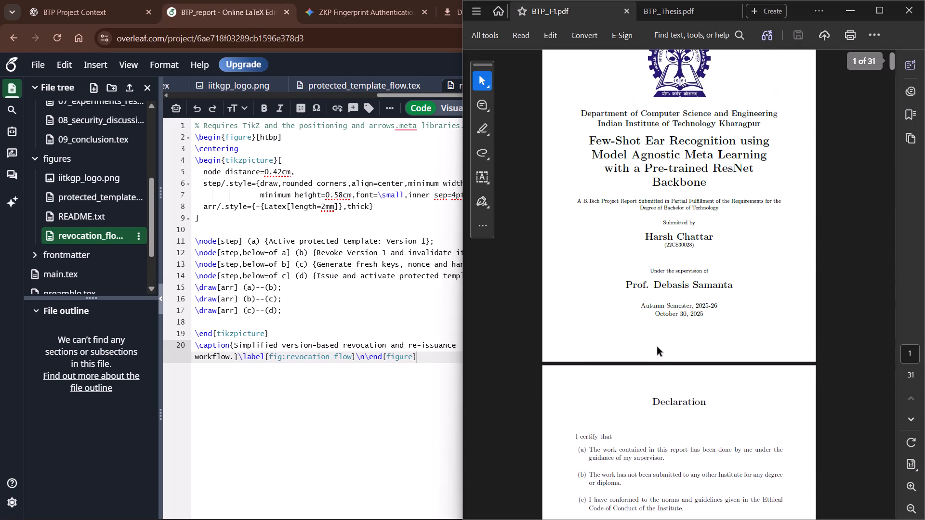
{"action": "key", "text": "alt+Tab"}
Review the declaration, certificate, abstract and acknowledgement pages of the compiled report in Overleaf.
{"action": "scroll", "coordinate": [657, 347], "scroll_direction": "down", "scroll_amount": 1}
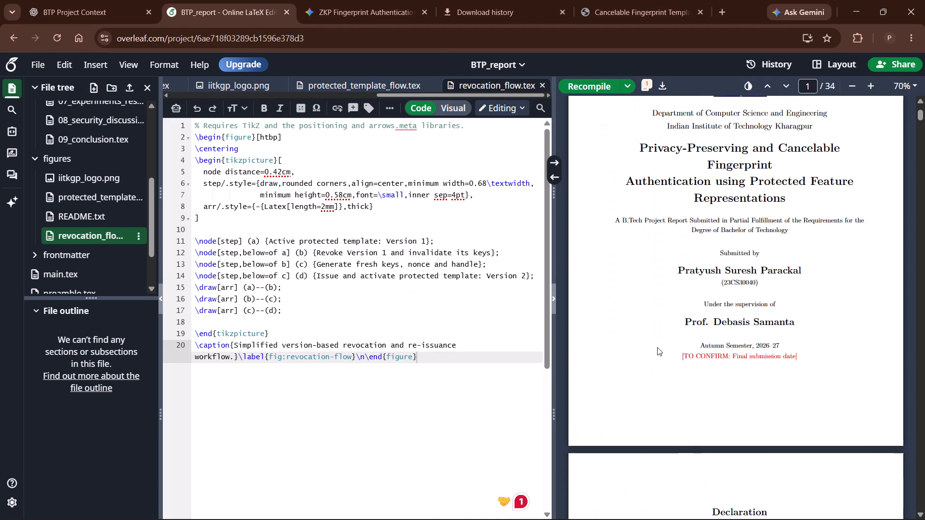
{"action": "scroll", "coordinate": [657, 347], "scroll_direction": "down", "scroll_amount": 4}
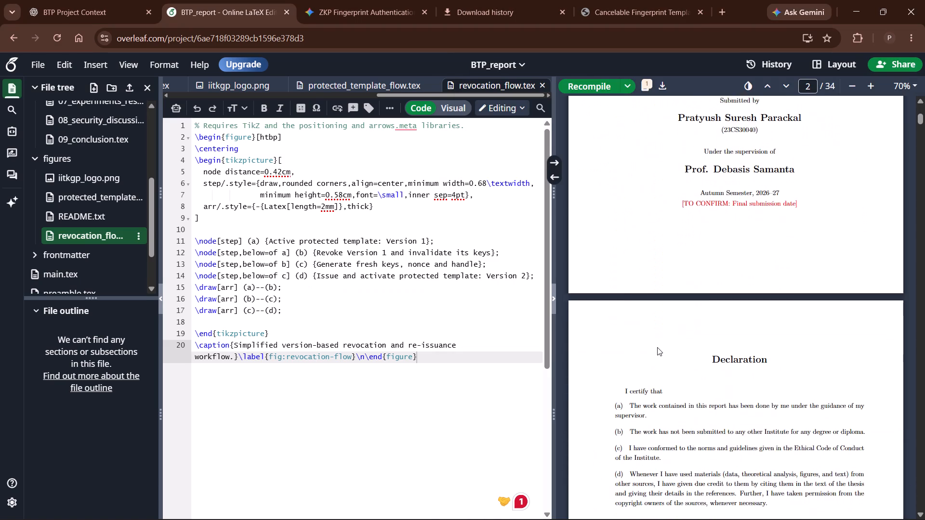
{"action": "scroll", "coordinate": [657, 347], "scroll_direction": "down", "scroll_amount": 3}
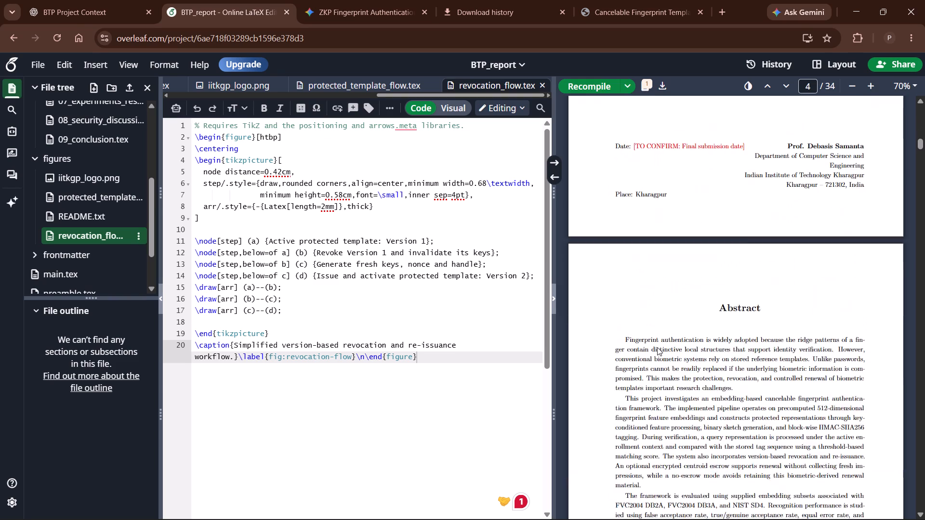
{"action": "scroll", "coordinate": [657, 347], "scroll_direction": "up", "scroll_amount": 3}
{"action": "scroll", "coordinate": [657, 347], "scroll_direction": "right", "scroll_amount": 1}
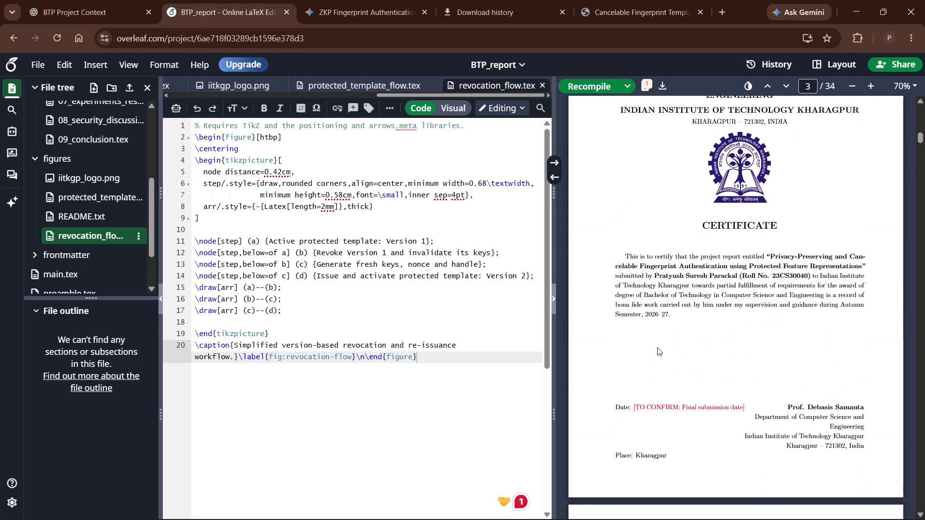
{"action": "scroll", "coordinate": [657, 347], "scroll_direction": "right", "scroll_amount": 1}
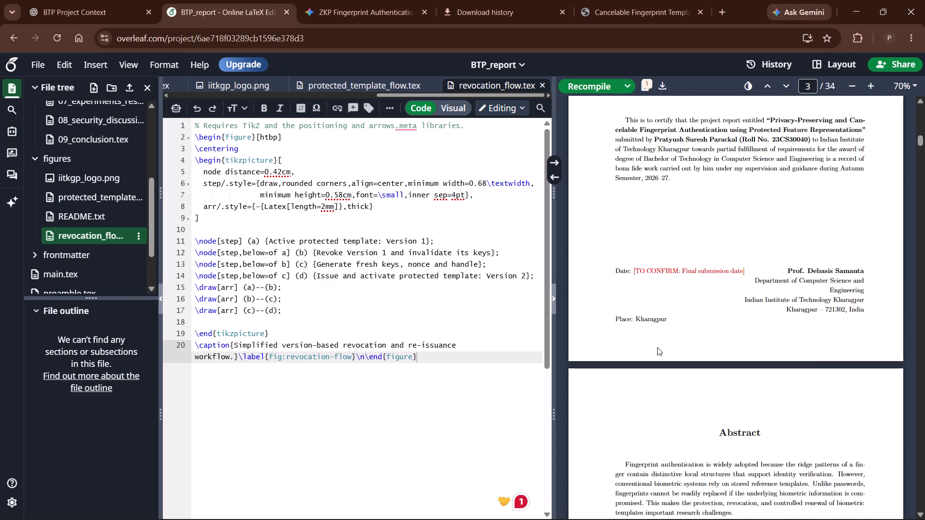
{"action": "scroll", "coordinate": [657, 347], "scroll_direction": "down", "scroll_amount": 1}
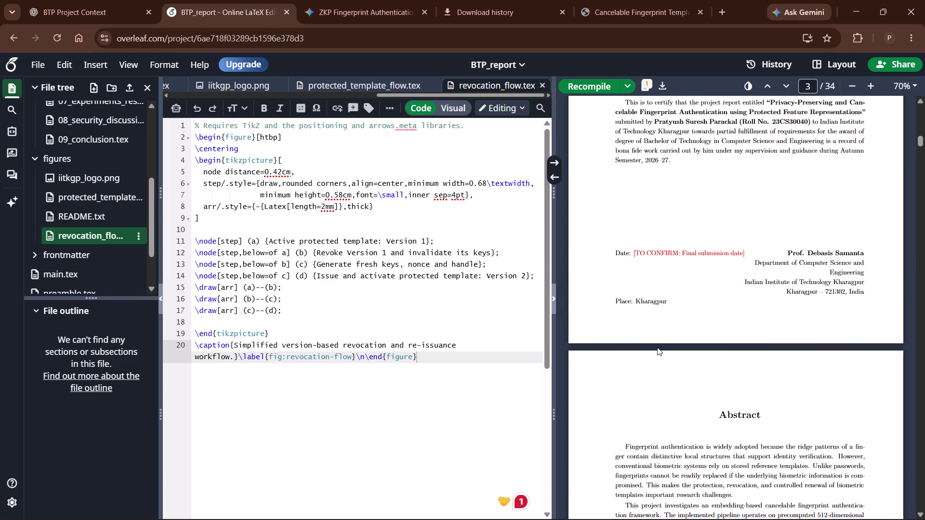
{"action": "scroll", "coordinate": [657, 347], "scroll_direction": "down", "scroll_amount": 4}
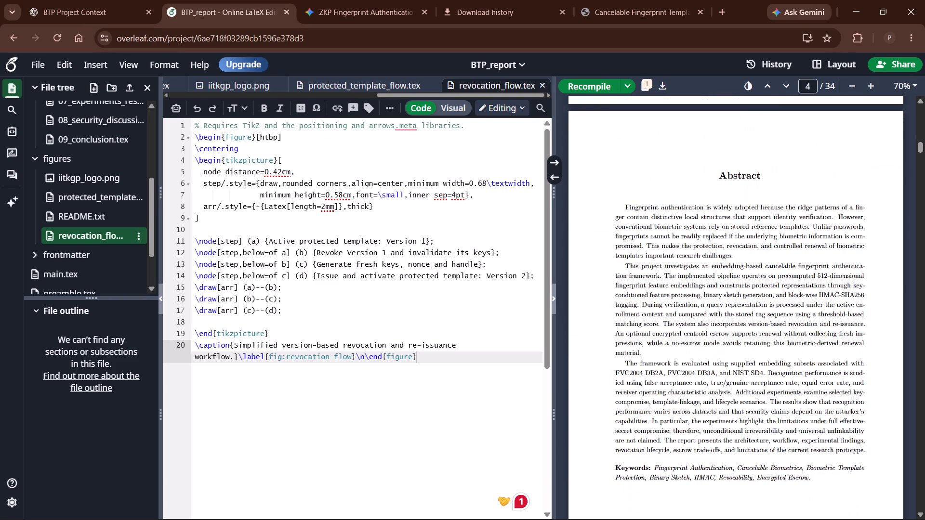
{"action": "scroll", "coordinate": [657, 347], "scroll_direction": "down", "scroll_amount": 2}
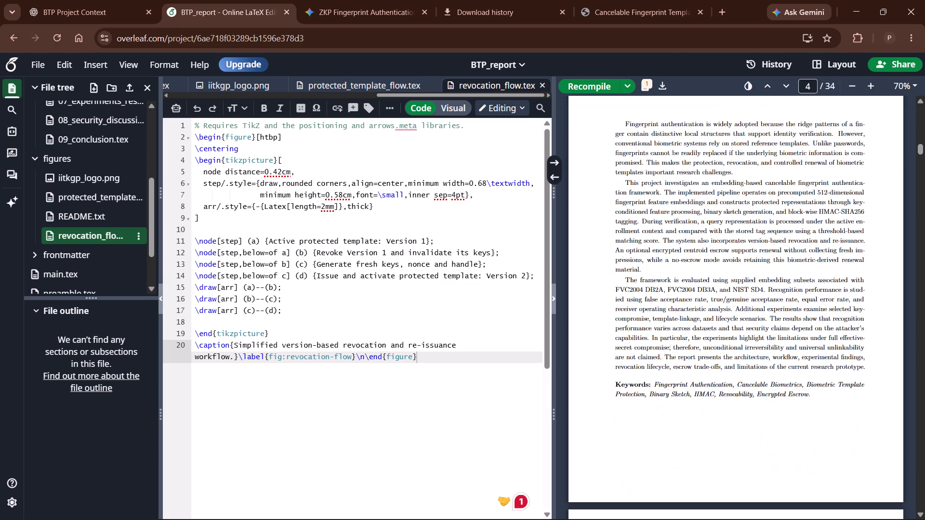
{"action": "scroll", "coordinate": [657, 347], "scroll_direction": "down", "scroll_amount": 7}
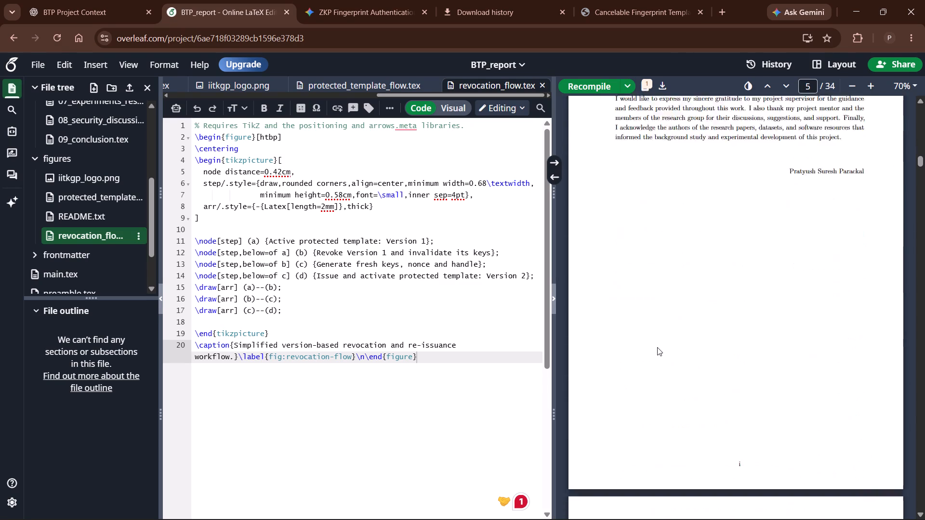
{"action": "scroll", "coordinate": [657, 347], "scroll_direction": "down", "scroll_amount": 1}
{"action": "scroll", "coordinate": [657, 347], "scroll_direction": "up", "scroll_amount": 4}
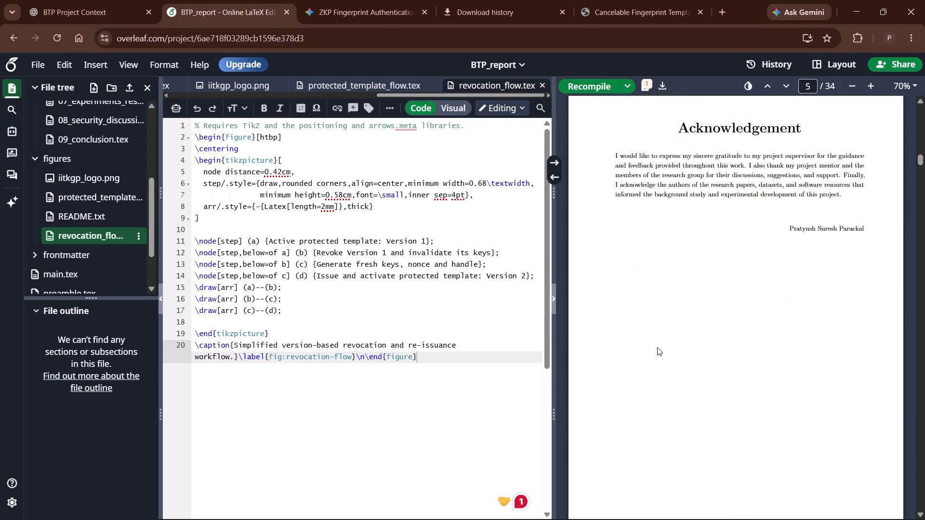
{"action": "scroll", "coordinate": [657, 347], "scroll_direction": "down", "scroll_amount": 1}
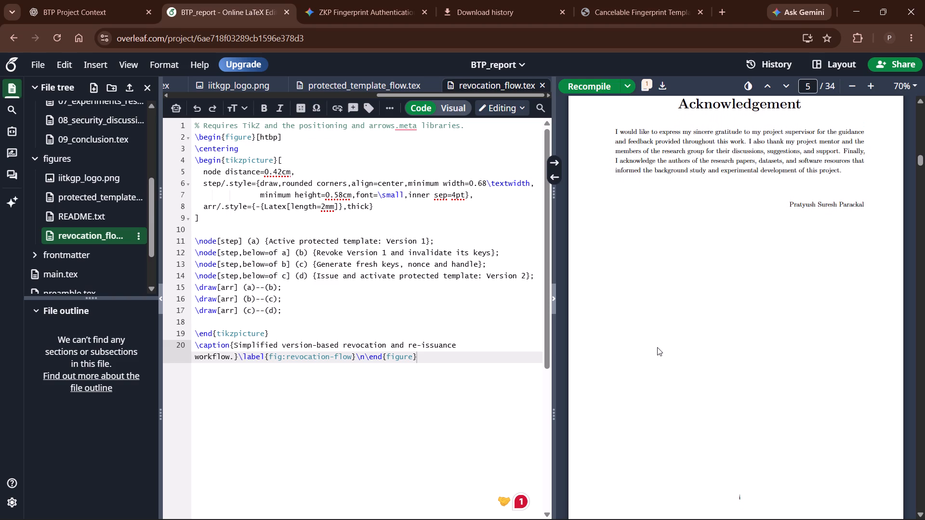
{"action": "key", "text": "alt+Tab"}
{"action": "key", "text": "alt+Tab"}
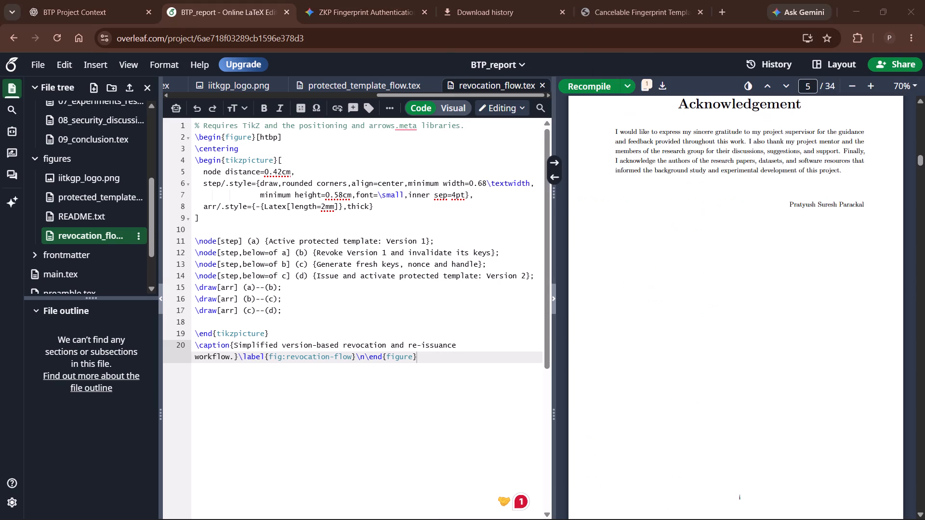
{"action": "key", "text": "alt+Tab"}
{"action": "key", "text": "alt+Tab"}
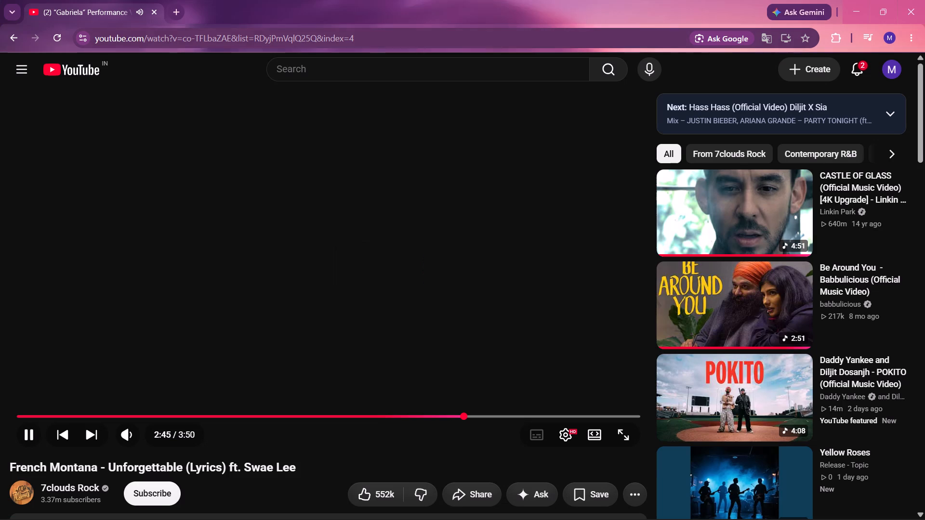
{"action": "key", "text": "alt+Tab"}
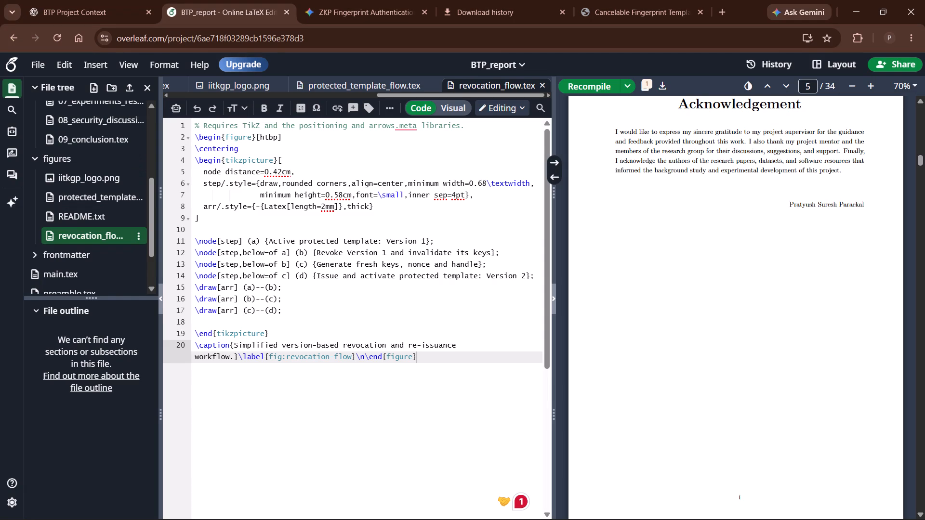
Review the table of contents pages of the compiled report in Overleaf.
{"action": "scroll", "coordinate": [247, 333], "scroll_direction": "up", "scroll_amount": 5}
{"action": "scroll", "coordinate": [631, 244], "scroll_direction": "down", "scroll_amount": 6}
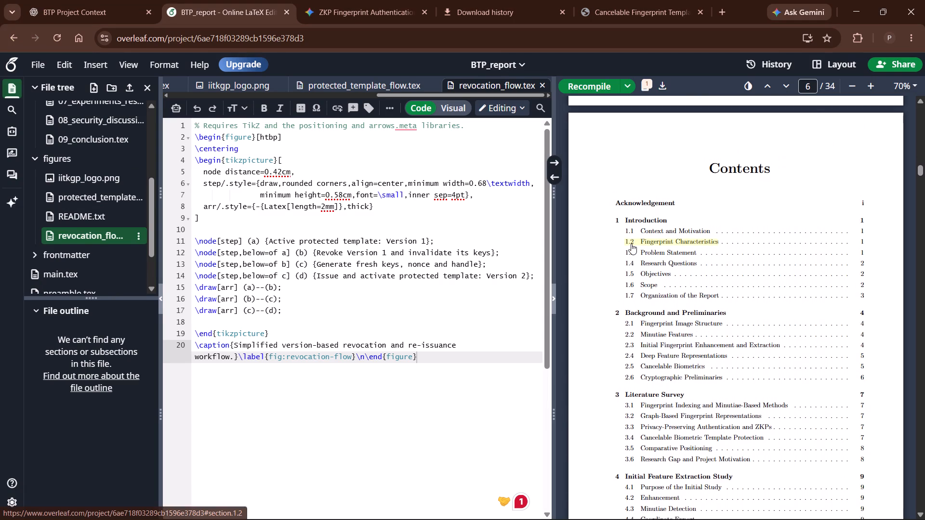
{"action": "scroll", "coordinate": [631, 244], "scroll_direction": "down", "scroll_amount": 5}
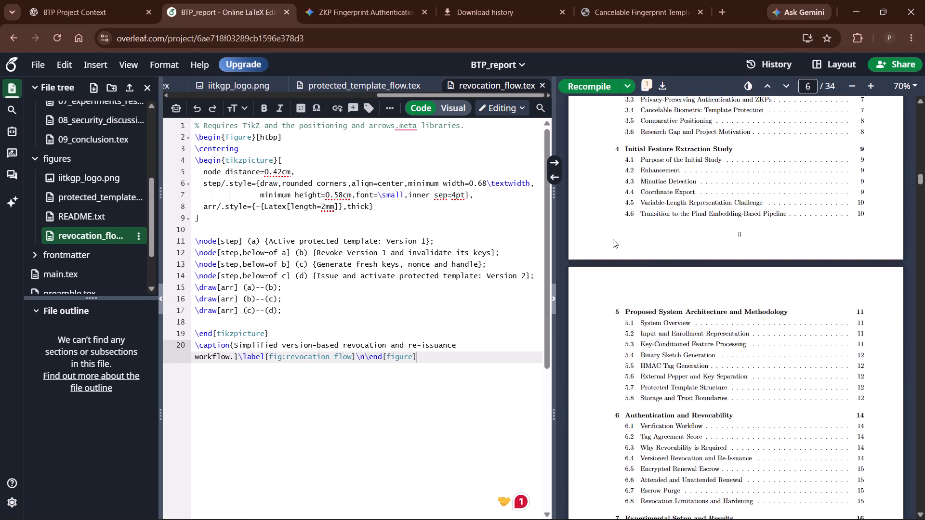
{"action": "scroll", "coordinate": [613, 239], "scroll_direction": "down", "scroll_amount": 3}
{"action": "scroll", "coordinate": [613, 239], "scroll_direction": "up", "scroll_amount": 3}
Examine the List of Figures and List of Tables pages of the compiled report, glancing at the start of the Introduction chapter.
{"action": "scroll", "coordinate": [613, 236], "scroll_direction": "down", "scroll_amount": 1}
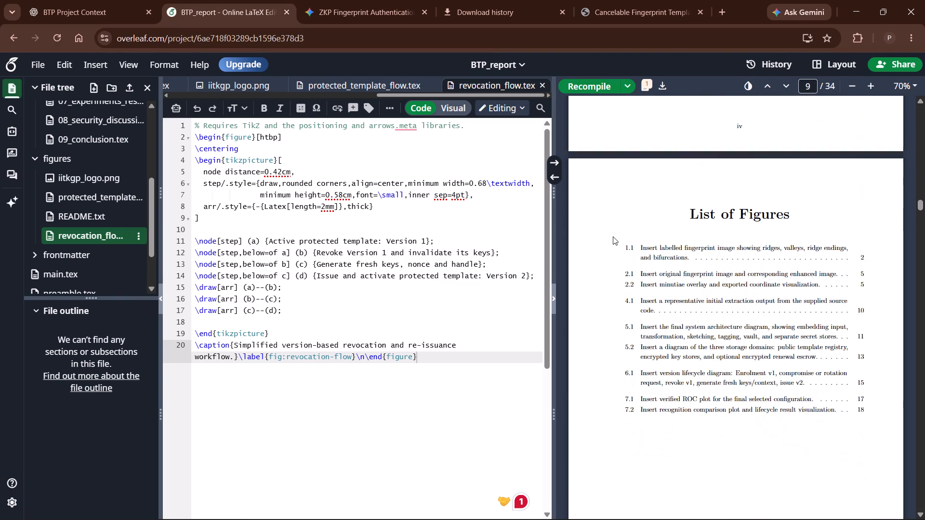
{"action": "scroll", "coordinate": [613, 236], "scroll_direction": "down", "scroll_amount": 2}
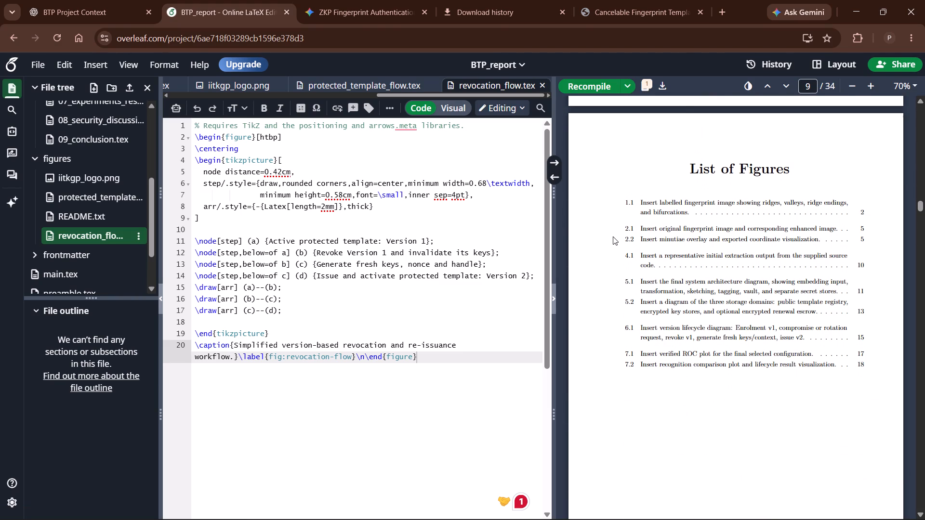
{"action": "scroll", "coordinate": [571, 251], "scroll_direction": "down", "scroll_amount": 5}
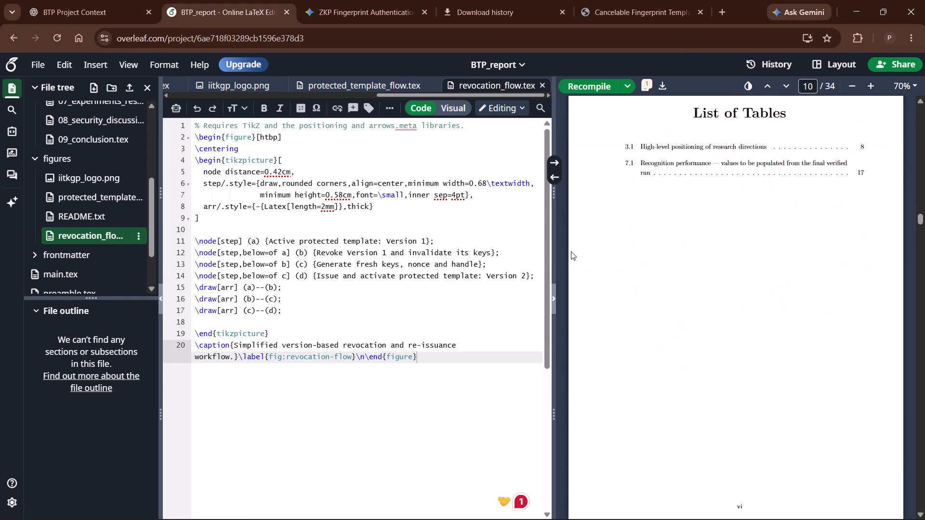
{"action": "scroll", "coordinate": [571, 251], "scroll_direction": "down", "scroll_amount": 1}
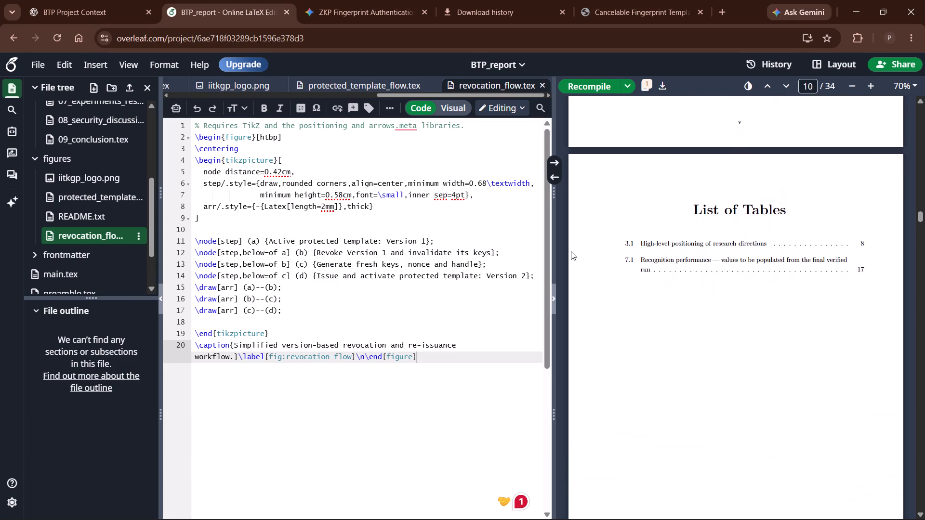
{"action": "scroll", "coordinate": [571, 251], "scroll_direction": "down", "scroll_amount": 1}
{"action": "scroll", "coordinate": [571, 251], "scroll_direction": "up", "scroll_amount": 1}
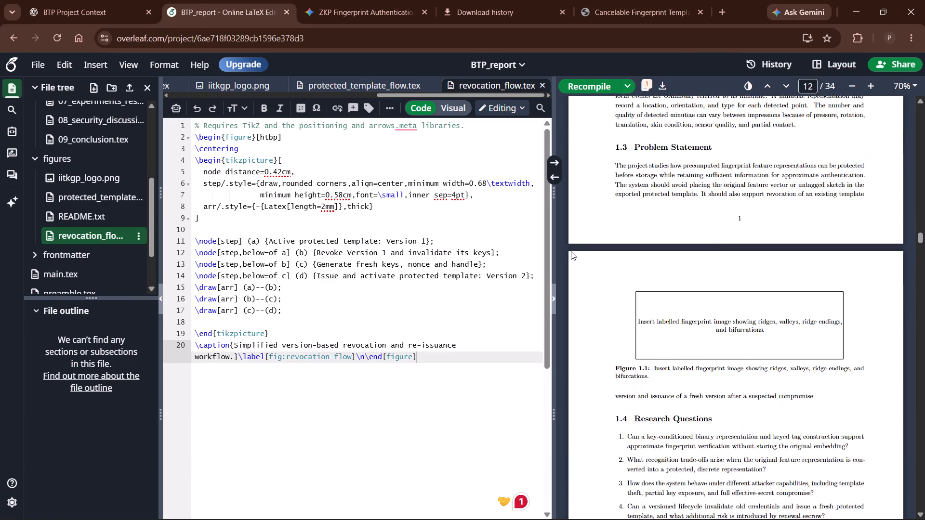
{"action": "scroll", "coordinate": [571, 251], "scroll_direction": "up", "scroll_amount": 1}
{"action": "scroll", "coordinate": [571, 251], "scroll_direction": "right", "scroll_amount": 1}
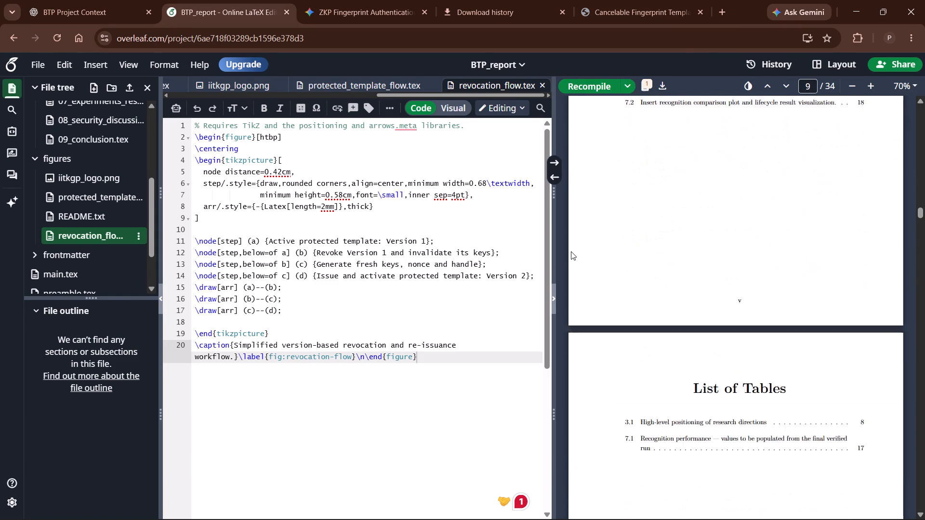
{"action": "scroll", "coordinate": [571, 251], "scroll_direction": "right", "scroll_amount": 2}
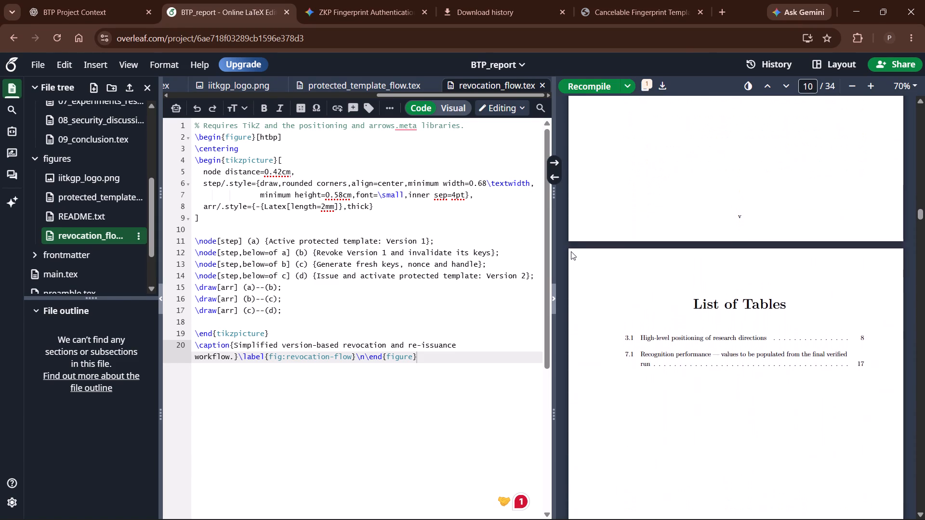
{"action": "scroll", "coordinate": [571, 251], "scroll_direction": "right", "scroll_amount": 1}
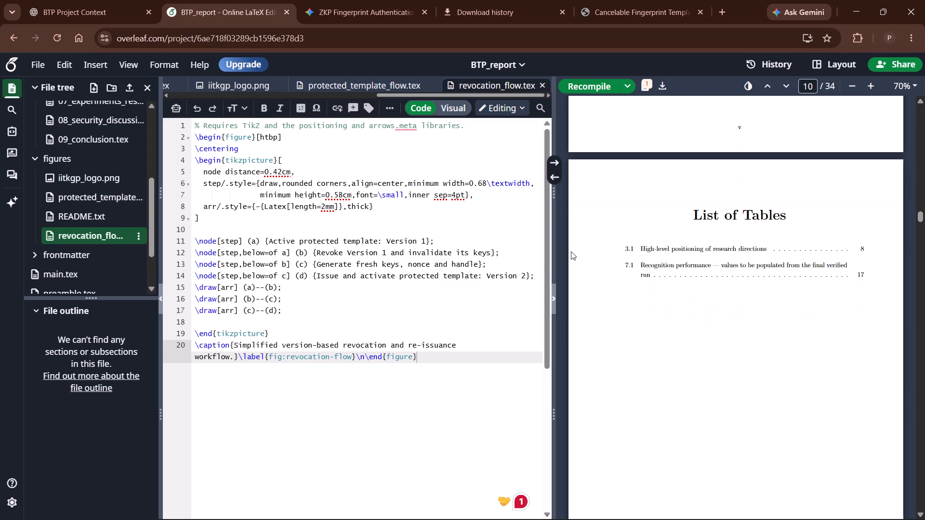
{"action": "key", "text": "alt+Tab"}
{"action": "key", "text": "alt+Tab"}
{"action": "key", "text": "alt+Tab"}
{"action": "key", "text": "alt+Tab"}
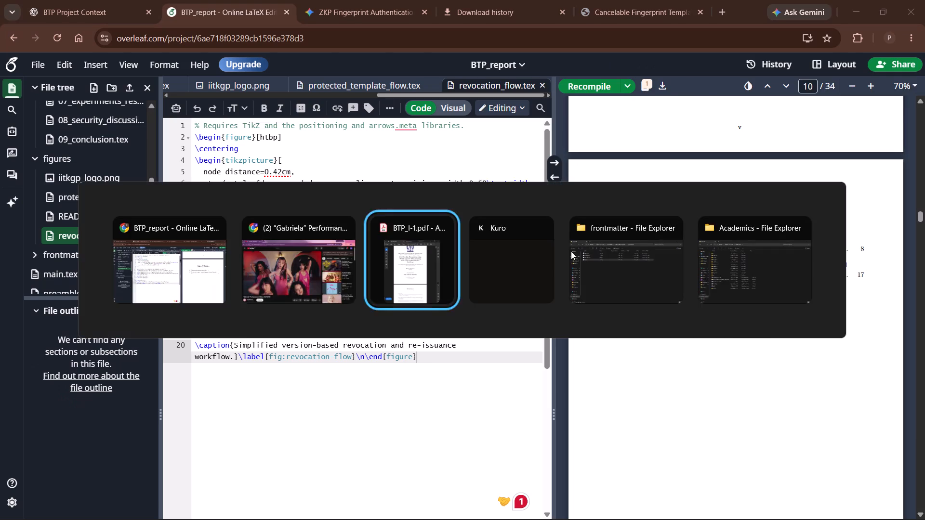
{"action": "scroll", "coordinate": [692, 239], "scroll_direction": "down", "scroll_amount": 7}
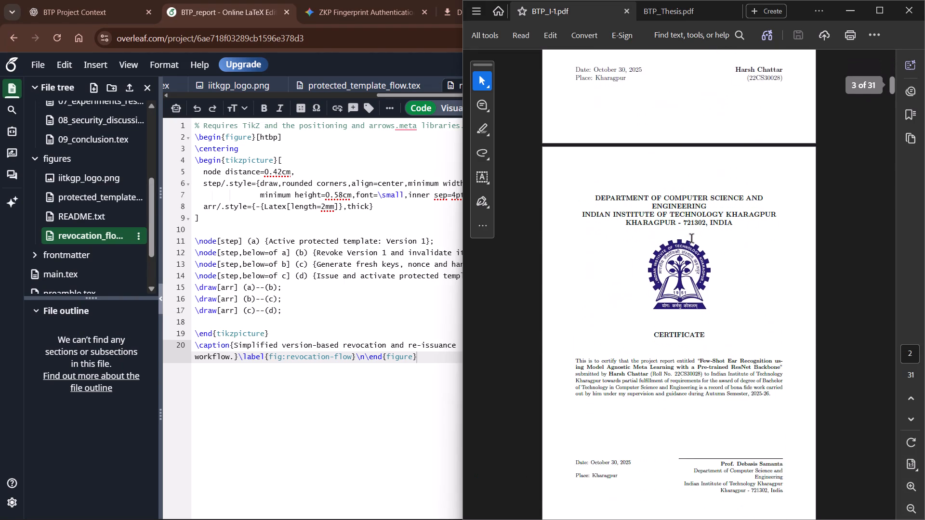
{"action": "scroll", "coordinate": [692, 239], "scroll_direction": "down", "scroll_amount": 6}
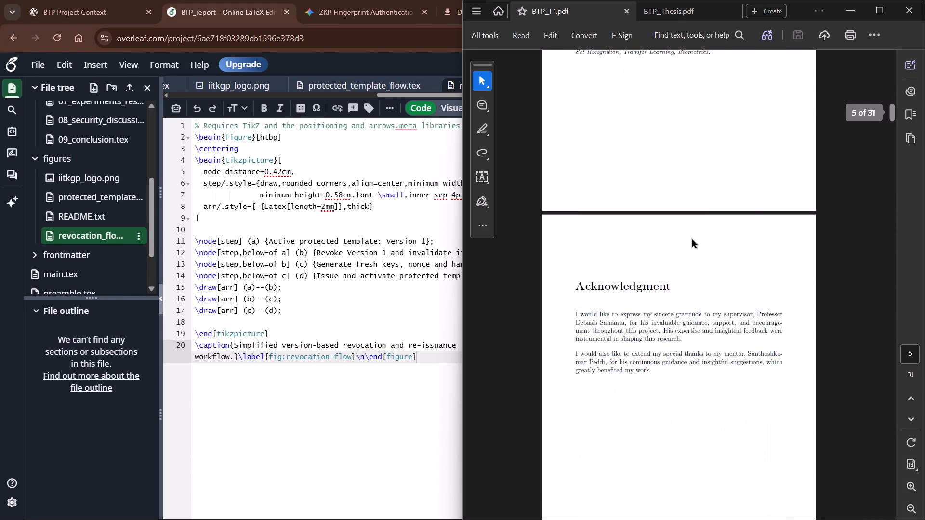
{"action": "scroll", "coordinate": [692, 239], "scroll_direction": "down", "scroll_amount": 4}
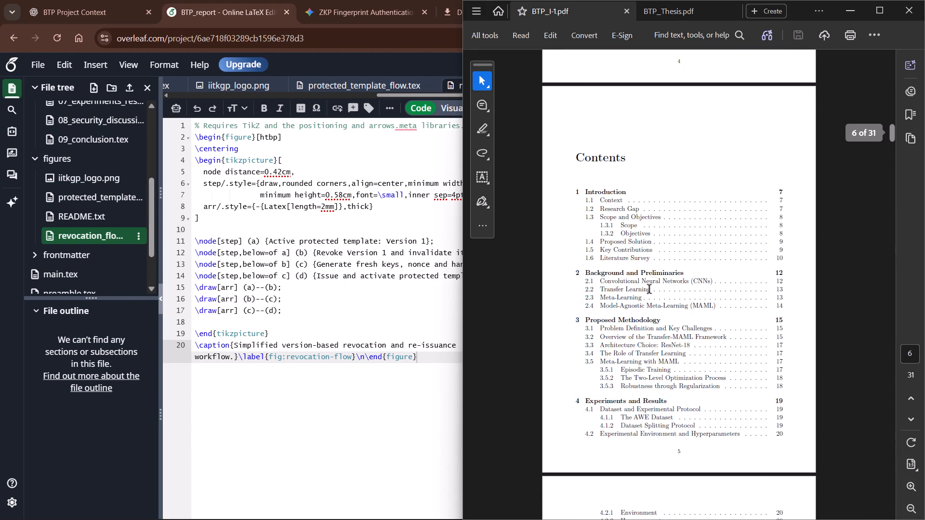
{"action": "scroll", "coordinate": [649, 291], "scroll_direction": "up", "scroll_amount": 4}
{"action": "scroll", "coordinate": [649, 291], "scroll_direction": "right", "scroll_amount": 1}
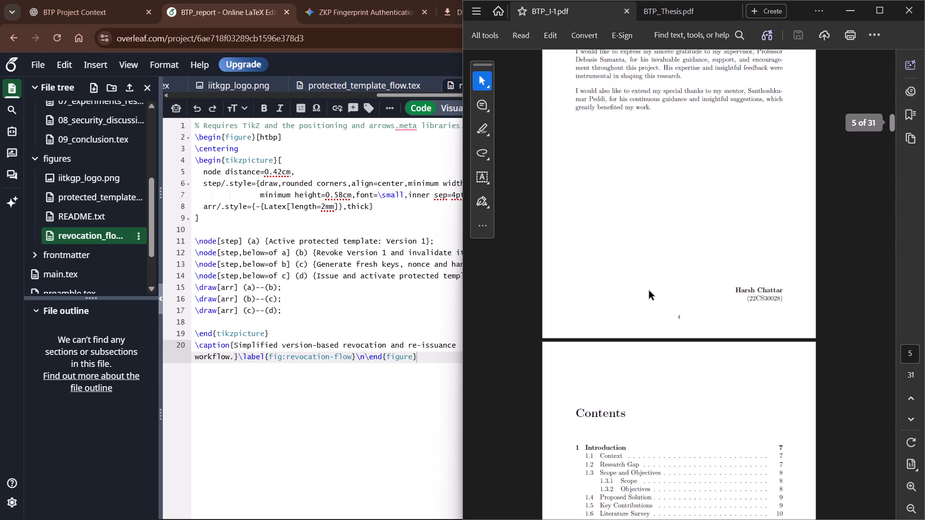
{"action": "scroll", "coordinate": [649, 291], "scroll_direction": "right", "scroll_amount": 1}
{"action": "scroll", "coordinate": [649, 291], "scroll_direction": "down", "scroll_amount": 4}
{"action": "scroll", "coordinate": [649, 291], "scroll_direction": "right", "scroll_amount": 1}
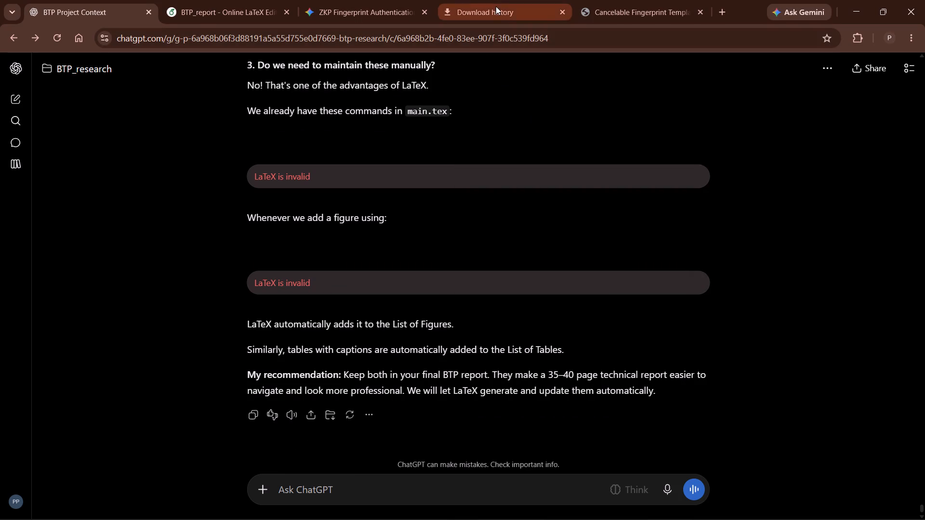
Close the Download history tab and skim the downloaded BTP_report.pdf from its certificate to the table of contents.
{"action": "left_click", "coordinate": [496, 6]}
{"action": "left_click_drag", "start_coordinate": [632, 0], "coordinate": [592, 4]}
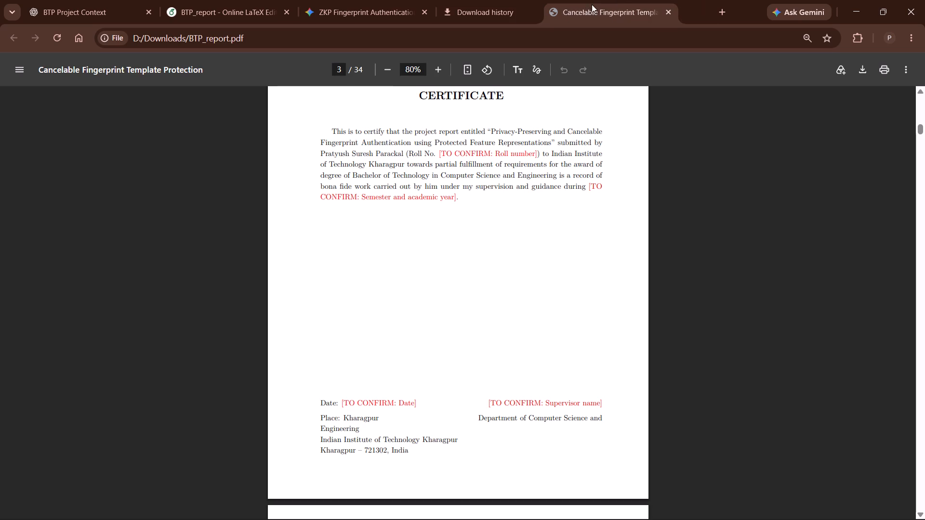
{"action": "left_click_drag", "start_coordinate": [592, 4], "coordinate": [615, 1]}
{"action": "left_click", "coordinate": [559, 15]}
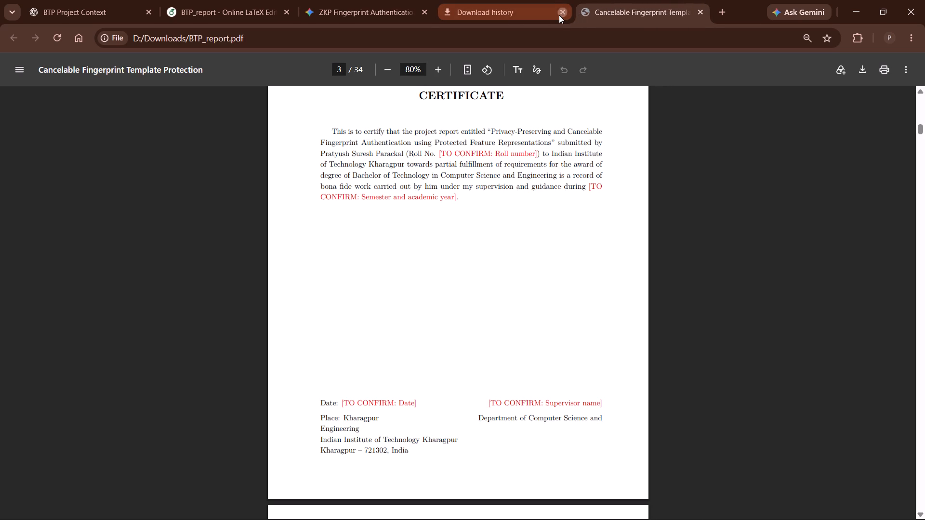
{"action": "scroll", "coordinate": [505, 214], "scroll_direction": "down", "scroll_amount": 7}
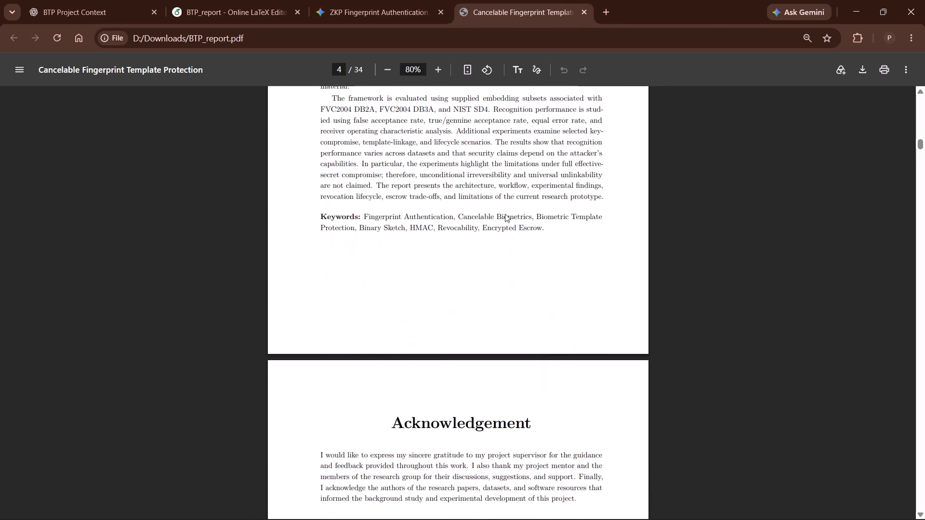
{"action": "scroll", "coordinate": [505, 214], "scroll_direction": "down", "scroll_amount": 4}
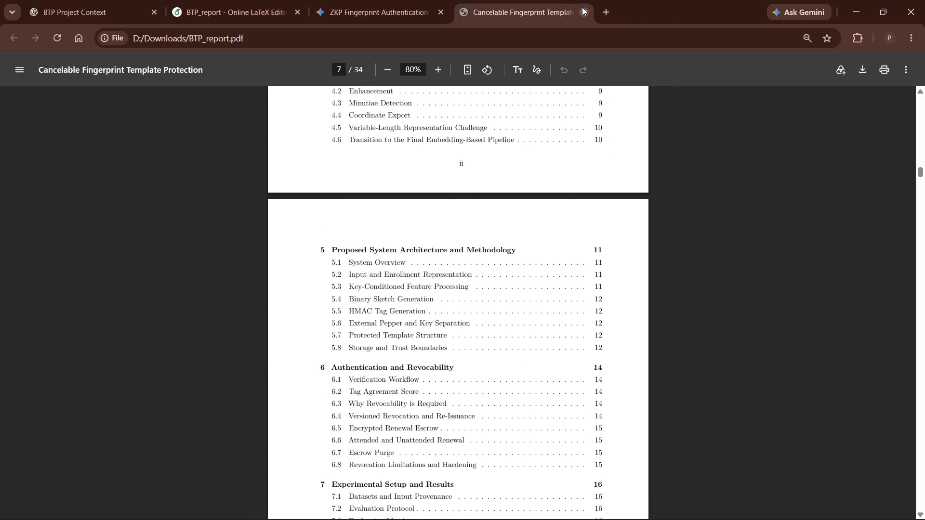
{"action": "key", "text": "alt+Tab"}
{"action": "key", "text": "alt+Tab"}
Move the Overleaf BTP_report tab into its own maximized window and widen the compiled PDF preview beside the code editor.
{"action": "left_click_drag", "start_coordinate": [243, 0], "coordinate": [283, 22]}
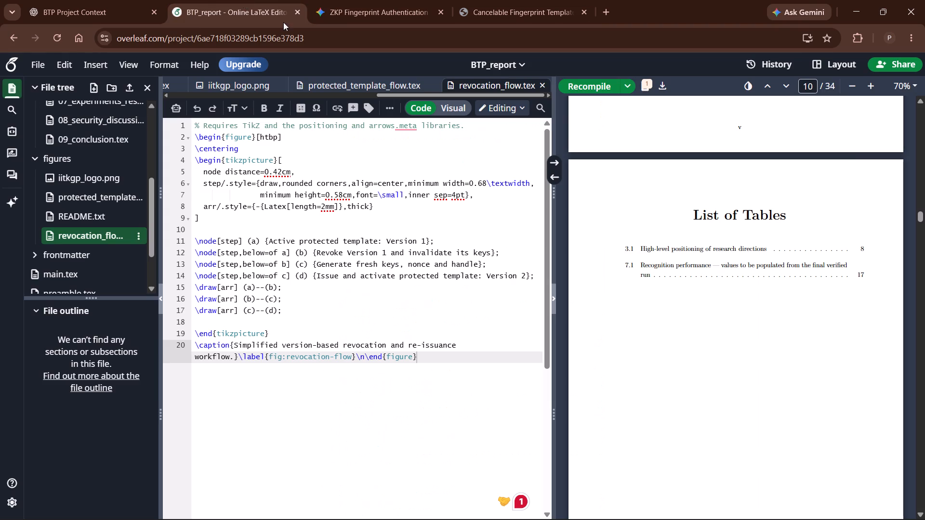
{"action": "left_click_drag", "start_coordinate": [283, 22], "coordinate": [593, 329]}
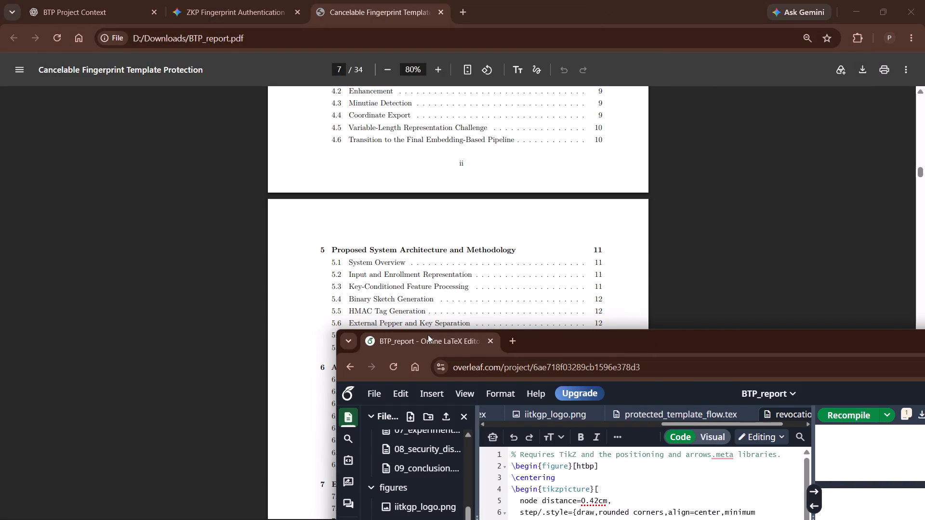
{"action": "left_click_drag", "start_coordinate": [428, 335], "coordinate": [378, 82]}
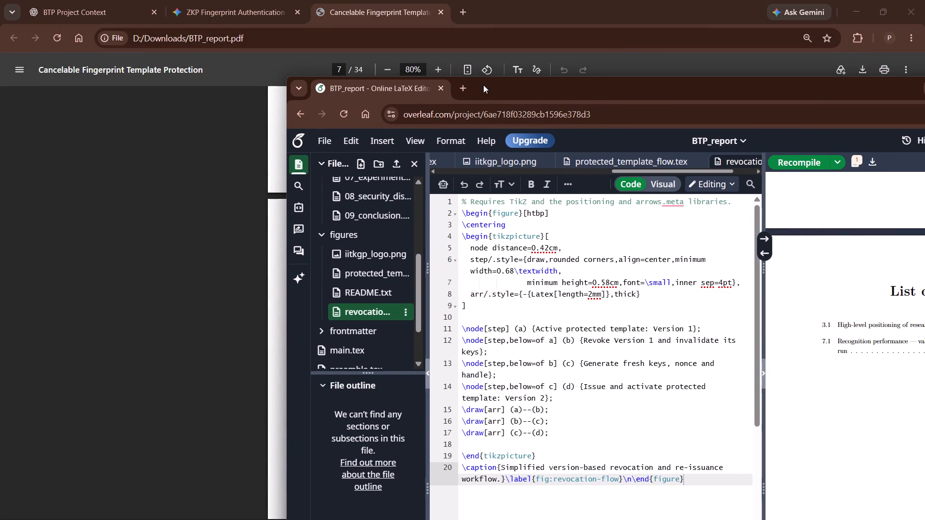
{"action": "left_click_drag", "start_coordinate": [508, 91], "coordinate": [264, 0]}
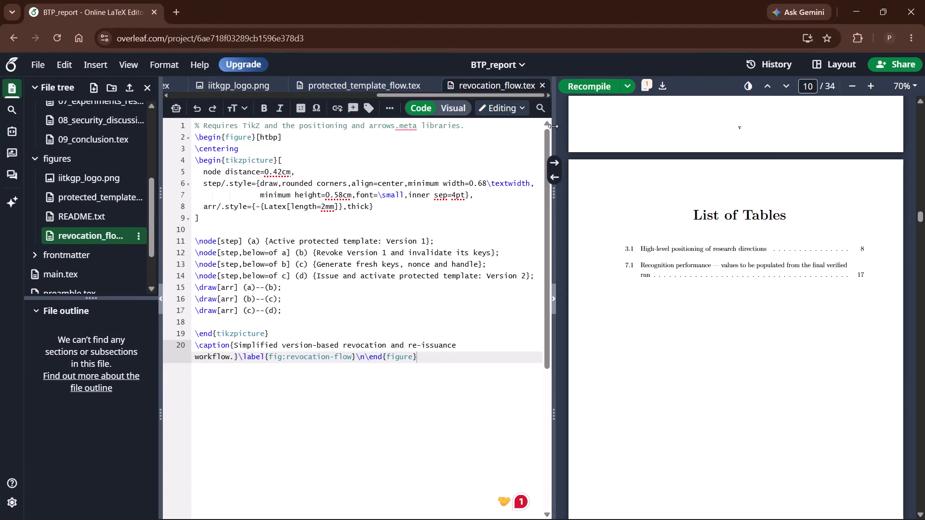
{"action": "left_click_drag", "start_coordinate": [553, 126], "coordinate": [411, 149]}
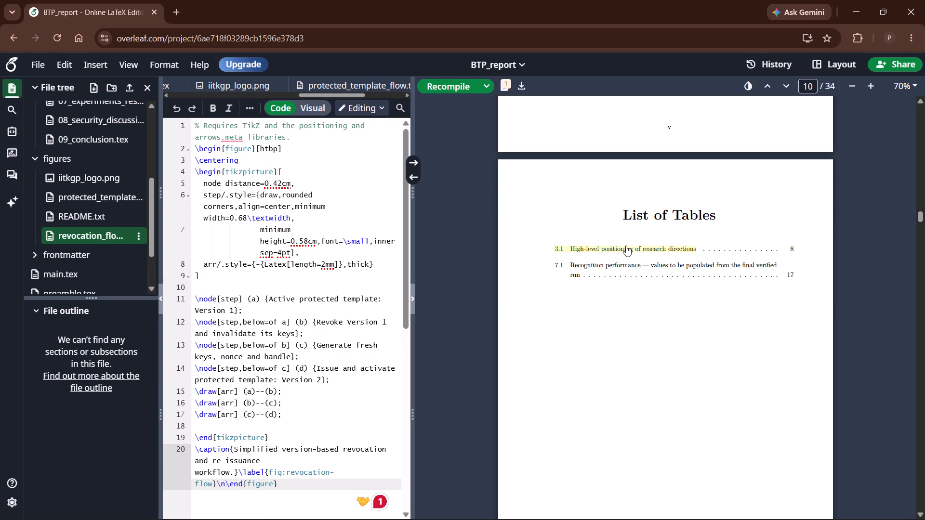
Review the Introduction chapter in the compiled report, including its objectives, scope and organization sections.
{"action": "scroll", "coordinate": [607, 294], "scroll_direction": "down", "scroll_amount": 4}
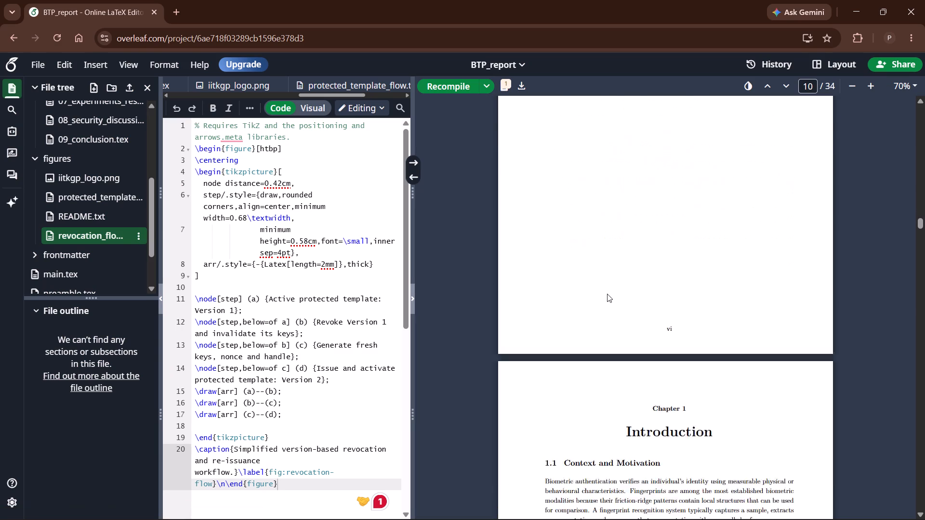
{"action": "scroll", "coordinate": [607, 294], "scroll_direction": "down", "scroll_amount": 5}
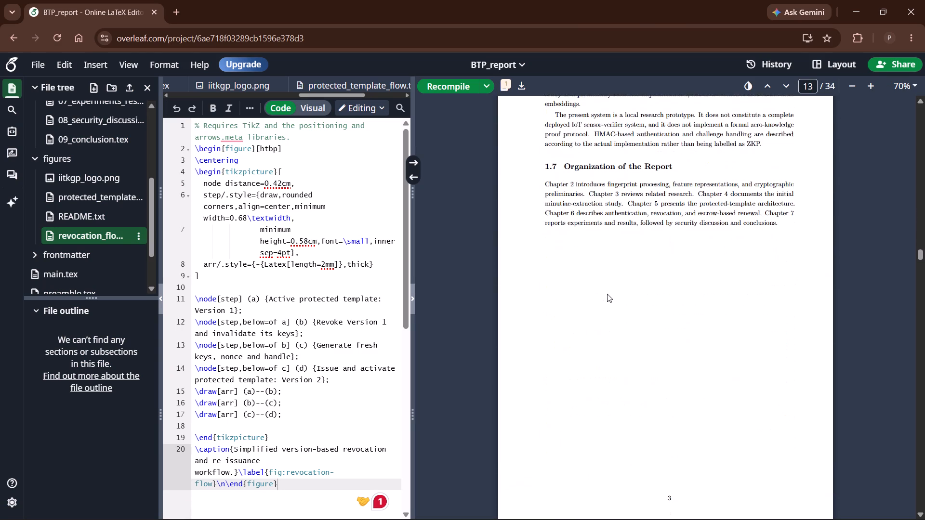
{"action": "scroll", "coordinate": [607, 294], "scroll_direction": "up", "scroll_amount": 4}
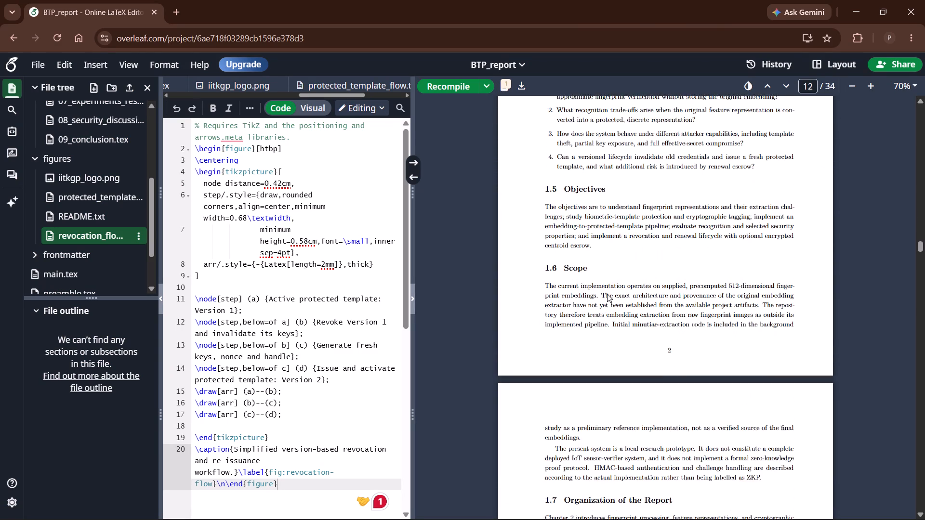
{"action": "scroll", "coordinate": [607, 294], "scroll_direction": "down", "scroll_amount": 5}
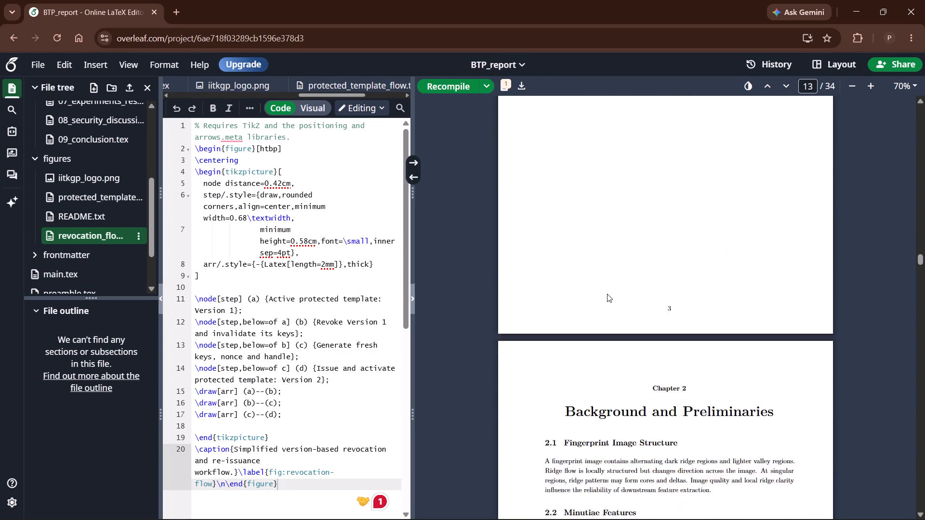
Review the Background and Preliminaries chapter in the compiled report, from Fingerprint Image Structure through Cryptographic Preliminaries.
{"action": "scroll", "coordinate": [607, 294], "scroll_direction": "down", "scroll_amount": 3}
{"action": "scroll", "coordinate": [607, 294], "scroll_direction": "up", "scroll_amount": 1}
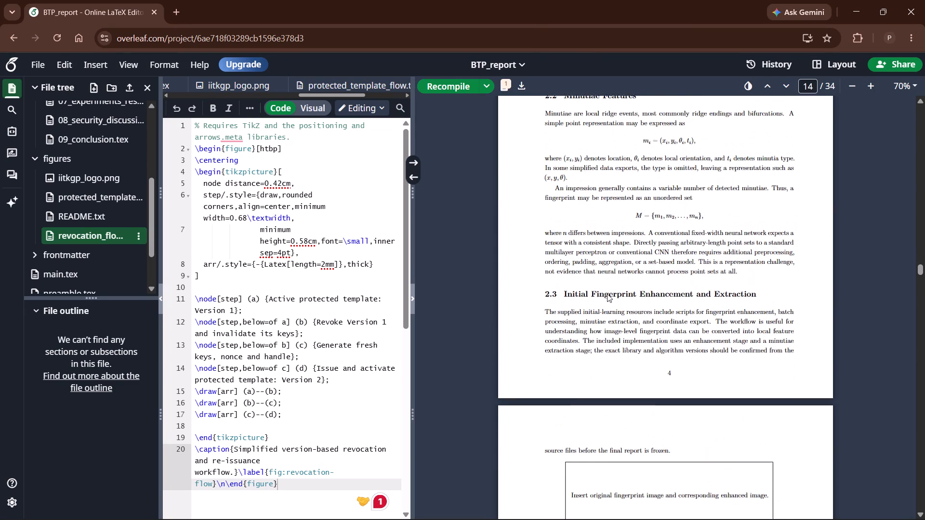
{"action": "scroll", "coordinate": [607, 294], "scroll_direction": "up", "scroll_amount": 1}
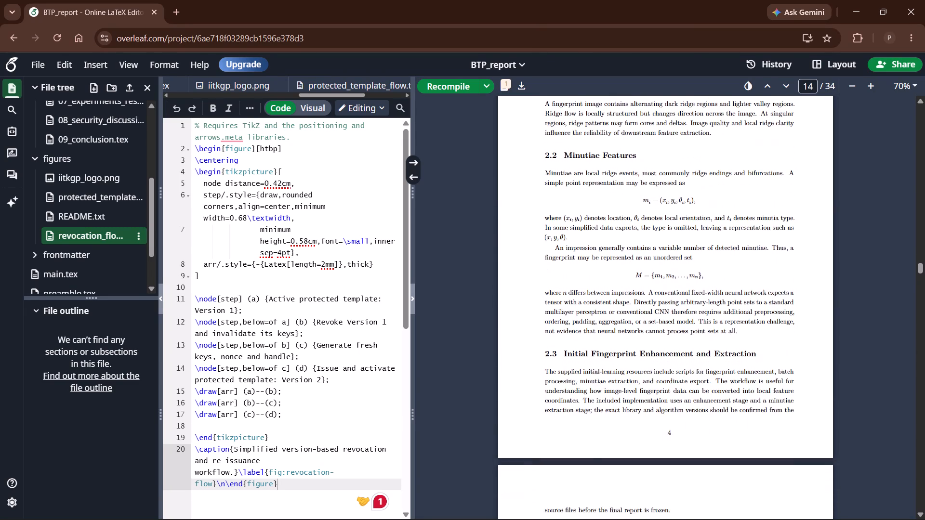
{"action": "scroll", "coordinate": [607, 294], "scroll_direction": "down", "scroll_amount": 5}
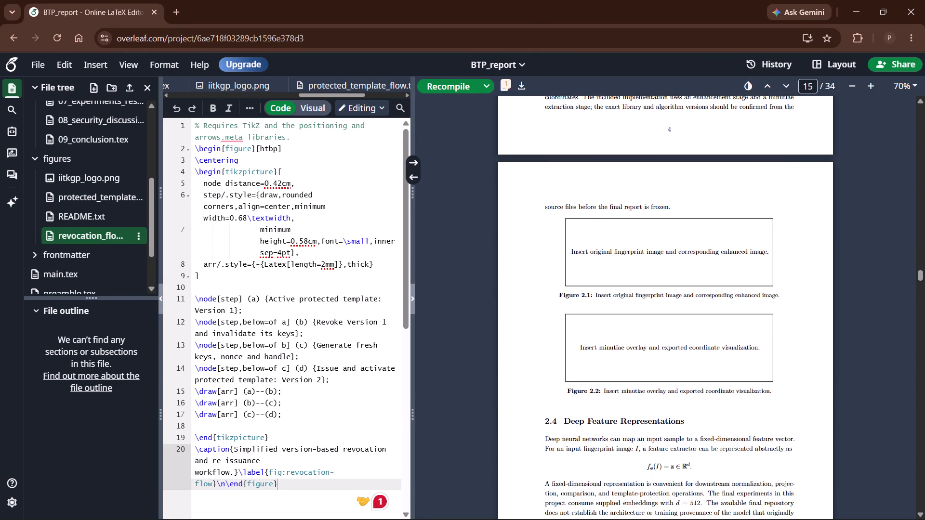
{"action": "scroll", "coordinate": [607, 294], "scroll_direction": "down", "scroll_amount": 3}
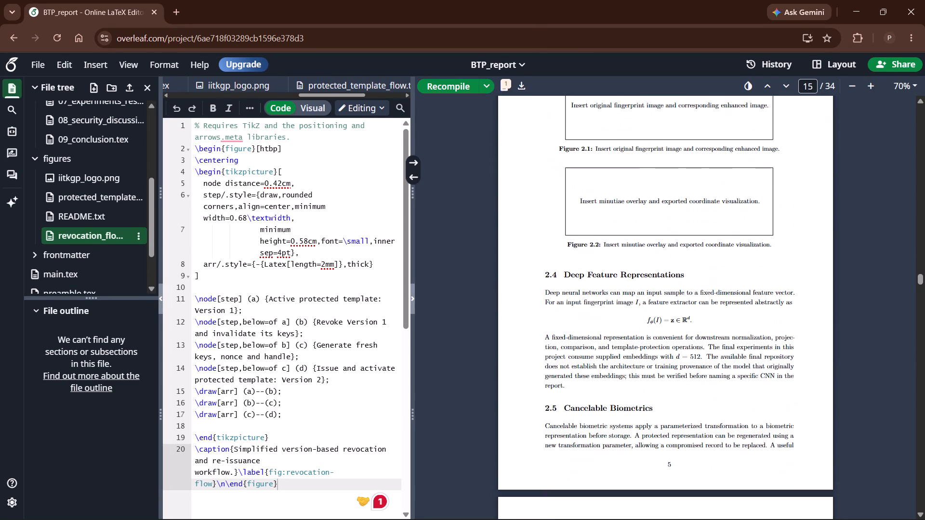
{"action": "scroll", "coordinate": [607, 294], "scroll_direction": "down", "scroll_amount": 4}
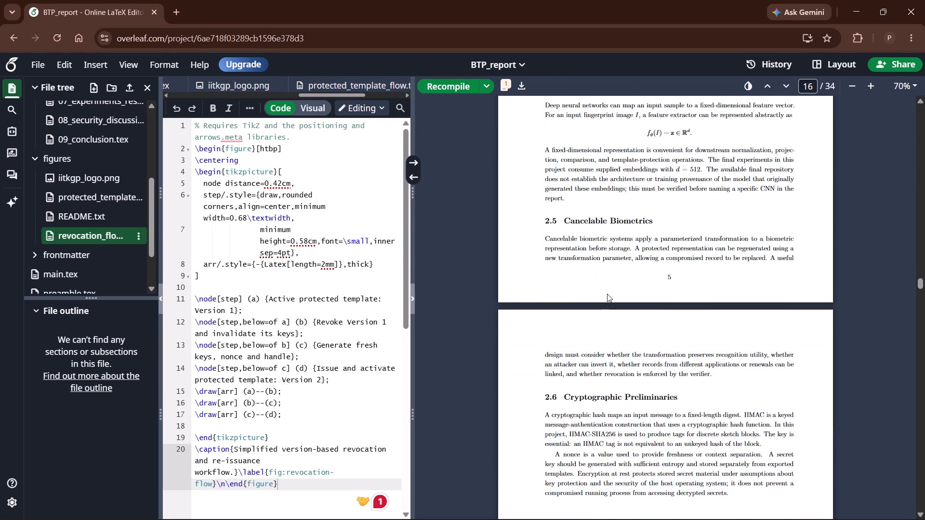
{"action": "scroll", "coordinate": [607, 294], "scroll_direction": "down", "scroll_amount": 4}
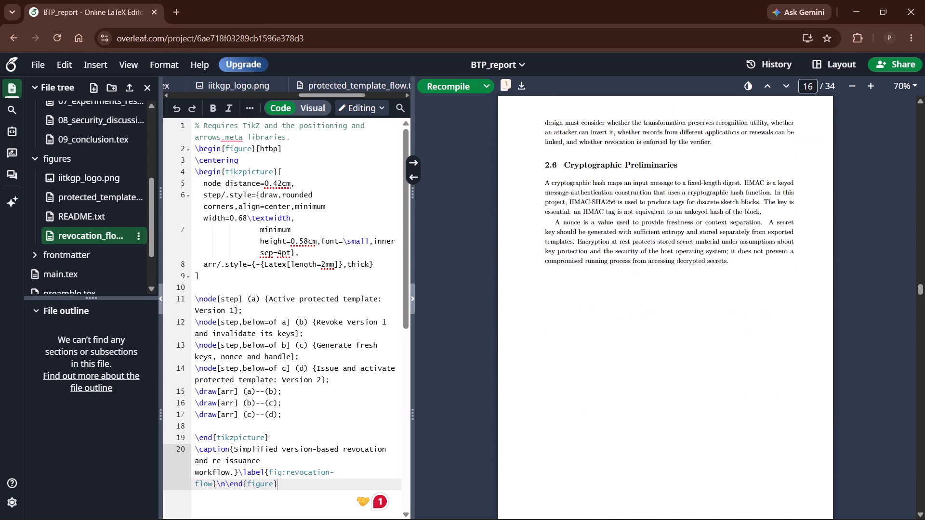
Review the Literature Survey chapter, including the Comparative Positioning table and the Research Gap and Project Motivation section.
{"action": "scroll", "coordinate": [607, 294], "scroll_direction": "down", "scroll_amount": 4}
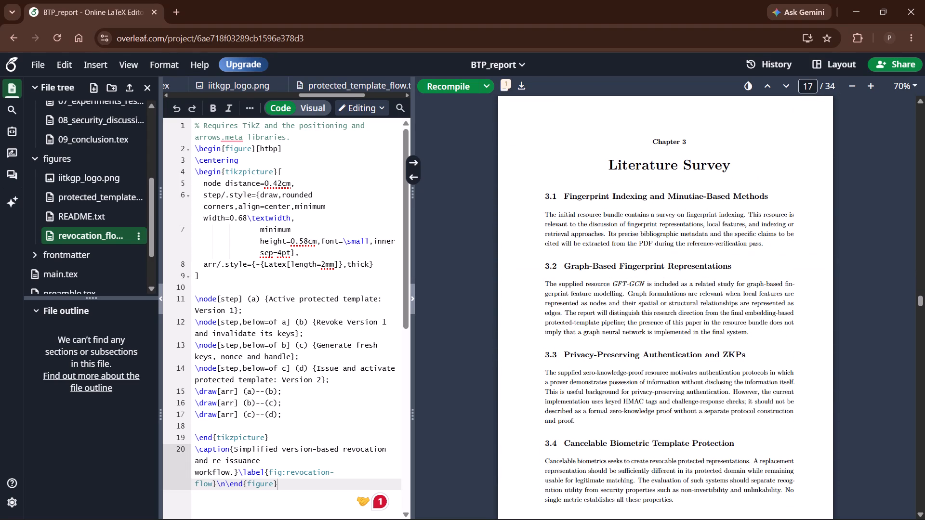
{"action": "scroll", "coordinate": [607, 294], "scroll_direction": "down", "scroll_amount": 1}
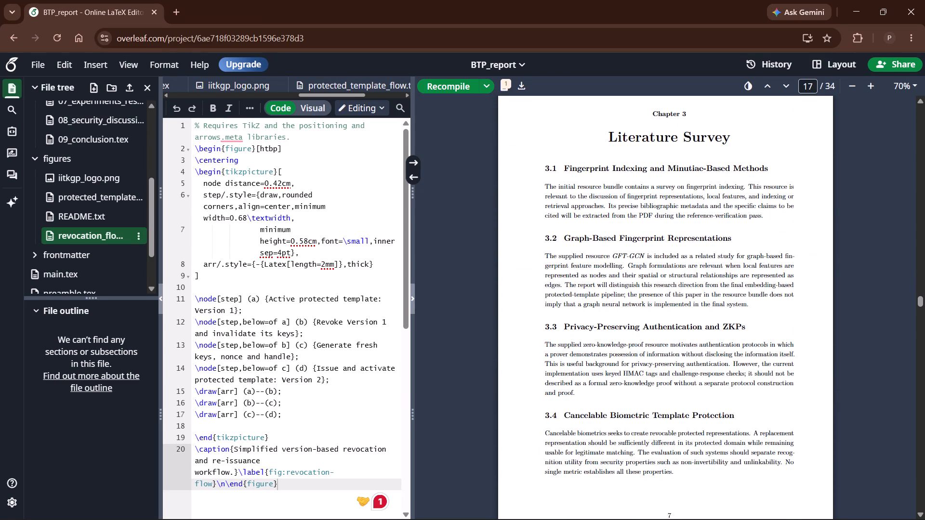
{"action": "scroll", "coordinate": [607, 294], "scroll_direction": "down", "scroll_amount": 5}
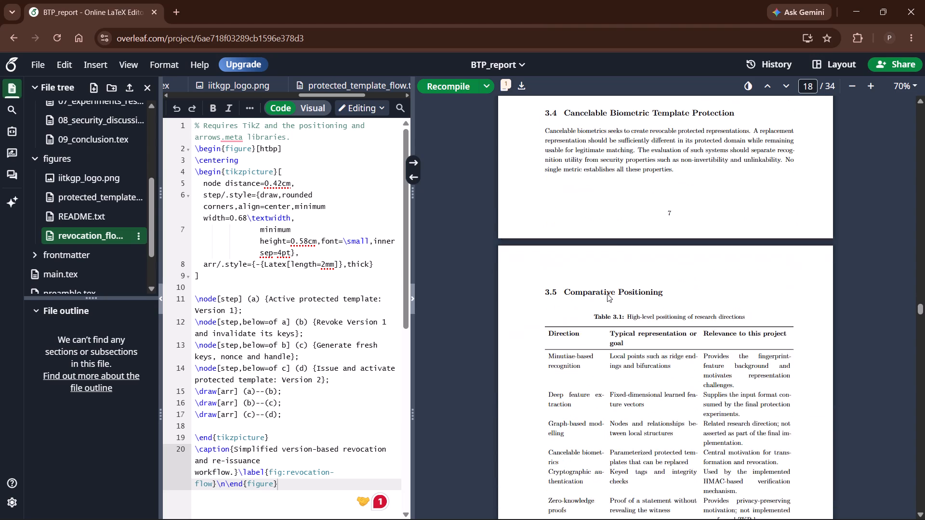
{"action": "scroll", "coordinate": [607, 294], "scroll_direction": "down", "scroll_amount": 3}
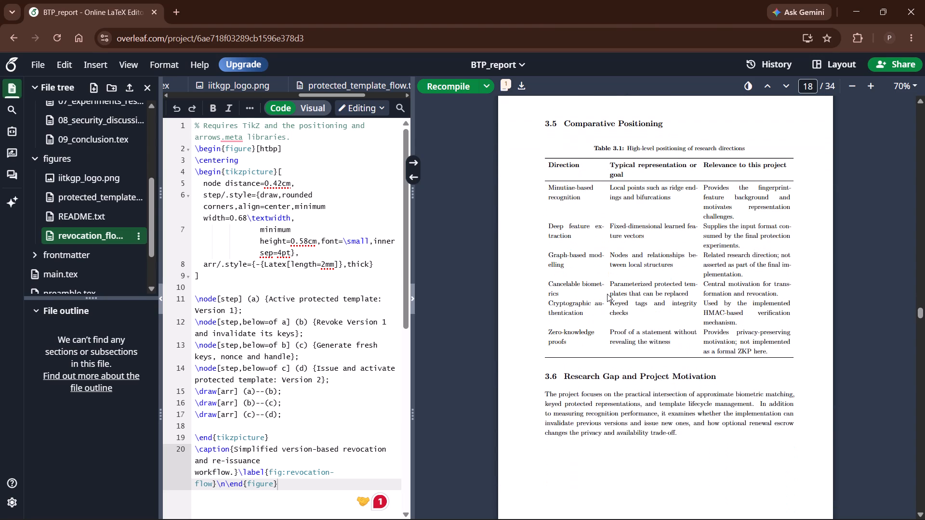
{"action": "scroll", "coordinate": [607, 294], "scroll_direction": "down", "scroll_amount": 1}
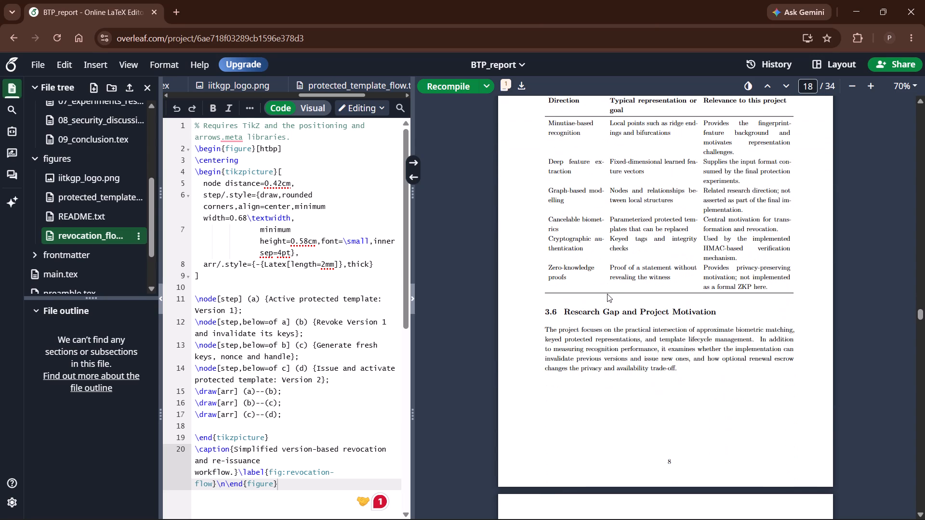
{"action": "scroll", "coordinate": [607, 294], "scroll_direction": "down", "scroll_amount": 2}
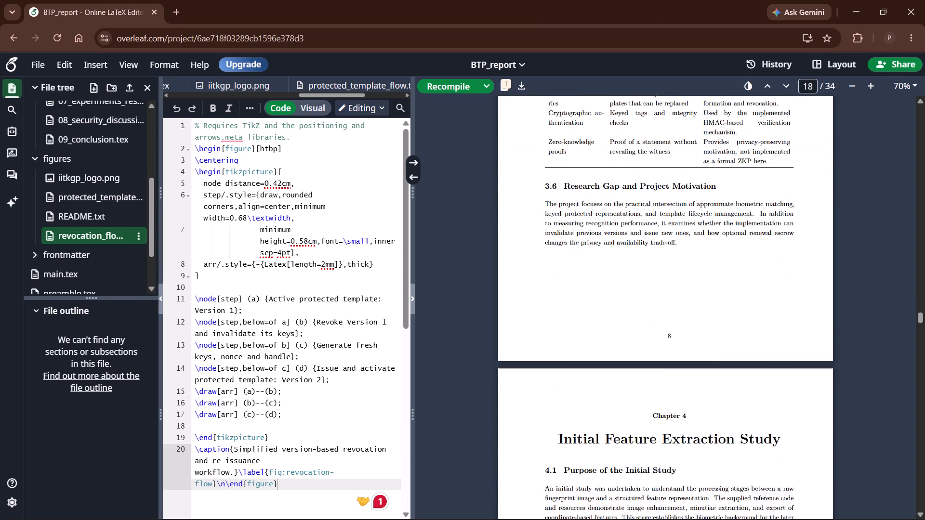
Read sections 4.1 to 4.4 of the Initial Feature Extraction Study chapter, from the study's purpose to Coordinate Export.
{"action": "scroll", "coordinate": [607, 294], "scroll_direction": "down", "scroll_amount": 3}
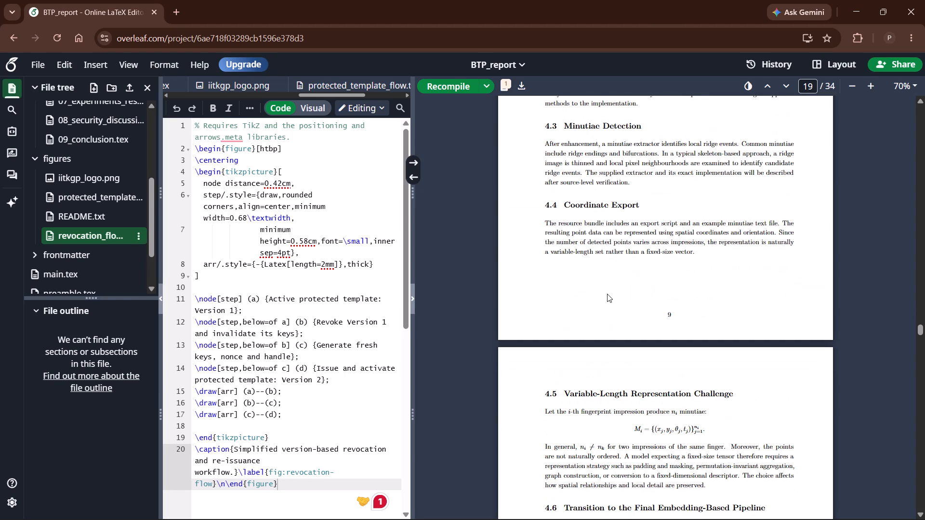
{"action": "scroll", "coordinate": [607, 294], "scroll_direction": "up", "scroll_amount": 3}
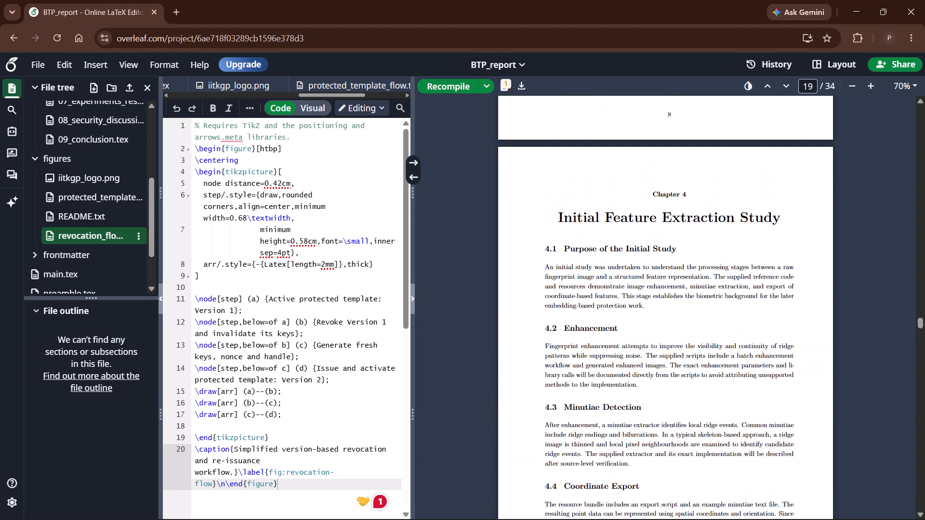
{"action": "scroll", "coordinate": [607, 294], "scroll_direction": "down", "scroll_amount": 1}
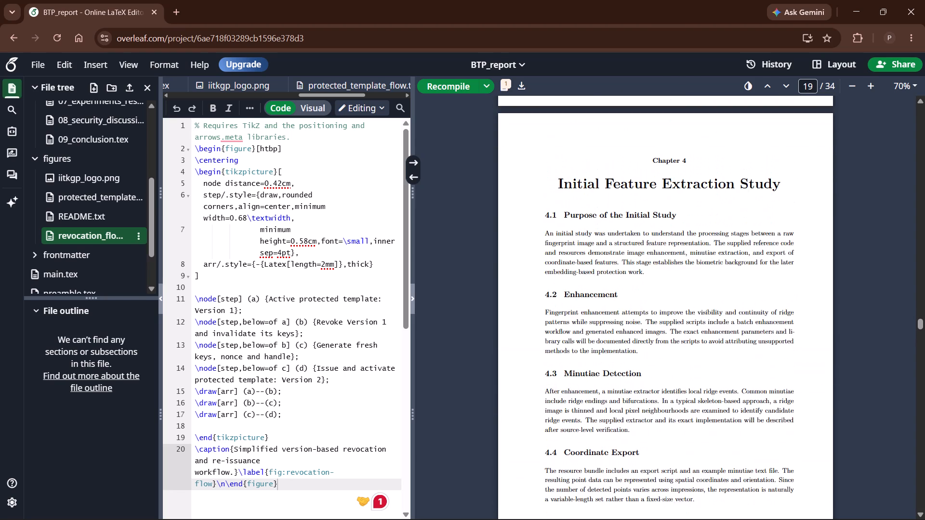
{"action": "scroll", "coordinate": [607, 294], "scroll_direction": "down", "scroll_amount": 4}
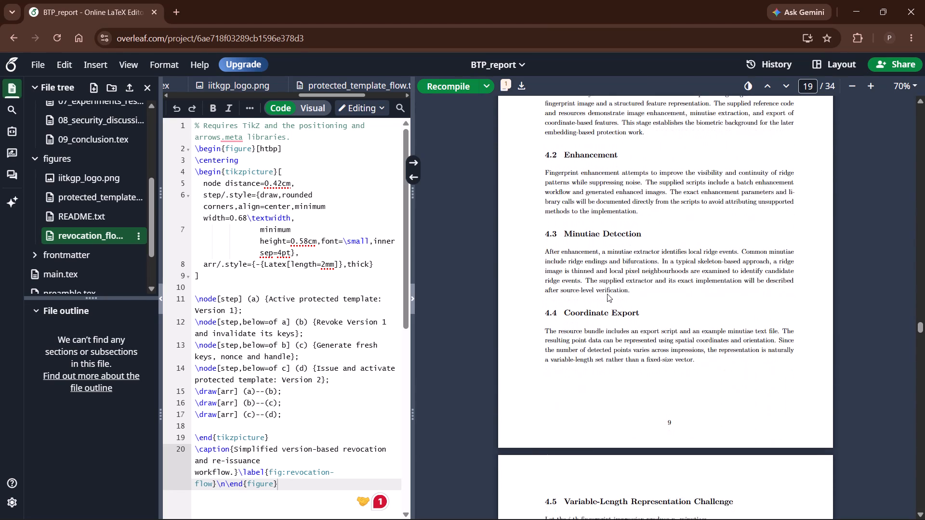
Examine sections 4.5 and 4.6 on variable-length representation and the embedding-based pipeline, including the Figure 4.1 placeholder.
{"action": "scroll", "coordinate": [607, 294], "scroll_direction": "down", "scroll_amount": 3}
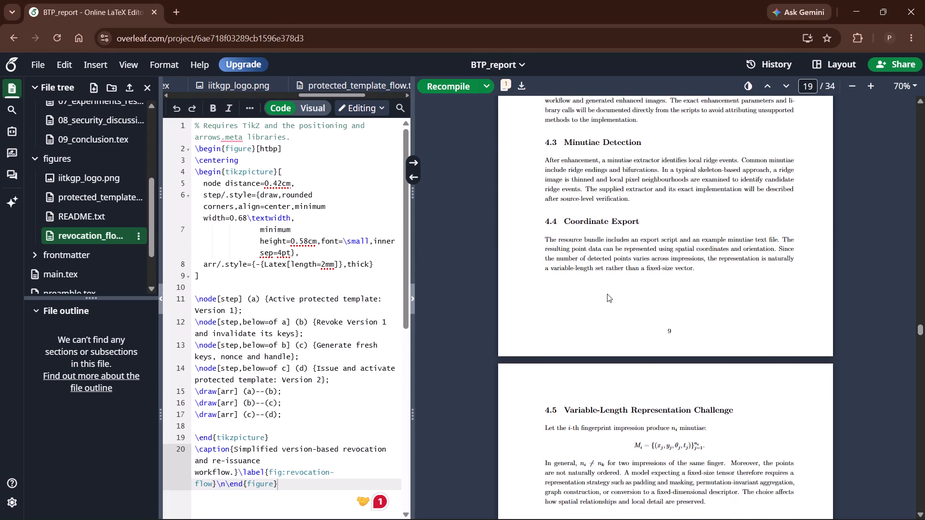
{"action": "scroll", "coordinate": [607, 294], "scroll_direction": "down", "scroll_amount": 3}
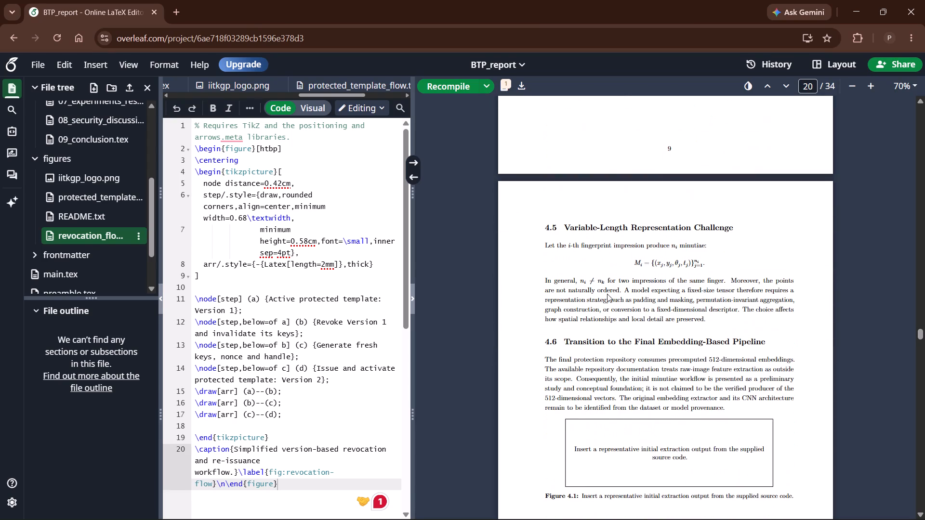
{"action": "scroll", "coordinate": [607, 294], "scroll_direction": "down", "scroll_amount": 4}
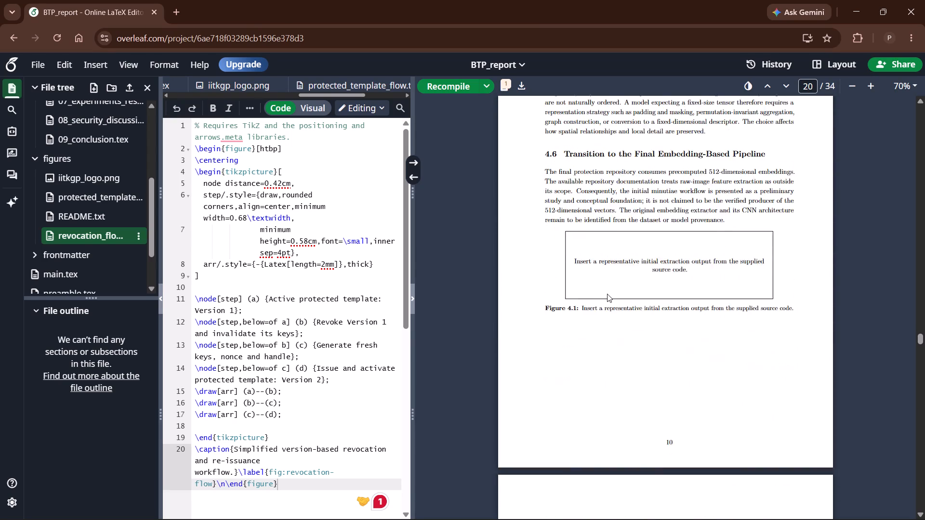
{"action": "scroll", "coordinate": [607, 294], "scroll_direction": "down", "scroll_amount": 4}
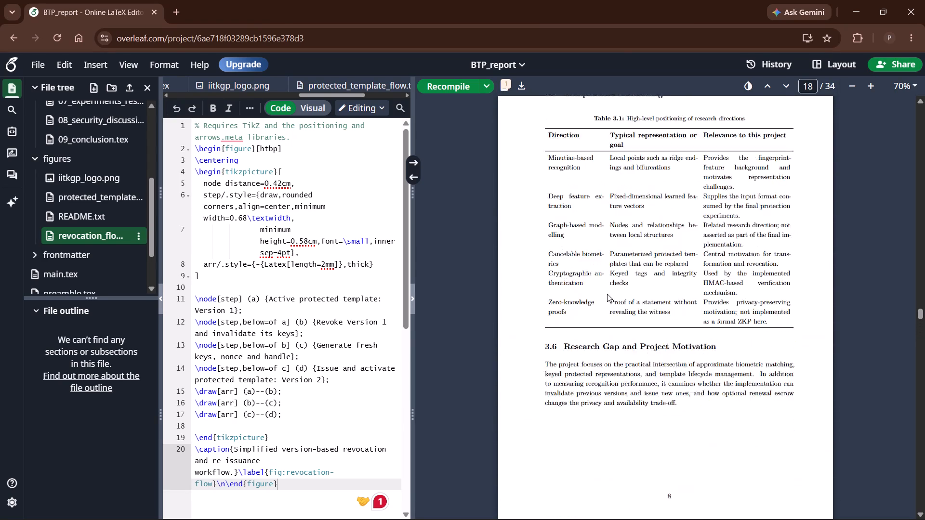
Review sections 5.1 to 5.3 of the Proposed System Architecture and Methodology chapter, including the Figure 5.1 placeholder.
{"action": "scroll", "coordinate": [607, 294], "scroll_direction": "down", "scroll_amount": 7}
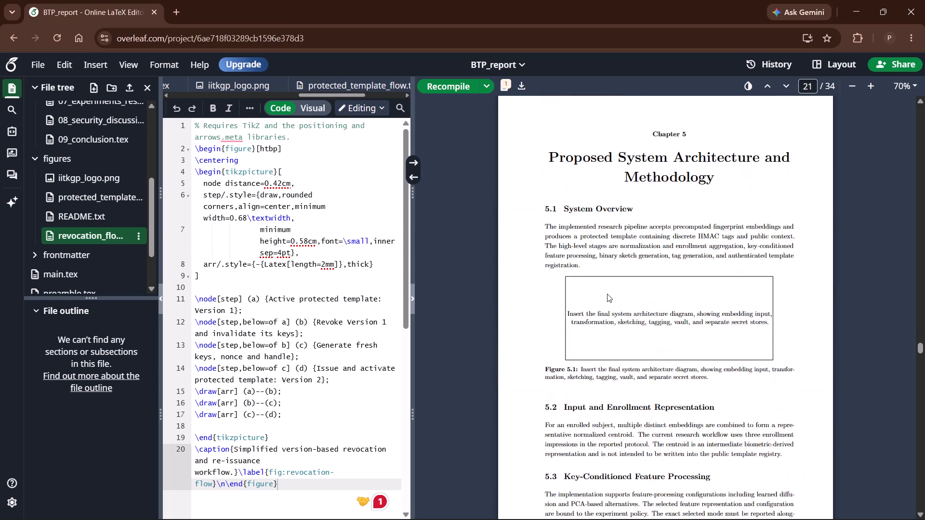
{"action": "scroll", "coordinate": [607, 294], "scroll_direction": "down", "scroll_amount": 1}
{"action": "scroll", "coordinate": [607, 294], "scroll_direction": "right", "scroll_amount": 1}
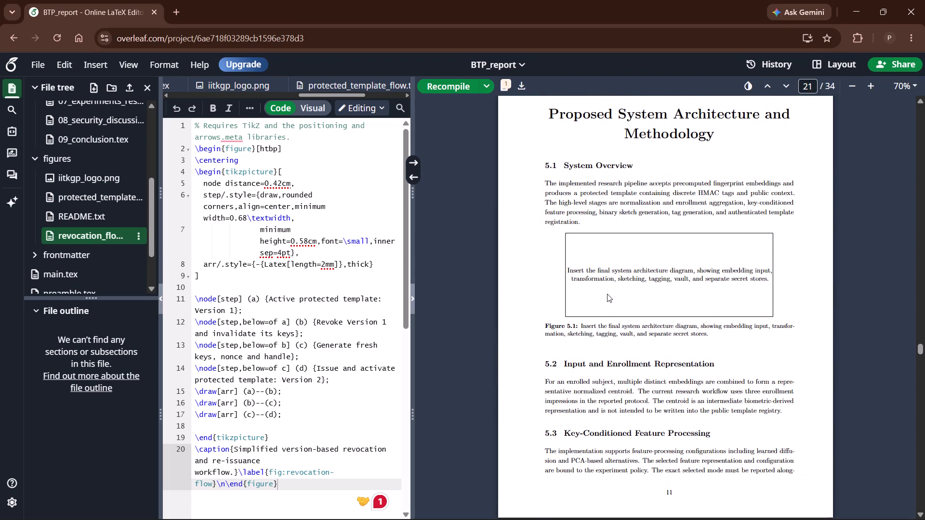
{"action": "scroll", "coordinate": [607, 294], "scroll_direction": "right", "scroll_amount": 1}
{"action": "scroll", "coordinate": [607, 294], "scroll_direction": "down", "scroll_amount": 1}
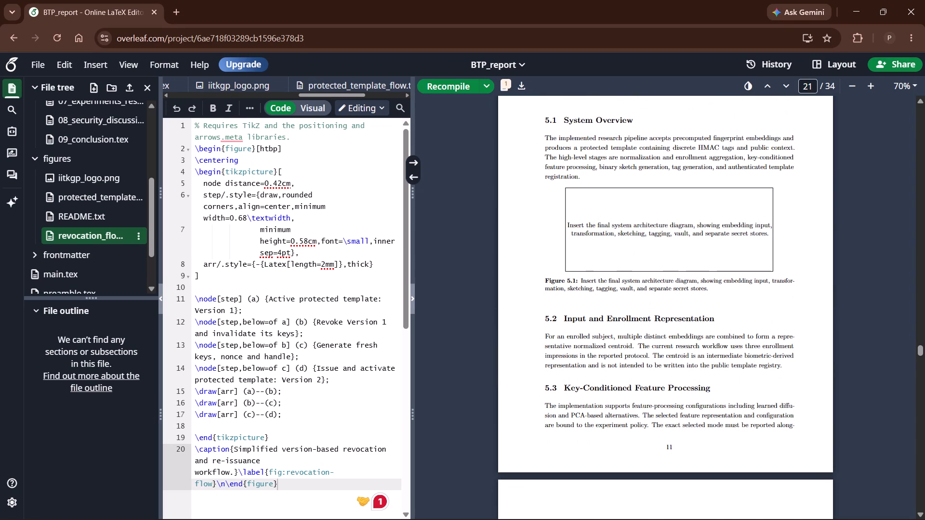
{"action": "scroll", "coordinate": [607, 294], "scroll_direction": "down", "scroll_amount": 3}
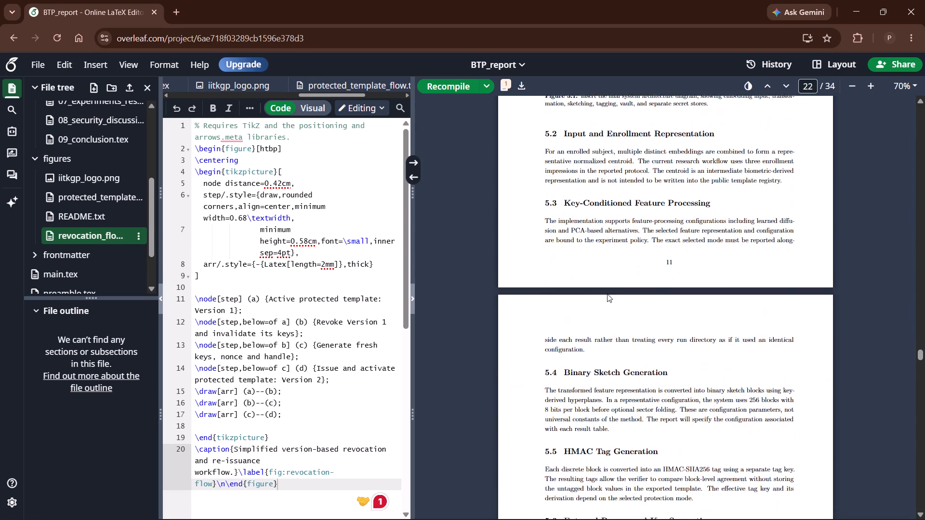
Review sections 5.4 to 5.8, from Binary Sketch Generation to Storage and Trust Boundaries, including the Figure 5.2 placeholder.
{"action": "scroll", "coordinate": [607, 294], "scroll_direction": "down", "scroll_amount": 4}
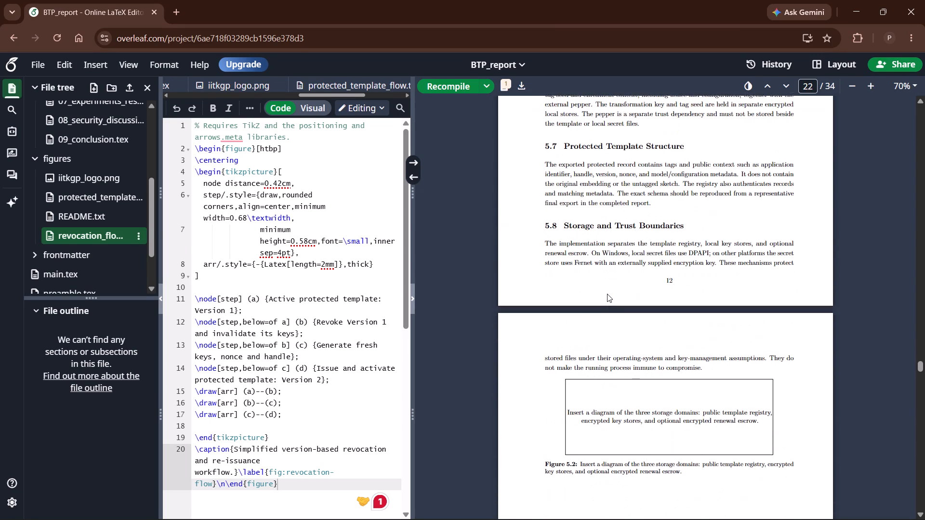
{"action": "scroll", "coordinate": [607, 294], "scroll_direction": "down", "scroll_amount": 3}
{"action": "scroll", "coordinate": [607, 294], "scroll_direction": "up", "scroll_amount": 3}
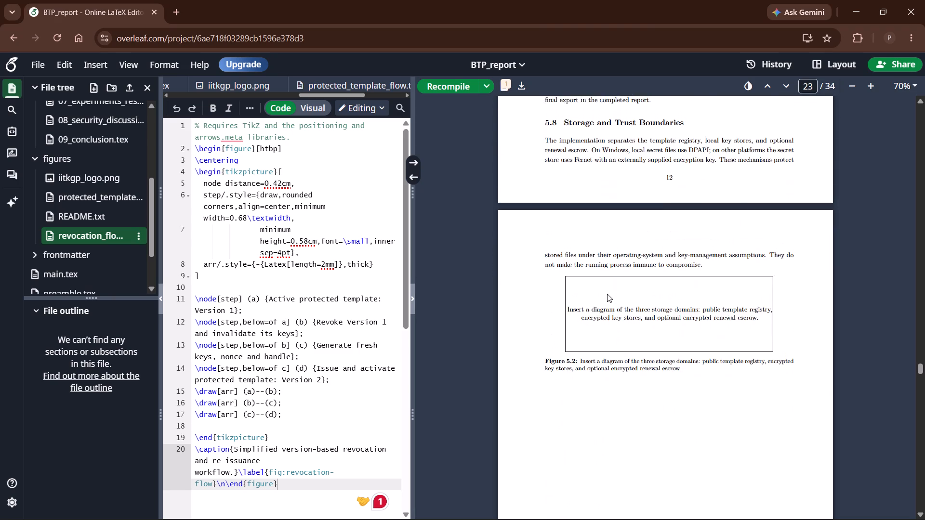
{"action": "scroll", "coordinate": [607, 294], "scroll_direction": "up", "scroll_amount": 3}
{"action": "scroll", "coordinate": [607, 294], "scroll_direction": "down", "scroll_amount": 1}
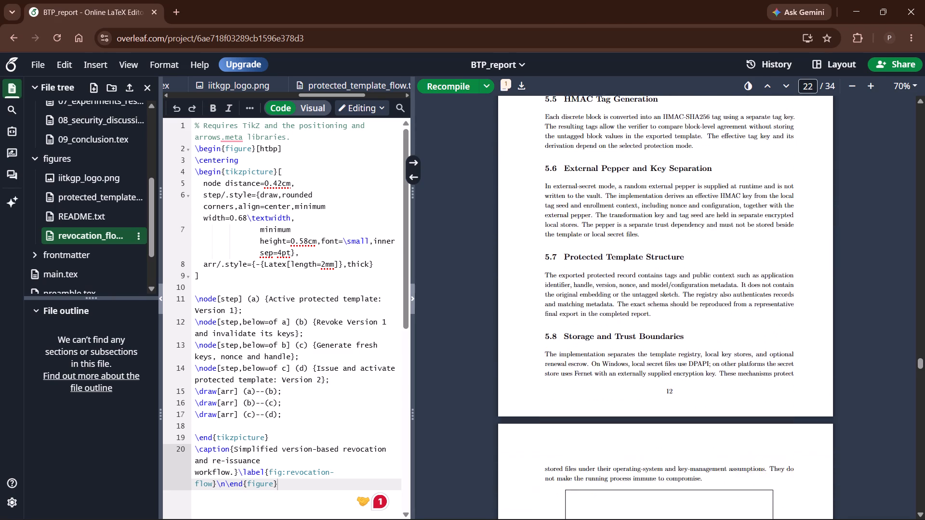
{"action": "scroll", "coordinate": [607, 294], "scroll_direction": "down", "scroll_amount": 5}
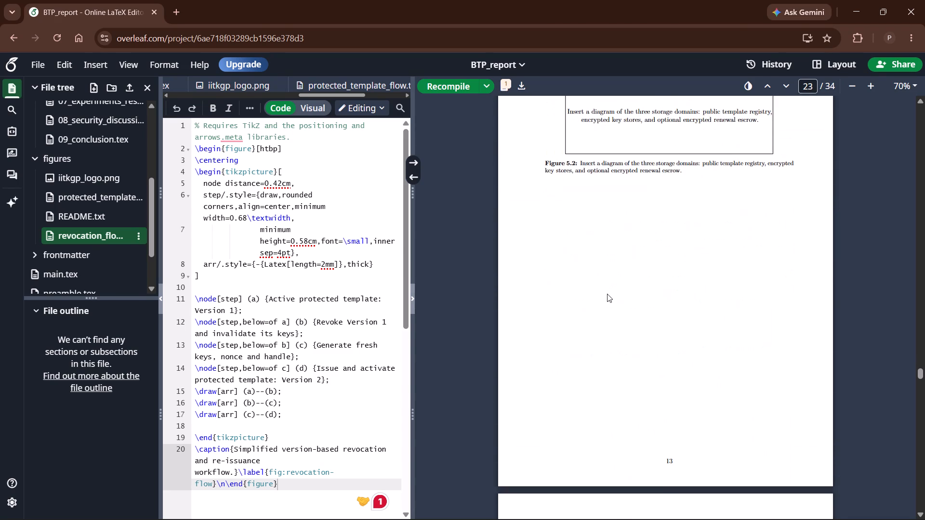
Review the Authentication and Revocability chapter, from Verification Workflow through Revocation Limitations and Hardening.
{"action": "scroll", "coordinate": [607, 294], "scroll_direction": "down", "scroll_amount": 3}
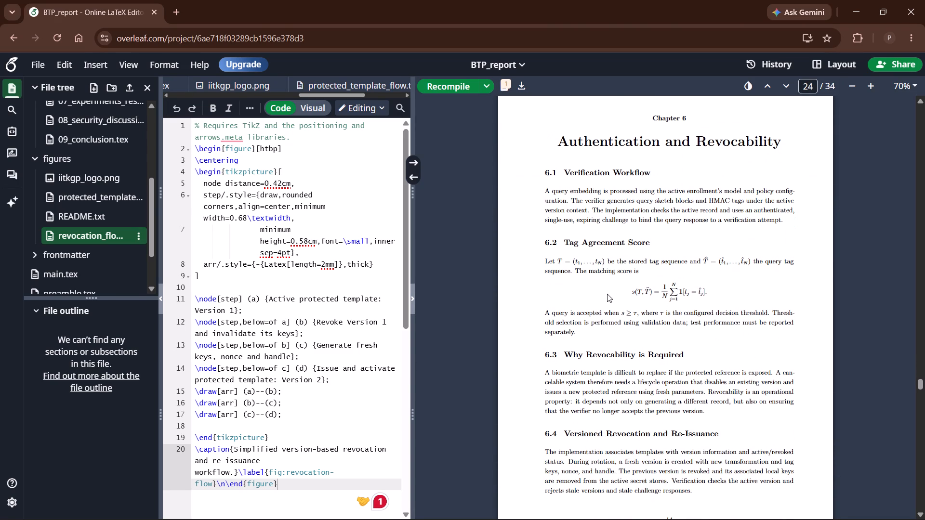
{"action": "scroll", "coordinate": [607, 294], "scroll_direction": "down", "scroll_amount": 4}
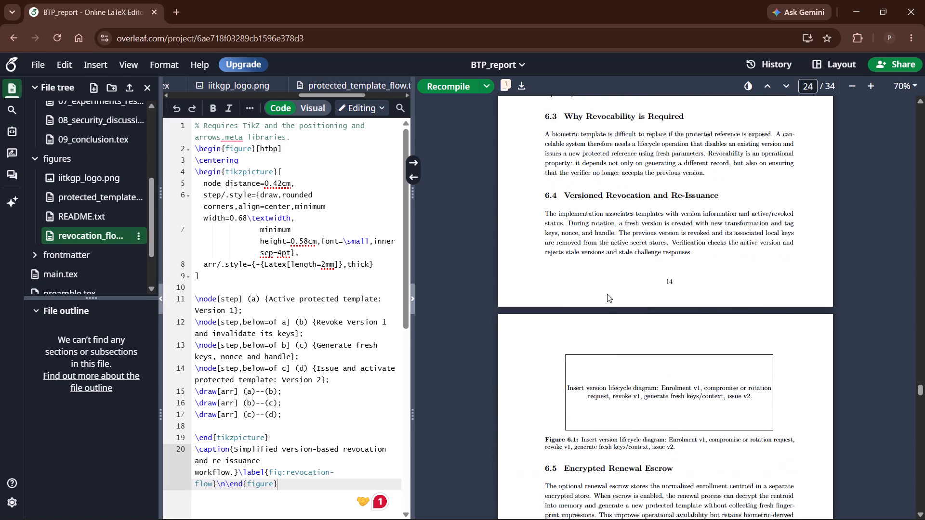
{"action": "scroll", "coordinate": [607, 294], "scroll_direction": "down", "scroll_amount": 6}
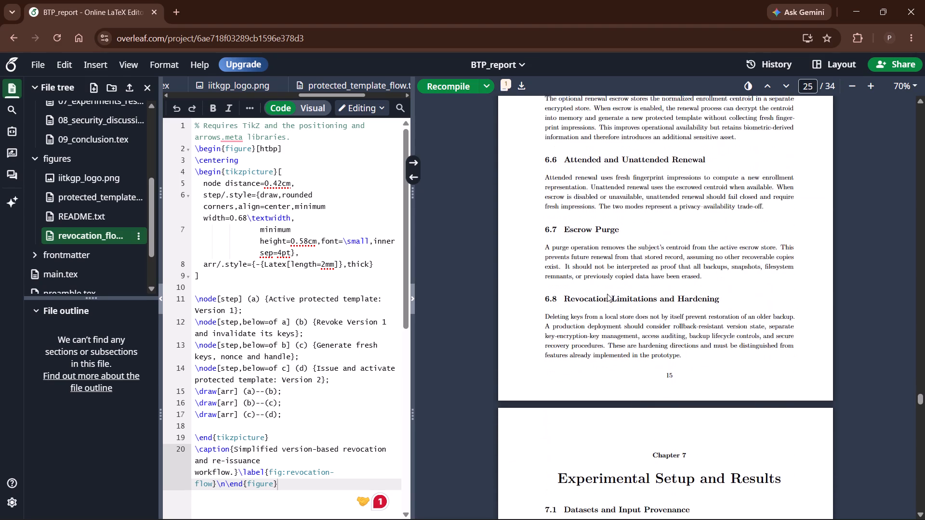
Check the Experimental Setup and Results chapter's tables and figure placeholders, and skim onward from the Security Discussion chapter.
{"action": "scroll", "coordinate": [607, 294], "scroll_direction": "down", "scroll_amount": 5}
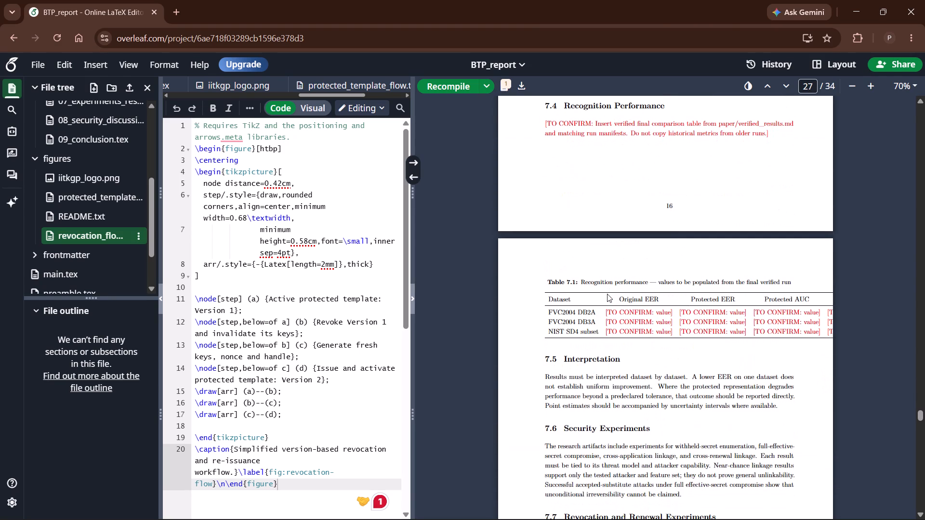
{"action": "scroll", "coordinate": [607, 294], "scroll_direction": "right", "scroll_amount": 1}
{"action": "scroll", "coordinate": [607, 294], "scroll_direction": "down", "scroll_amount": 2}
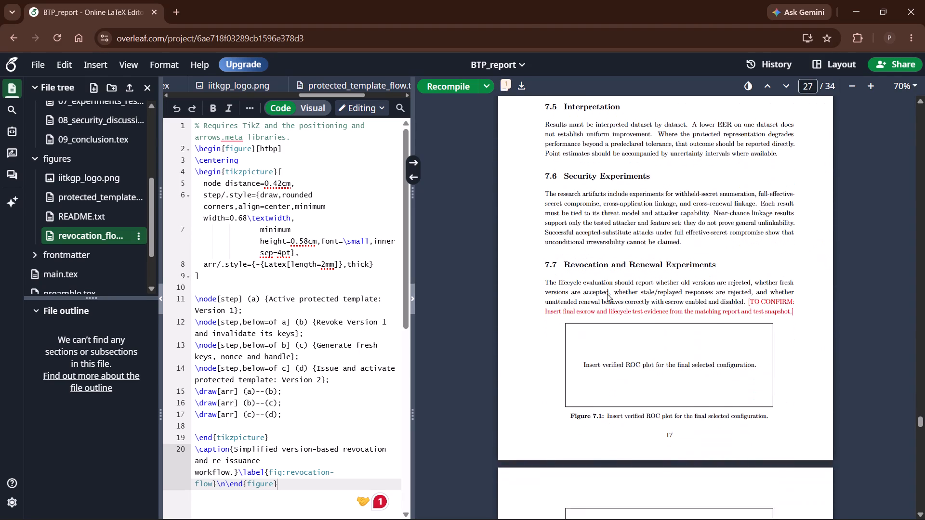
{"action": "scroll", "coordinate": [607, 294], "scroll_direction": "down", "scroll_amount": 6}
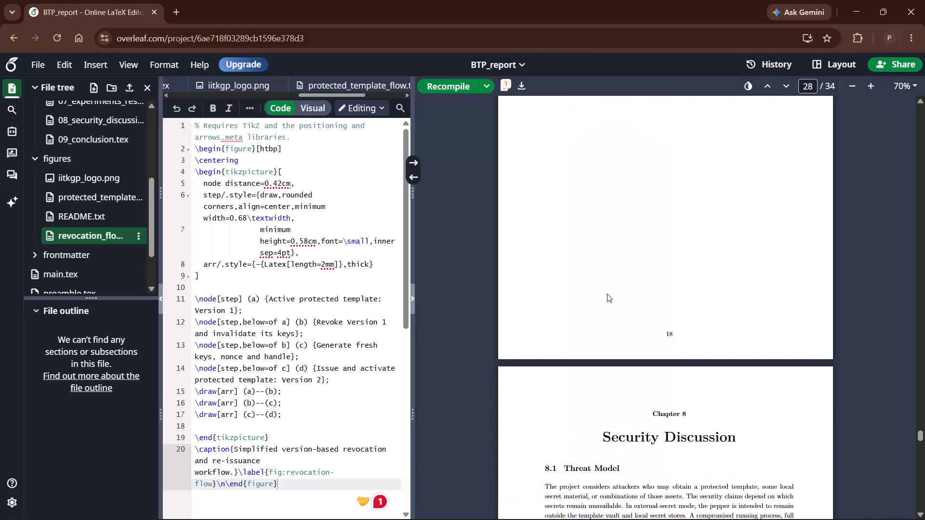
{"action": "scroll", "coordinate": [607, 294], "scroll_direction": "down", "scroll_amount": 6}
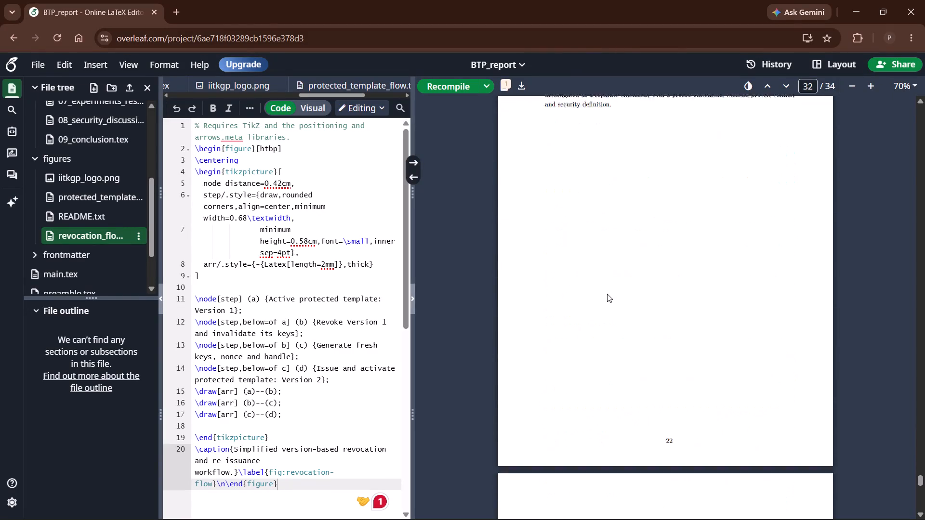
Skim the compiled report through Appendix A, and look back over the Authentication and Revocability chapter around the Figure 6.1 placeholder.
{"action": "scroll", "coordinate": [607, 294], "scroll_direction": "down", "scroll_amount": 3}
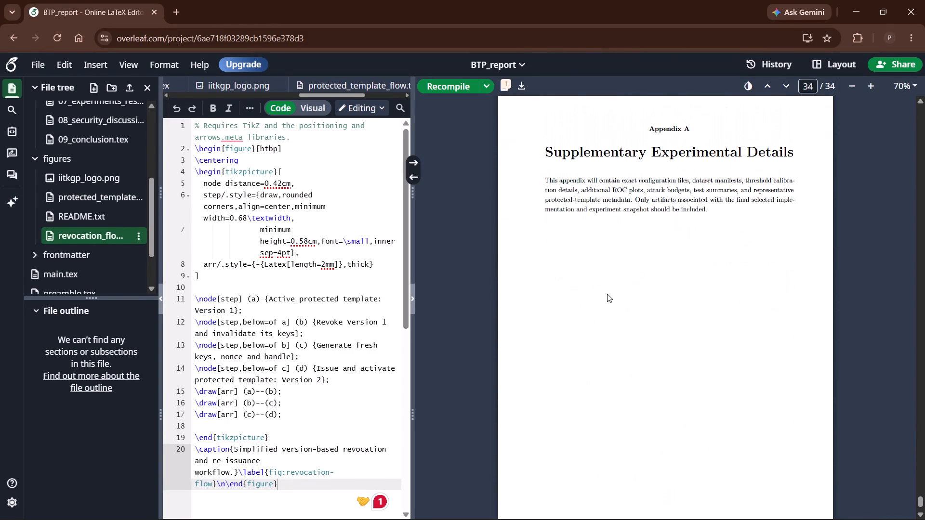
{"action": "scroll", "coordinate": [607, 294], "scroll_direction": "down", "scroll_amount": 1}
{"action": "scroll", "coordinate": [607, 294], "scroll_direction": "up", "scroll_amount": 7}
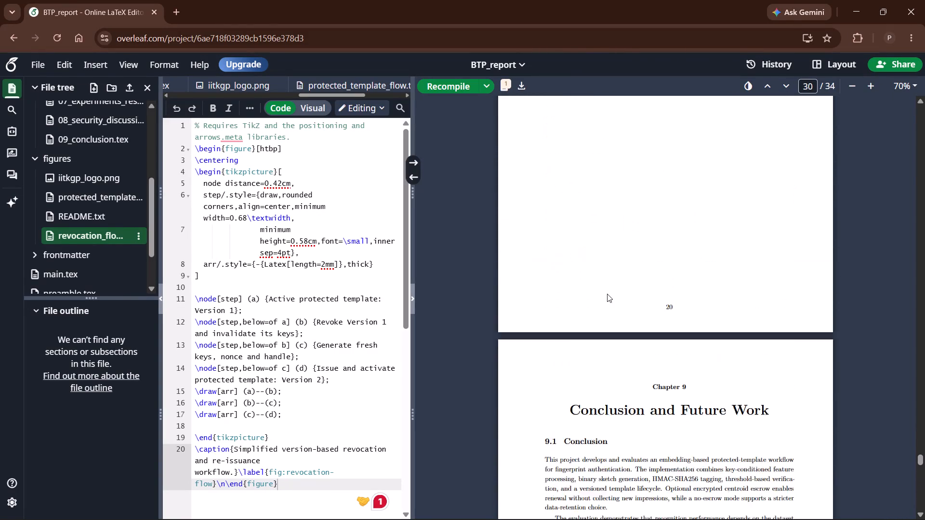
{"action": "scroll", "coordinate": [607, 294], "scroll_direction": "up", "scroll_amount": 6}
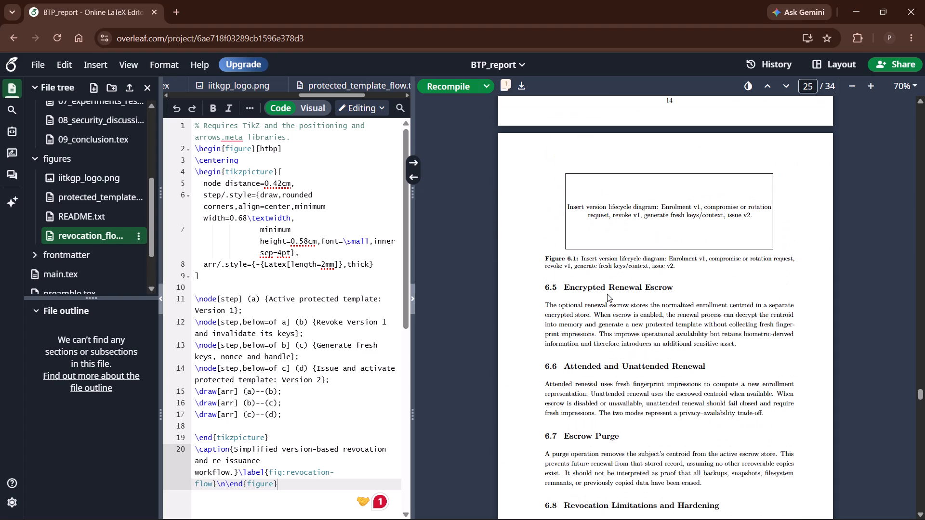
{"action": "scroll", "coordinate": [607, 294], "scroll_direction": "up", "scroll_amount": 4}
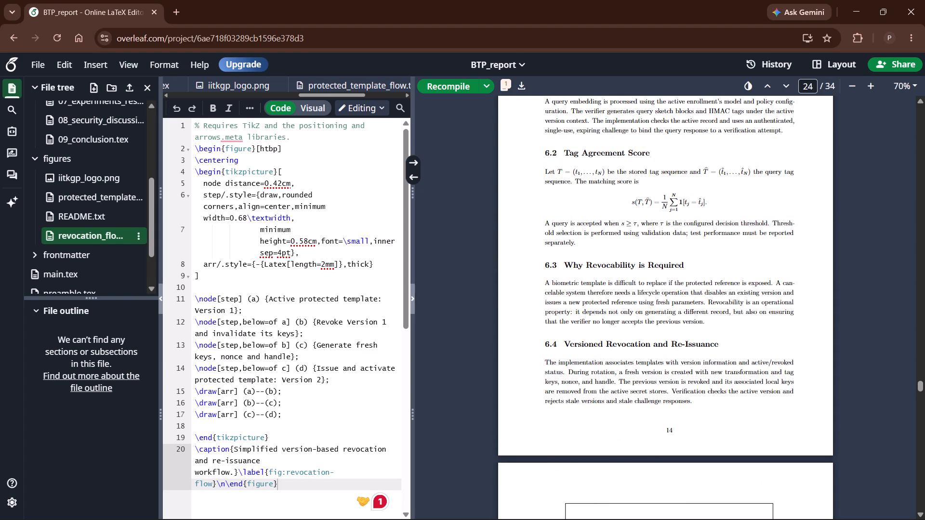
{"action": "scroll", "coordinate": [266, 311], "scroll_direction": "right", "scroll_amount": 3}
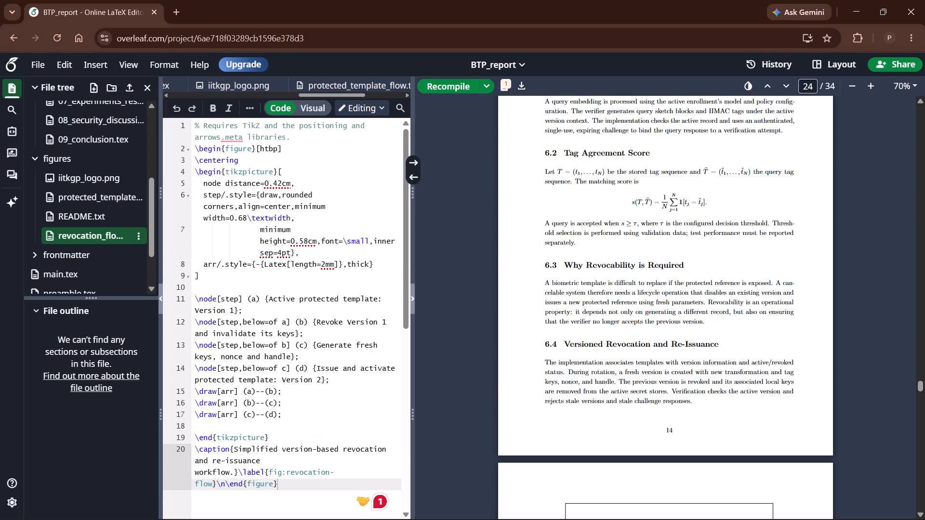
{"action": "scroll", "coordinate": [266, 311], "scroll_direction": "right", "scroll_amount": 1}
Examine the compile logs, viewing the warnings, the info entries and the full list.
{"action": "left_click", "coordinate": [509, 82]}
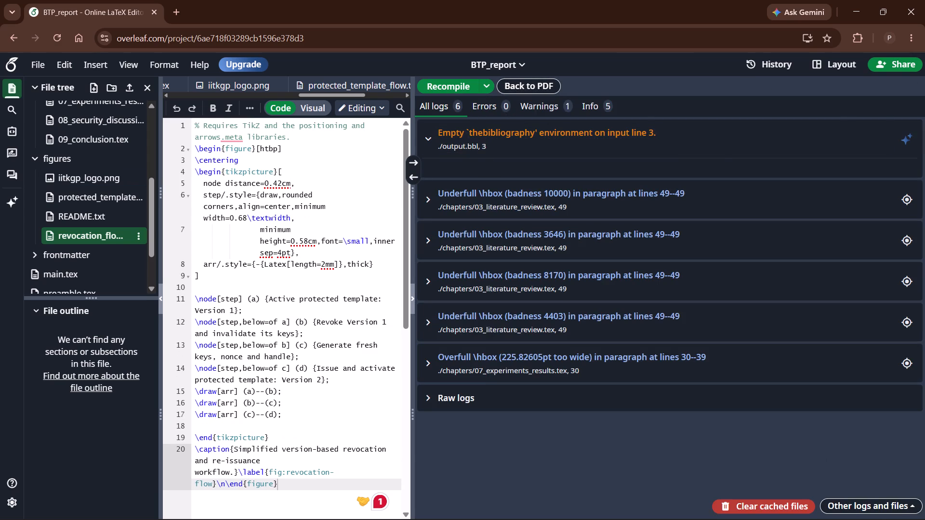
{"action": "left_click", "coordinate": [549, 102]}
{"action": "left_click", "coordinate": [587, 102]}
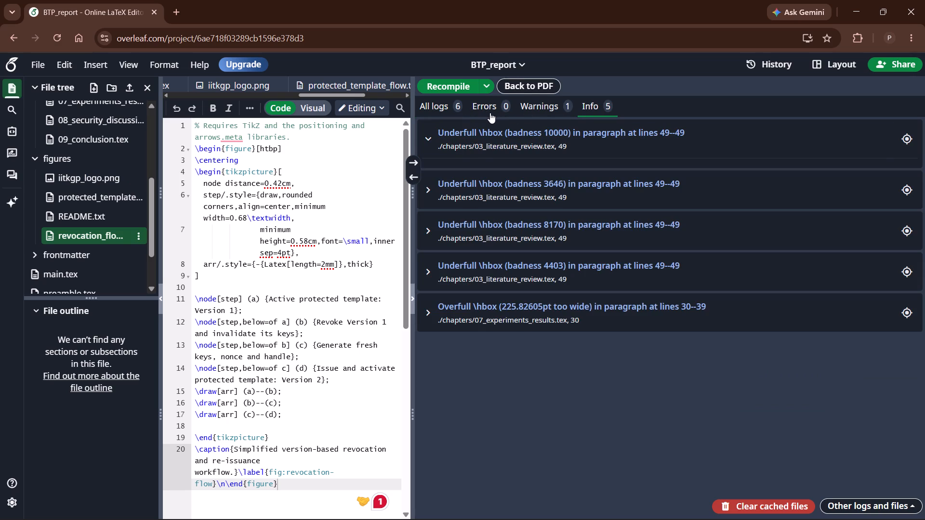
{"action": "left_click", "coordinate": [443, 105]}
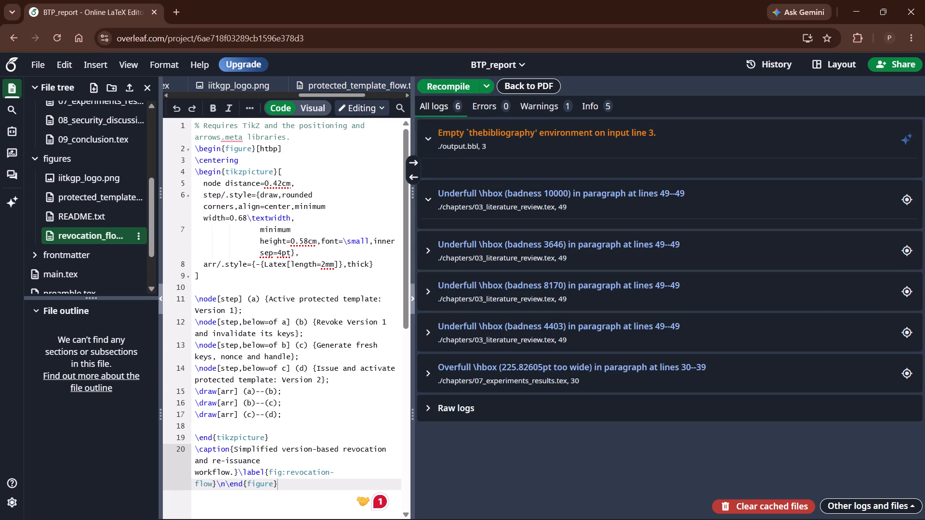
{"action": "key", "text": "alt+Tab"}
{"action": "key", "text": "alt+Tab"}
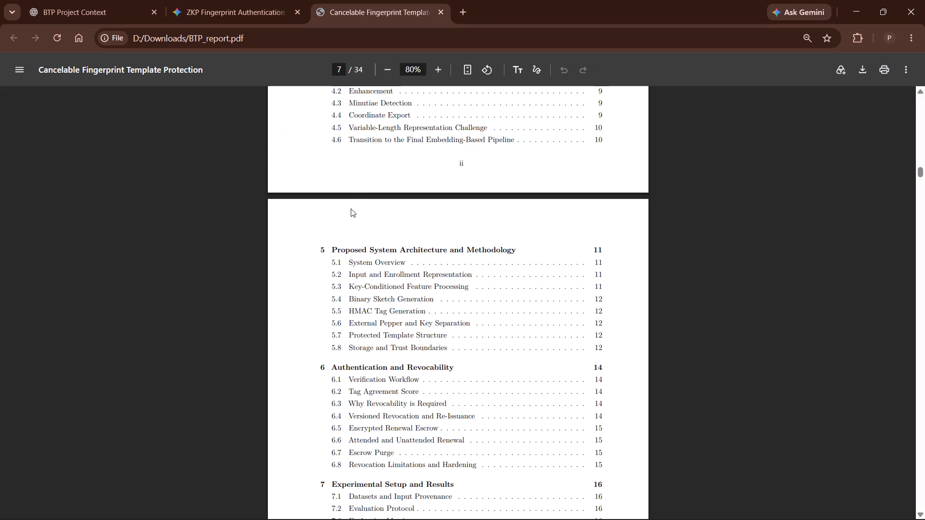
{"action": "key", "text": "alt+Tab"}
{"action": "left_click", "coordinate": [92, 0]}
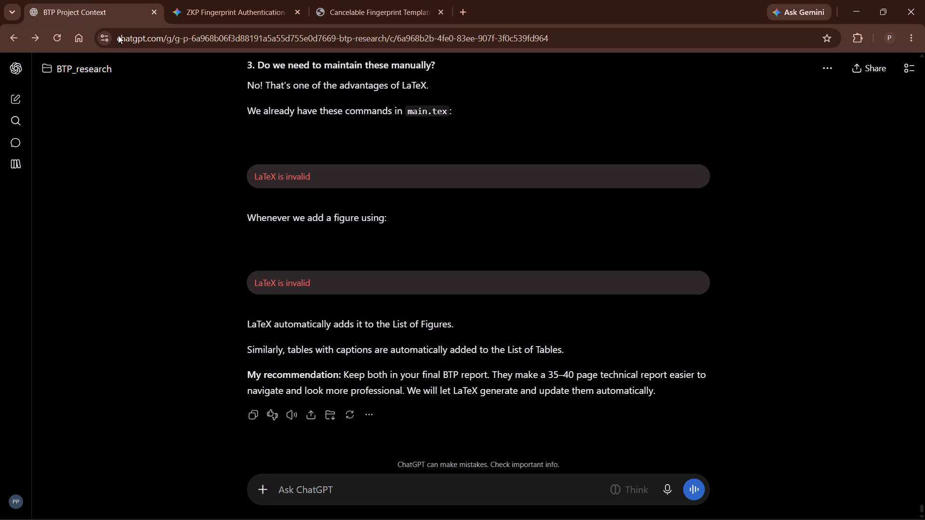
{"action": "left_click", "coordinate": [379, 479]}
{"action": "type", "text": "before u hae"}
{"action": "key", "text": "space"}
{"action": "type", "text": "provided the flowchat"}
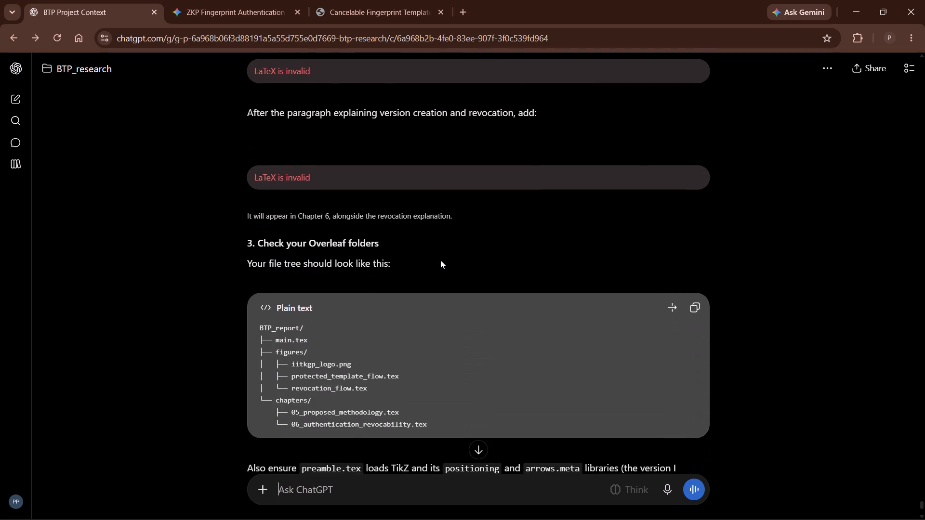
{"action": "scroll", "coordinate": [440, 260], "scroll_direction": "down", "scroll_amount": 2}
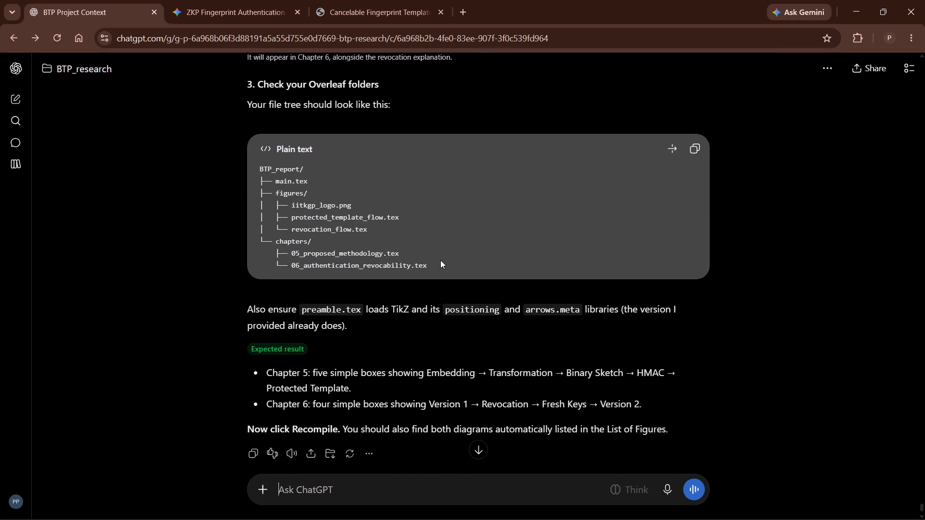
{"action": "scroll", "coordinate": [440, 260], "scroll_direction": "up", "scroll_amount": 2}
Switch back to Overleaf and recompile the BTP_report PDF.
{"action": "key", "text": "alt+Tab"}
{"action": "scroll", "coordinate": [440, 260], "scroll_direction": "up", "scroll_amount": 1}
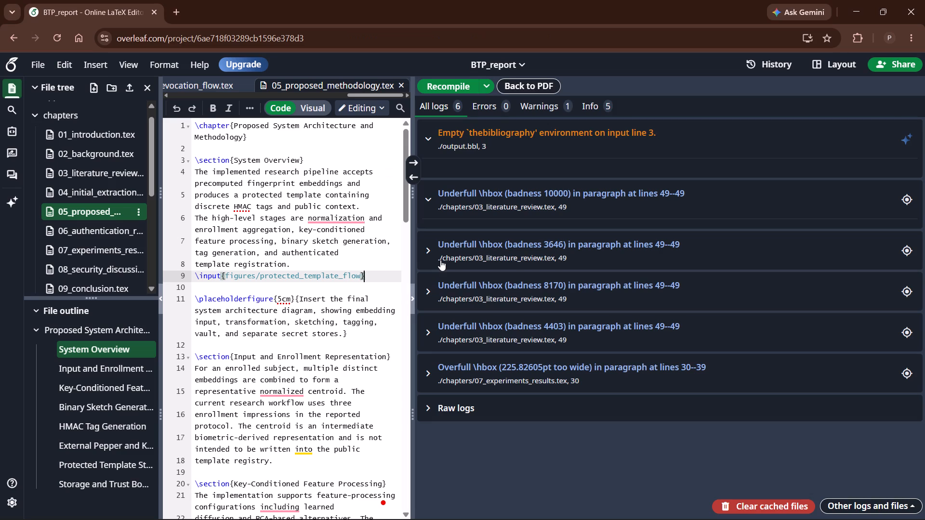
{"action": "left_click", "coordinate": [449, 82]}
{"action": "scroll", "coordinate": [348, 200], "scroll_direction": "up", "scroll_amount": 1}
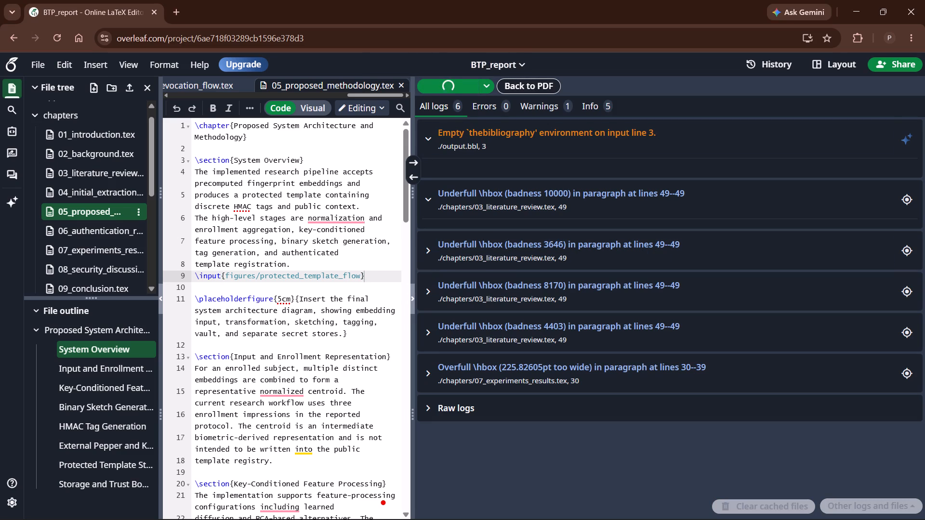
Look through the recompiled PDF from Chapter 6 back to the protected-template flowchart in section 5.1 System Overview of Chapter 5.
{"action": "scroll", "coordinate": [348, 200], "scroll_direction": "up", "scroll_amount": 1}
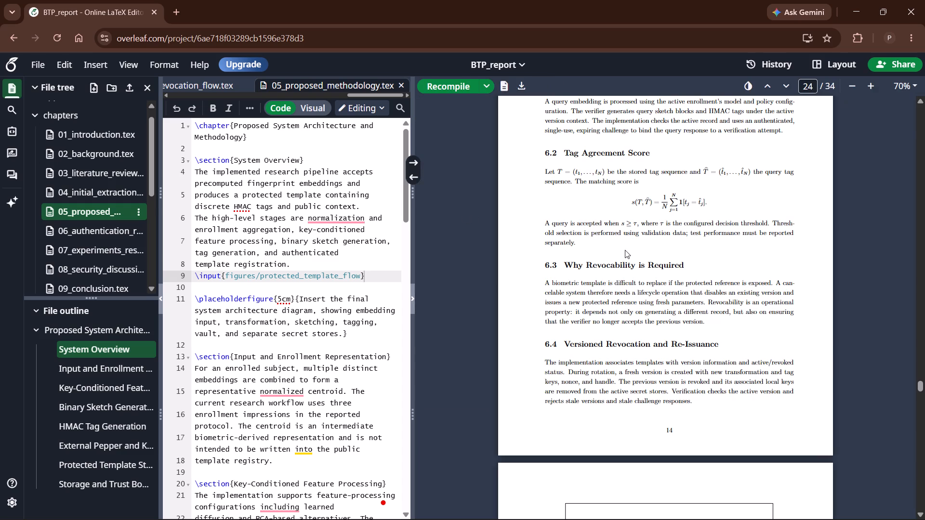
{"action": "scroll", "coordinate": [625, 250], "scroll_direction": "up", "scroll_amount": 6}
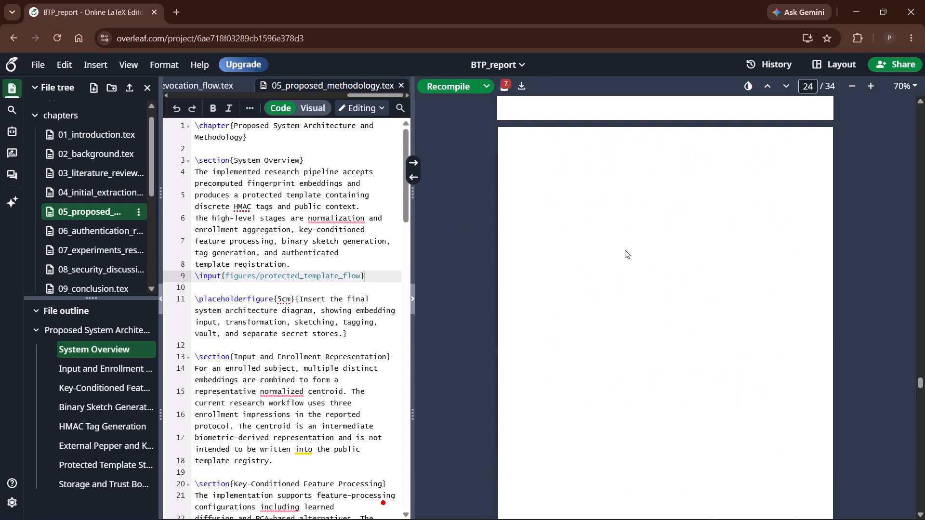
{"action": "scroll", "coordinate": [625, 250], "scroll_direction": "up", "scroll_amount": 1}
{"action": "scroll", "coordinate": [625, 250], "scroll_direction": "down", "scroll_amount": 3}
{"action": "scroll", "coordinate": [625, 250], "scroll_direction": "up", "scroll_amount": 1}
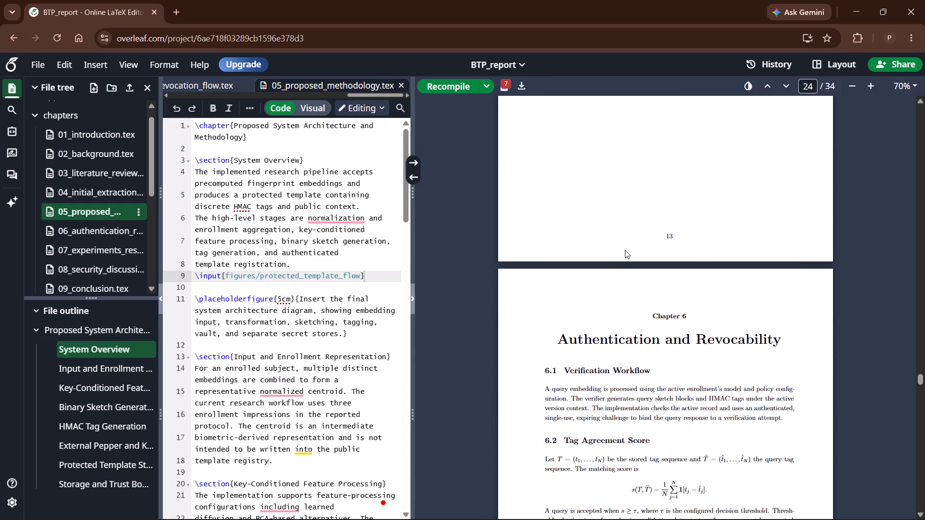
{"action": "scroll", "coordinate": [625, 250], "scroll_direction": "up", "scroll_amount": 2}
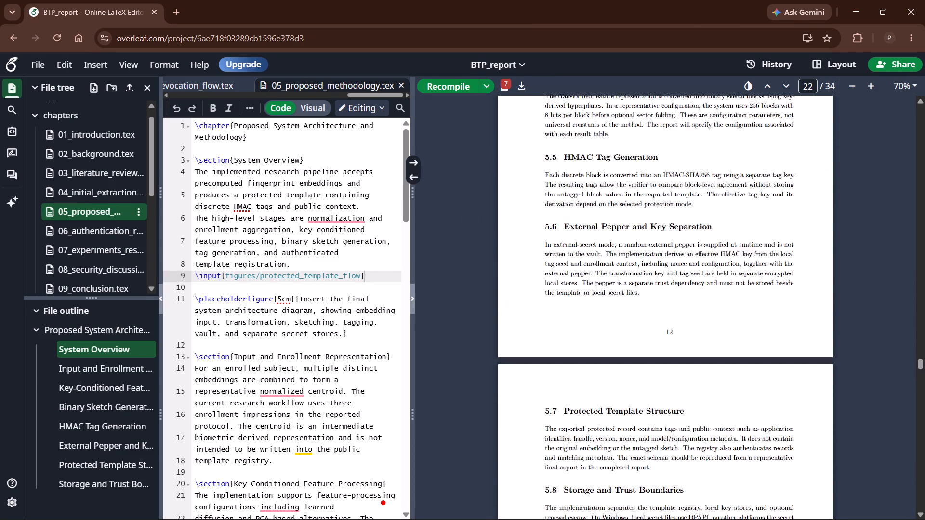
{"action": "scroll", "coordinate": [625, 250], "scroll_direction": "up", "scroll_amount": 2}
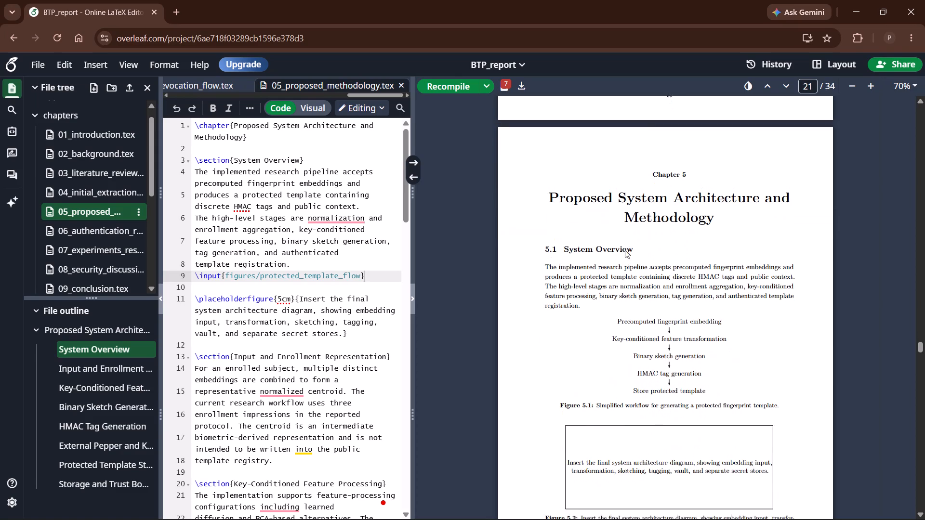
{"action": "scroll", "coordinate": [625, 250], "scroll_direction": "up", "scroll_amount": 1}
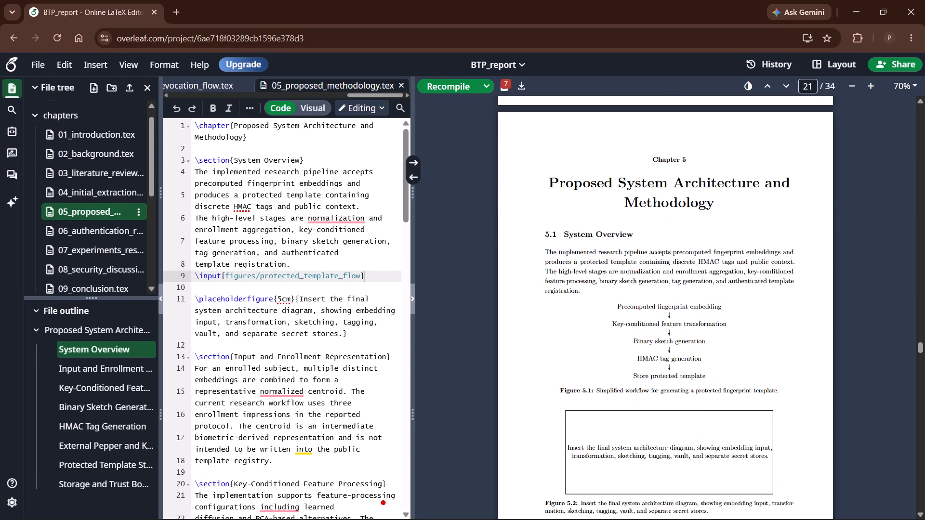
{"action": "scroll", "coordinate": [625, 250], "scroll_direction": "down", "scroll_amount": 1}
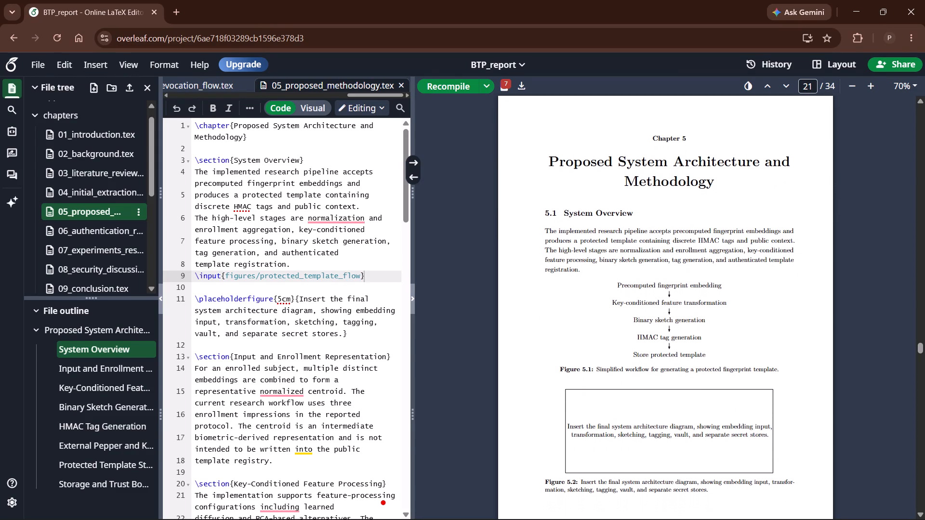
{"action": "scroll", "coordinate": [625, 250], "scroll_direction": "down", "scroll_amount": 1}
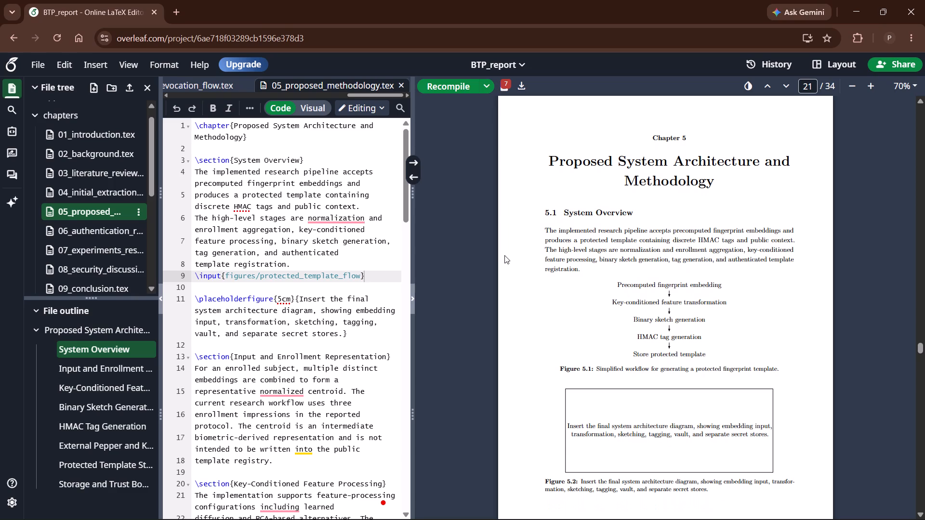
Switch to ChatGPT and show the LaTeX source of the section heading to find for the revocation flowchart.
{"action": "key", "text": "alt+Tab"}
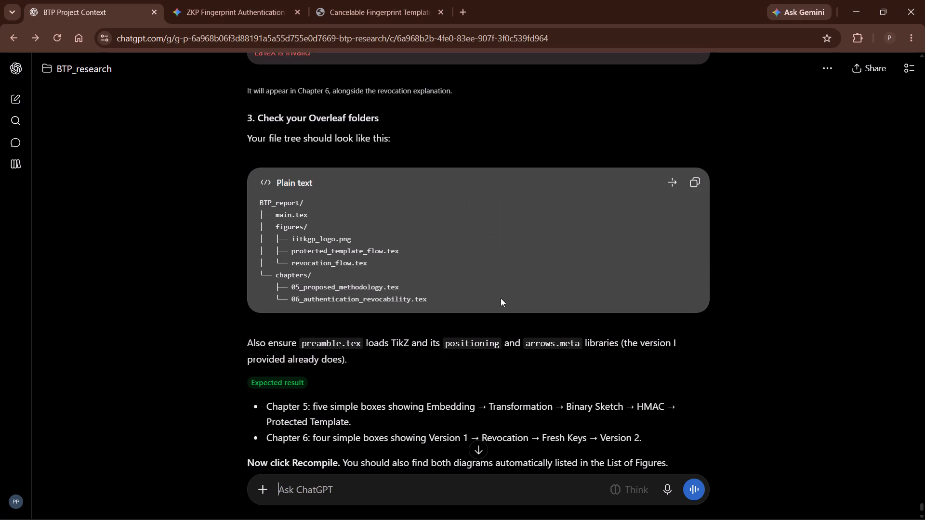
{"action": "scroll", "coordinate": [503, 300], "scroll_direction": "up", "scroll_amount": 4}
{"action": "scroll", "coordinate": [608, 280], "scroll_direction": "up", "scroll_amount": 1}
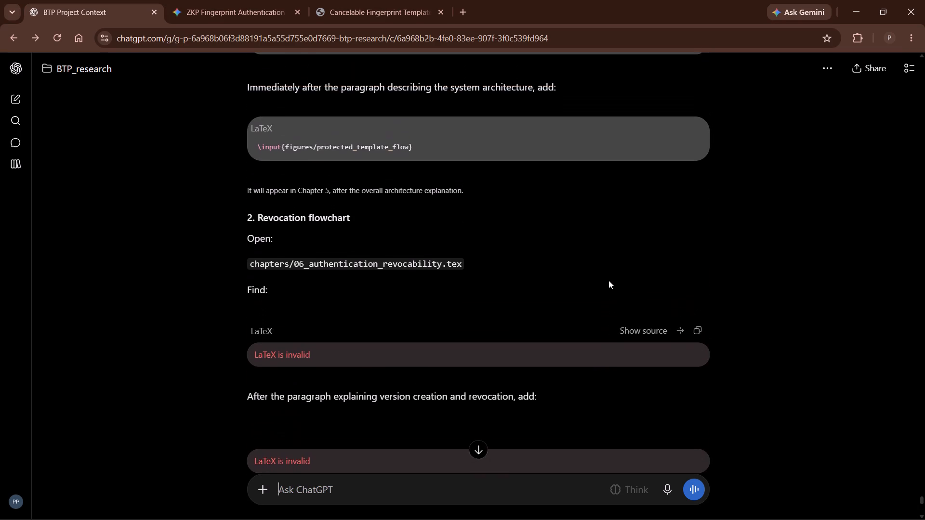
{"action": "scroll", "coordinate": [608, 280], "scroll_direction": "up", "scroll_amount": 1}
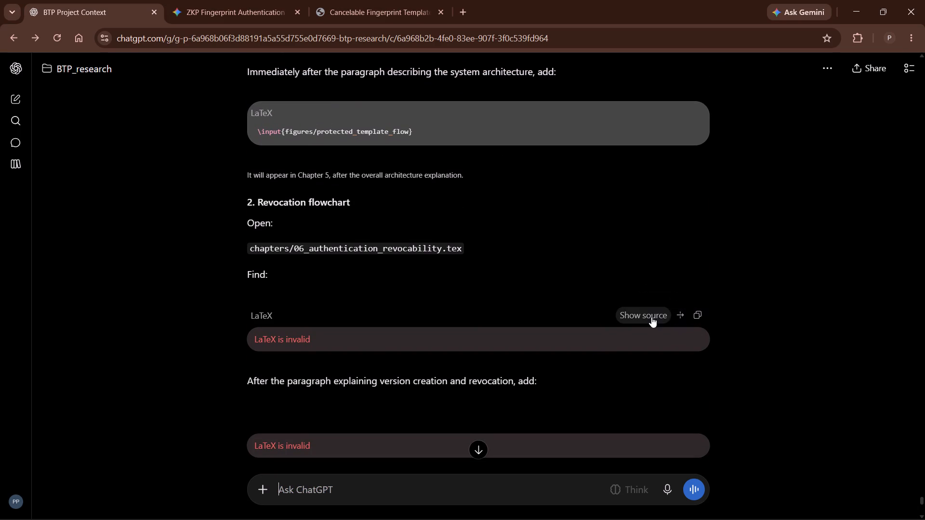
{"action": "left_click", "coordinate": [651, 317]}
{"action": "scroll", "coordinate": [651, 317], "scroll_direction": "down", "scroll_amount": 1}
Open chapters/06_authentication_revocability.tex in Overleaf and recheck ChatGPT's instructions for which section takes the revocation flowchart.
{"action": "key", "text": "alt+Tab"}
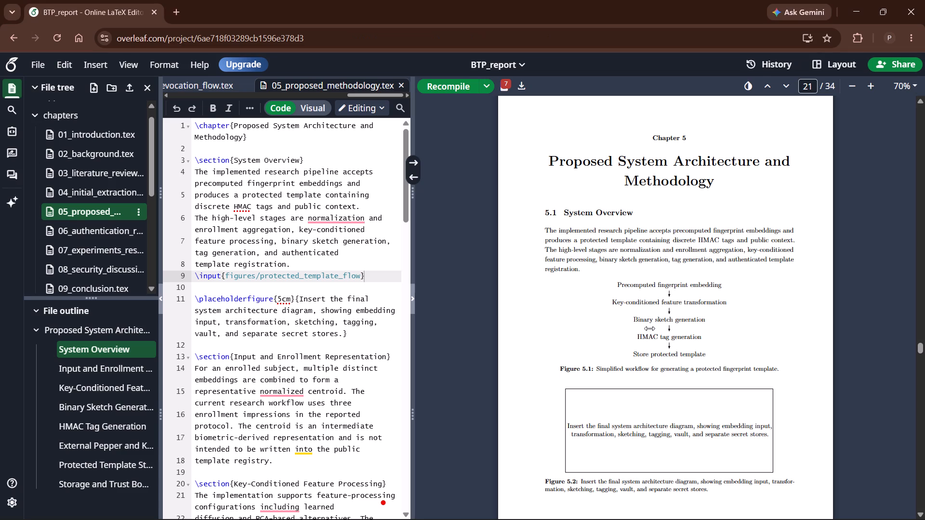
{"action": "left_click", "coordinate": [90, 234]}
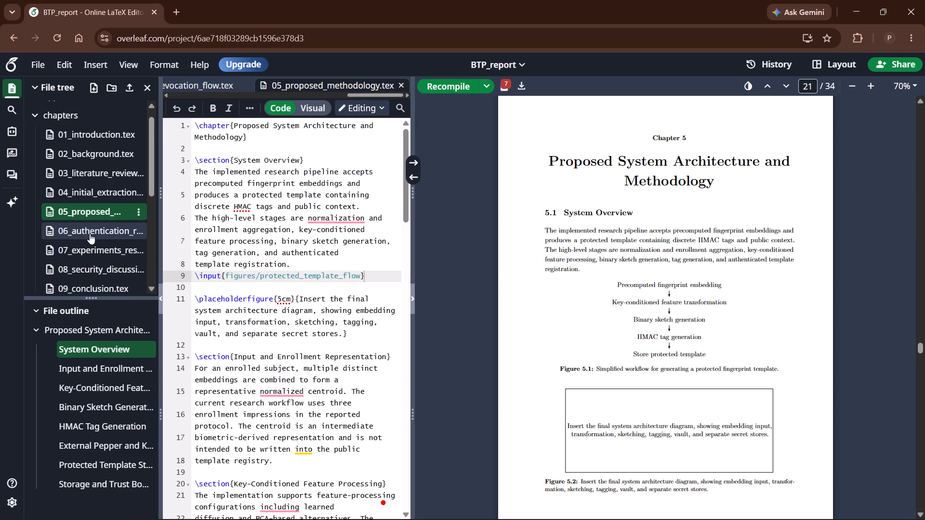
{"action": "key", "text": "alt+Tab"}
{"action": "key", "text": "alt+Tab"}
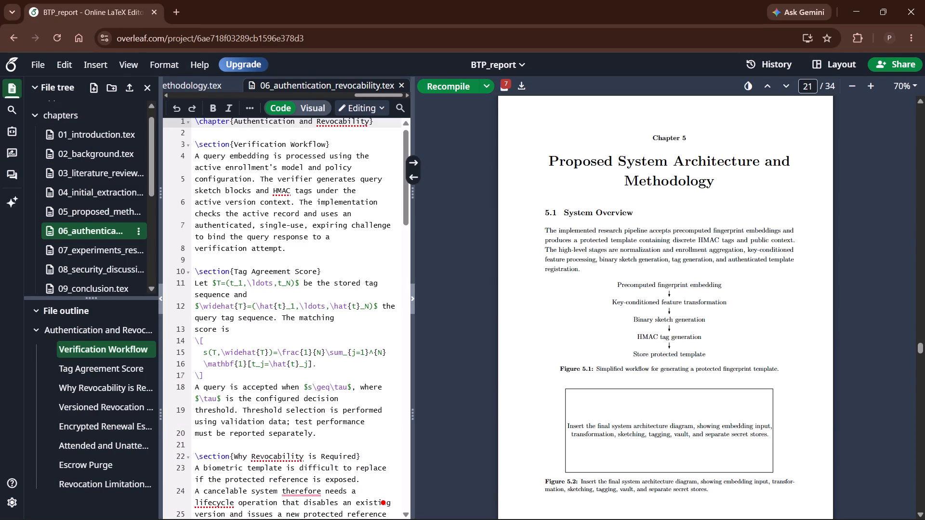
{"action": "key", "text": "alt+Tab"}
{"action": "key", "text": "alt+Tab"}
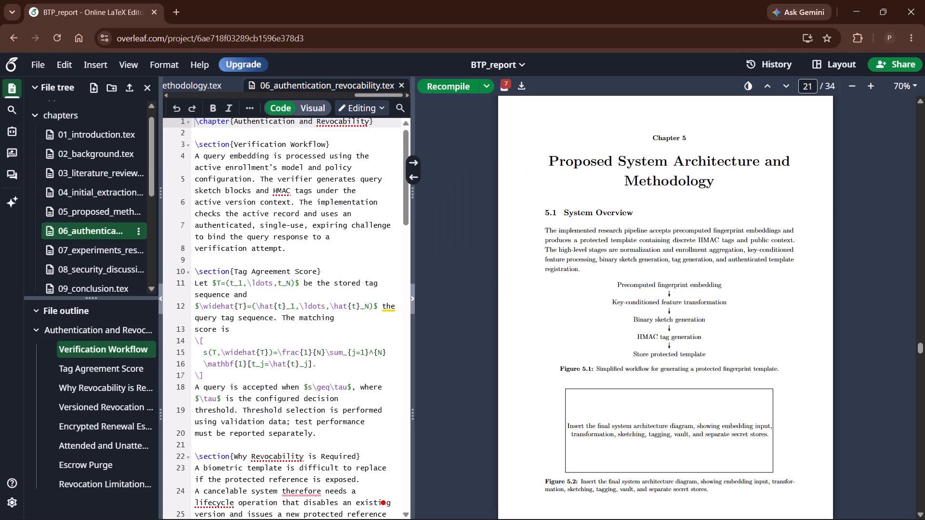
{"action": "scroll", "coordinate": [232, 273], "scroll_direction": "up", "scroll_amount": 1}
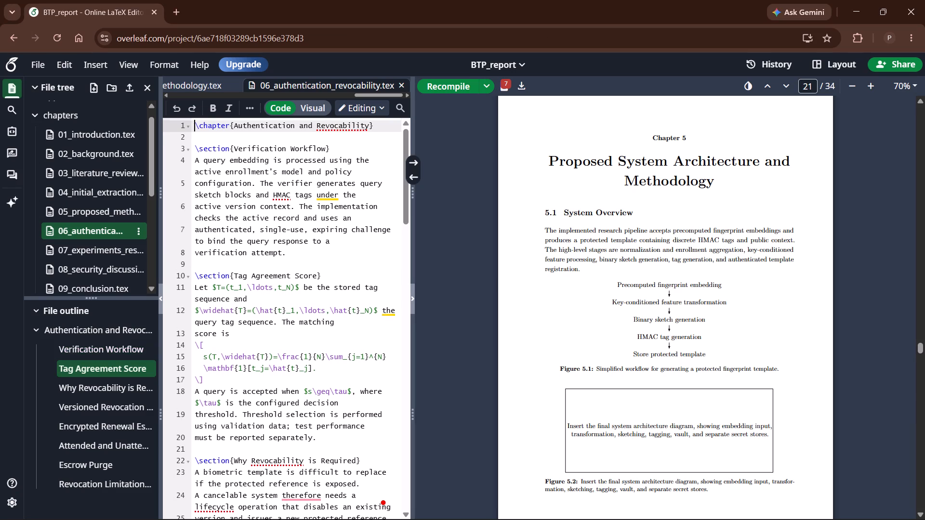
{"action": "scroll", "coordinate": [232, 273], "scroll_direction": "up", "scroll_amount": 1}
{"action": "key", "text": "alt+Tab"}
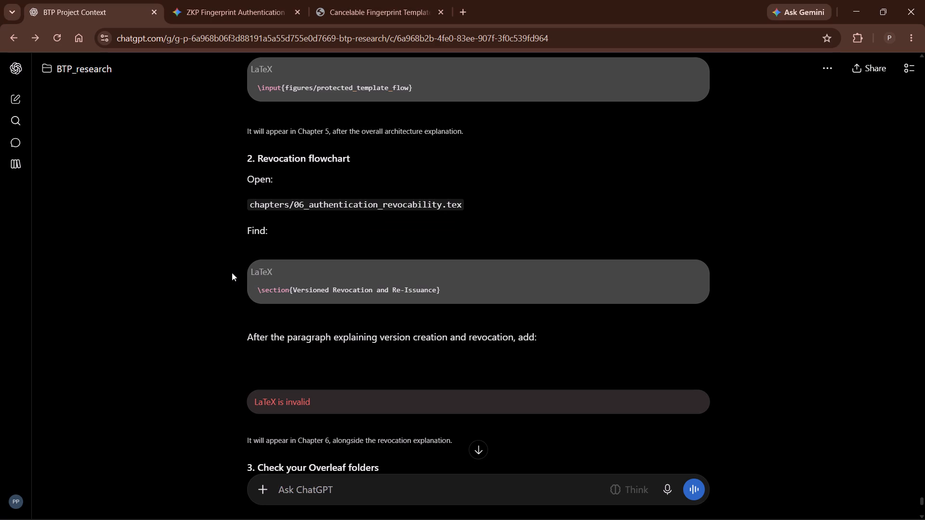
Add an empty line in Overleaf right after the paragraph of the Versioned Revocation and Re-Issuance section, ending "challenge responses.".
{"action": "key", "text": "alt+Tab"}
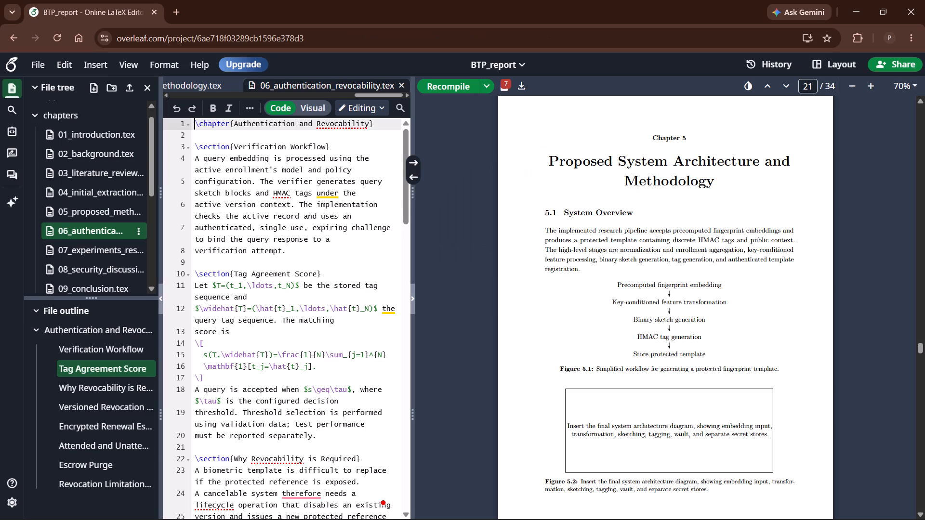
{"action": "scroll", "coordinate": [232, 273], "scroll_direction": "down", "scroll_amount": 4}
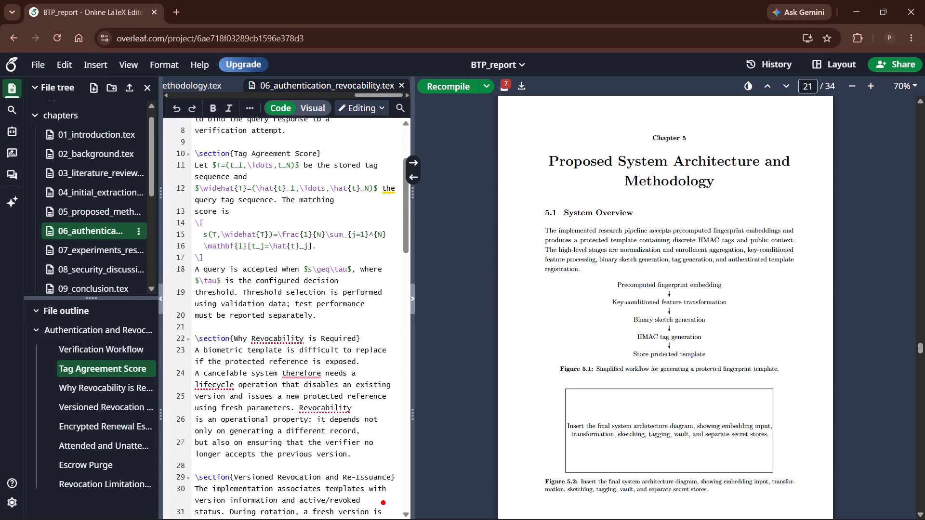
{"action": "scroll", "coordinate": [232, 273], "scroll_direction": "down", "scroll_amount": 3}
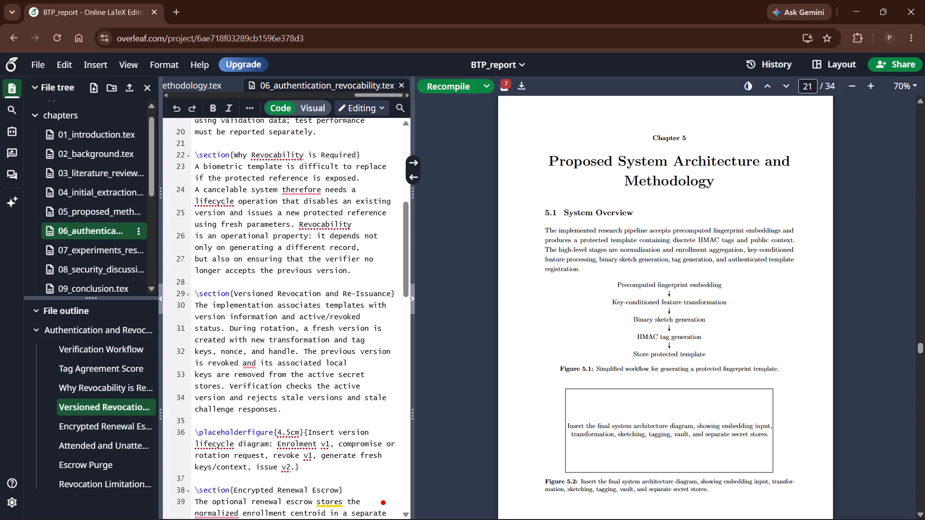
{"action": "scroll", "coordinate": [232, 273], "scroll_direction": "down", "scroll_amount": 1}
{"action": "left_click", "coordinate": [288, 377]}
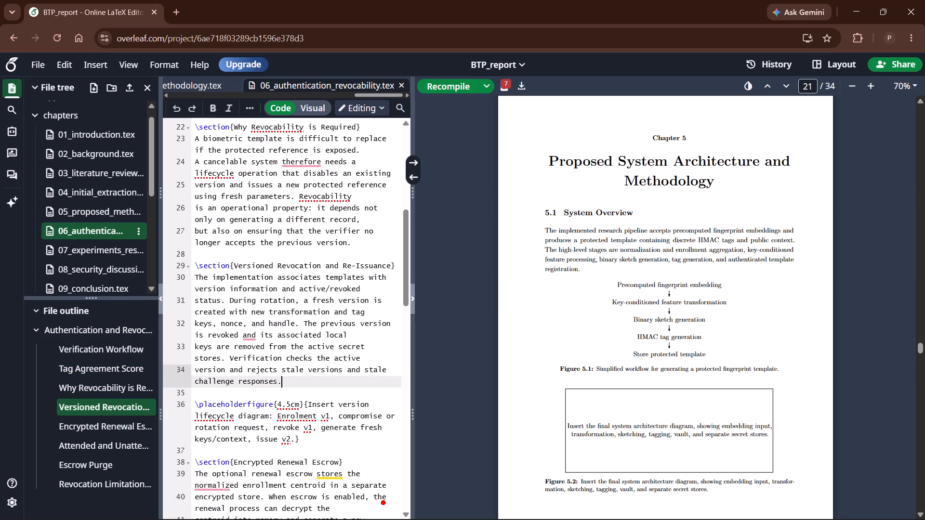
{"action": "key", "text": "Return"}
Show the source of ChatGPT's \input{figures/revocation_flow} snippet and copy it into the empty line 35 of 06_authentication_revocability.tex in Overleaf.
{"action": "key", "text": "alt+Tab"}
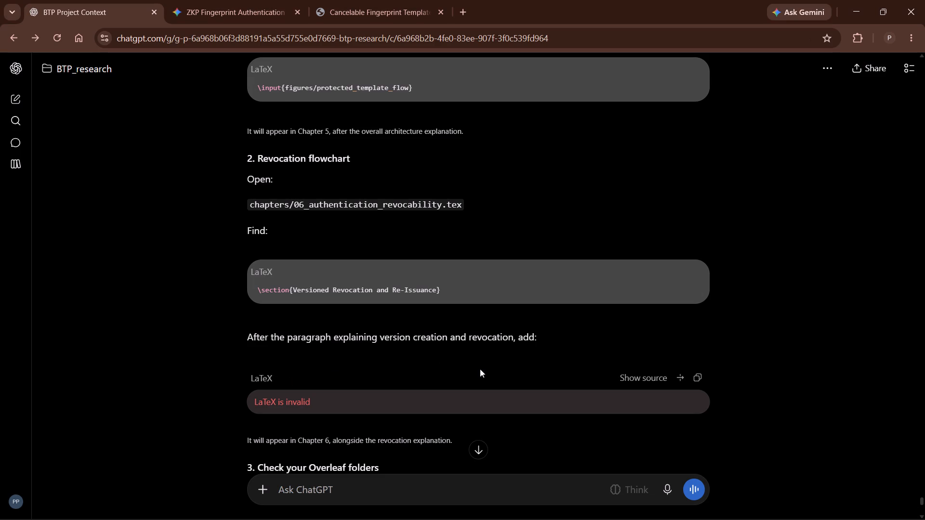
{"action": "left_click", "coordinate": [646, 379]}
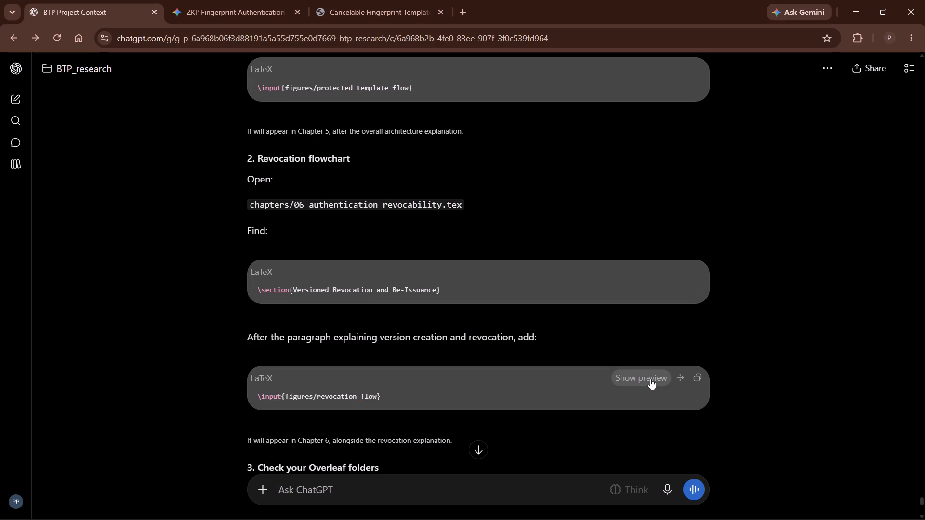
{"action": "left_click", "coordinate": [706, 373]}
{"action": "left_click", "coordinate": [700, 378]}
{"action": "key", "text": "alt+Tab"}
{"action": "key", "text": "ctrl+v"}
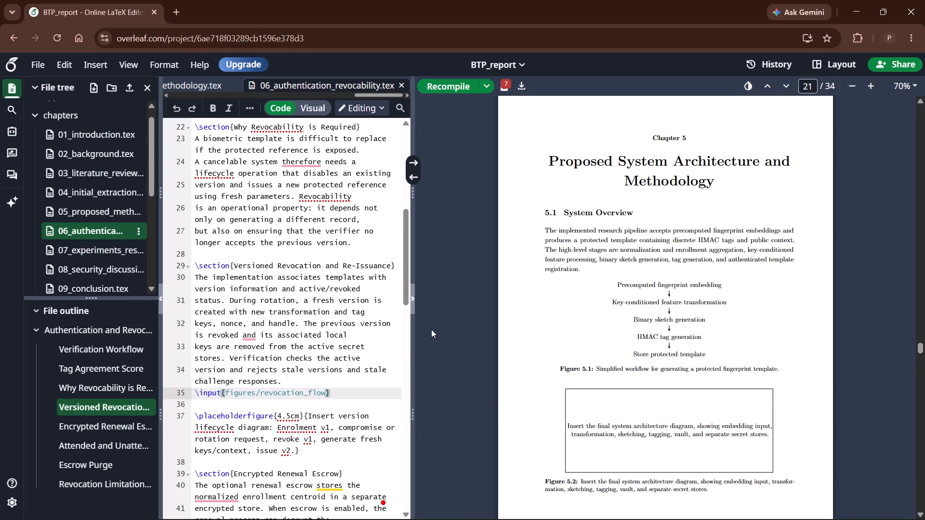
Recheck ChatGPT's remaining instructions from the Overleaf folder check onward, and recompile the BTP_report PDF in Overleaf.
{"action": "key", "text": "alt+Tab"}
{"action": "scroll", "coordinate": [431, 329], "scroll_direction": "down", "scroll_amount": 4}
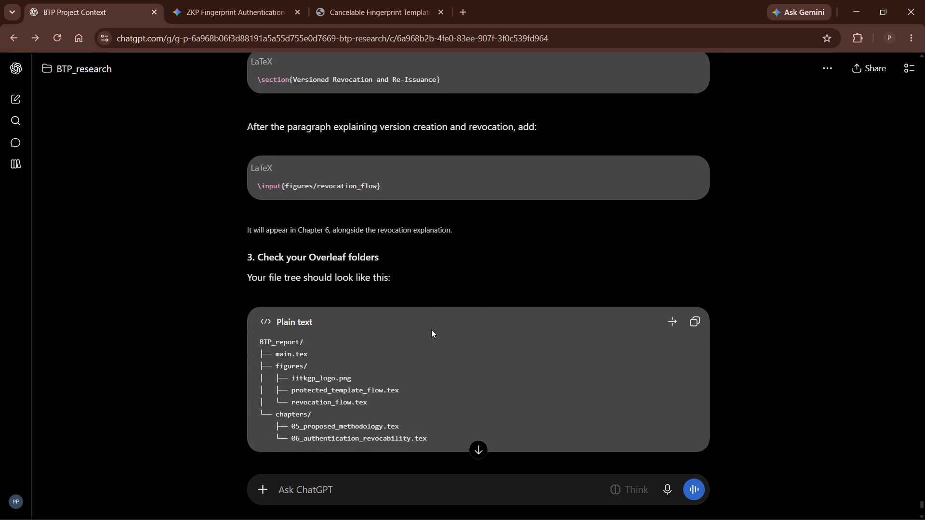
{"action": "scroll", "coordinate": [431, 329], "scroll_direction": "down", "scroll_amount": 3}
{"action": "key", "text": "alt+Tab"}
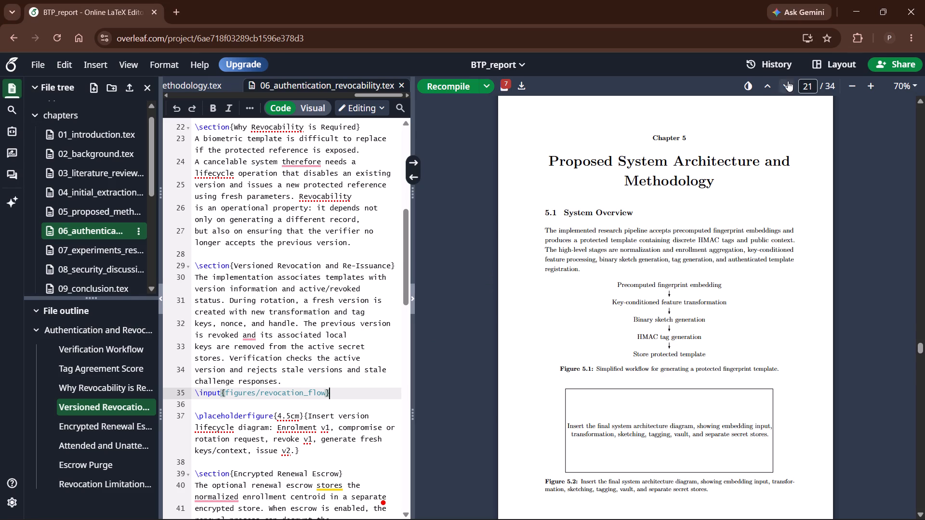
{"action": "left_click", "coordinate": [465, 85]}
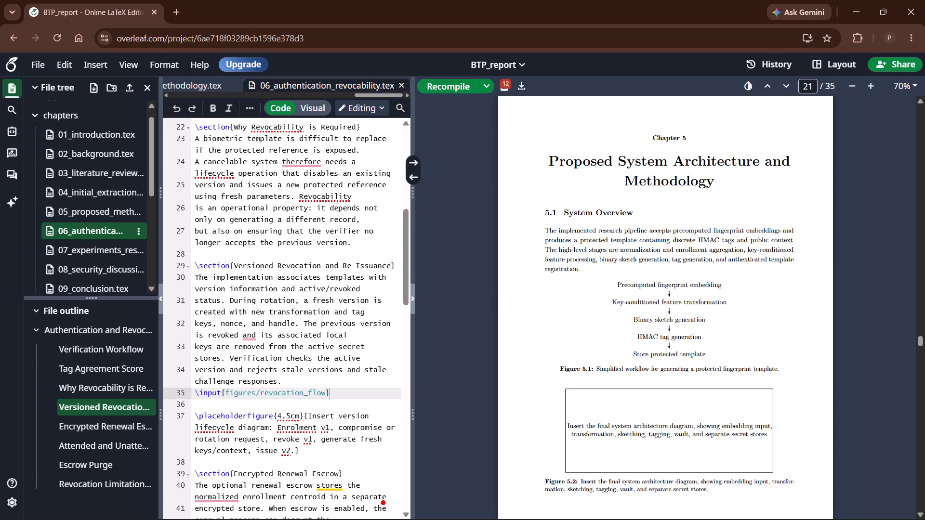
Examine the revocation flowchart and the surrounding figures in Chapter 6 of the recompiled PDF, and go back towards Chapter 5.
{"action": "scroll", "coordinate": [577, 232], "scroll_direction": "down", "scroll_amount": 16}
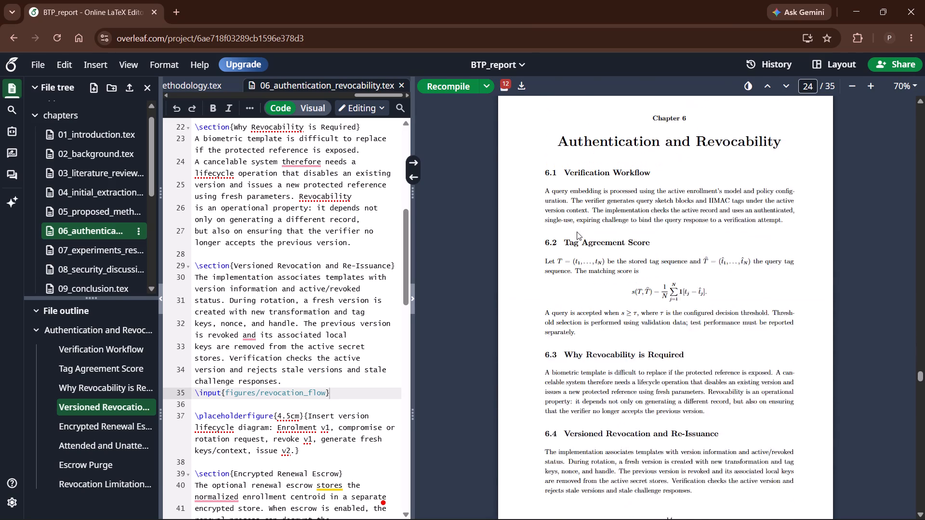
{"action": "scroll", "coordinate": [577, 232], "scroll_direction": "down", "scroll_amount": 1}
{"action": "scroll", "coordinate": [577, 232], "scroll_direction": "up", "scroll_amount": 1}
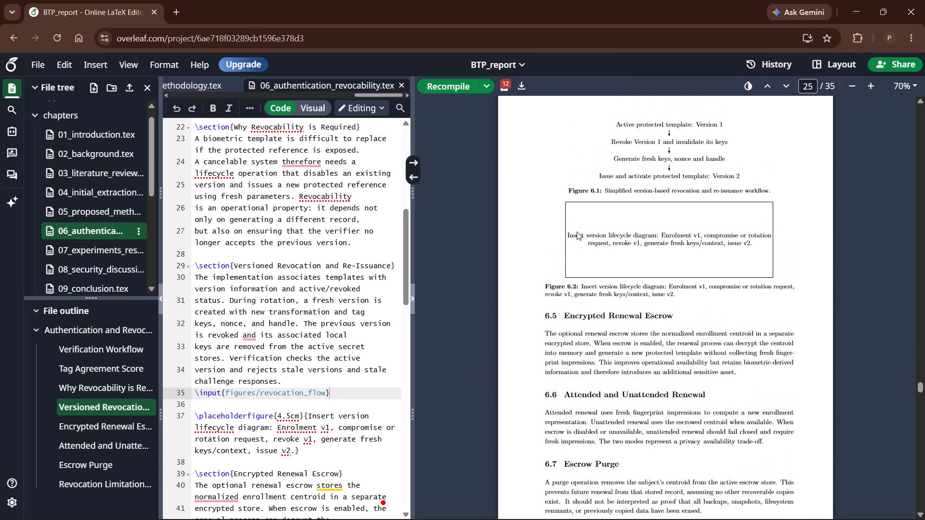
{"action": "scroll", "coordinate": [577, 232], "scroll_direction": "up", "scroll_amount": 1}
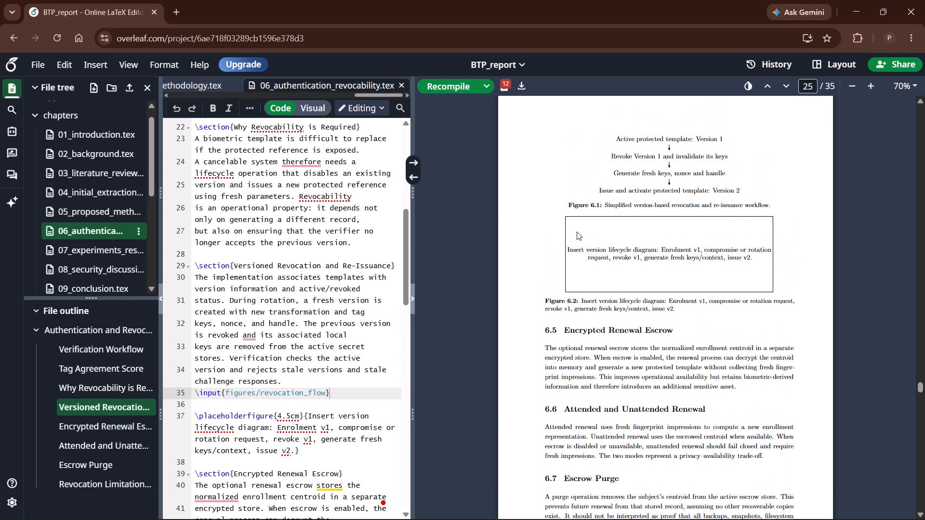
{"action": "scroll", "coordinate": [577, 232], "scroll_direction": "up", "scroll_amount": 11}
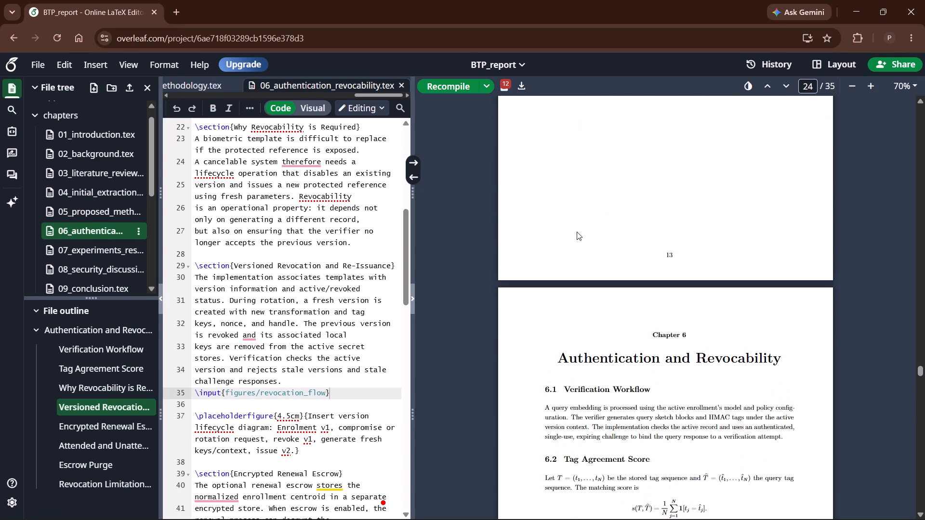
{"action": "scroll", "coordinate": [577, 232], "scroll_direction": "up", "scroll_amount": 4}
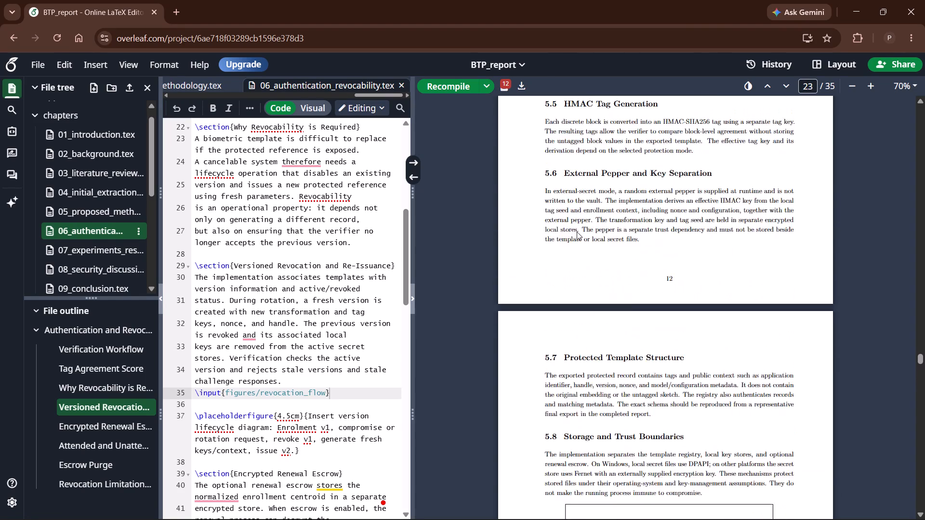
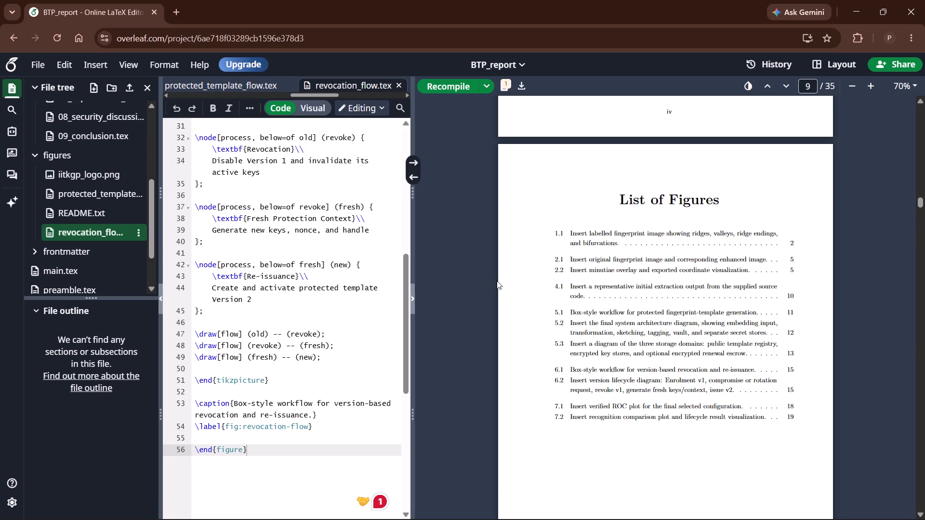
{"action": "scroll", "coordinate": [518, 266], "scroll_direction": "down", "scroll_amount": 7}
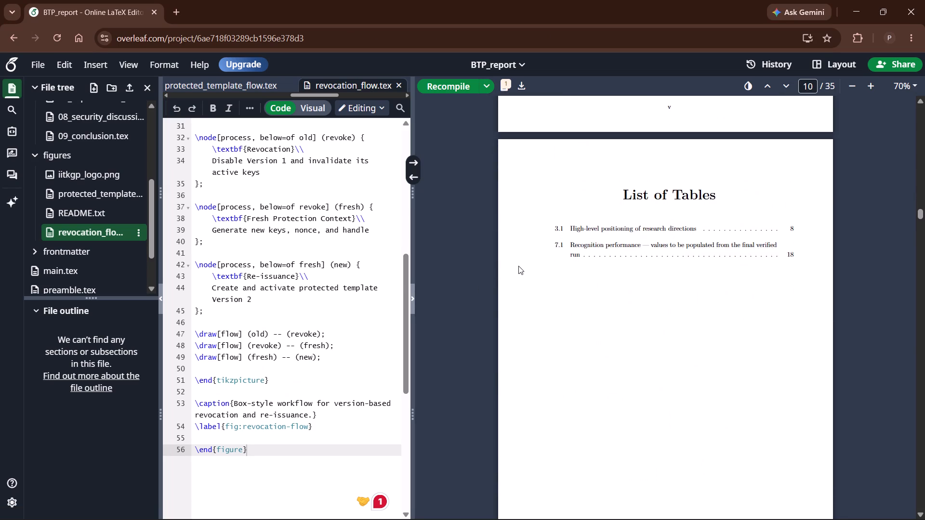
{"action": "scroll", "coordinate": [518, 266], "scroll_direction": "down", "scroll_amount": 6}
{"action": "scroll", "coordinate": [518, 266], "scroll_direction": "up", "scroll_amount": 3}
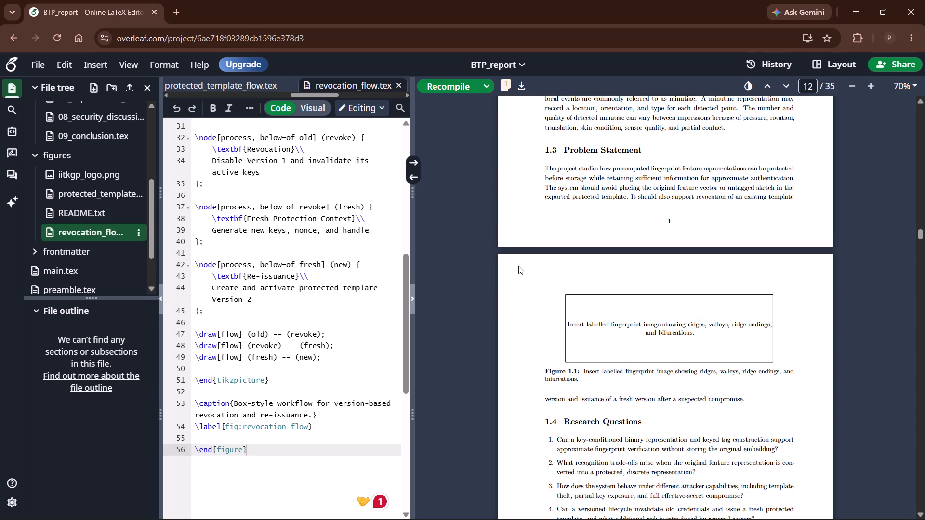
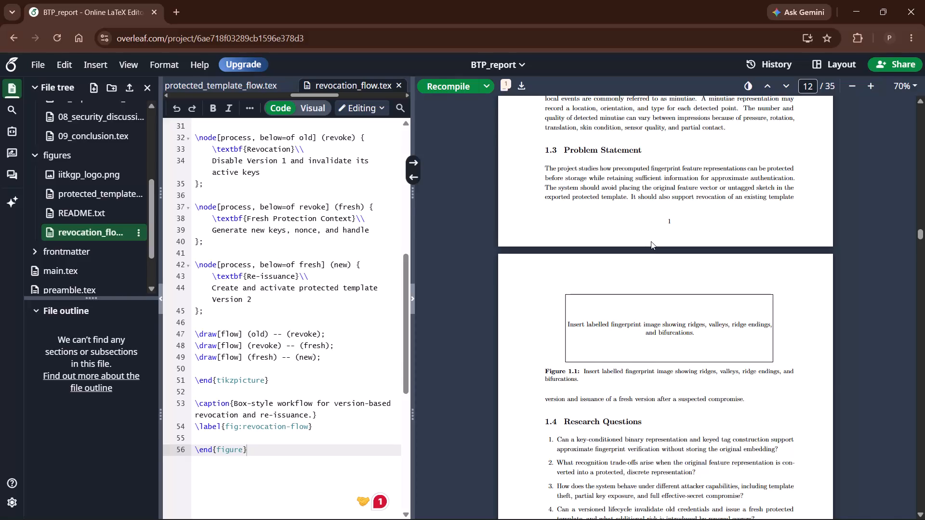
Switch to ChatGPT, enlarge the Figure 1.1 fingerprint anatomy image and open its source article on techscience.com.
{"action": "key", "text": "alt+Tab"}
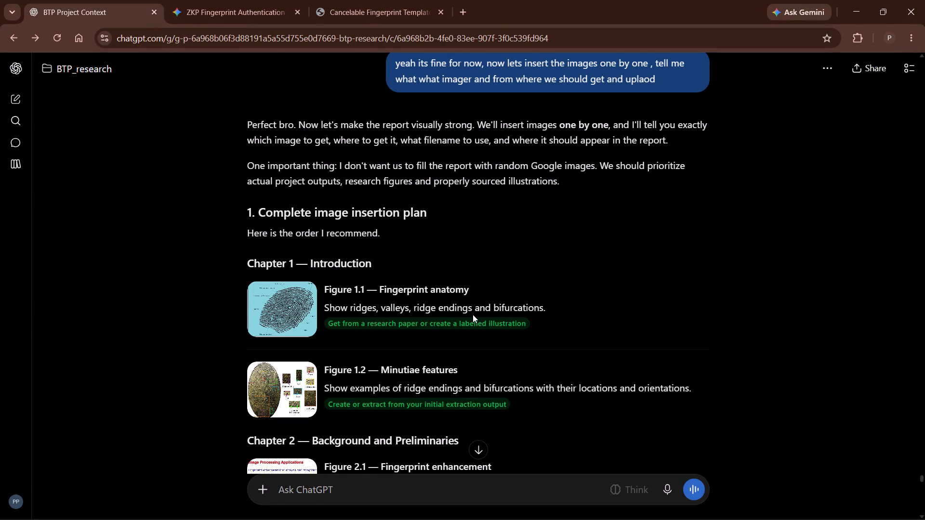
{"action": "left_click", "coordinate": [295, 311]}
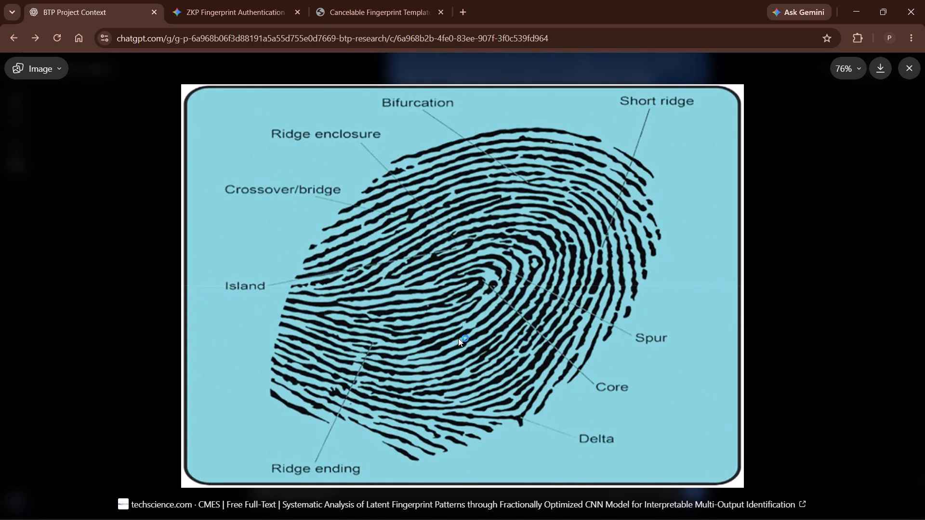
{"action": "left_click", "coordinate": [759, 288]}
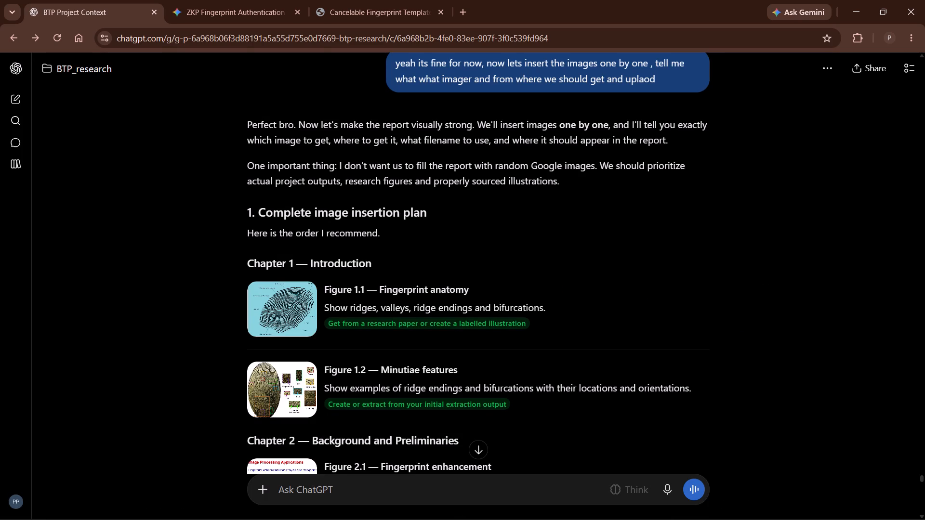
{"action": "left_click", "coordinate": [302, 299]}
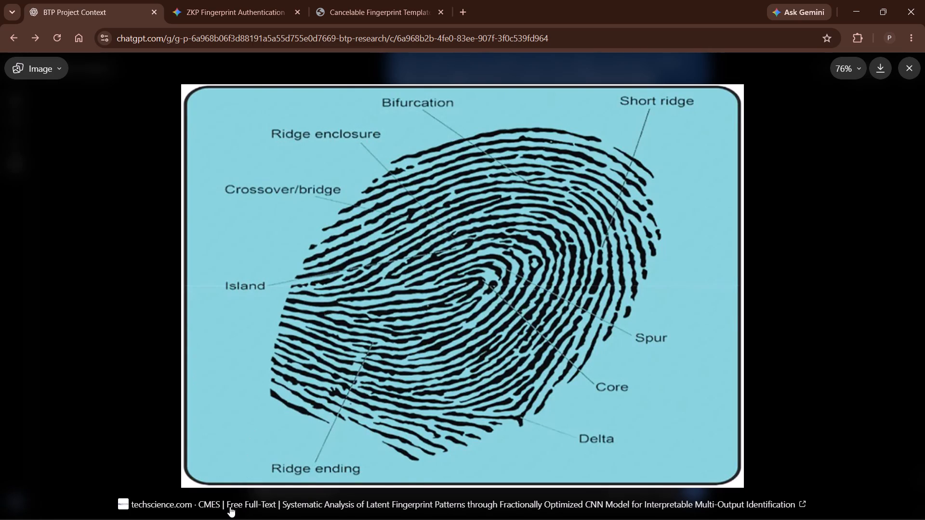
{"action": "left_click", "coordinate": [203, 504]}
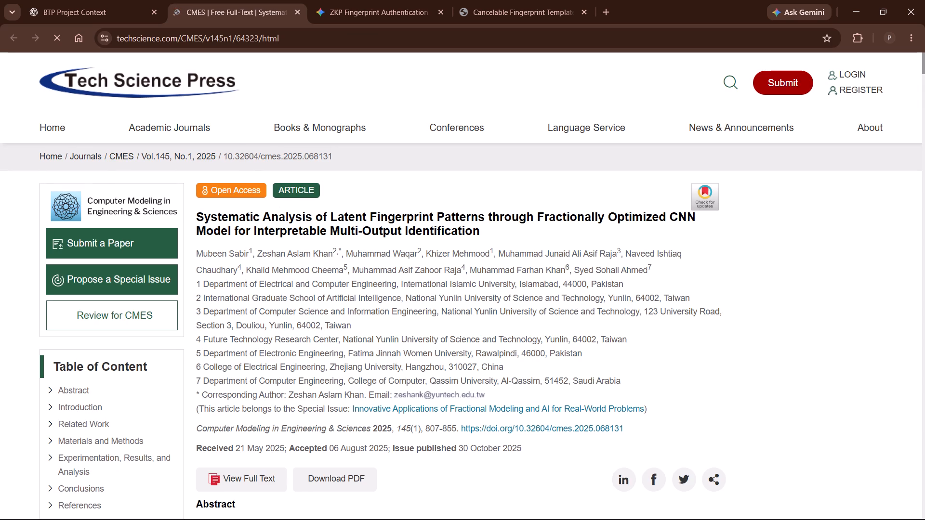
Find Figure 1, the minutiae patterns on a standard fingerprint, in the article and accept all privacy settings.
{"action": "scroll", "coordinate": [333, 270], "scroll_direction": "down", "scroll_amount": 2}
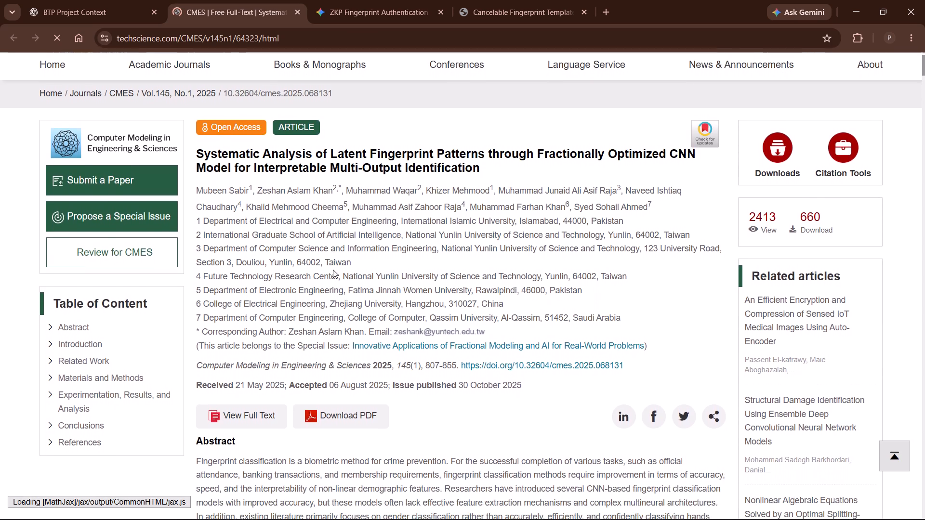
{"action": "scroll", "coordinate": [333, 270], "scroll_direction": "down", "scroll_amount": 5}
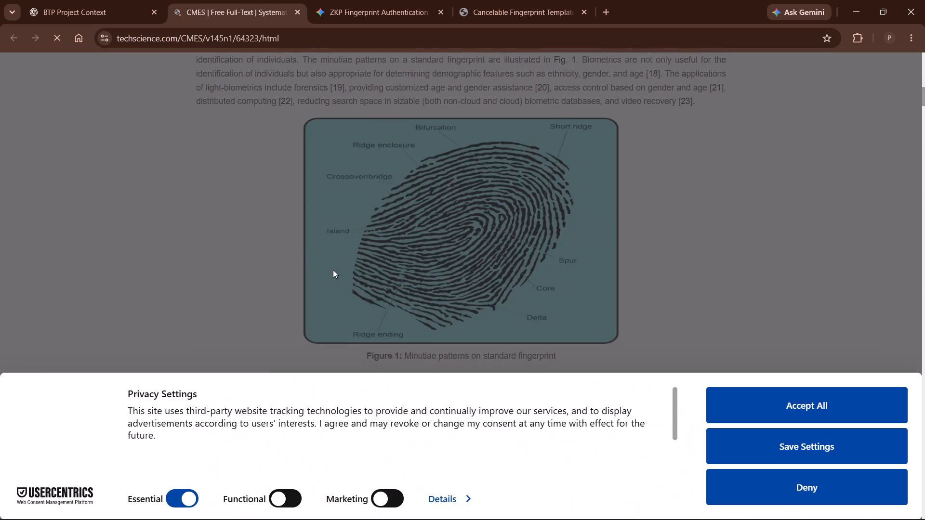
{"action": "left_click", "coordinate": [820, 369]}
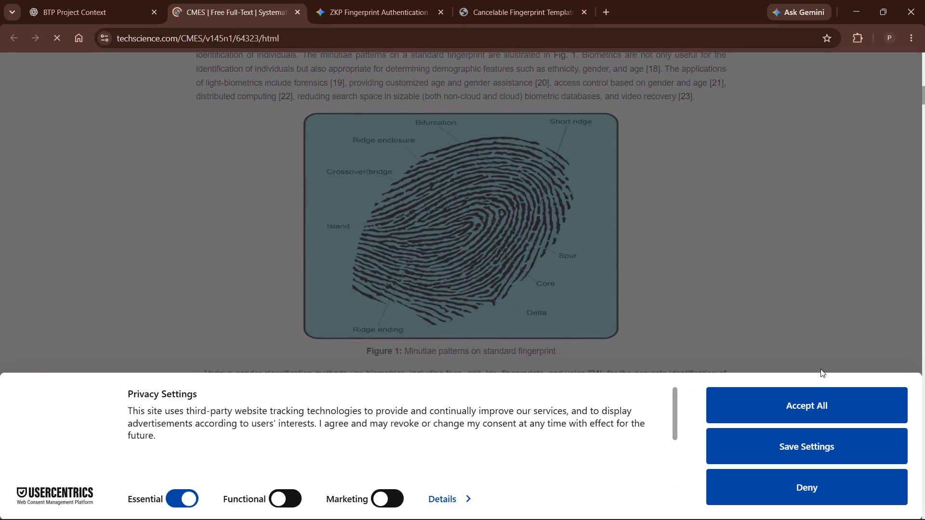
{"action": "left_click", "coordinate": [696, 314]}
{"action": "left_click", "coordinate": [819, 396]}
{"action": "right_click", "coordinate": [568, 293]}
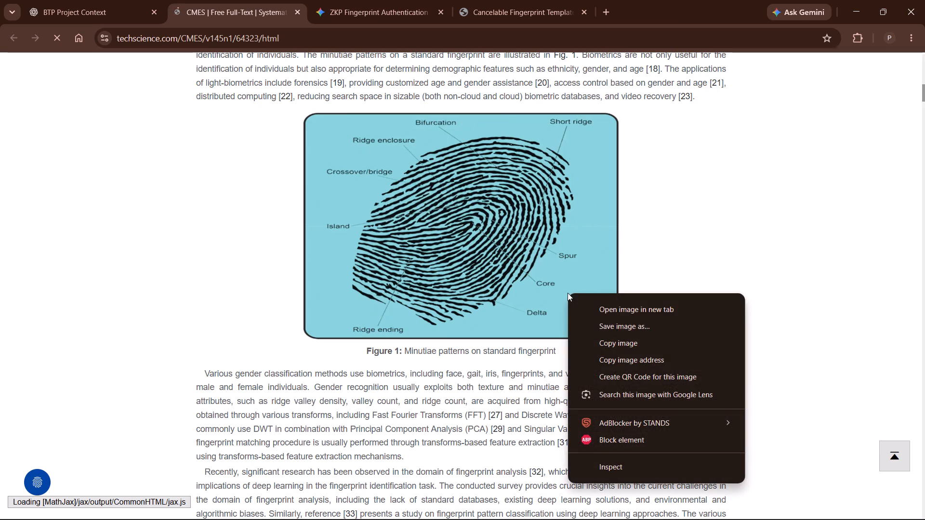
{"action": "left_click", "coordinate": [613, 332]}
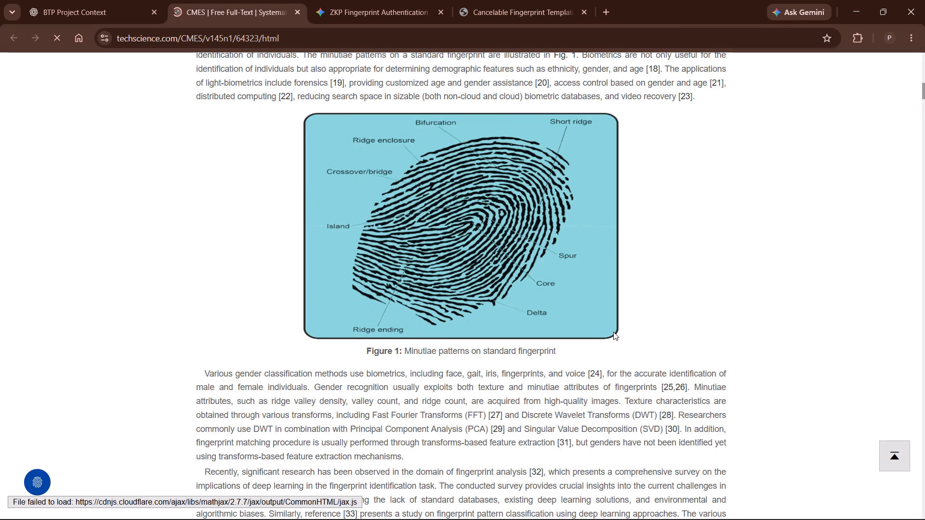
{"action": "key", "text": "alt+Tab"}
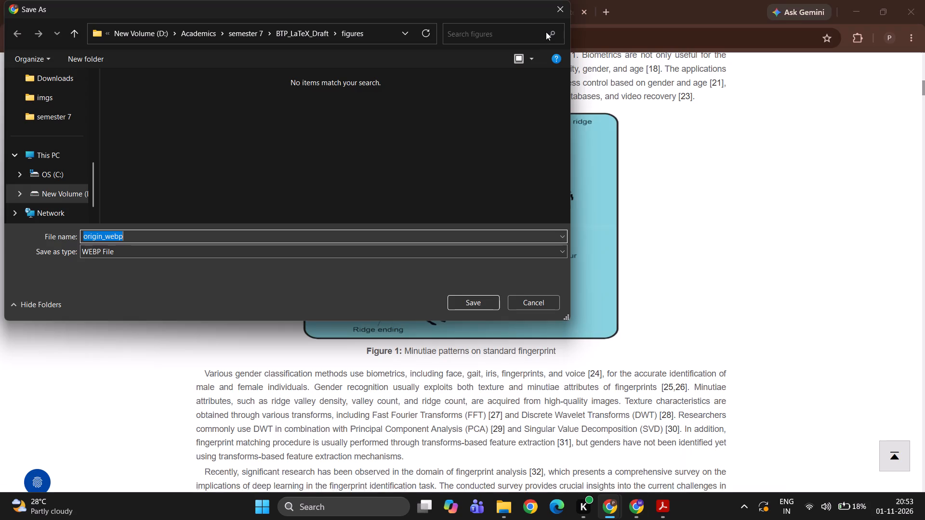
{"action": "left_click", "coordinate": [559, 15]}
Go back to the ChatGPT conversation and close the enlarged Figure 1.1 image.
{"action": "left_click", "coordinate": [81, 0]}
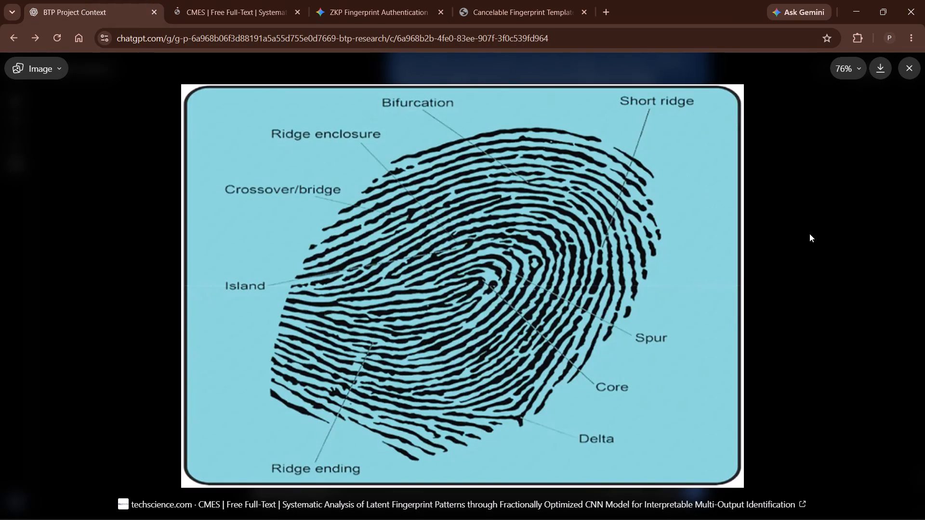
{"action": "left_click", "coordinate": [809, 234]}
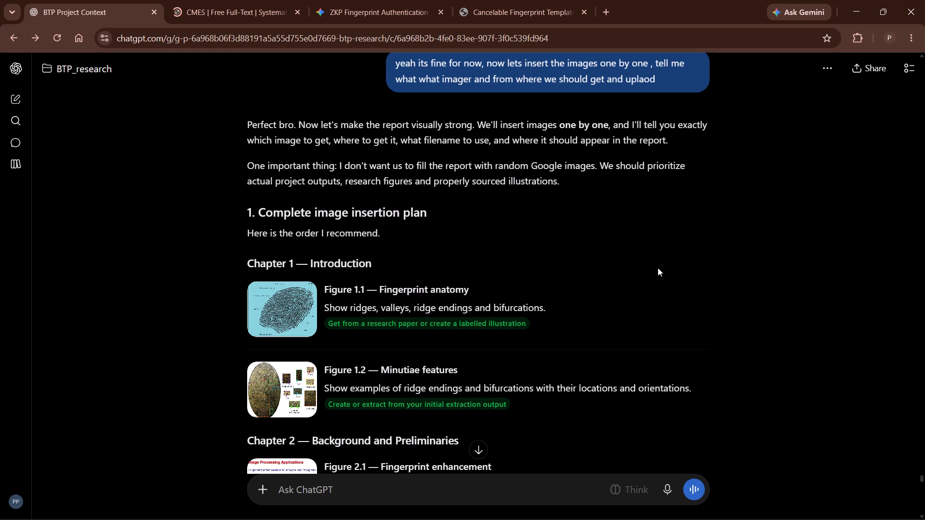
Switch to Overleaf and open 01_introduction.tex from the project's chapters folder.
{"action": "key", "text": "alt+Tab"}
{"action": "scroll", "coordinate": [619, 299], "scroll_direction": "up", "scroll_amount": 2}
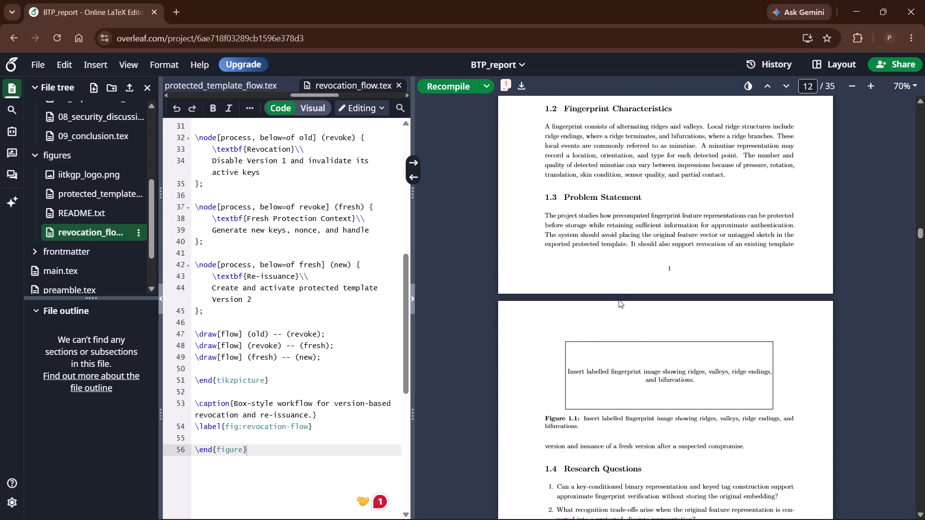
{"action": "scroll", "coordinate": [619, 299], "scroll_direction": "up", "scroll_amount": 4}
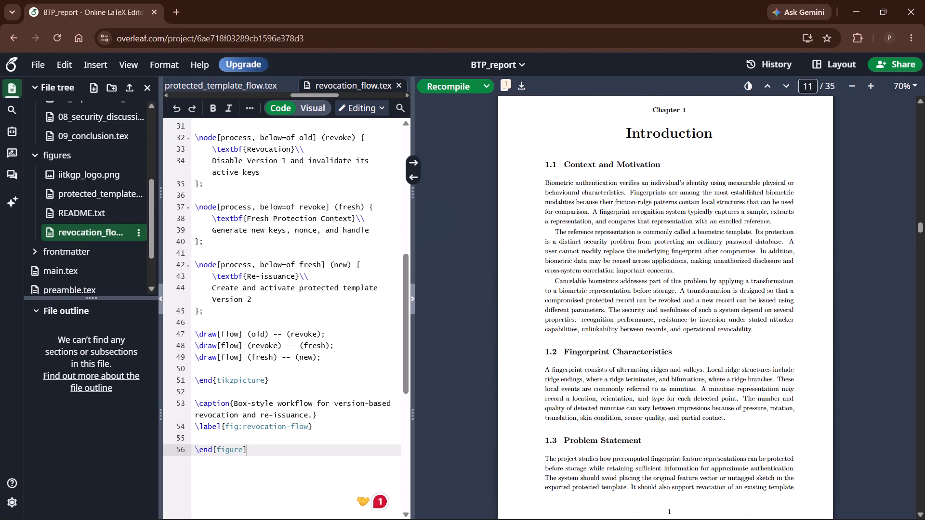
{"action": "scroll", "coordinate": [87, 229], "scroll_direction": "down", "scroll_amount": 2}
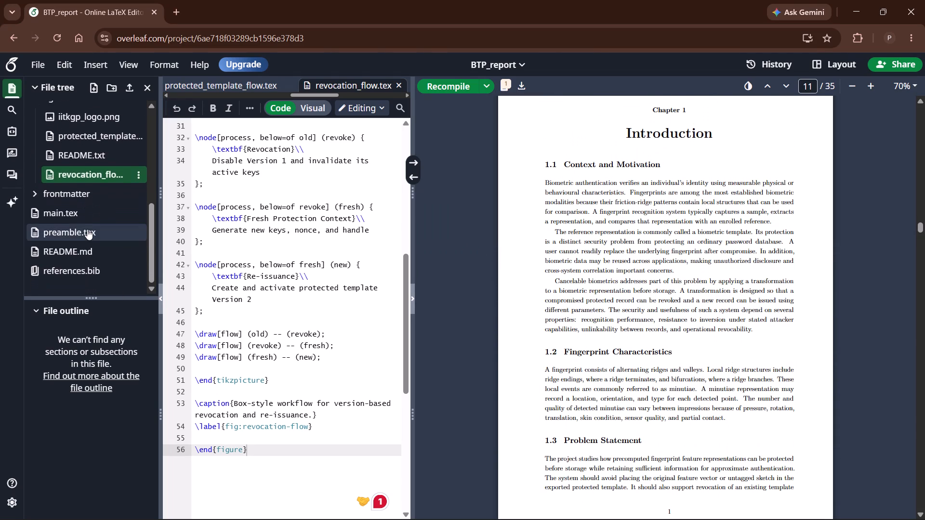
{"action": "scroll", "coordinate": [87, 229], "scroll_direction": "up", "scroll_amount": 3}
{"action": "scroll", "coordinate": [97, 178], "scroll_direction": "up", "scroll_amount": 3}
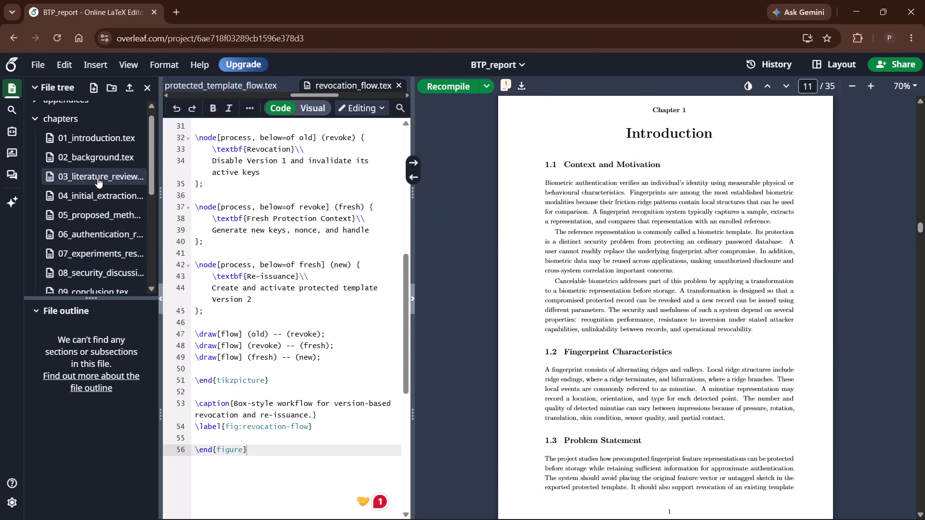
{"action": "scroll", "coordinate": [97, 178], "scroll_direction": "up", "scroll_amount": 1}
{"action": "left_click", "coordinate": [99, 148]}
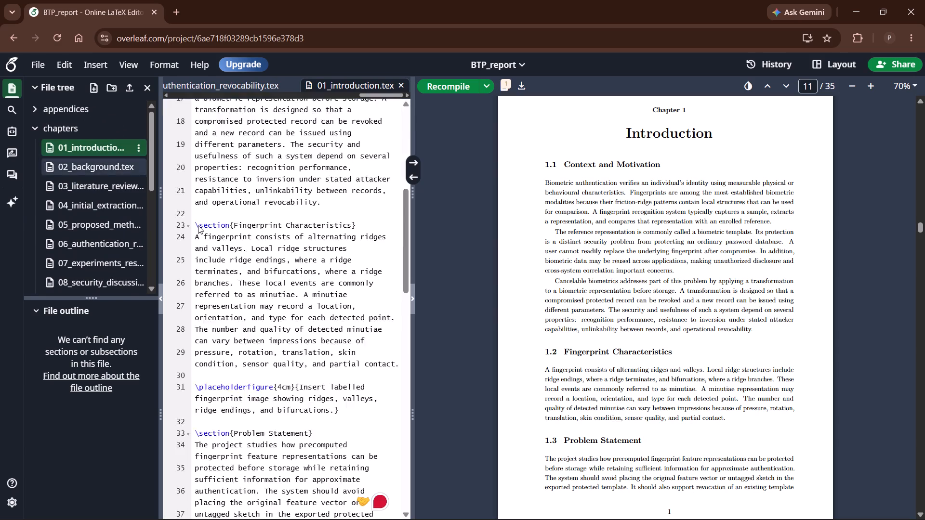
Look through the LaTeX source of the Introduction chapter for its figure placeholders, down to the Organization of the Report section.
{"action": "scroll", "coordinate": [276, 291], "scroll_direction": "down", "scroll_amount": 1}
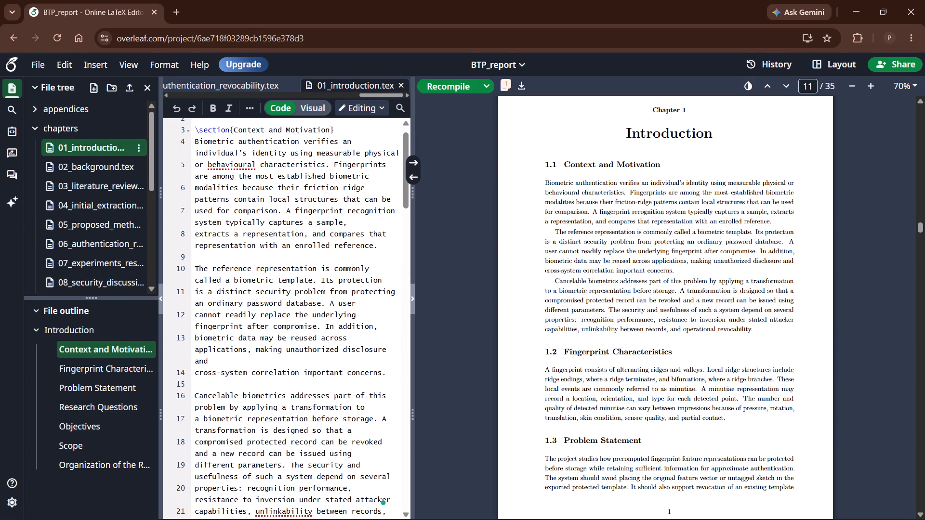
{"action": "scroll", "coordinate": [261, 287], "scroll_direction": "down", "scroll_amount": 3}
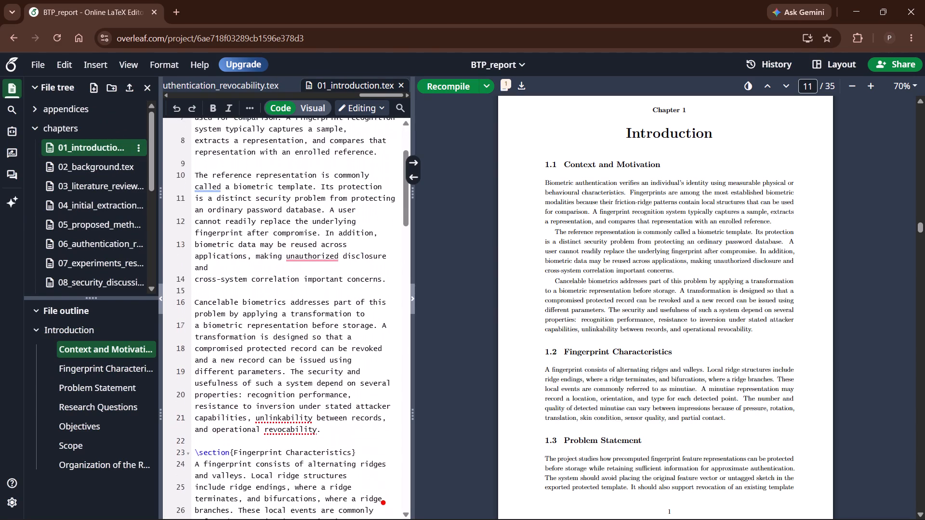
{"action": "scroll", "coordinate": [261, 287], "scroll_direction": "down", "scroll_amount": 3}
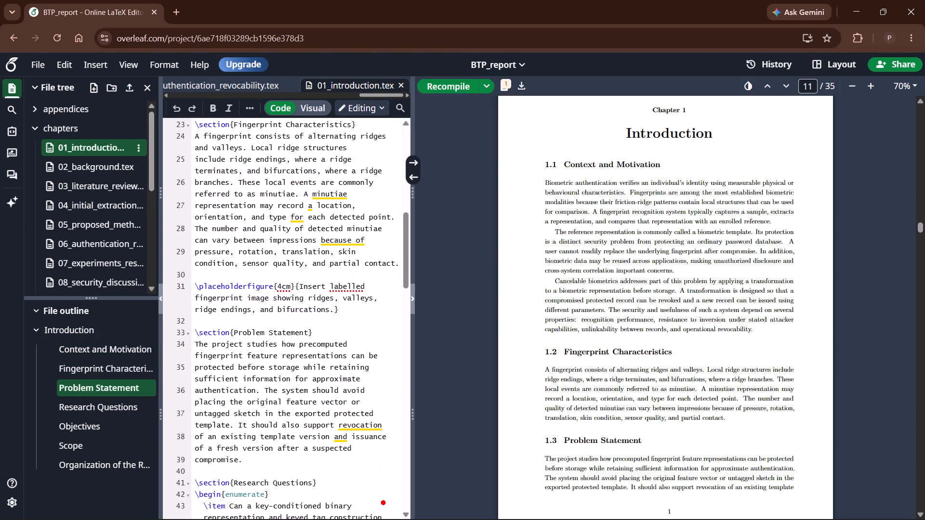
{"action": "scroll", "coordinate": [261, 287], "scroll_direction": "down", "scroll_amount": 3}
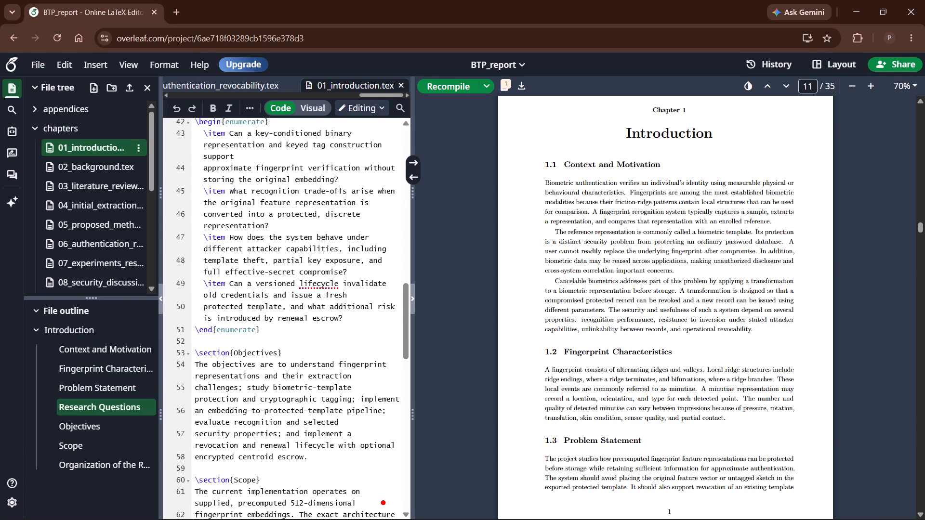
{"action": "scroll", "coordinate": [261, 287], "scroll_direction": "down", "scroll_amount": 3}
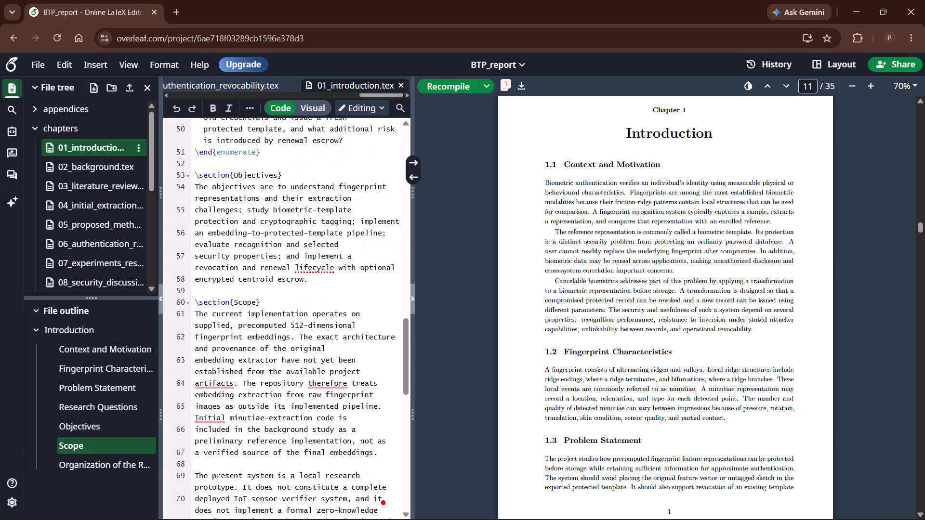
{"action": "scroll", "coordinate": [261, 287], "scroll_direction": "down", "scroll_amount": 1}
{"action": "key", "text": "ctrl+Tab"}
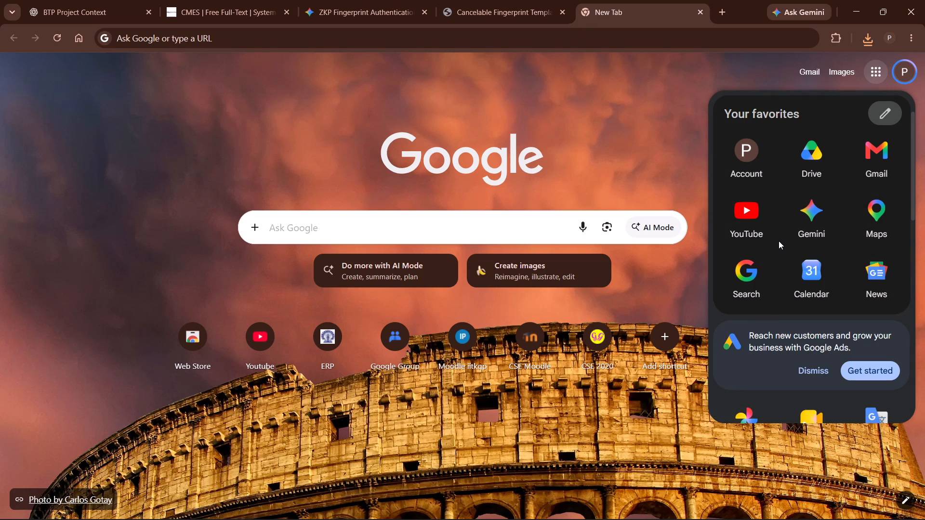
{"action": "scroll", "coordinate": [779, 241], "scroll_direction": "down", "scroll_amount": 4}
{"action": "left_click", "coordinate": [872, 242]}
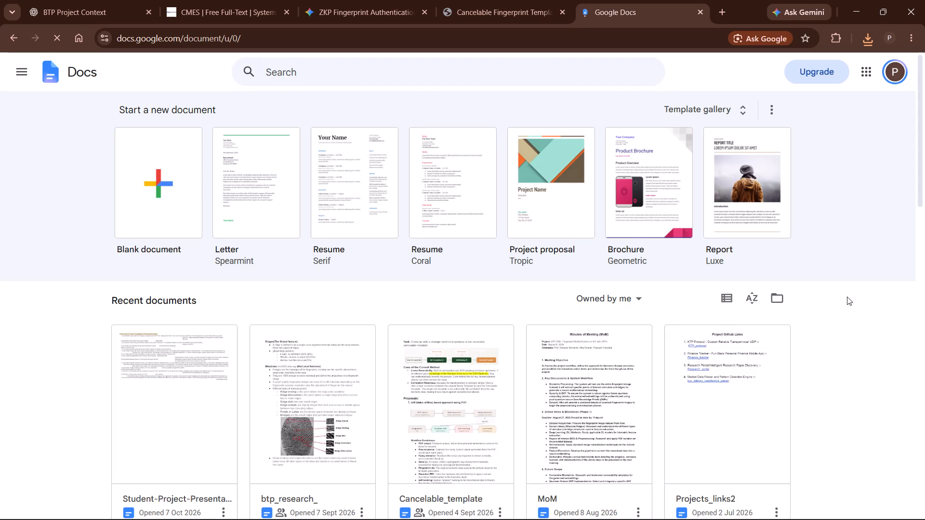
{"action": "left_click", "coordinate": [339, 406]}
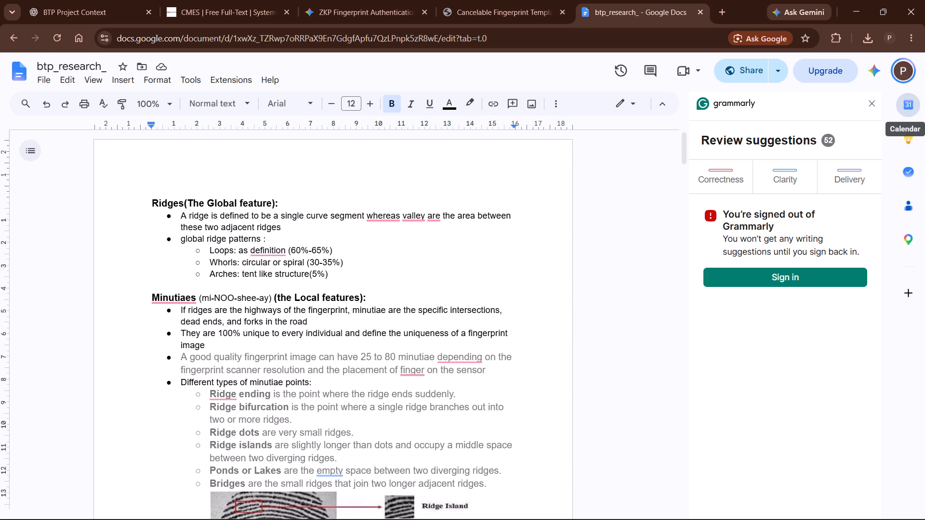
{"action": "left_click", "coordinate": [873, 108]}
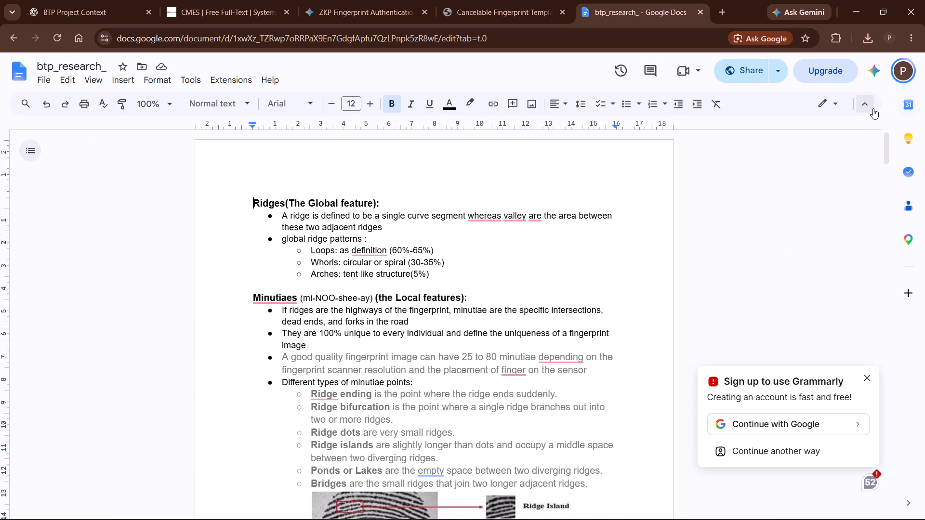
Copy the labelled fingerprint image showing ridge island, ending, dot, enclosure and bifurcation from the Minutiaes section.
{"action": "scroll", "coordinate": [677, 229], "scroll_direction": "down", "scroll_amount": 3}
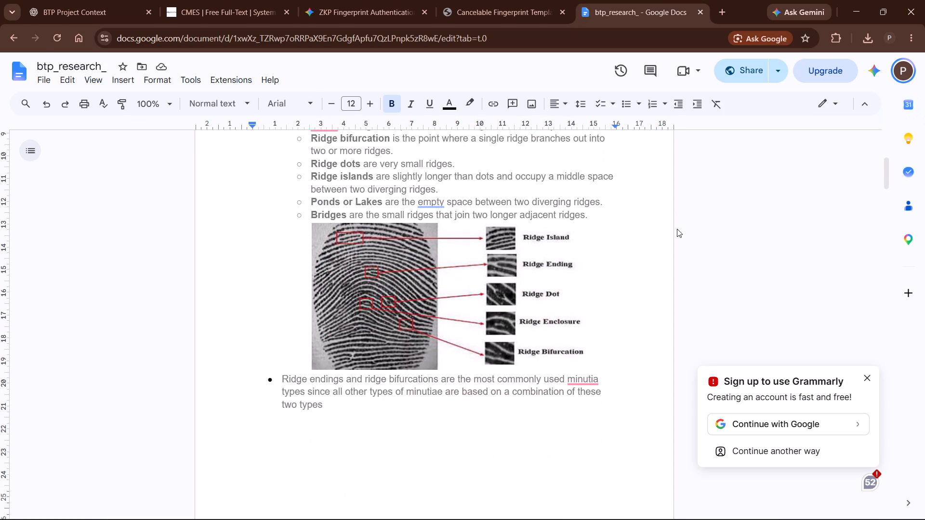
{"action": "left_click", "coordinate": [488, 266]}
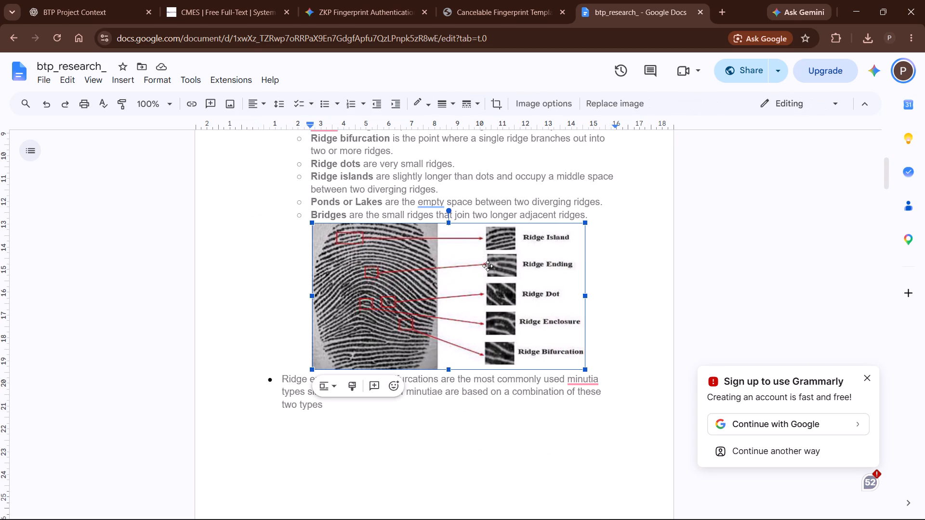
{"action": "right_click", "coordinate": [488, 266]}
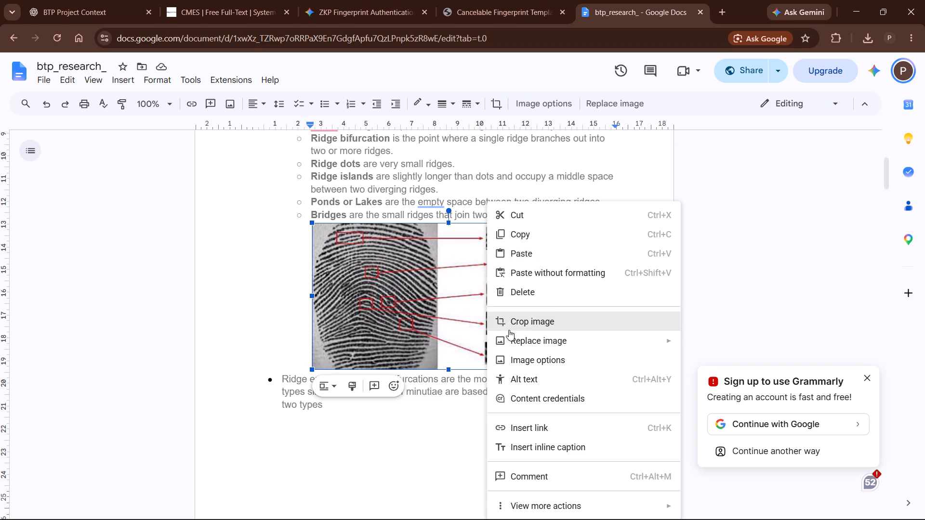
{"action": "scroll", "coordinate": [528, 325], "scroll_direction": "down", "scroll_amount": 2}
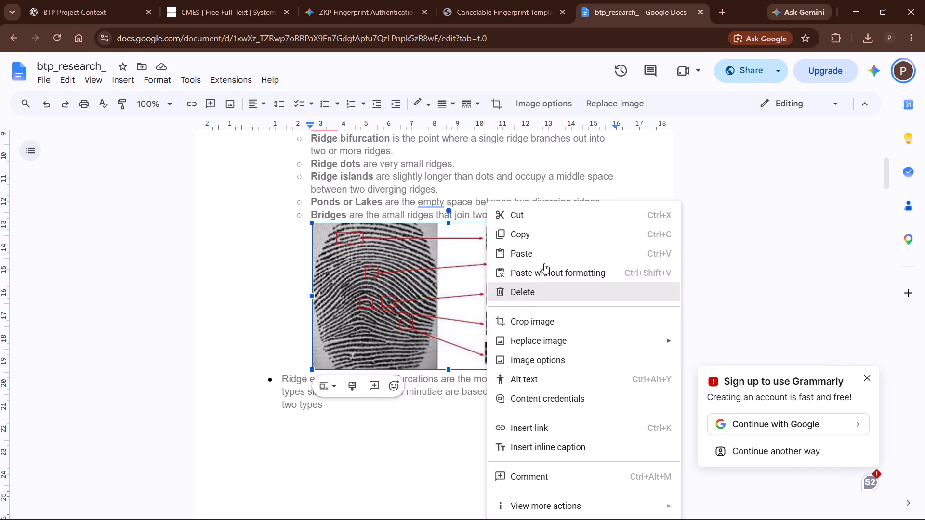
{"action": "left_click", "coordinate": [543, 234]}
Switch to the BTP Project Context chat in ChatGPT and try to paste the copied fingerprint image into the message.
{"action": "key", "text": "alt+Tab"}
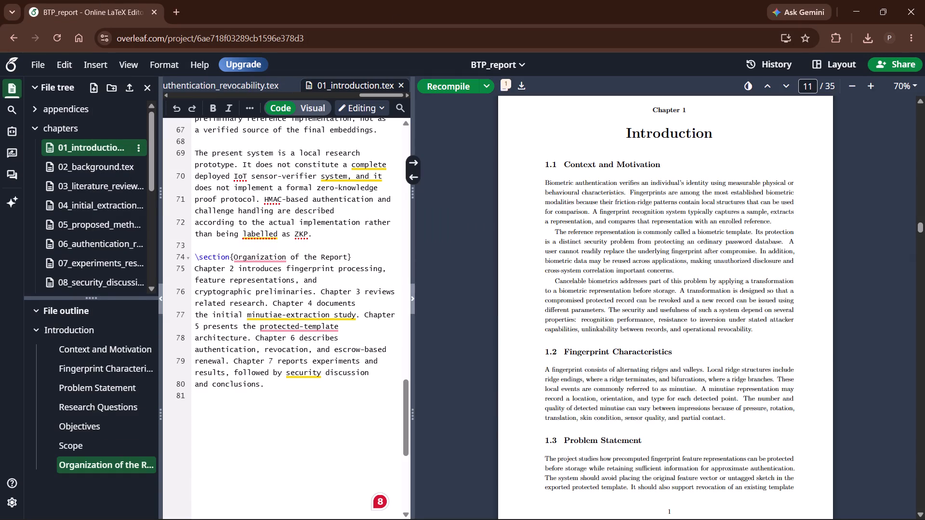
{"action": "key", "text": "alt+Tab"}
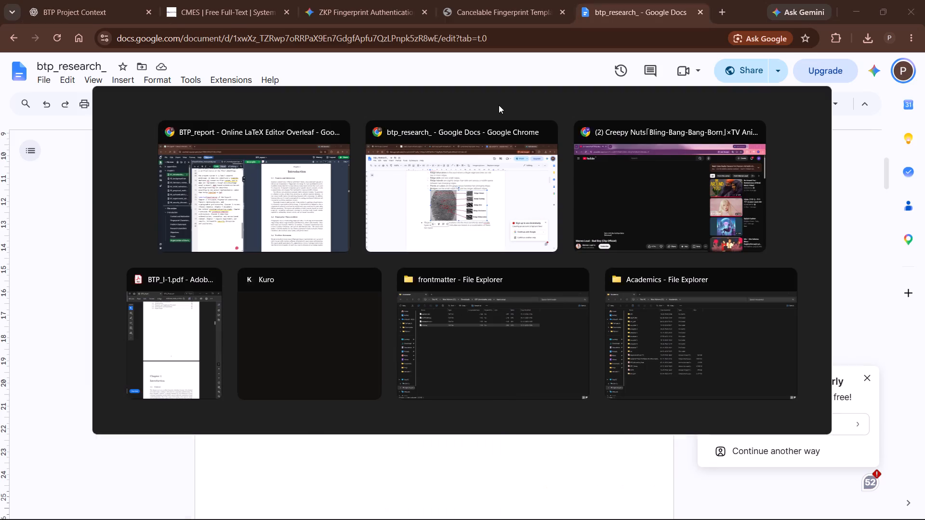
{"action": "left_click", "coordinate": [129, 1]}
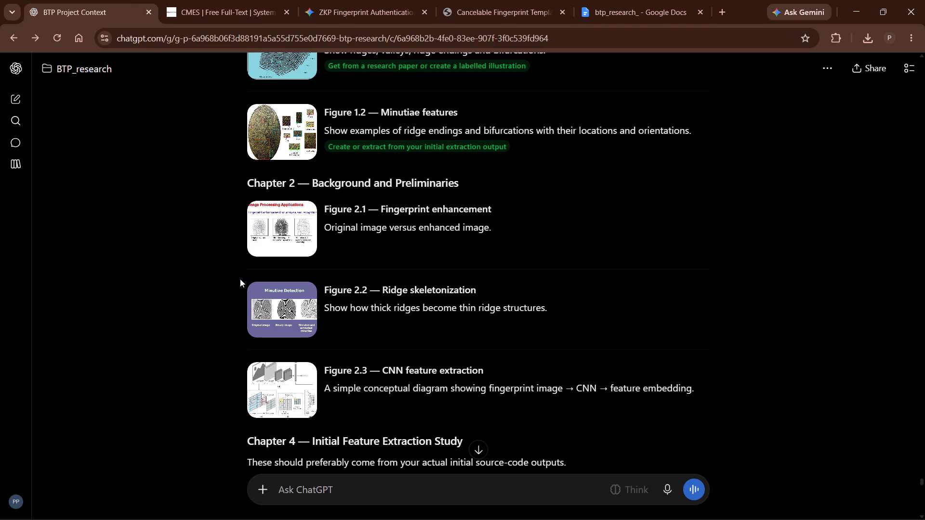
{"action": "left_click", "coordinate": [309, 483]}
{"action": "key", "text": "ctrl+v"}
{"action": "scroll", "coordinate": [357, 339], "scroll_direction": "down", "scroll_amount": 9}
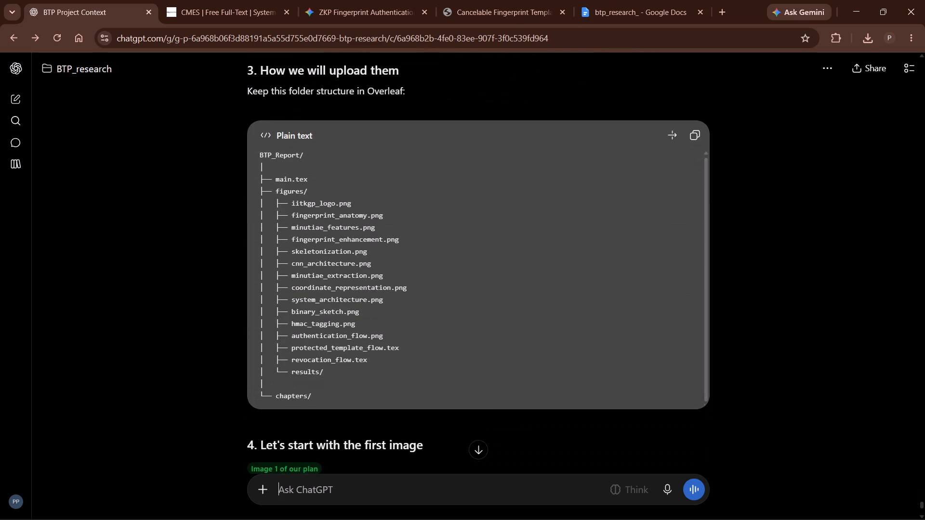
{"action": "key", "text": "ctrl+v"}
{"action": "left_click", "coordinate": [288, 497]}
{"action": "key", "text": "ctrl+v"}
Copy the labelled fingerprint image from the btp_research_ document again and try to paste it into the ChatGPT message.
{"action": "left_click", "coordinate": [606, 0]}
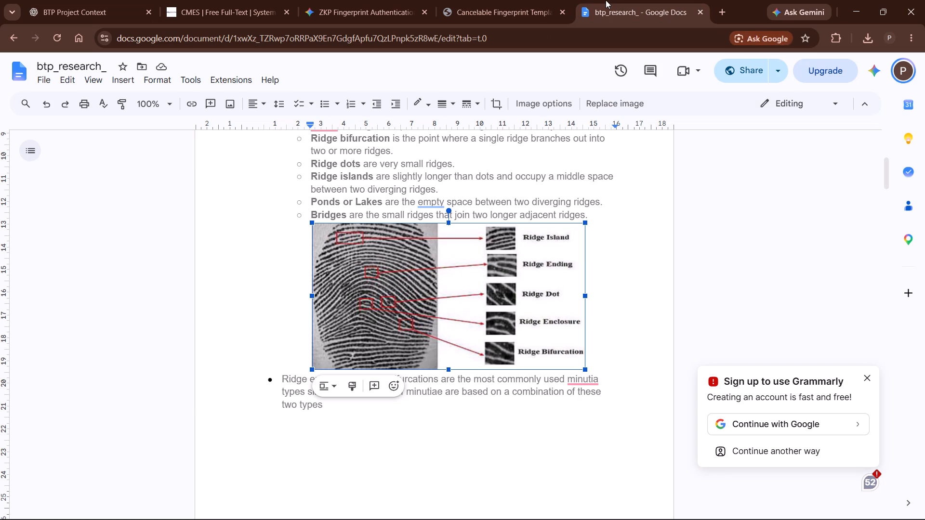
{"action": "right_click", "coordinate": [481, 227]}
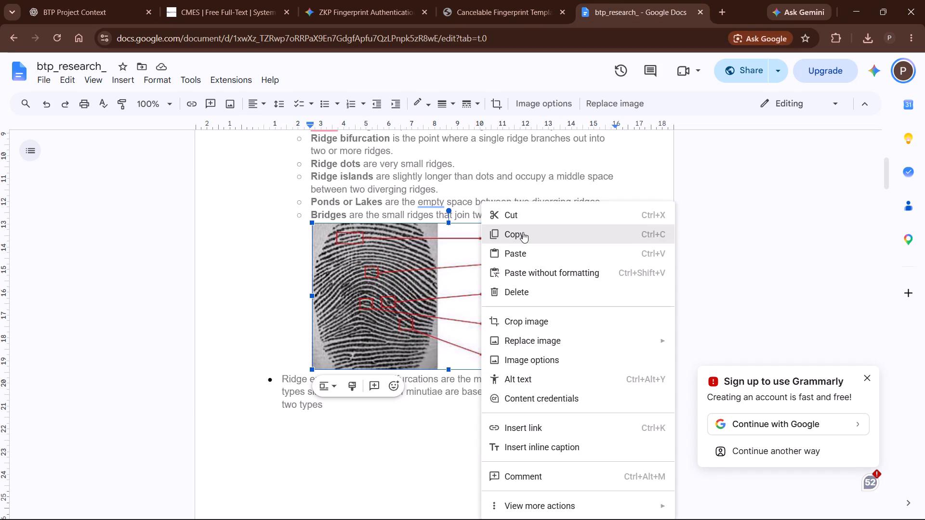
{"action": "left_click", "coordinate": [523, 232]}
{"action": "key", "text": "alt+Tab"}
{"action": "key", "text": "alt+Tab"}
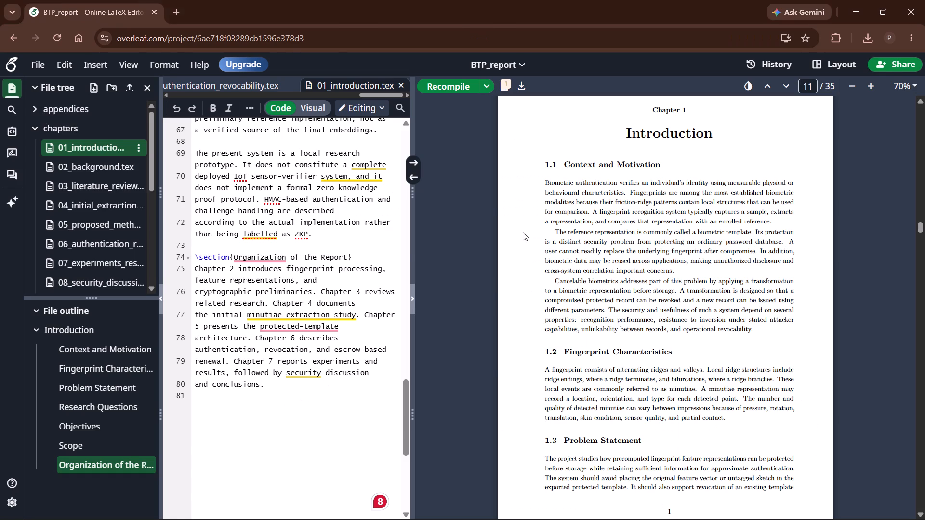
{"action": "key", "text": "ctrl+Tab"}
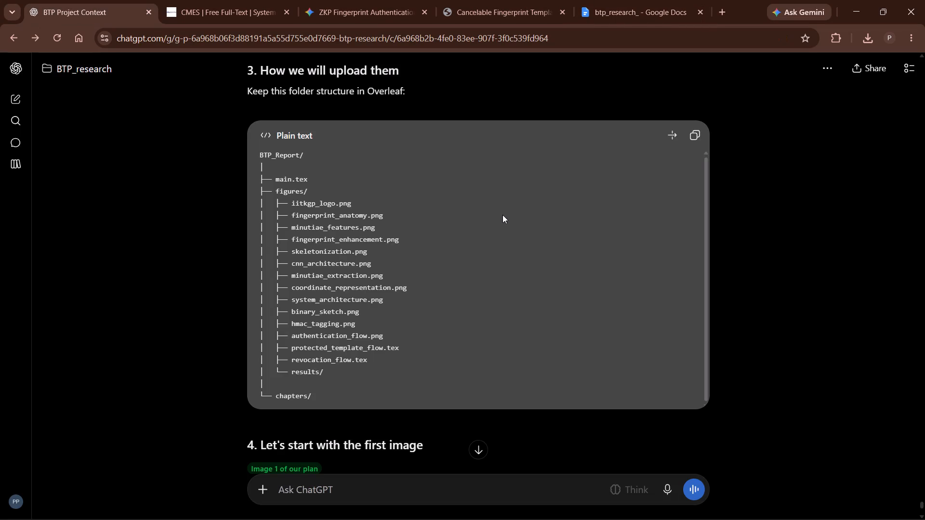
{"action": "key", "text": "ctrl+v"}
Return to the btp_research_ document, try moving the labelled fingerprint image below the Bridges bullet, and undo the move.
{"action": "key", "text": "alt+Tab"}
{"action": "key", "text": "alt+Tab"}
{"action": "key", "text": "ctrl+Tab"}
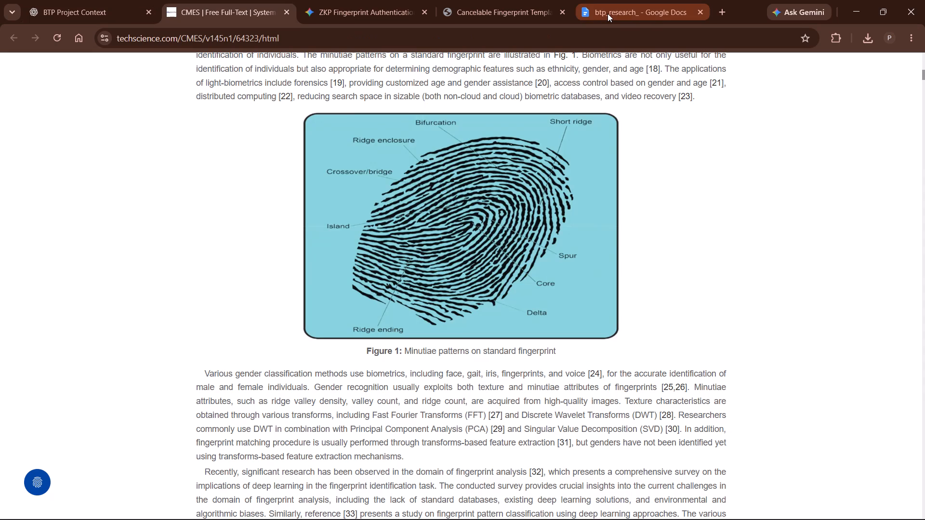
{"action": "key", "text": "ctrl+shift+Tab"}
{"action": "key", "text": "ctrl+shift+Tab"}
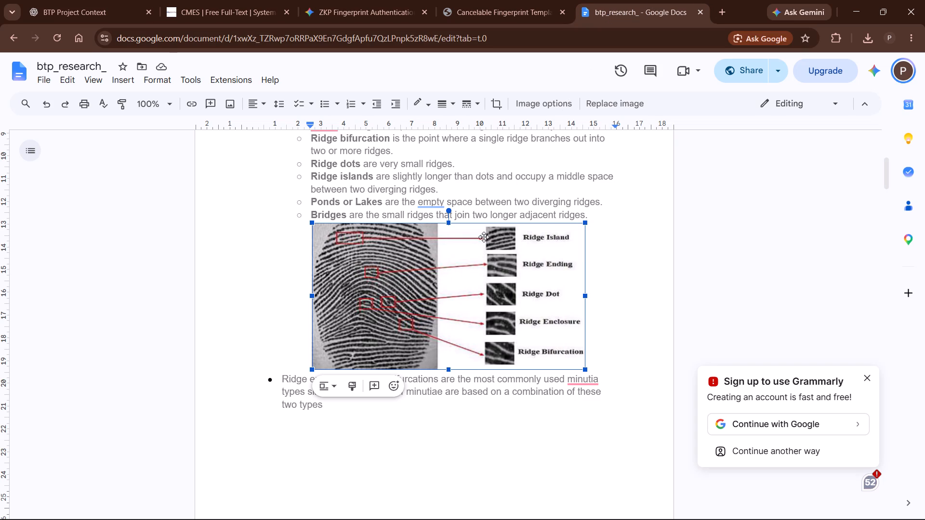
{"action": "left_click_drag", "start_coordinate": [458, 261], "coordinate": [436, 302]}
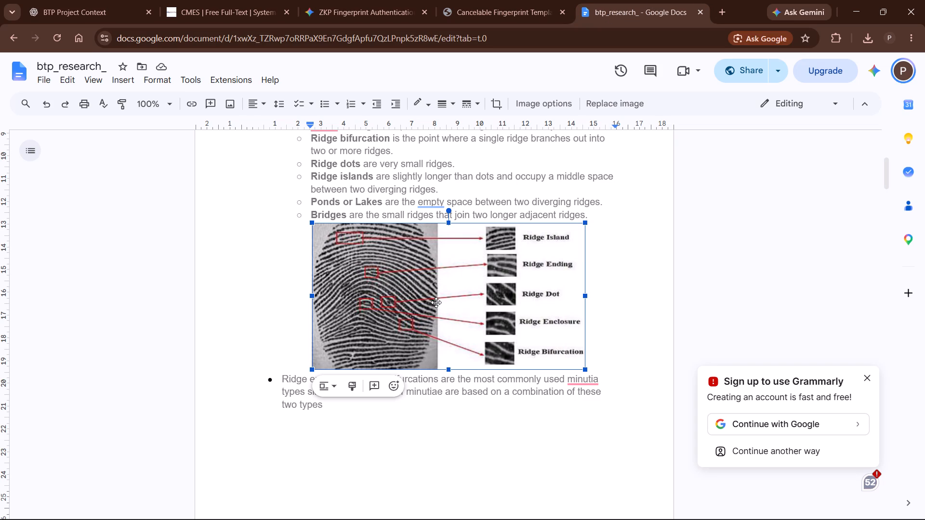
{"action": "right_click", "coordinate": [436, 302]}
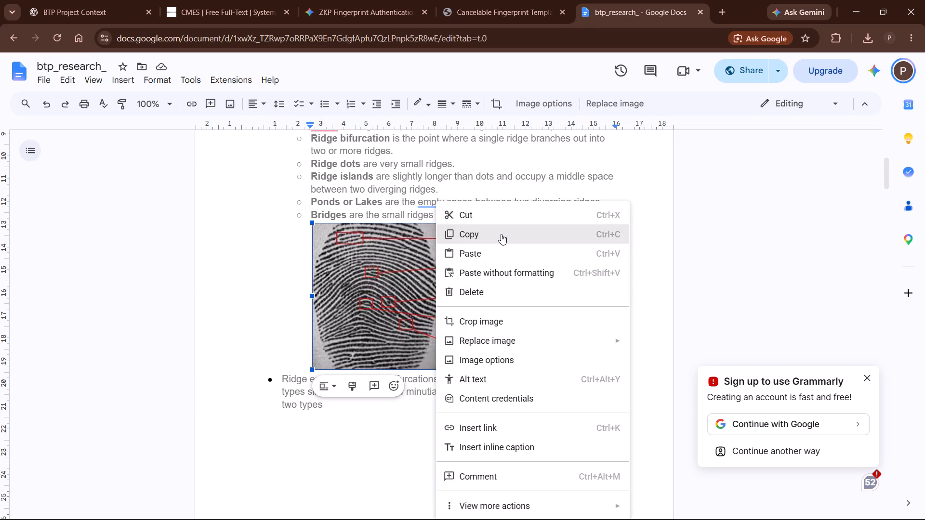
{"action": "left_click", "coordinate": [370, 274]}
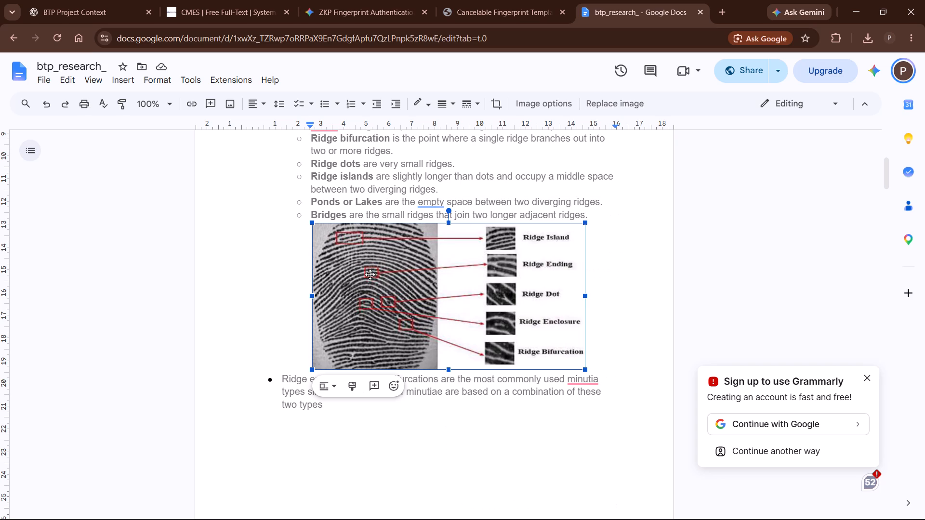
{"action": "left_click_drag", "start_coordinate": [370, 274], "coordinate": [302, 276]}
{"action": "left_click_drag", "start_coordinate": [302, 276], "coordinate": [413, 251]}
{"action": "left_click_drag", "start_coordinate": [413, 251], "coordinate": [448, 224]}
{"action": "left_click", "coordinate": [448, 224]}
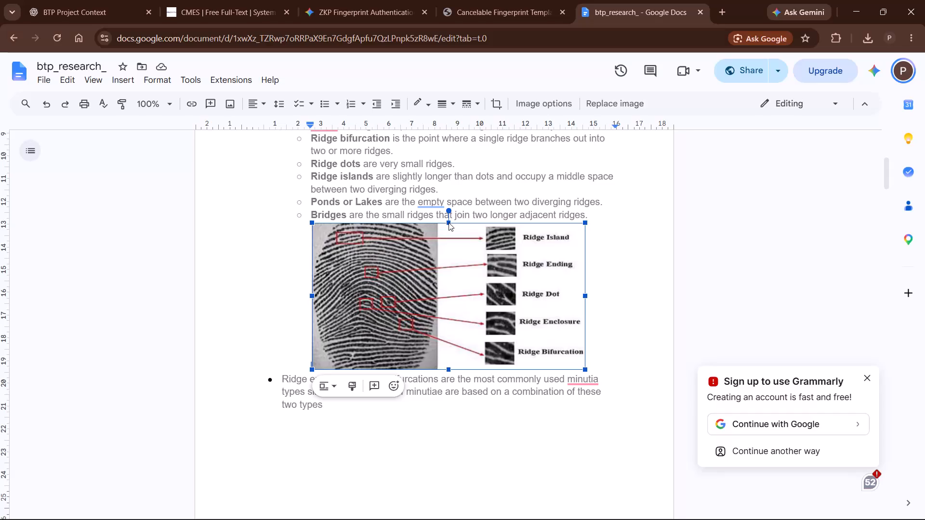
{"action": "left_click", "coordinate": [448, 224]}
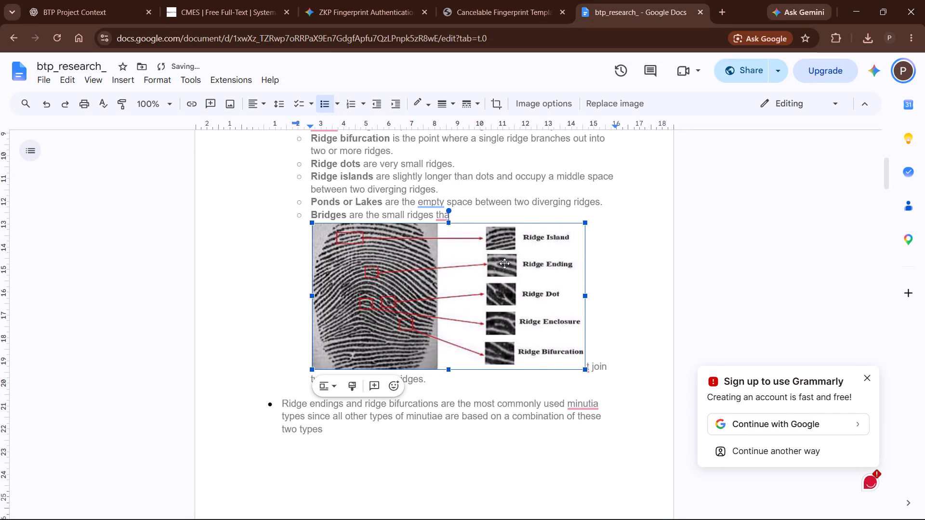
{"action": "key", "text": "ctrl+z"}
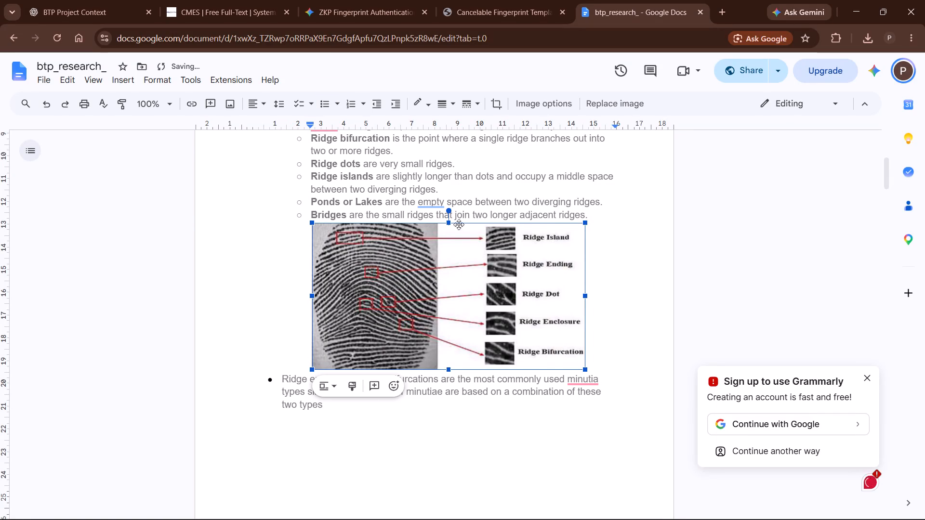
Slightly reduce the height of the labelled fingerprint image by moving its upper edge inward.
{"action": "left_click_drag", "start_coordinate": [450, 223], "coordinate": [448, 240]}
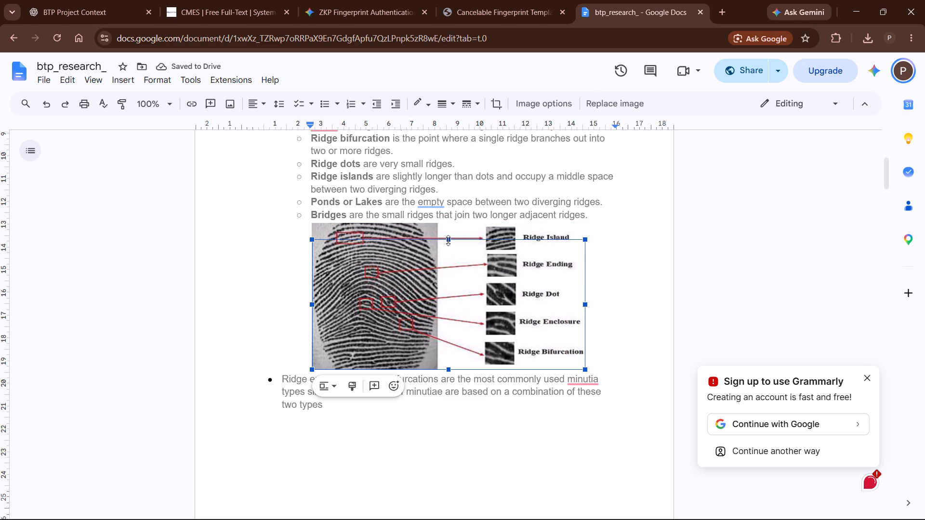
{"action": "left_click_drag", "start_coordinate": [448, 240], "coordinate": [448, 239]}
Show the fingerprint image's additional actions and close the Grammarly sign-up pop-up that covers them.
{"action": "right_click", "coordinate": [451, 245]}
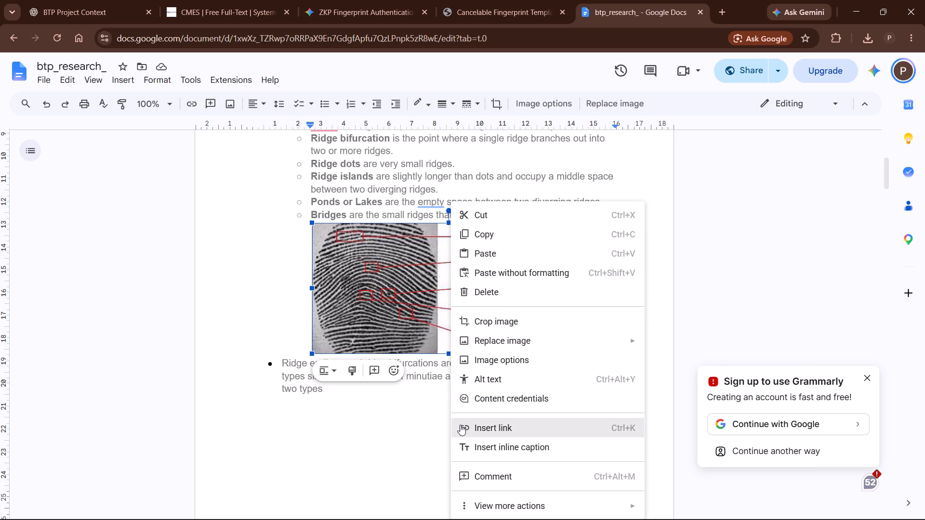
{"action": "scroll", "coordinate": [478, 477], "scroll_direction": "down", "scroll_amount": 3}
{"action": "left_click", "coordinate": [478, 497]}
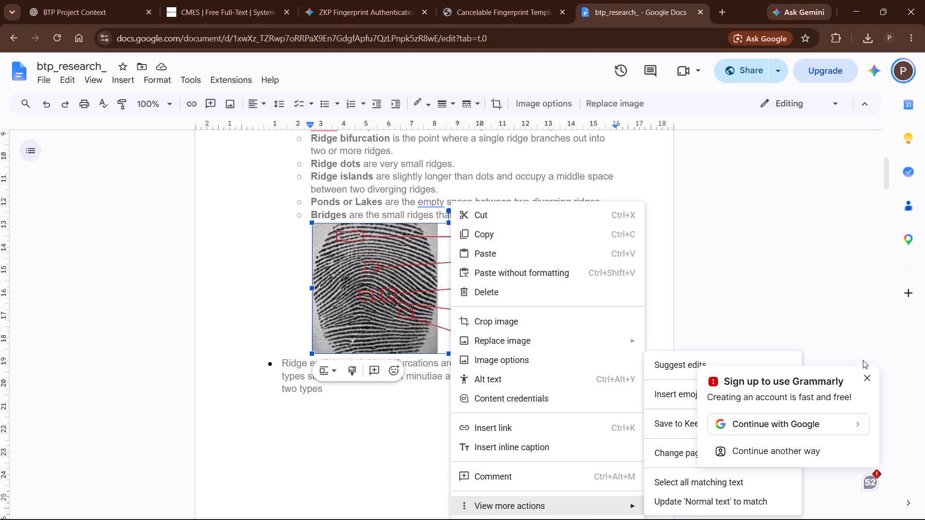
{"action": "left_click", "coordinate": [866, 380]}
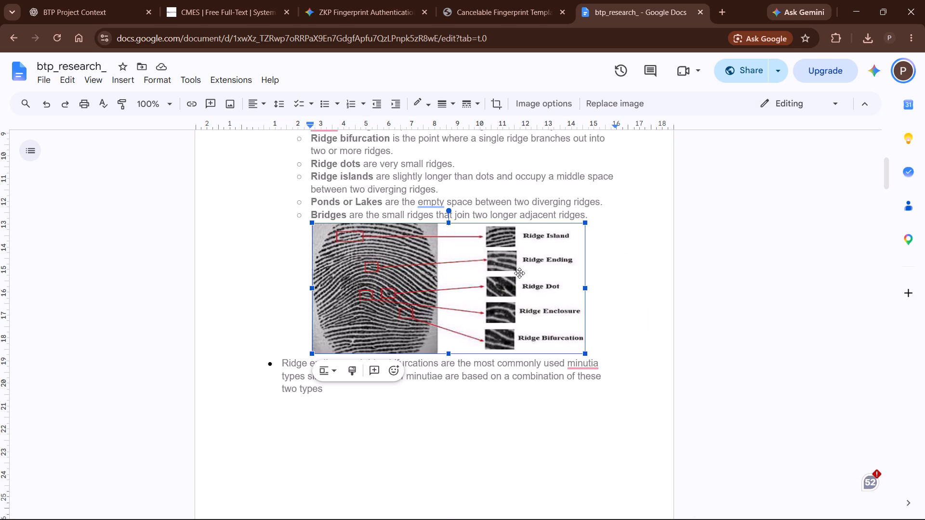
Save the labelled fingerprint image to Keep and close the Keep notes.
{"action": "right_click", "coordinate": [519, 273]}
{"action": "left_click", "coordinate": [602, 496]}
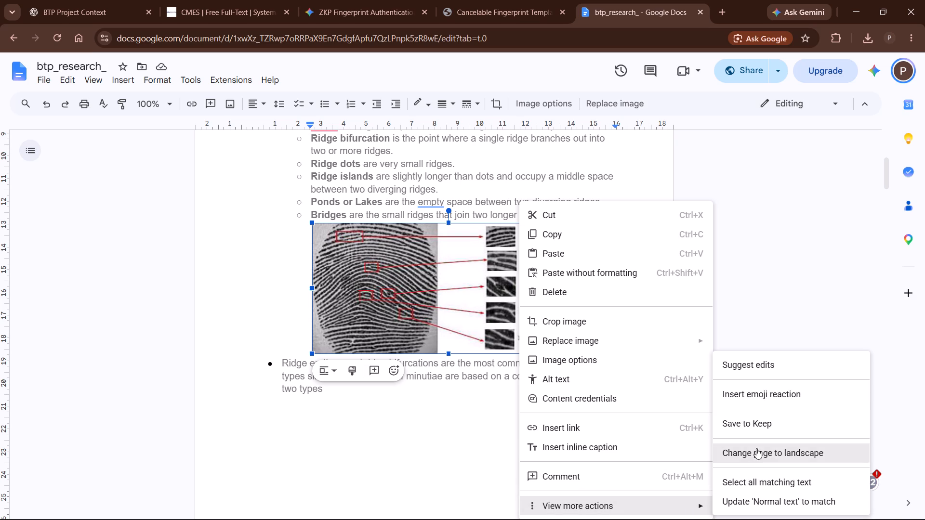
{"action": "left_click", "coordinate": [763, 425]}
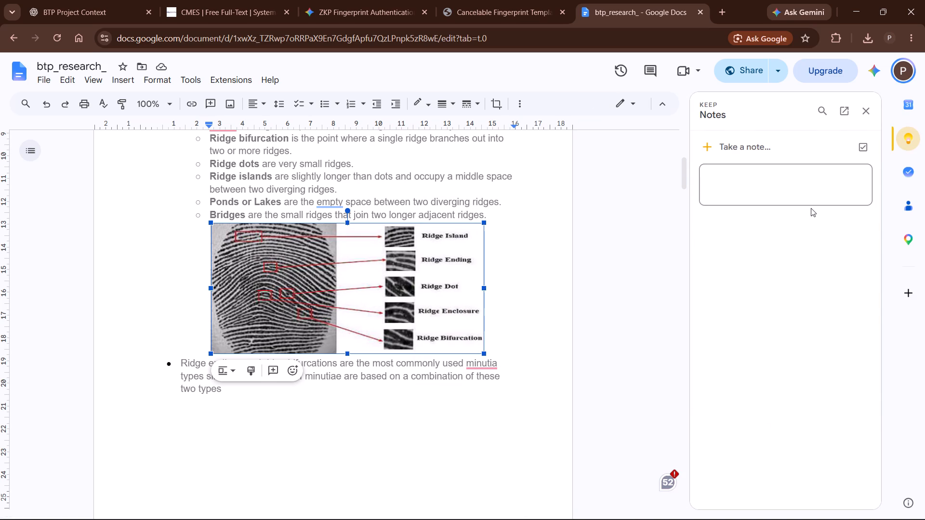
{"action": "left_click", "coordinate": [867, 115]}
Open the labelled fingerprint image's options to review the available settings, and close them.
{"action": "right_click", "coordinate": [574, 260]}
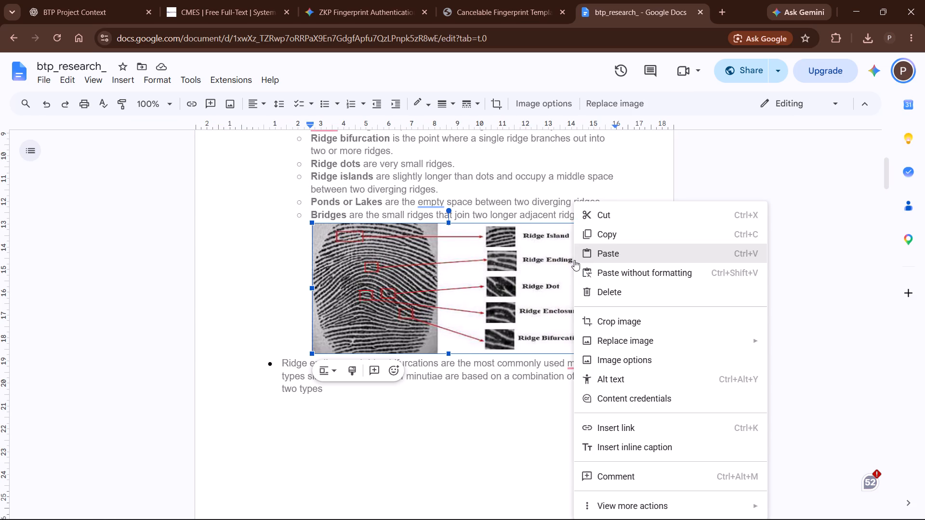
{"action": "left_click", "coordinate": [608, 361]}
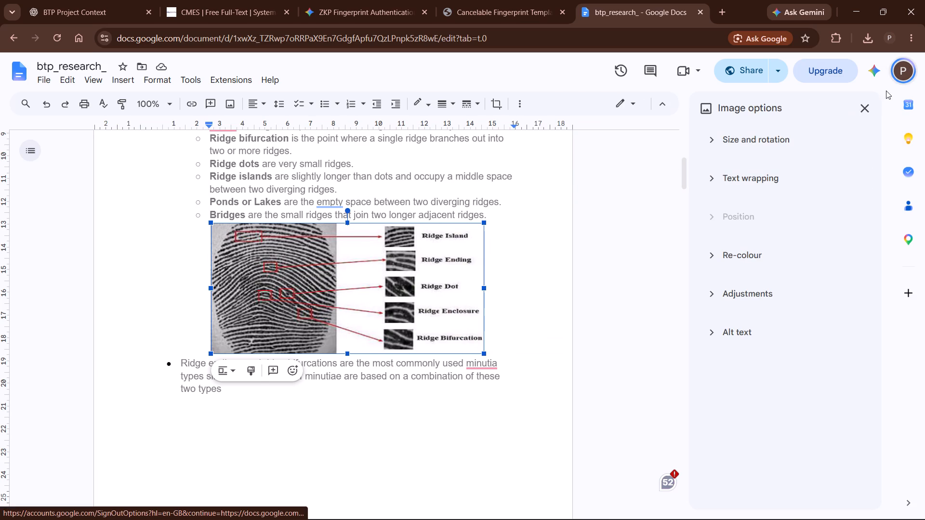
{"action": "left_click", "coordinate": [864, 102]}
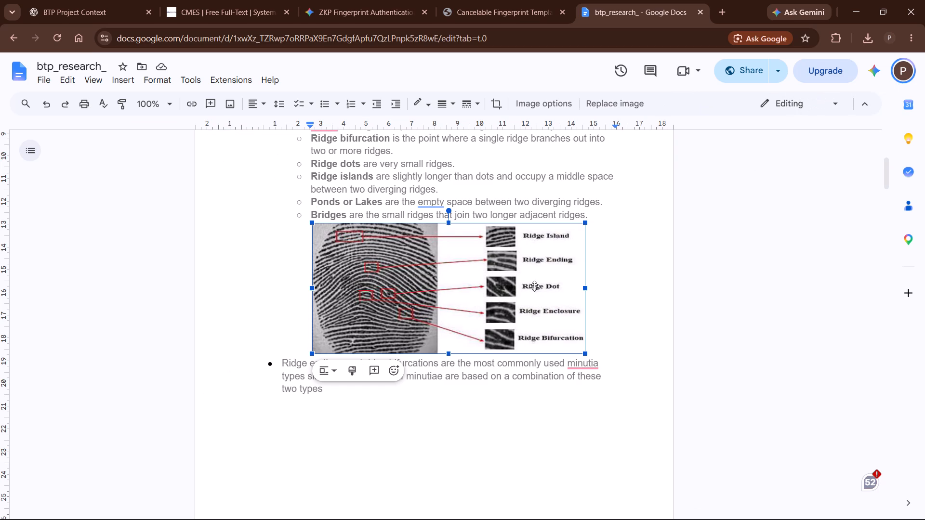
{"action": "right_click", "coordinate": [534, 286]}
{"action": "scroll", "coordinate": [573, 389], "scroll_direction": "down", "scroll_amount": 1}
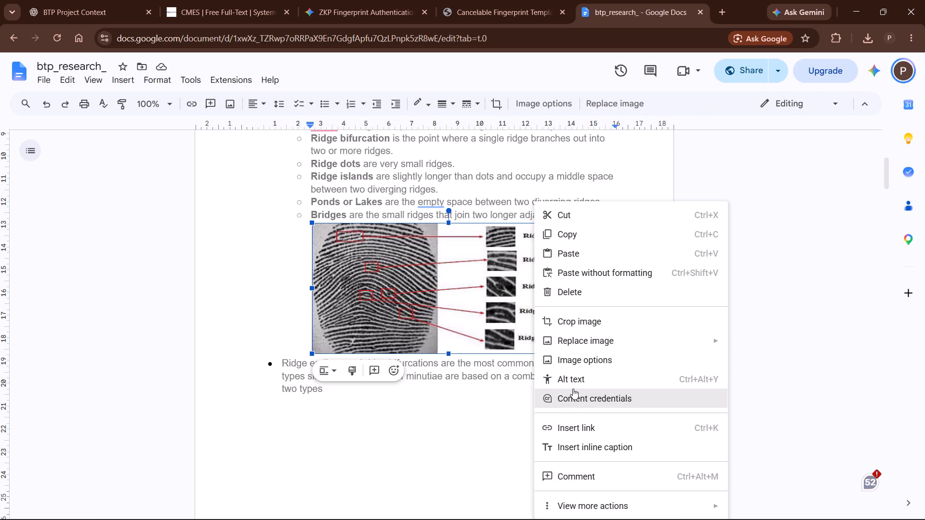
{"action": "scroll", "coordinate": [573, 389], "scroll_direction": "down", "scroll_amount": 1}
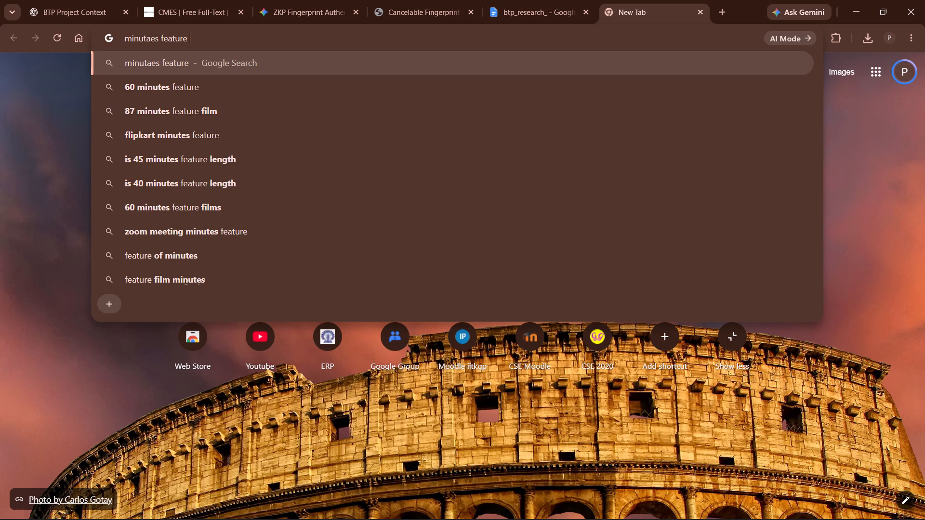
{"action": "type", "text": "diagram"}
{"action": "key", "text": "space"}
{"action": "key", "text": "Return"}
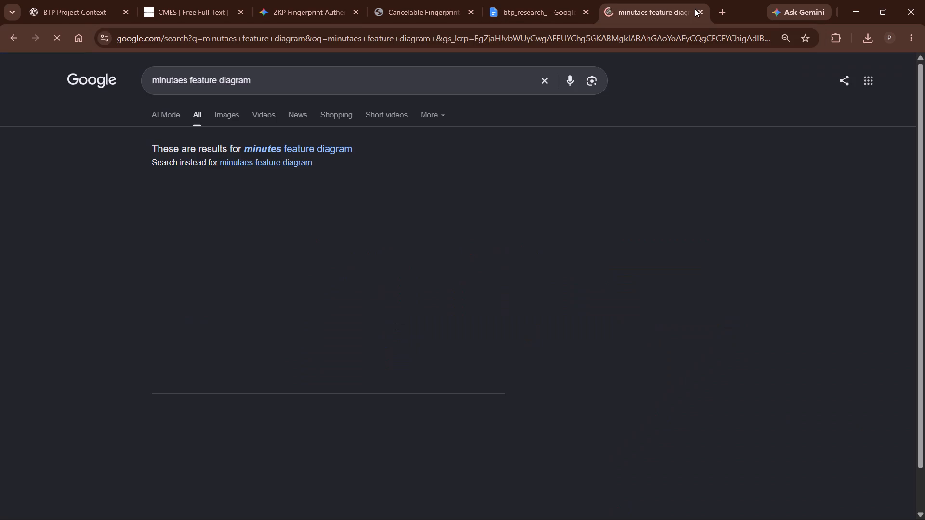
{"action": "left_click", "coordinate": [231, 115]}
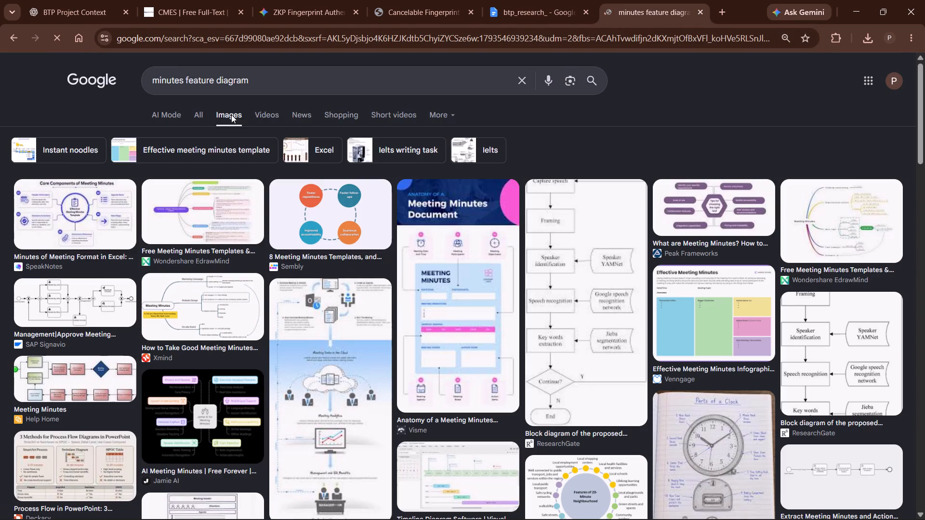
{"action": "left_click", "coordinate": [170, 81]}
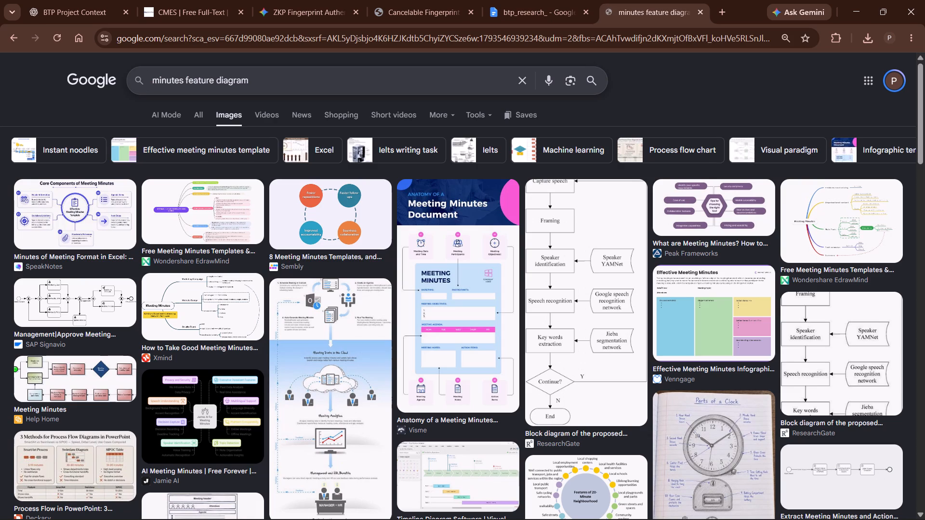
{"action": "key", "text": "Right"}
{"action": "key", "text": "a"}
{"action": "key", "text": "Return"}
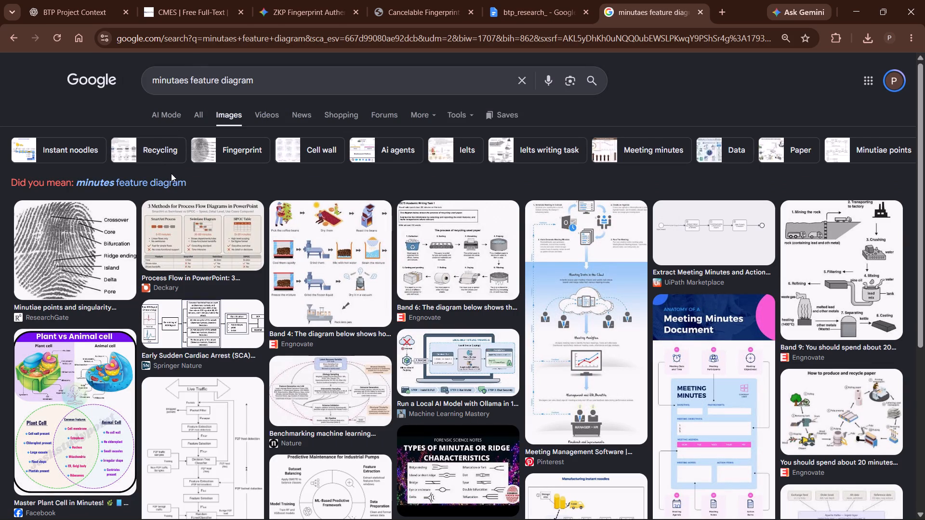
Correct the spelling in the image search and use the suggested query "minutiae feature diagram".
{"action": "left_click", "coordinate": [100, 16]}
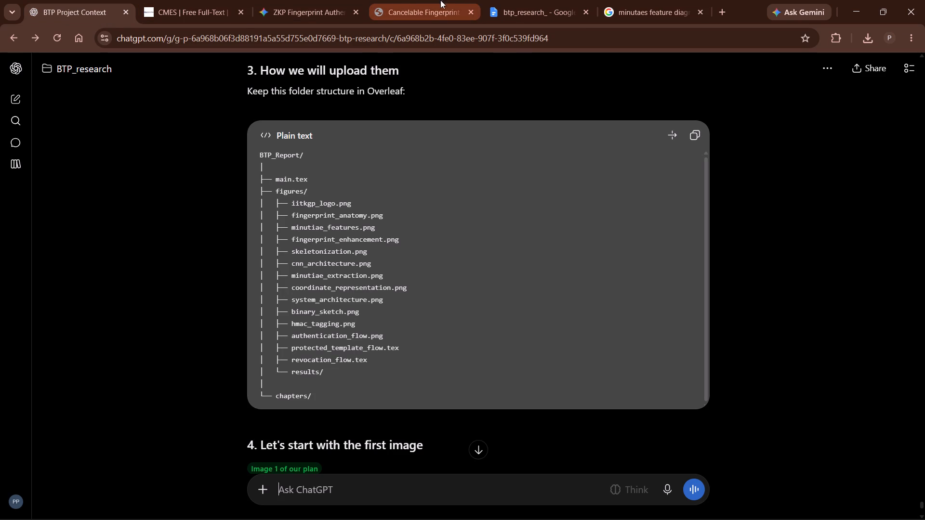
{"action": "left_click", "coordinate": [627, 0]}
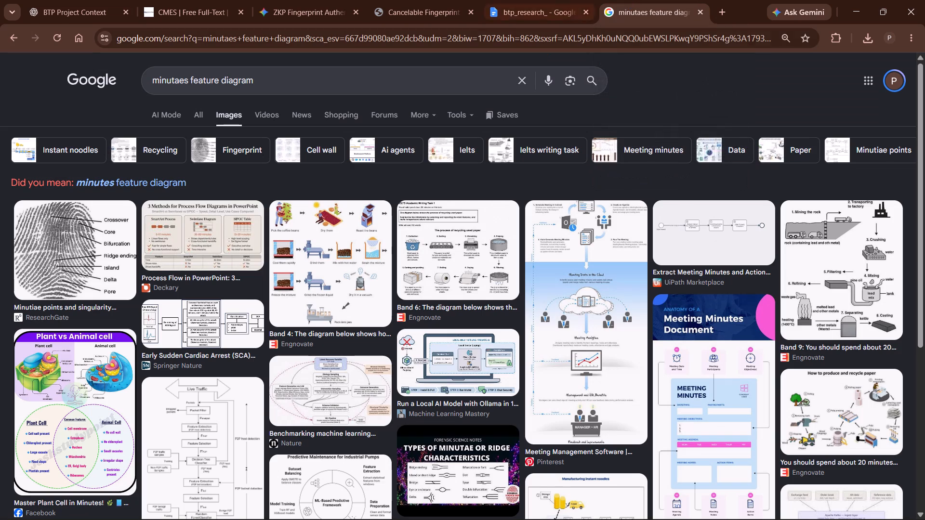
{"action": "left_click", "coordinate": [180, 78]}
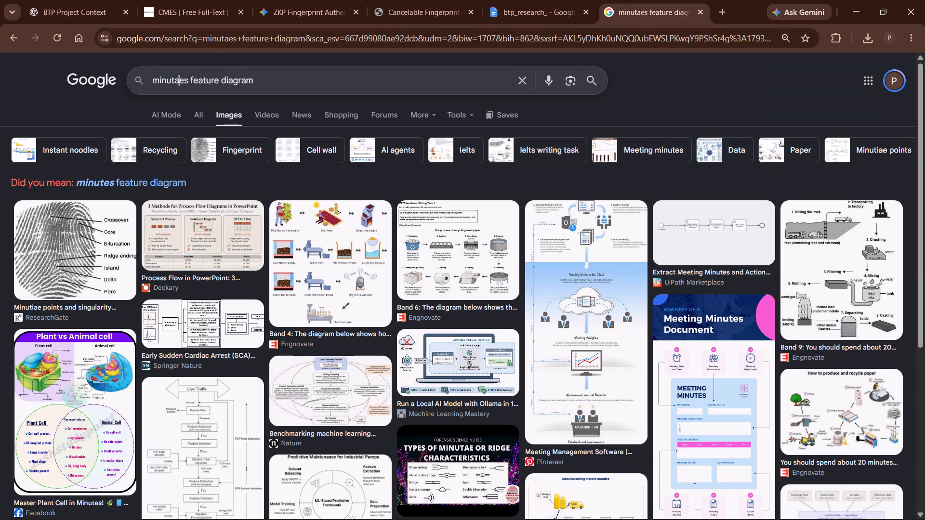
{"action": "key", "text": "BackSpace"}
{"action": "type", "text": "ia"}
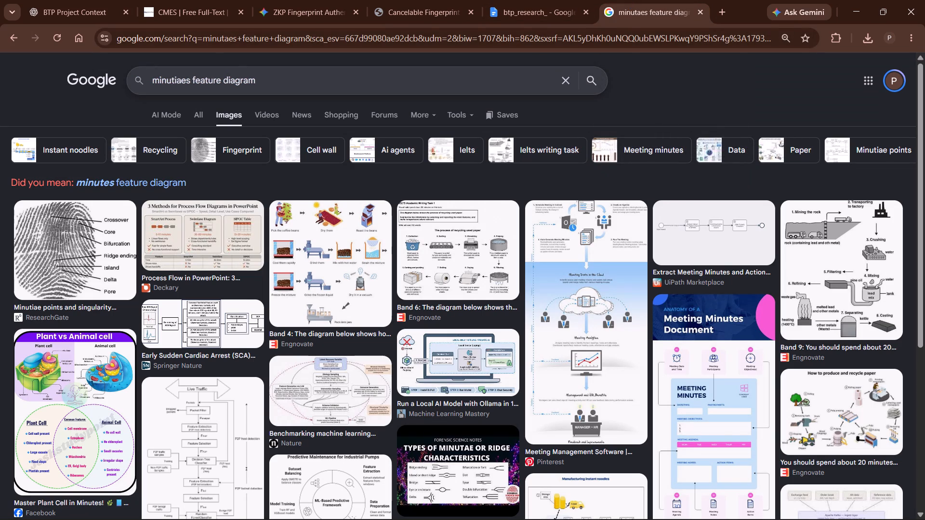
{"action": "key", "text": "Return"}
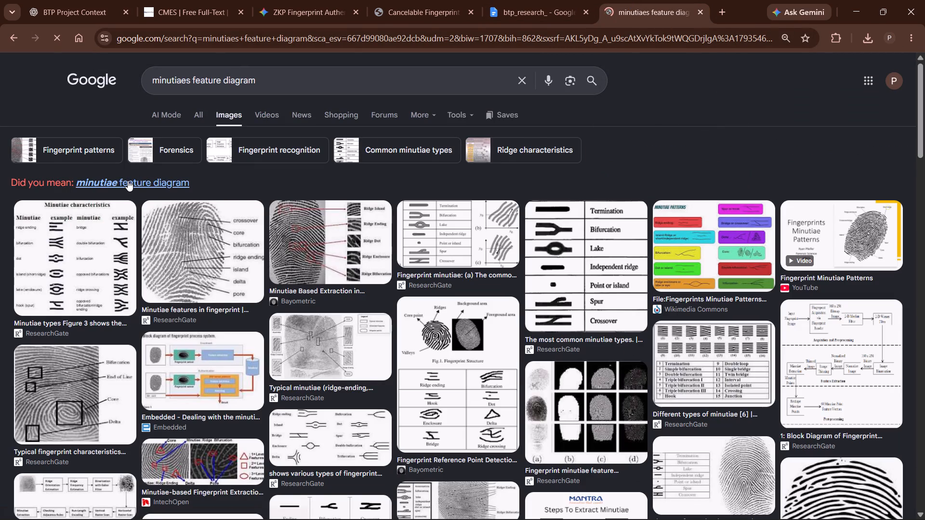
{"action": "left_click", "coordinate": [128, 181]}
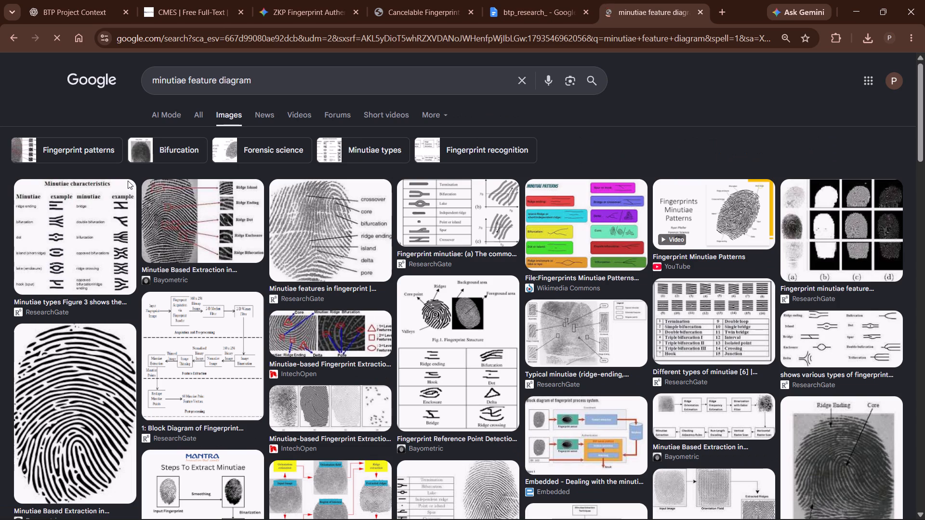
Open the preview of the Bayometric fingerprint image labelled from Ridge Island to Ridge Bifurcation.
{"action": "left_click", "coordinate": [202, 233]}
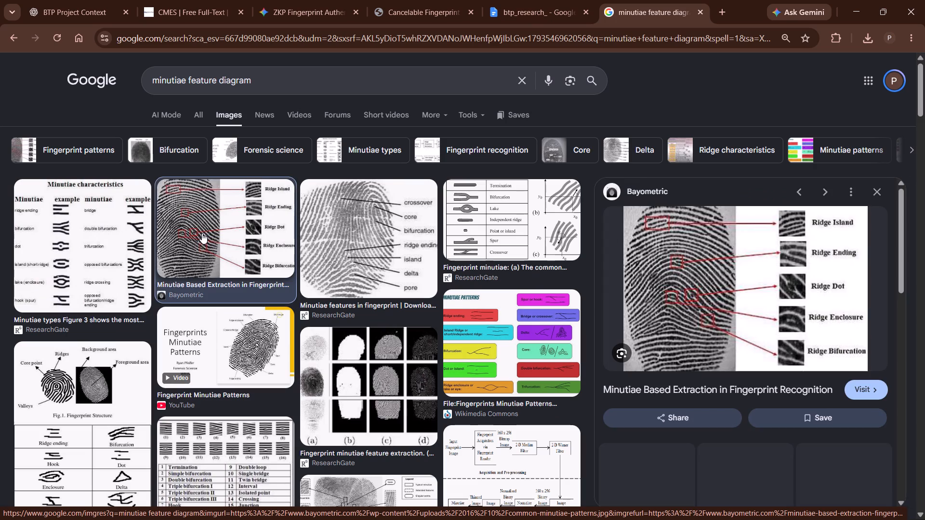
{"action": "left_click", "coordinate": [737, 295]}
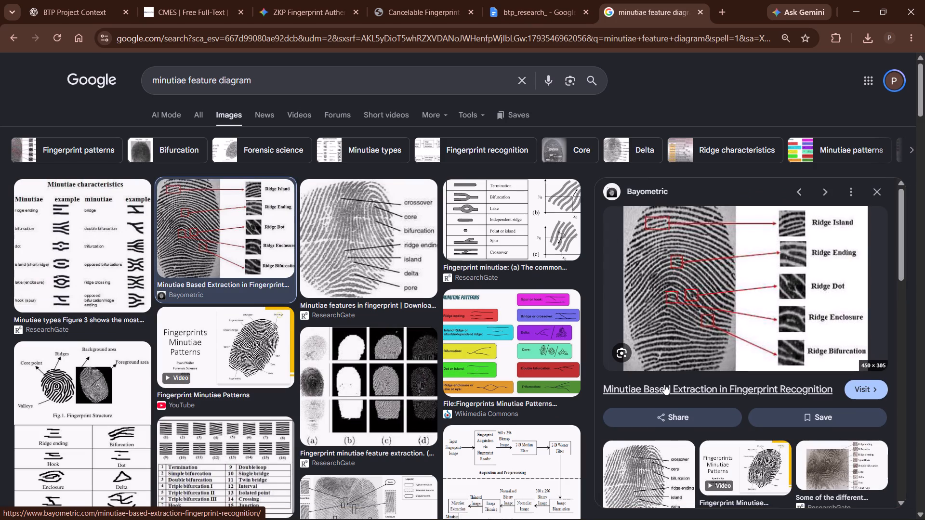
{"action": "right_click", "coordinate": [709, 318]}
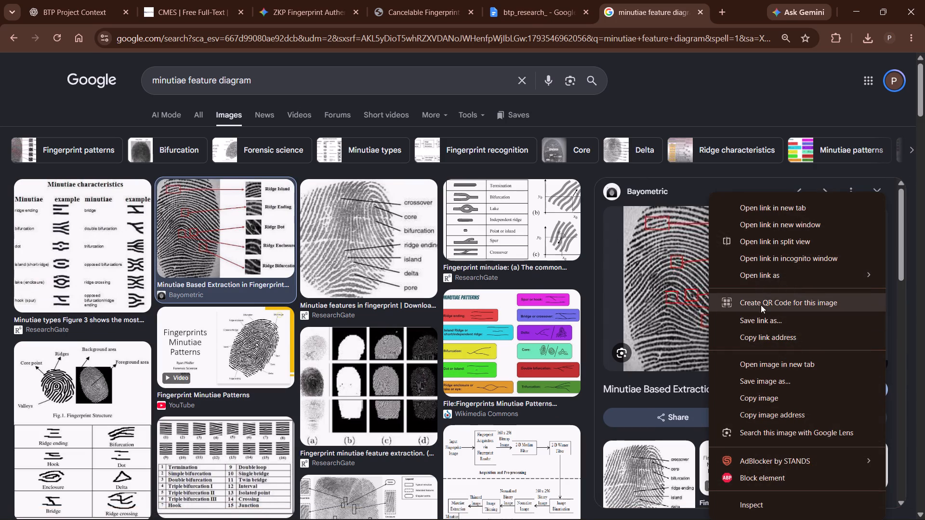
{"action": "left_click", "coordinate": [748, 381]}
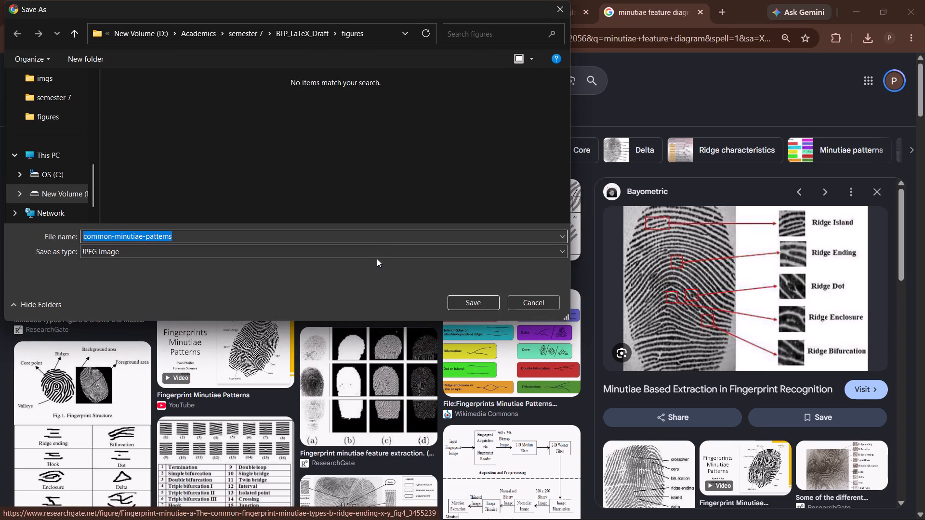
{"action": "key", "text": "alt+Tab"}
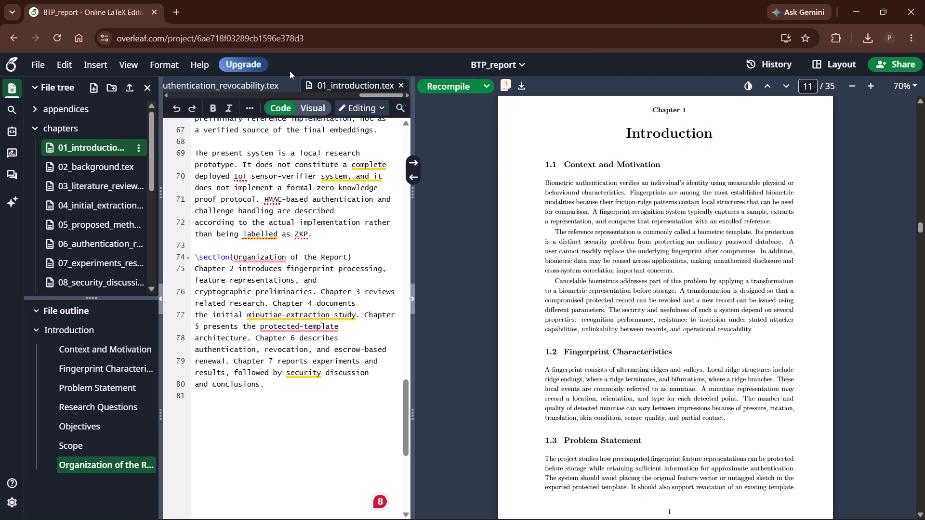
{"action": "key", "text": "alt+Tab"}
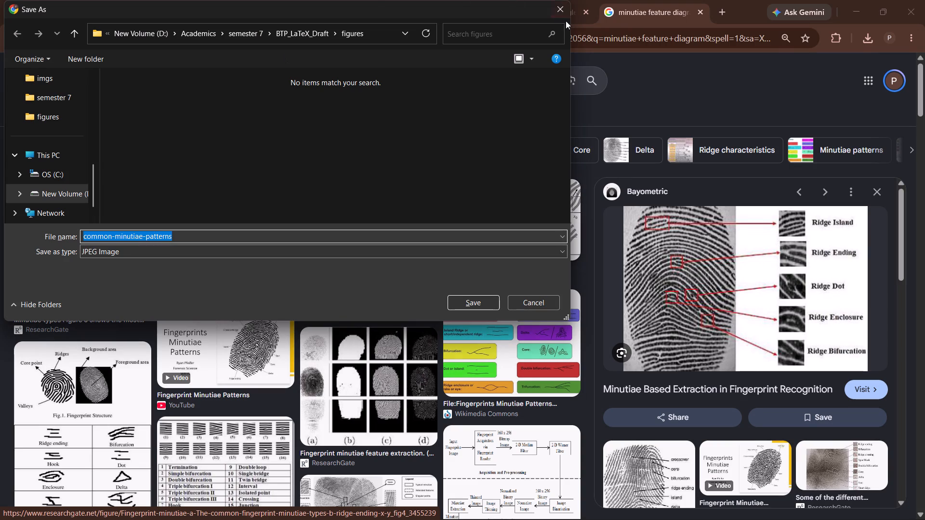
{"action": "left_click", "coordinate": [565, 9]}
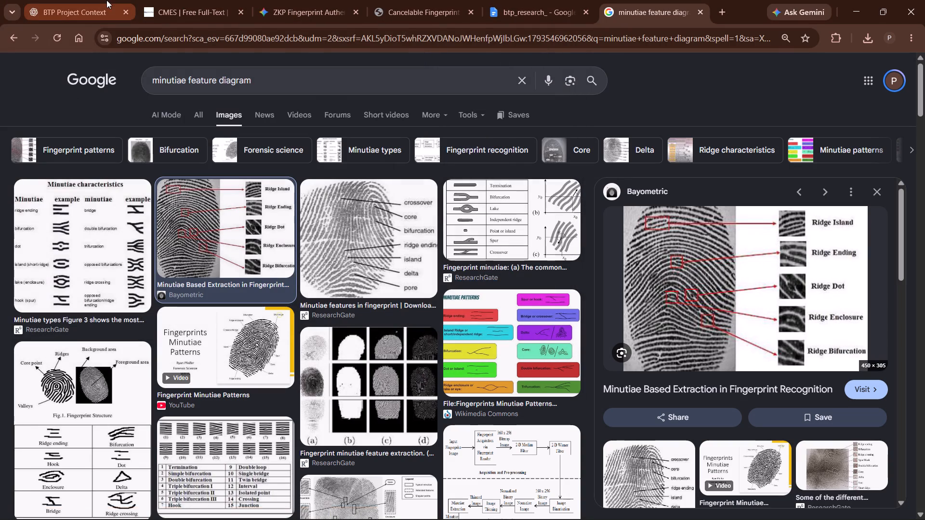
Copy the file name minutiae_features.png from the Overleaf folder structure in the ChatGPT conversation.
{"action": "left_click", "coordinate": [106, 0]}
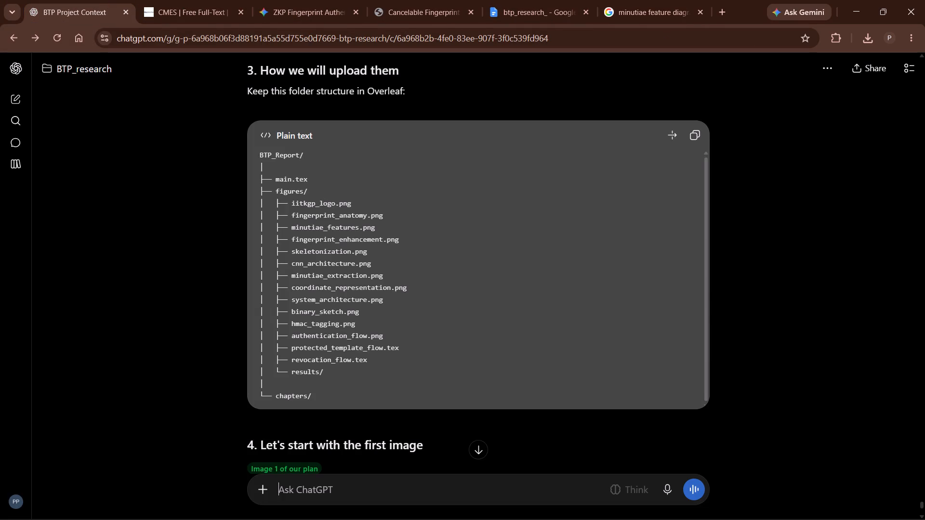
{"action": "left_click_drag", "start_coordinate": [292, 226], "coordinate": [362, 228]}
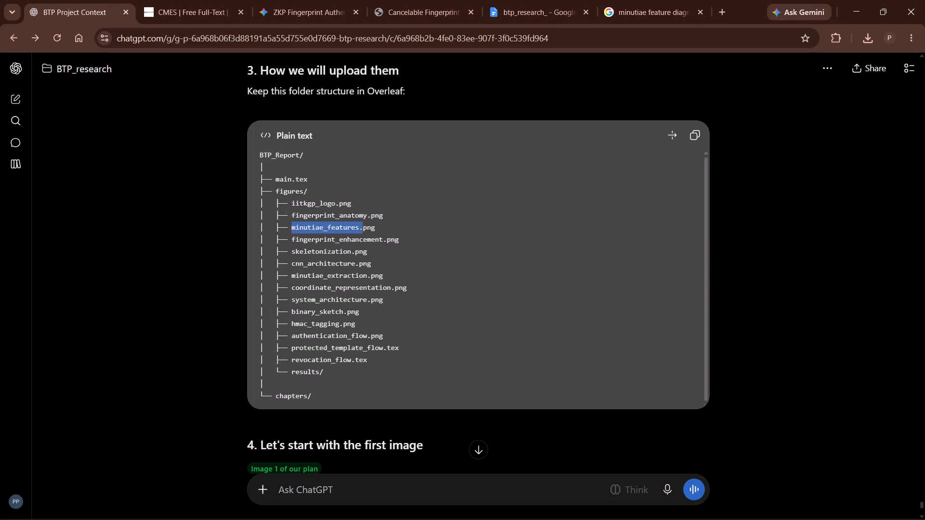
{"action": "left_click_drag", "start_coordinate": [362, 228], "coordinate": [384, 229]}
{"action": "key", "text": "ctrl+c"}
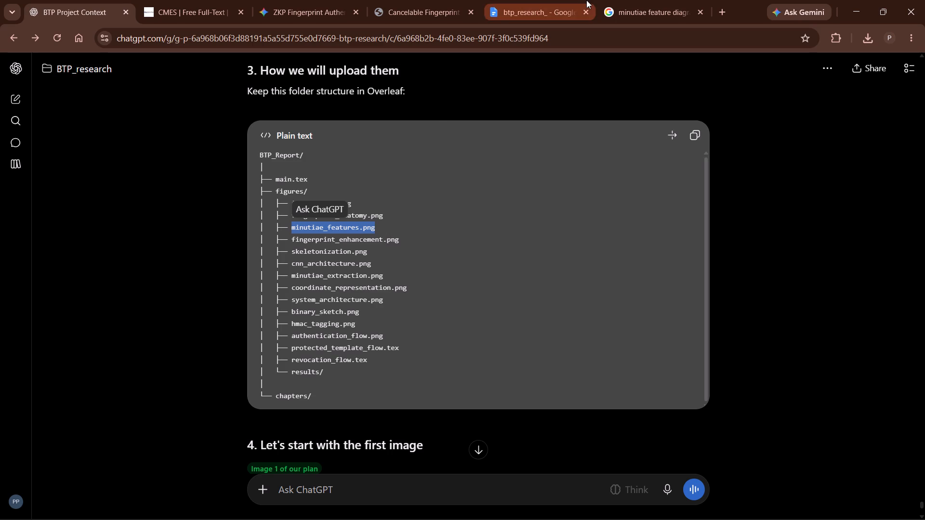
Save the previewed Bayometric image as minutiae_features.png in the BTP_LaTeX_Draft figures folder.
{"action": "left_click", "coordinate": [624, 0]}
{"action": "right_click", "coordinate": [810, 268]}
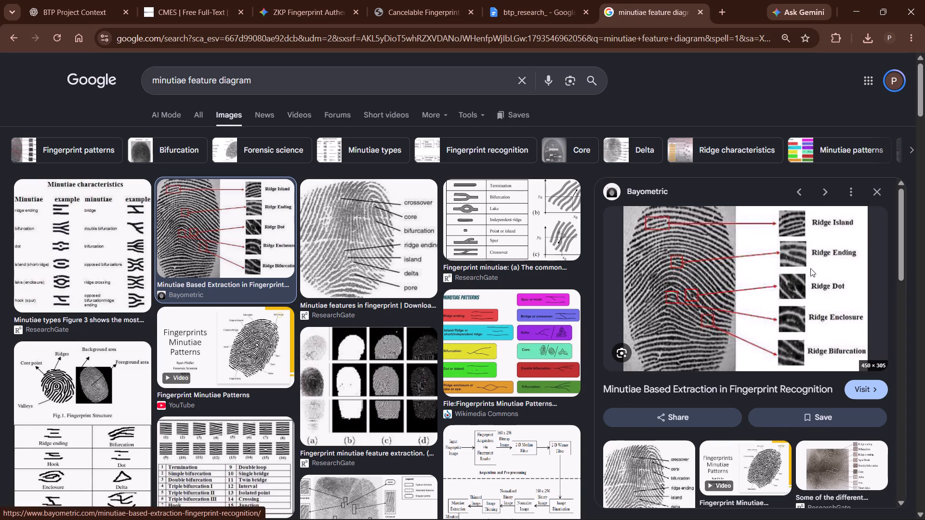
{"action": "left_click_drag", "start_coordinate": [710, 390], "coordinate": [710, 389]}
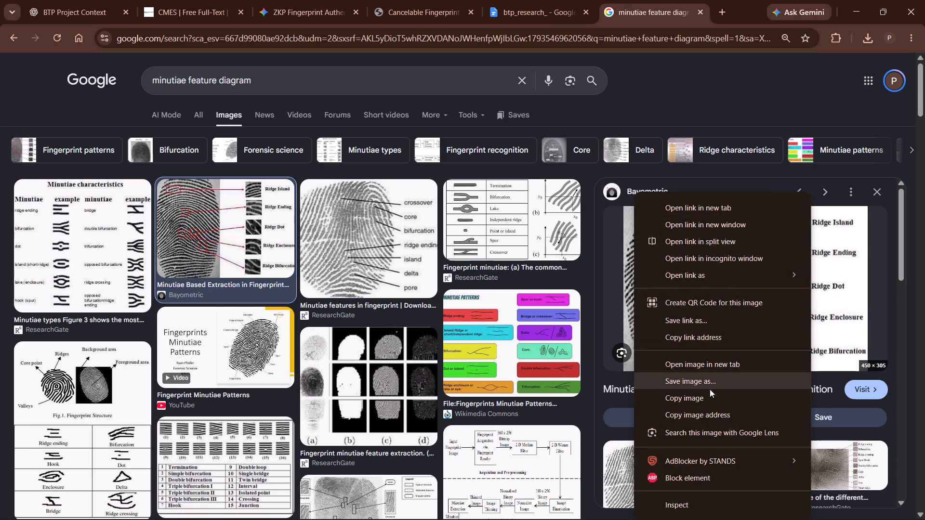
{"action": "left_click_drag", "start_coordinate": [710, 389], "coordinate": [720, 380]}
{"action": "left_click", "coordinate": [720, 380]}
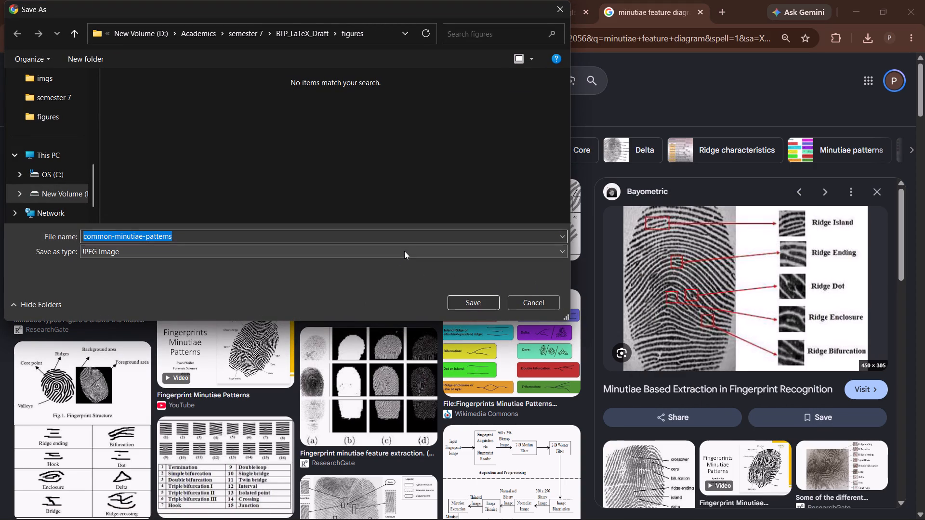
{"action": "key", "text": "ctrl+v"}
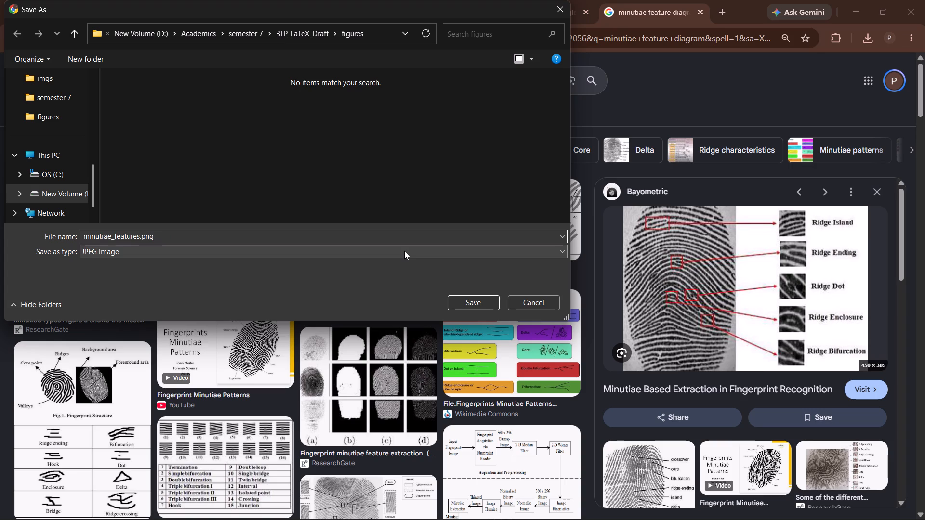
{"action": "key", "text": "Return"}
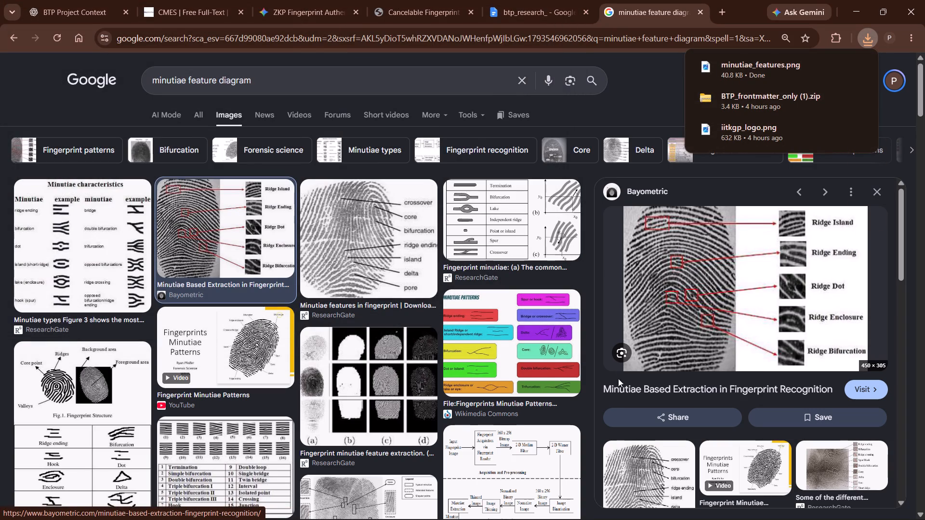
Open the Bayometric page that hosts the previewed minutiae image and copy its web address.
{"action": "left_click", "coordinate": [620, 397]}
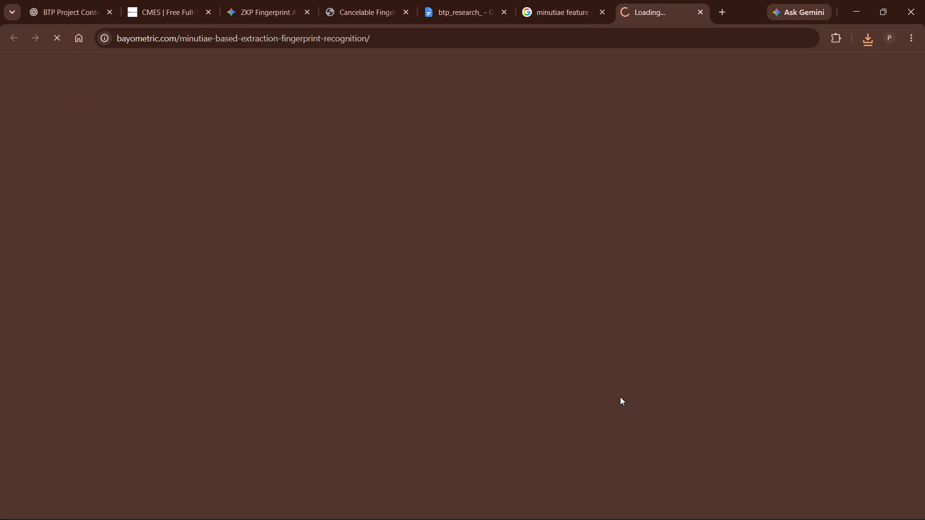
{"action": "left_click_drag", "start_coordinate": [620, 397], "coordinate": [559, 196]}
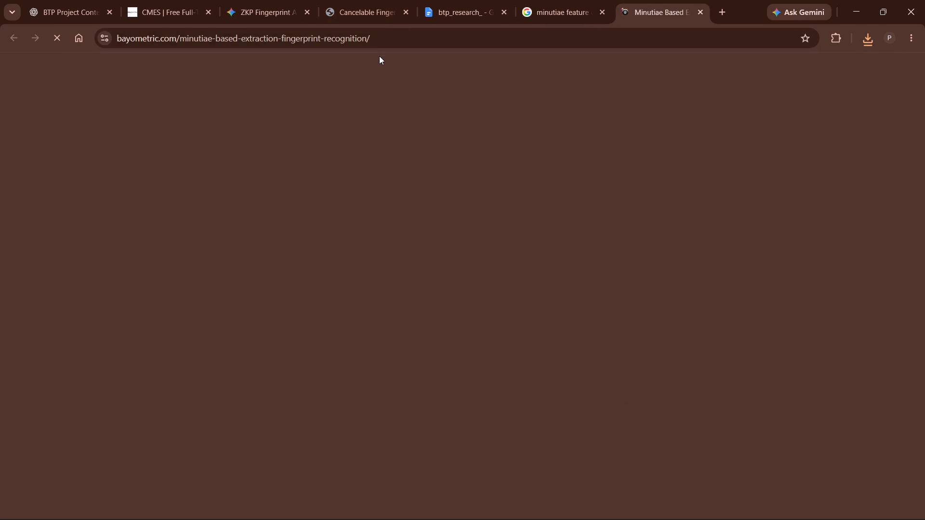
{"action": "left_click", "coordinate": [391, 44]}
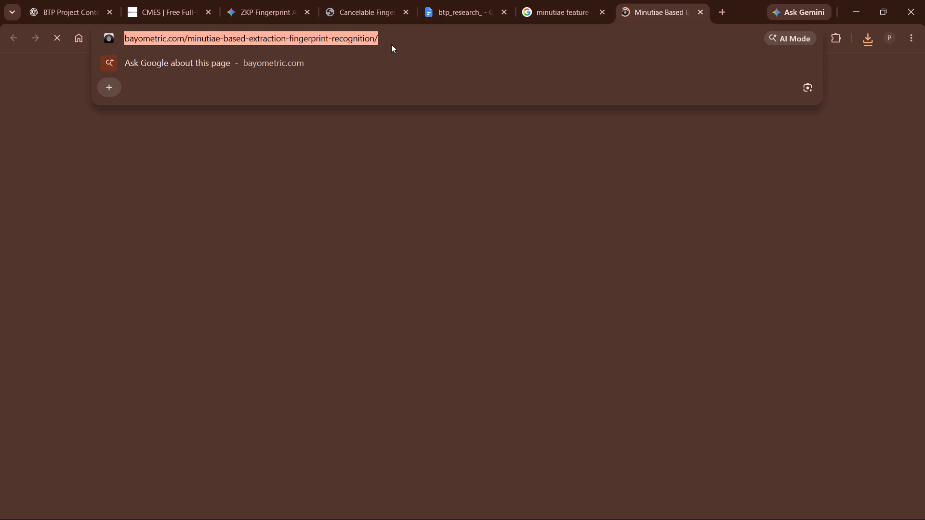
{"action": "key", "text": "ctrl+c"}
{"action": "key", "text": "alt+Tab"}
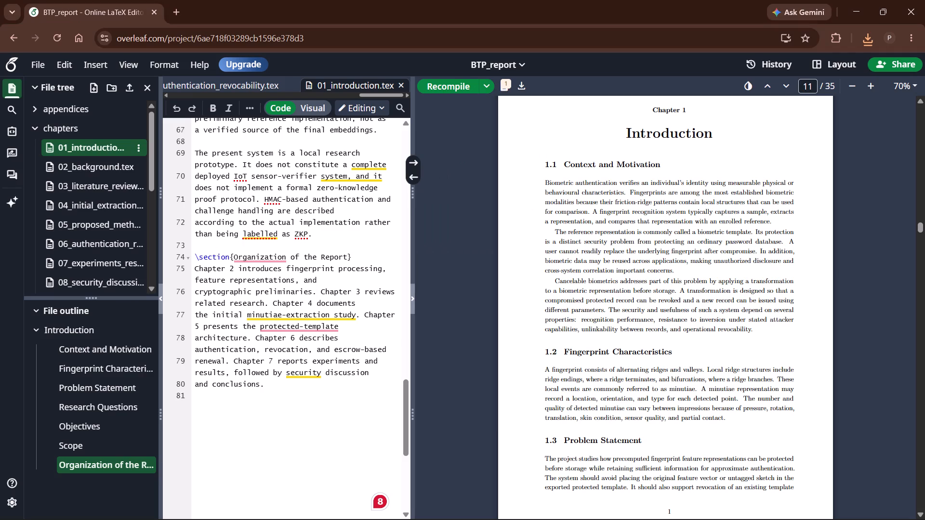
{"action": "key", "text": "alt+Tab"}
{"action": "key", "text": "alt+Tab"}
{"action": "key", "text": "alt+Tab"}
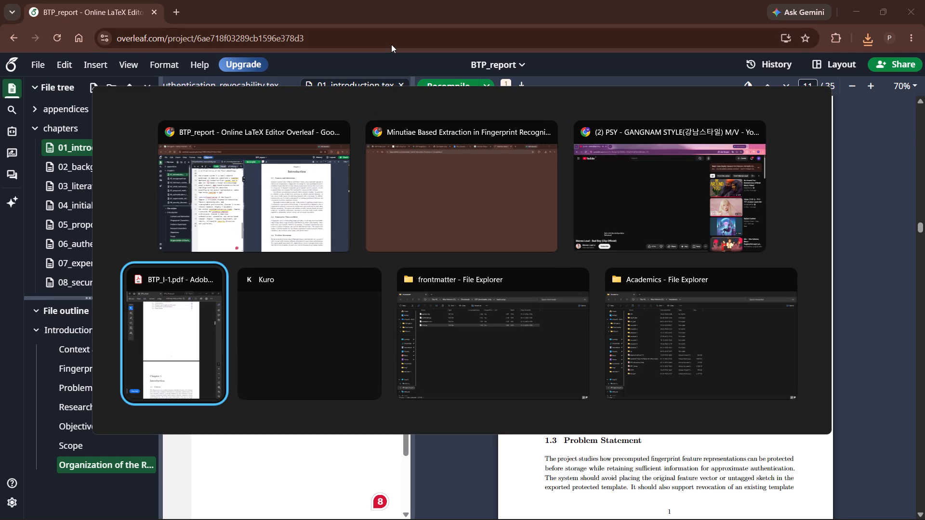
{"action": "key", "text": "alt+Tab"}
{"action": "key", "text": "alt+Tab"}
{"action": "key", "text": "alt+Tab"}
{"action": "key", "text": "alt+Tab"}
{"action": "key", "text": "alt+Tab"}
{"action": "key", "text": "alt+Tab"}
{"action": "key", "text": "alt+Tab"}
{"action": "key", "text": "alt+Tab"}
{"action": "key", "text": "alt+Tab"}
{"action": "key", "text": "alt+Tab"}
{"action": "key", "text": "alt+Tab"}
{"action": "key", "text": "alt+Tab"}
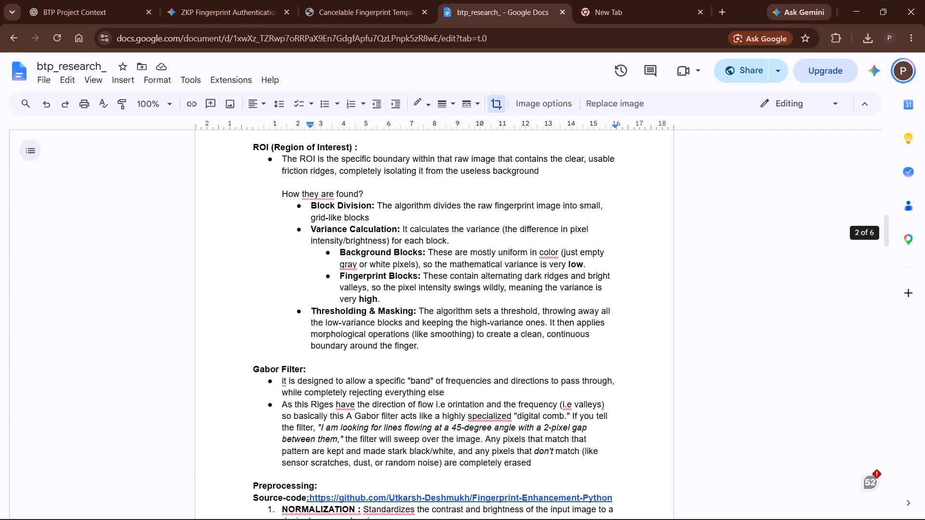
{"action": "scroll", "coordinate": [491, 352], "scroll_direction": "down", "scroll_amount": 5}
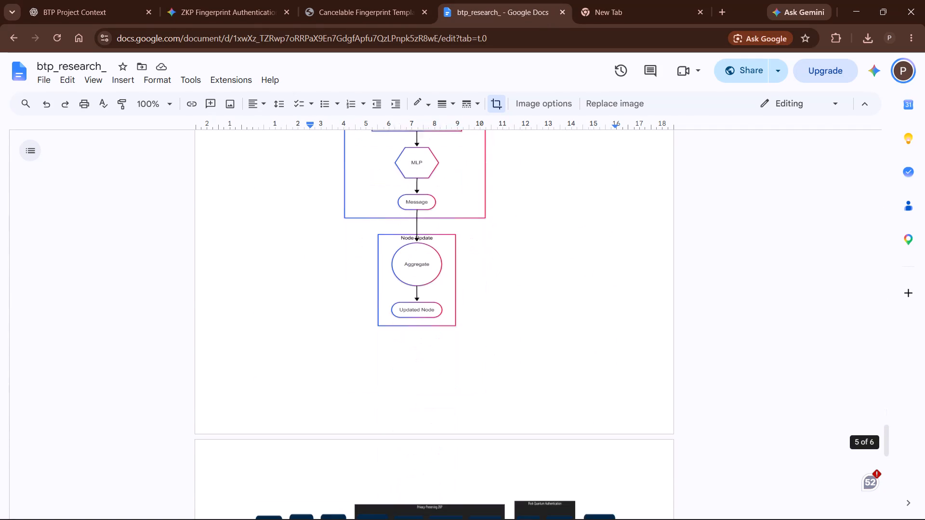
{"action": "scroll", "coordinate": [491, 352], "scroll_direction": "down", "scroll_amount": 4}
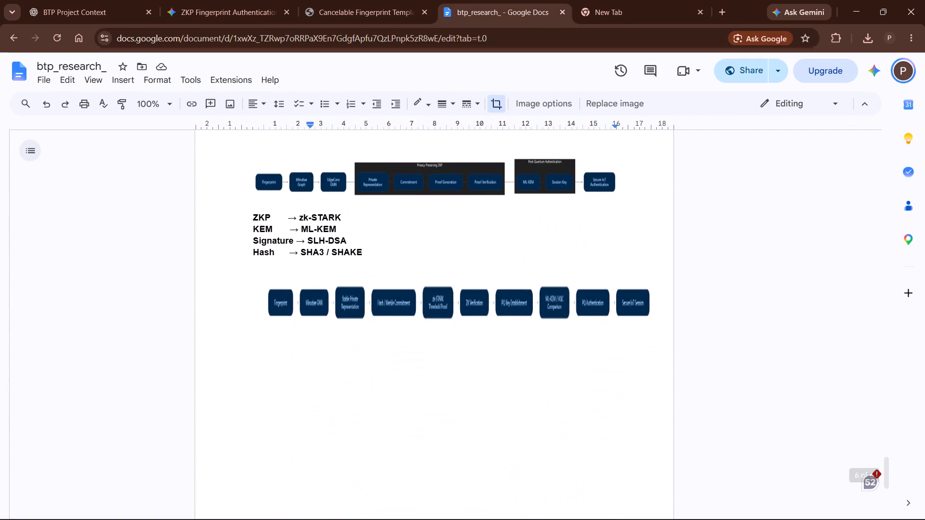
{"action": "scroll", "coordinate": [491, 352], "scroll_direction": "down", "scroll_amount": 3}
{"action": "scroll", "coordinate": [491, 352], "scroll_direction": "up", "scroll_amount": 10}
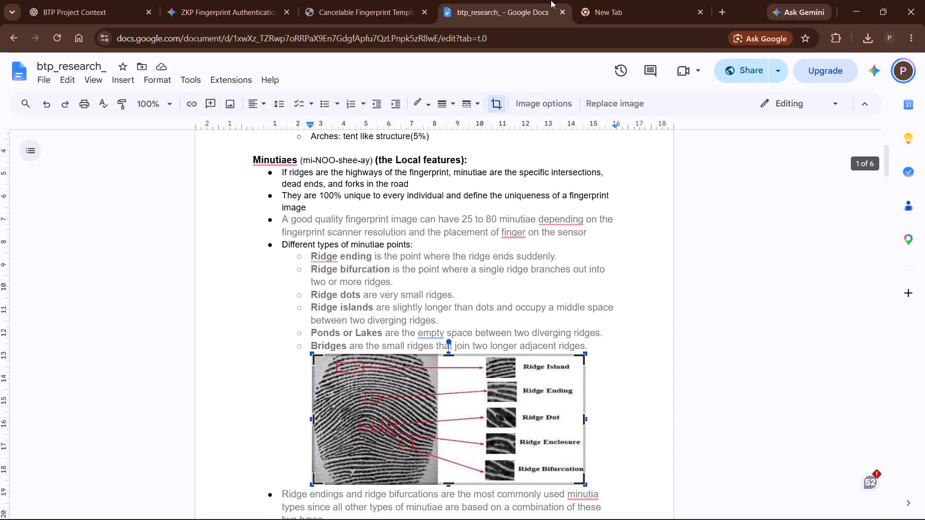
Open the Fingerprint-Enhancement-Python GitHub repository in the blank browser tab.
{"action": "left_click", "coordinate": [649, 0]}
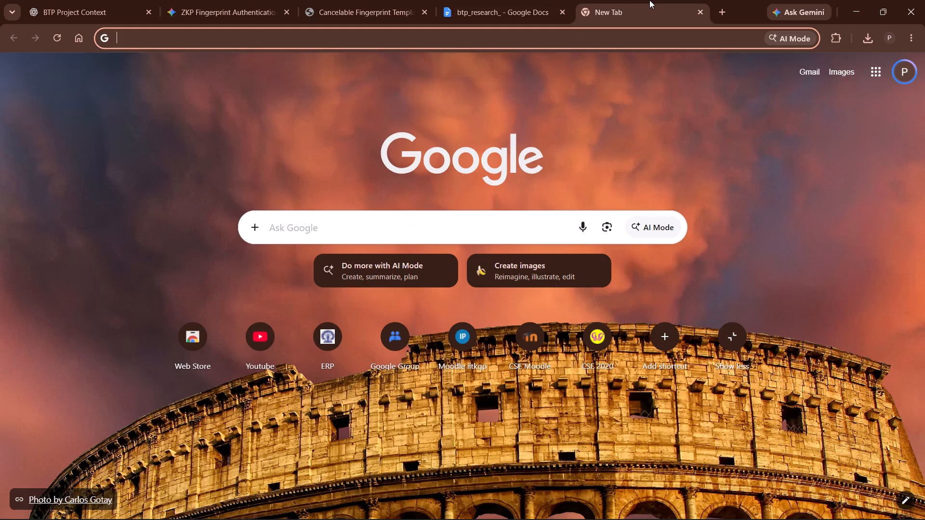
{"action": "type", "text": "sh"}
{"action": "key", "text": "BackSpace"}
{"action": "key", "text": "BackSpace"}
{"action": "type", "text": "ut"}
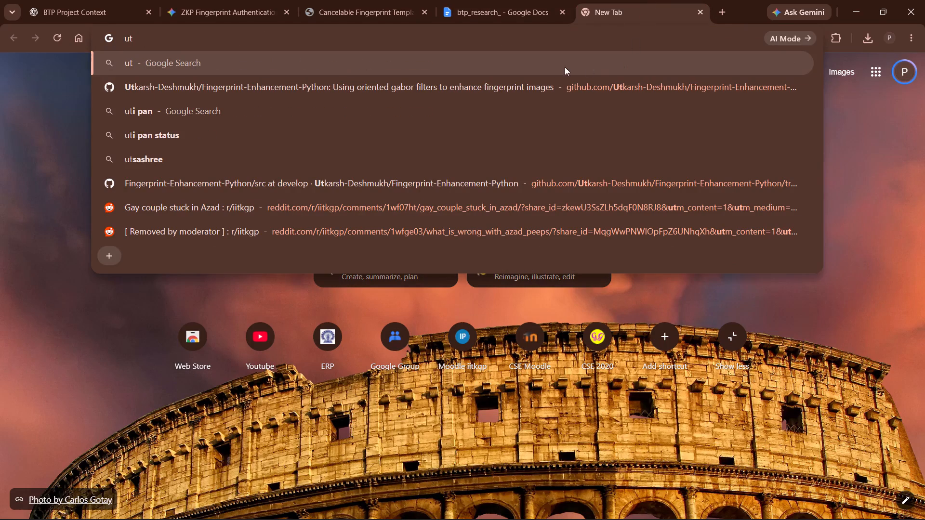
{"action": "left_click", "coordinate": [539, 81]}
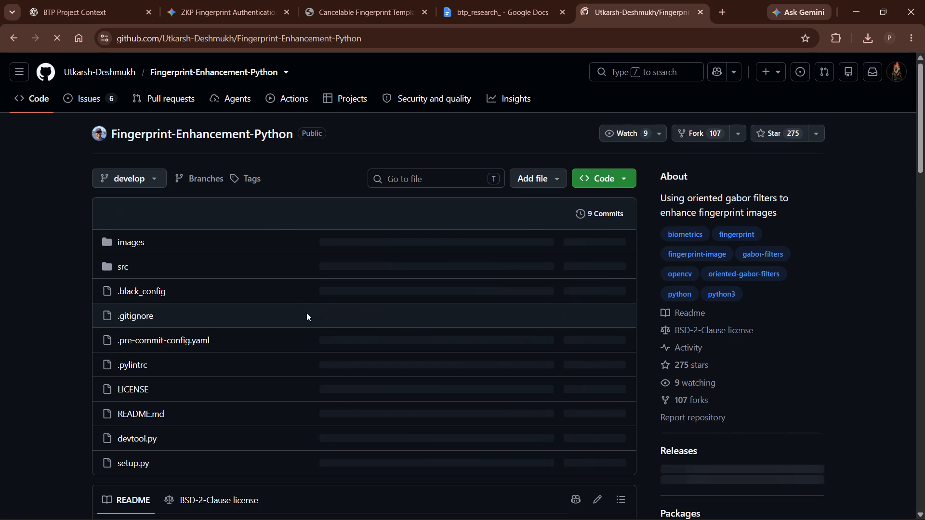
Find the Original Image versus Enhanced Image fingerprint comparison in the repository's README and open the picture on its own.
{"action": "scroll", "coordinate": [239, 363], "scroll_direction": "down", "scroll_amount": 5}
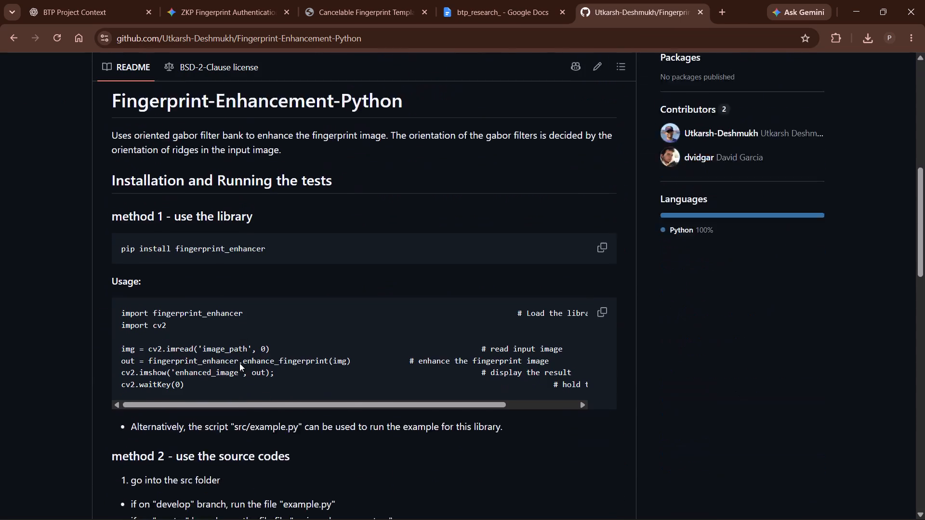
{"action": "scroll", "coordinate": [239, 363], "scroll_direction": "down", "scroll_amount": 2}
{"action": "scroll", "coordinate": [239, 363], "scroll_direction": "up", "scroll_amount": 1}
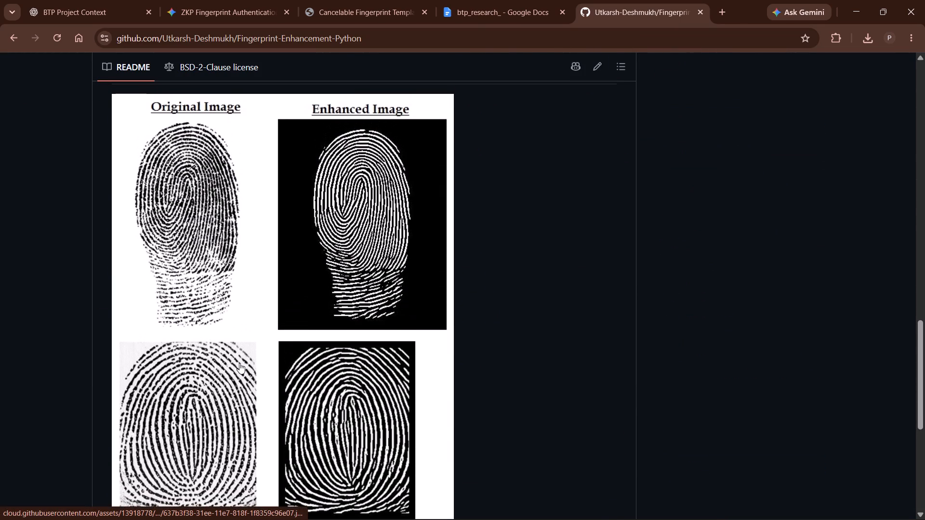
{"action": "scroll", "coordinate": [239, 363], "scroll_direction": "down", "scroll_amount": 2}
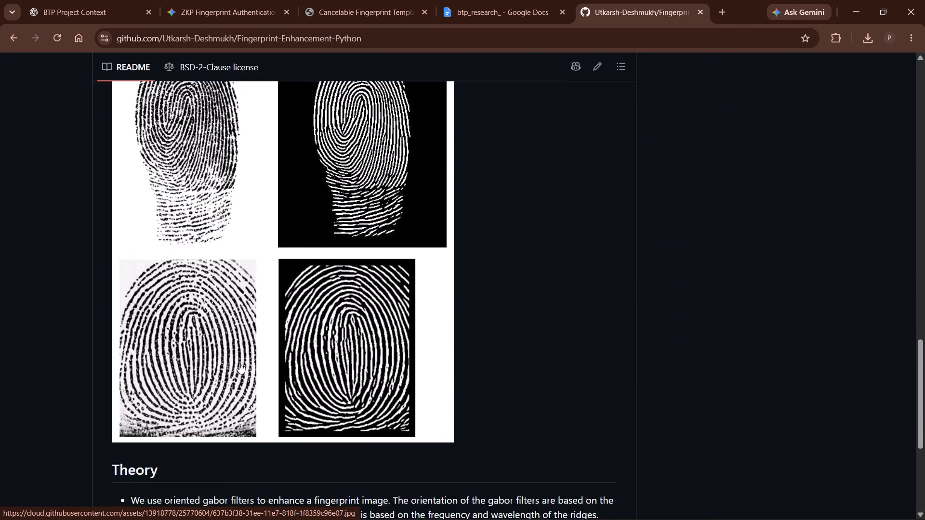
{"action": "scroll", "coordinate": [239, 363], "scroll_direction": "down", "scroll_amount": 2}
{"action": "scroll", "coordinate": [239, 363], "scroll_direction": "up", "scroll_amount": 4}
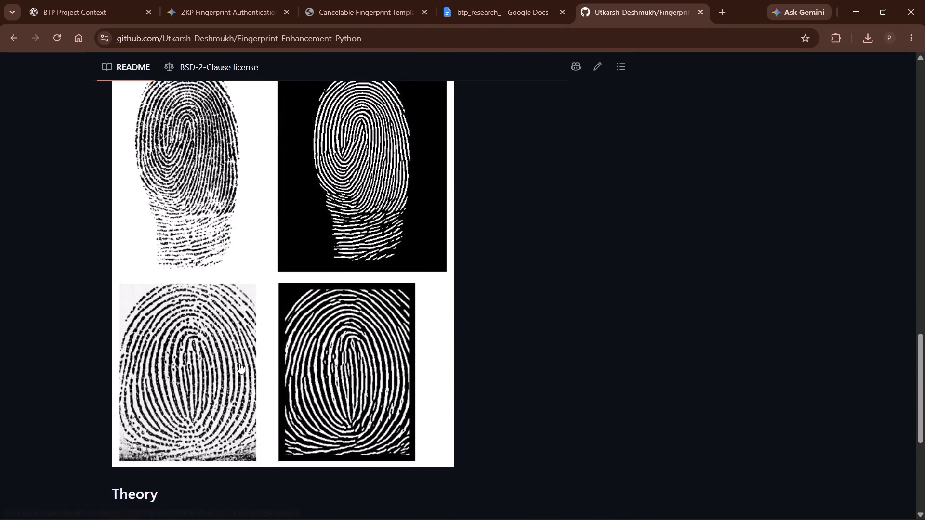
{"action": "scroll", "coordinate": [239, 363], "scroll_direction": "up", "scroll_amount": 1}
{"action": "left_click", "coordinate": [273, 318]}
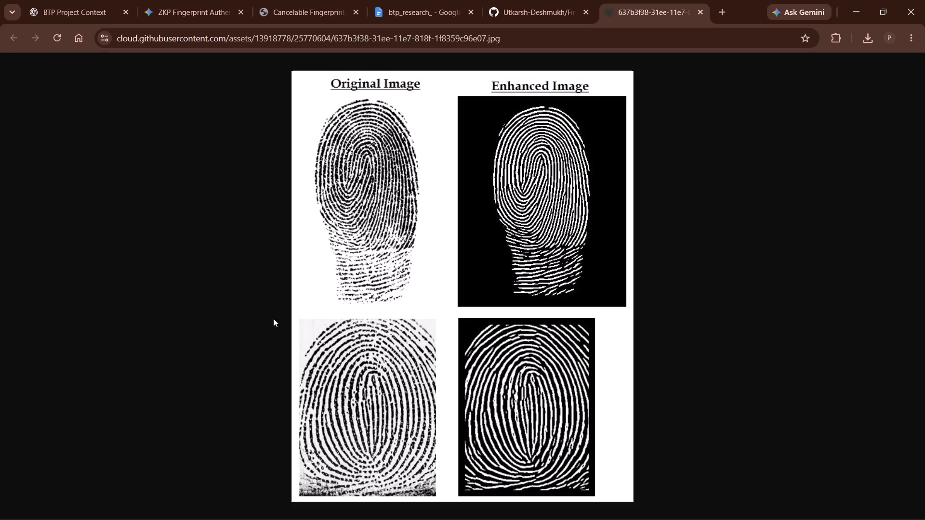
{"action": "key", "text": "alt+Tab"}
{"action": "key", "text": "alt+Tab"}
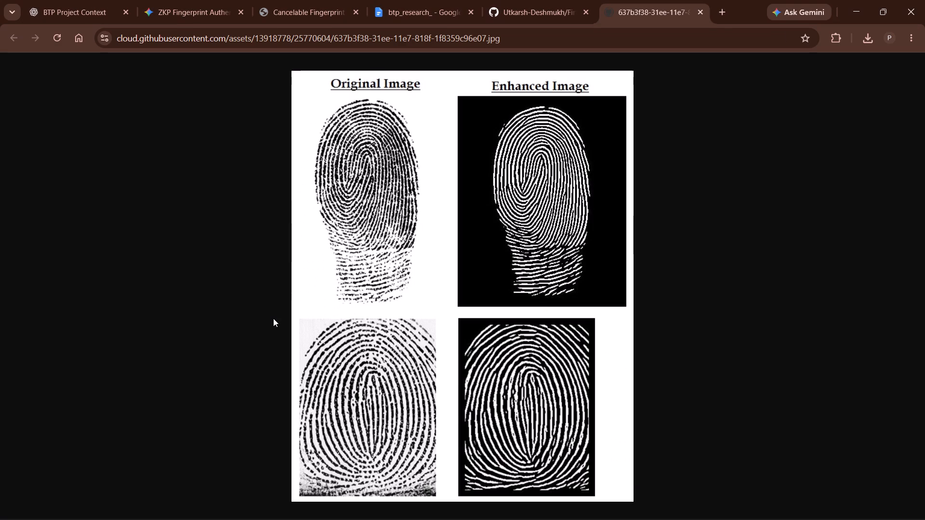
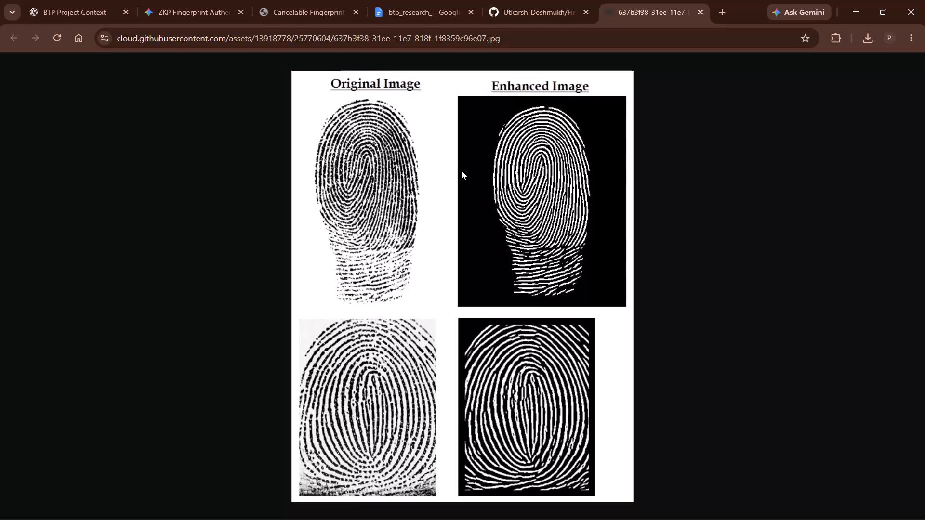
Copy the file name fingerprint_enhancement.png from the figures folder structure in ChatGPT's plan.
{"action": "left_click", "coordinate": [462, 171]}
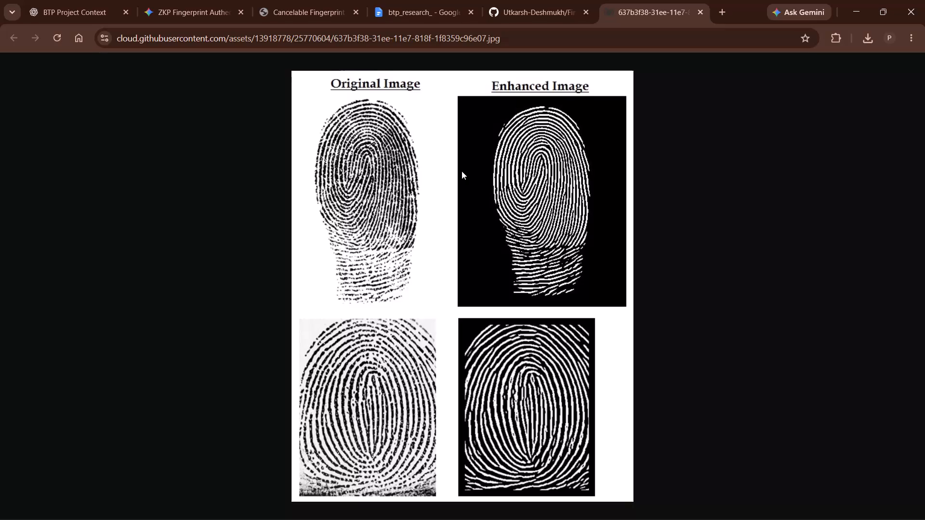
{"action": "right_click", "coordinate": [462, 171]}
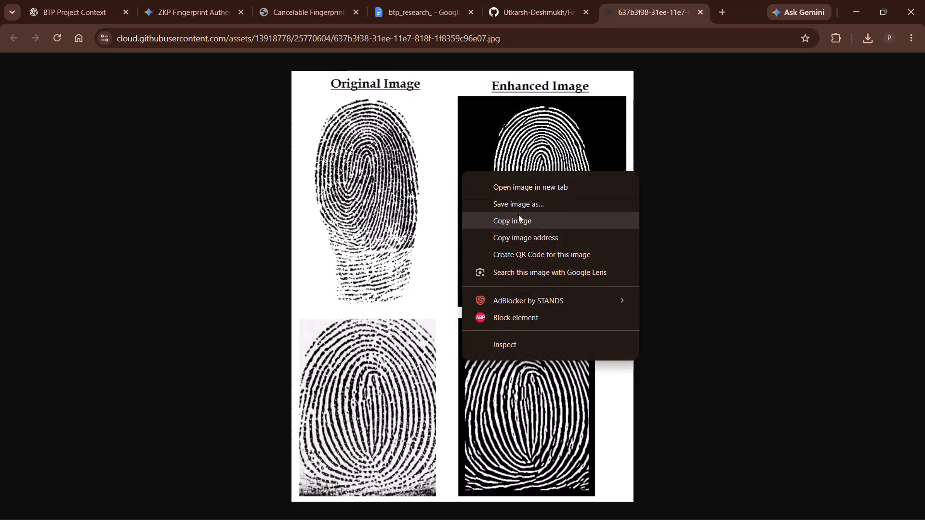
{"action": "left_click", "coordinate": [79, 0]}
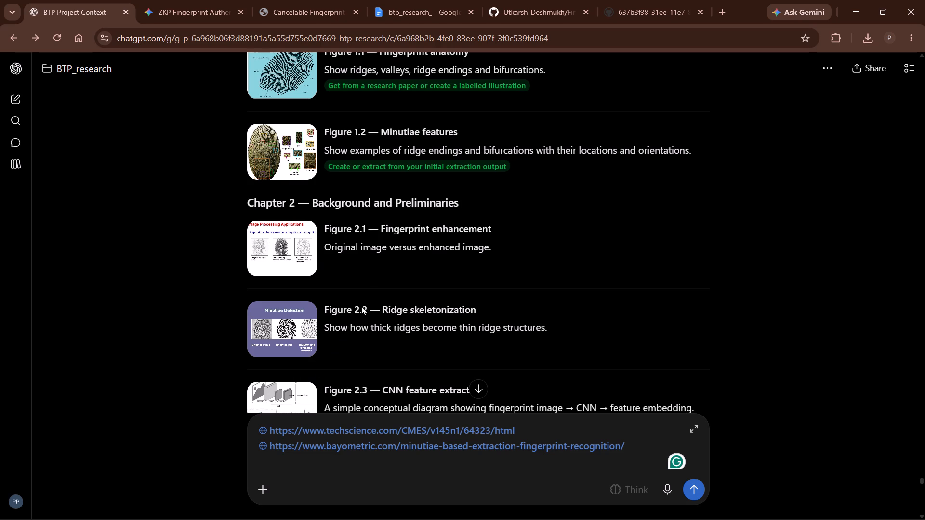
{"action": "scroll", "coordinate": [420, 228], "scroll_direction": "down", "scroll_amount": 1}
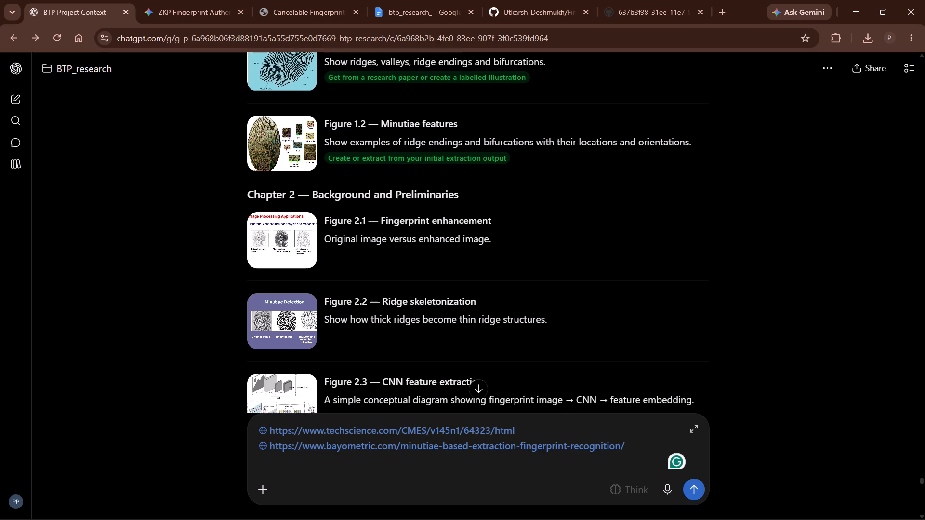
{"action": "scroll", "coordinate": [420, 228], "scroll_direction": "down", "scroll_amount": 8}
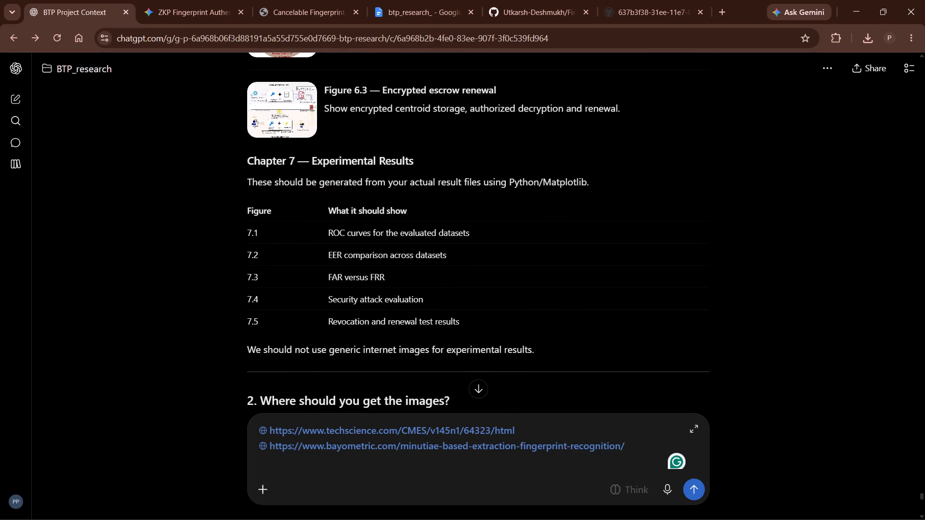
{"action": "scroll", "coordinate": [397, 227], "scroll_direction": "down", "scroll_amount": 2}
{"action": "scroll", "coordinate": [397, 227], "scroll_direction": "up", "scroll_amount": 1}
{"action": "scroll", "coordinate": [307, 95], "scroll_direction": "up", "scroll_amount": 1}
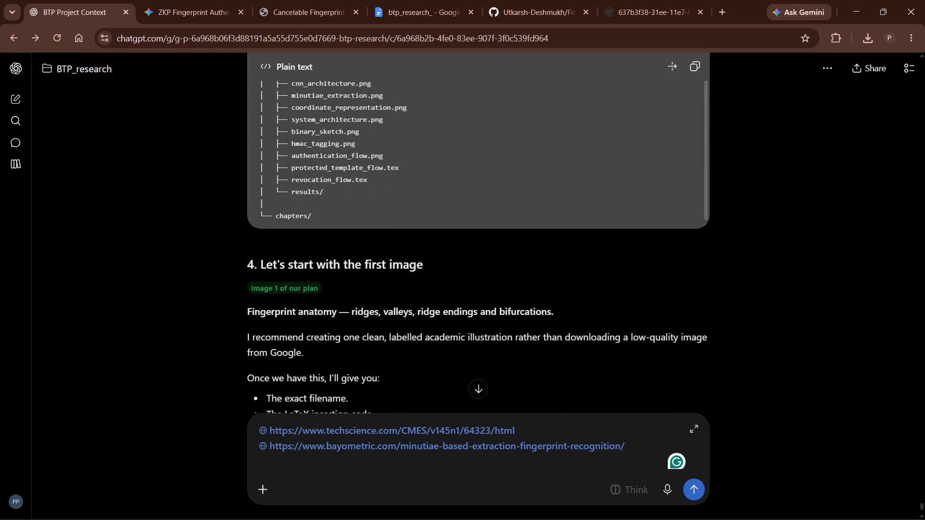
{"action": "scroll", "coordinate": [309, 97], "scroll_direction": "up", "scroll_amount": 3}
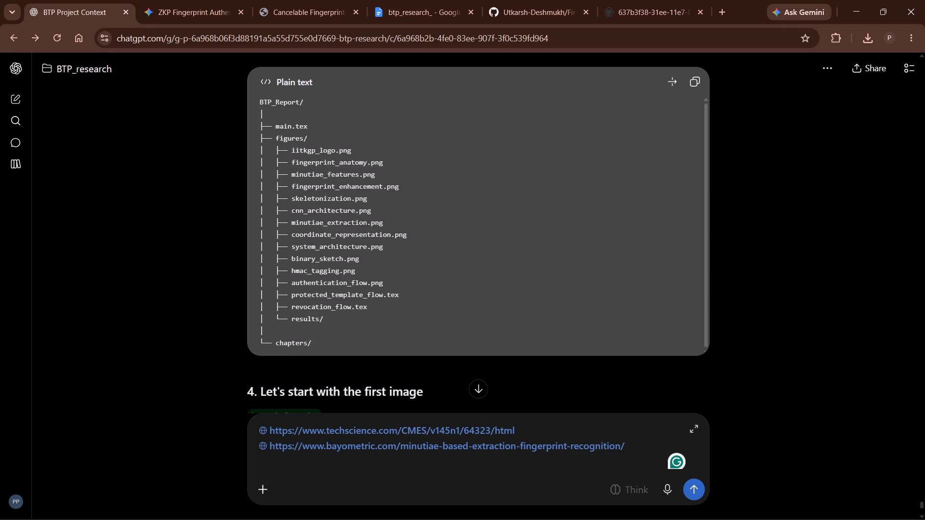
{"action": "left_click_drag", "start_coordinate": [291, 187], "coordinate": [396, 187]}
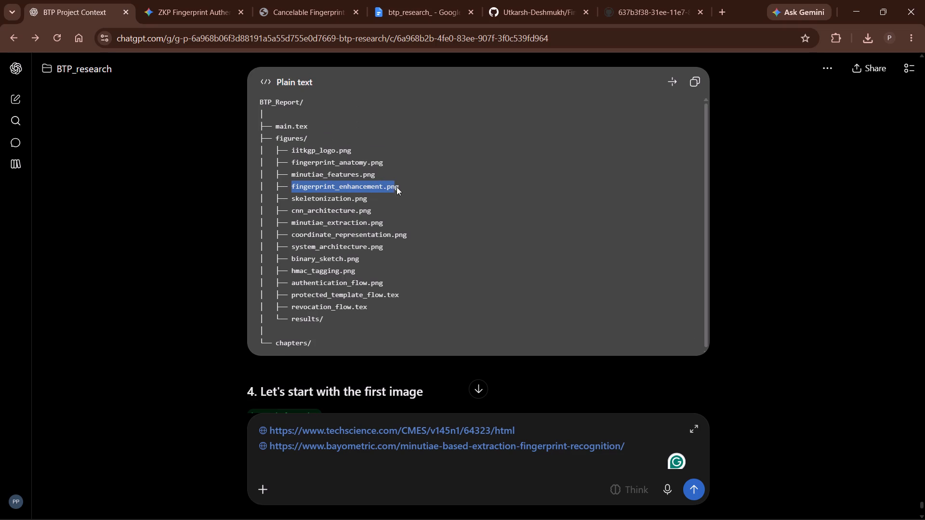
{"action": "left_click_drag", "start_coordinate": [396, 187], "coordinate": [403, 187]}
{"action": "key", "text": "ctrl+c"}
{"action": "key", "text": "alt+Tab"}
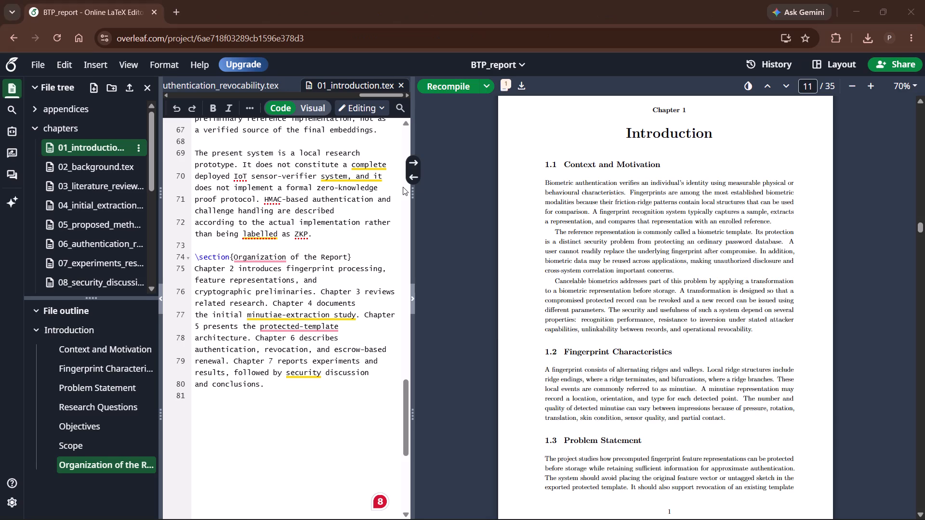
{"action": "key", "text": "alt+Tab"}
Save the Original Image versus Enhanced Image fingerprint picture in the figures folder as fingerprint_enhancement.png.
{"action": "left_click", "coordinate": [652, 0]}
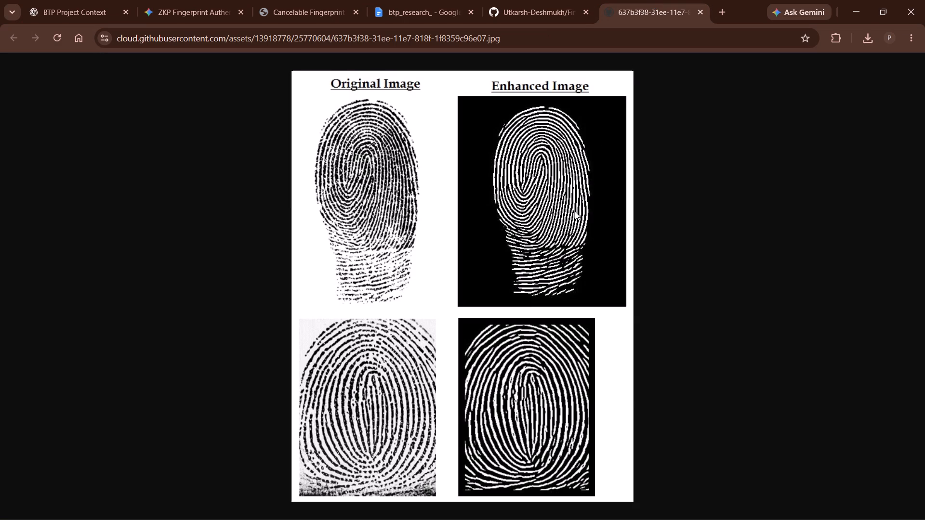
{"action": "right_click", "coordinate": [574, 212]}
{"action": "left_click", "coordinate": [620, 248]}
{"action": "key", "text": "ctrl+v"}
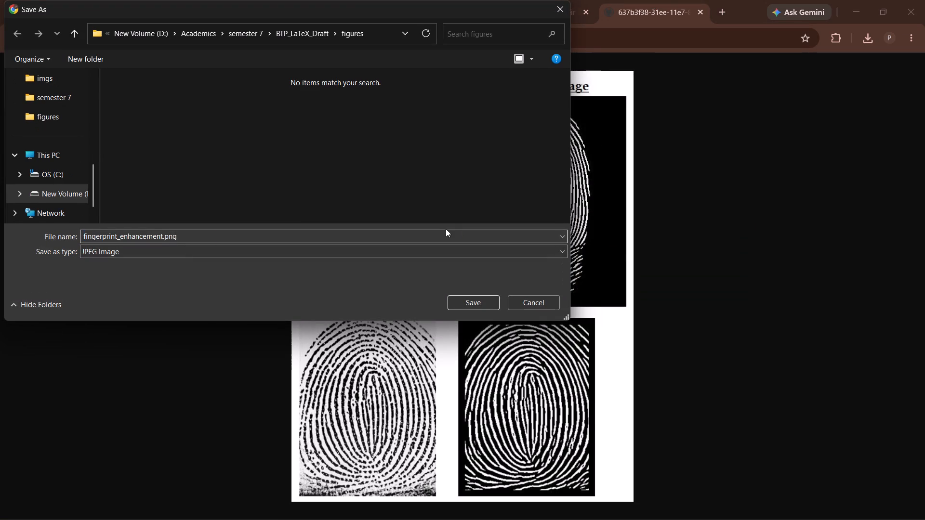
{"action": "key", "text": "Return"}
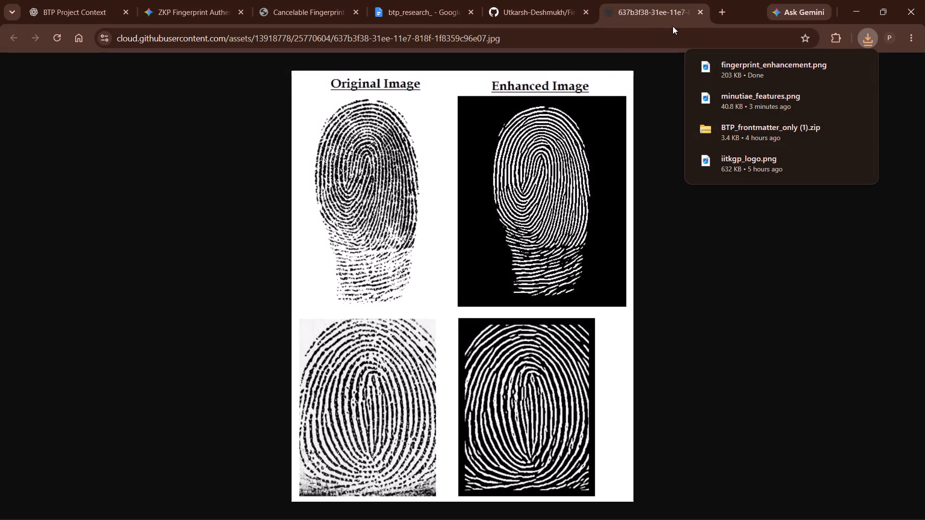
{"action": "left_click", "coordinate": [595, 32]}
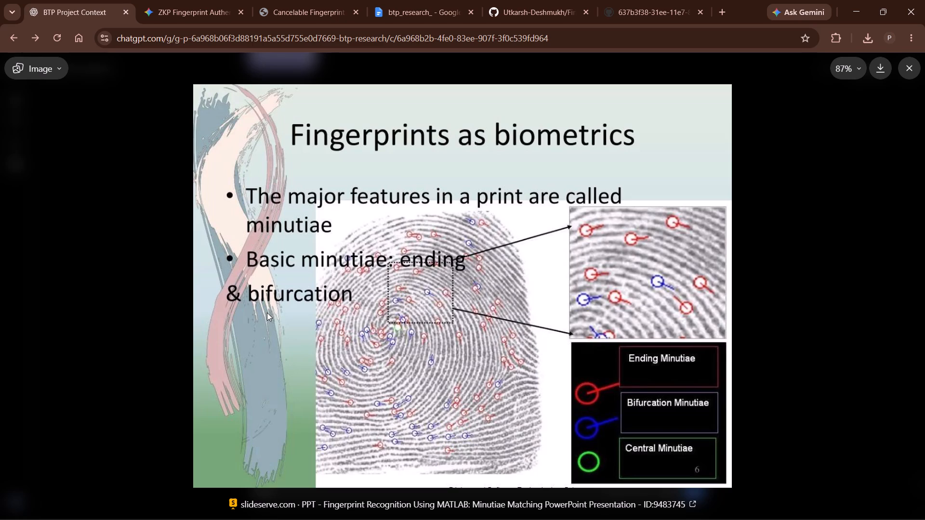
{"action": "left_click", "coordinate": [772, 184]}
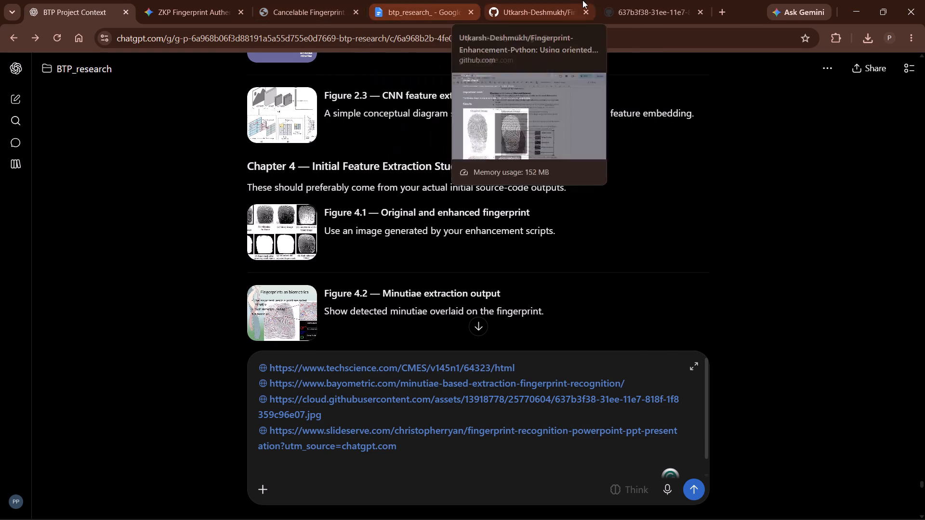
Examine the BTP_report PDF from section 4.2 Enhancement into Chapter 5 for the image placeholders and what they require.
{"action": "left_click", "coordinate": [304, 6]}
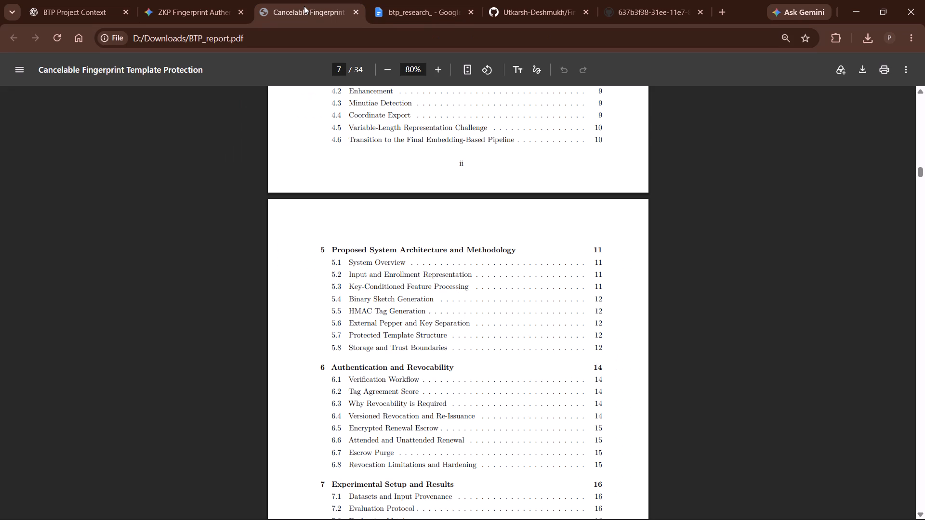
{"action": "scroll", "coordinate": [390, 286], "scroll_direction": "up", "scroll_amount": 2}
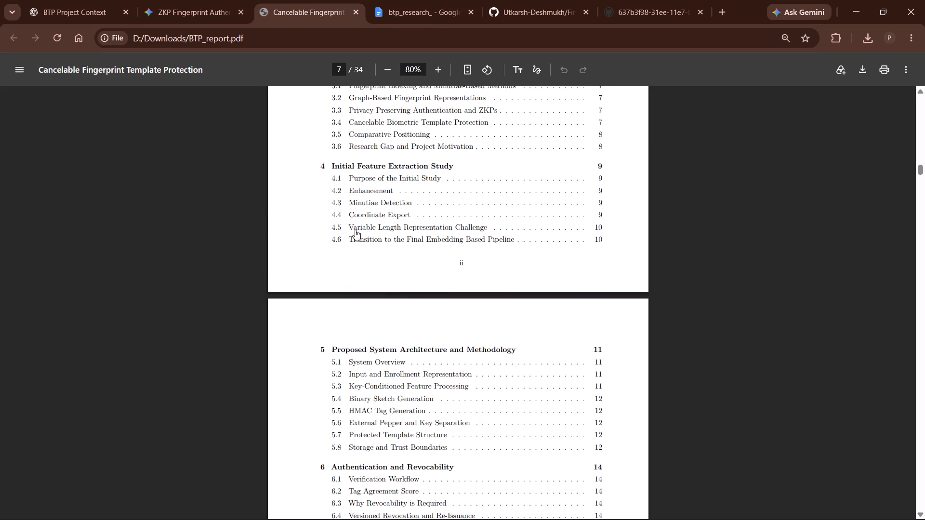
{"action": "left_click", "coordinate": [378, 193]}
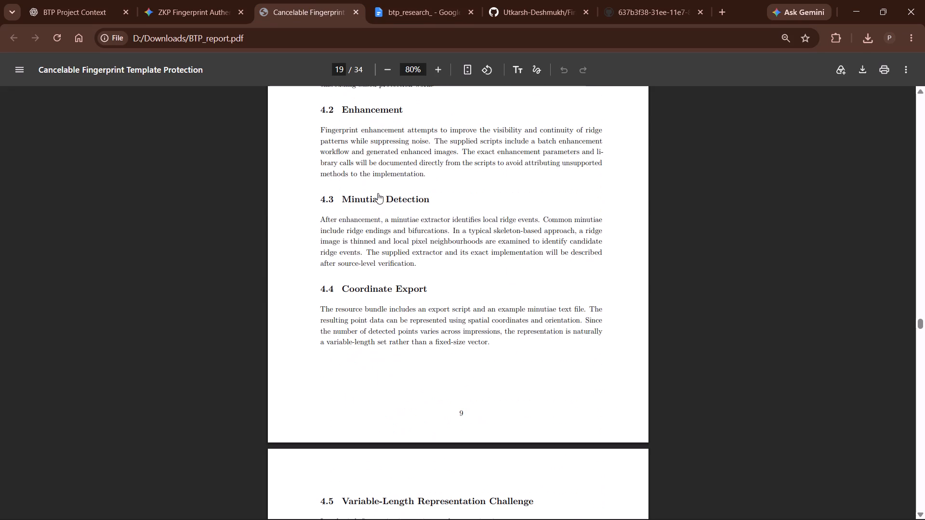
{"action": "scroll", "coordinate": [376, 330], "scroll_direction": "down", "scroll_amount": 5}
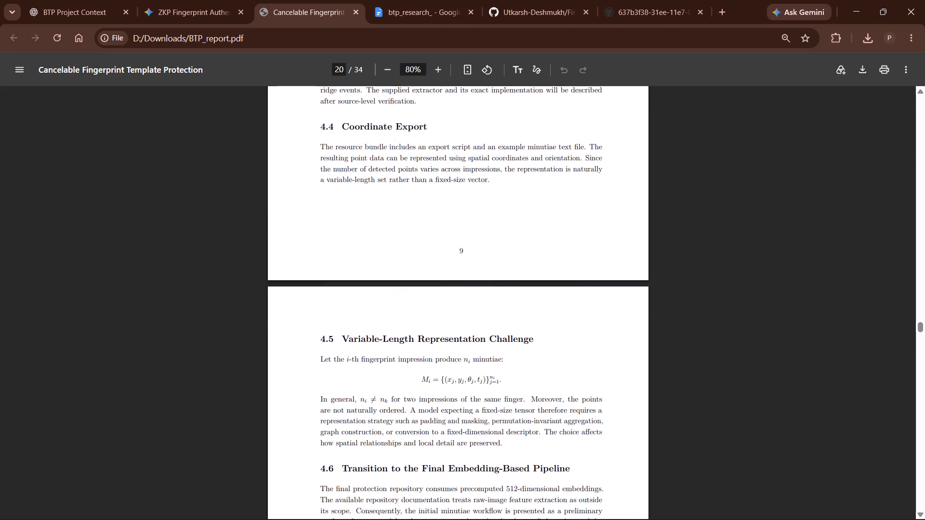
{"action": "scroll", "coordinate": [376, 330], "scroll_direction": "down", "scroll_amount": 2}
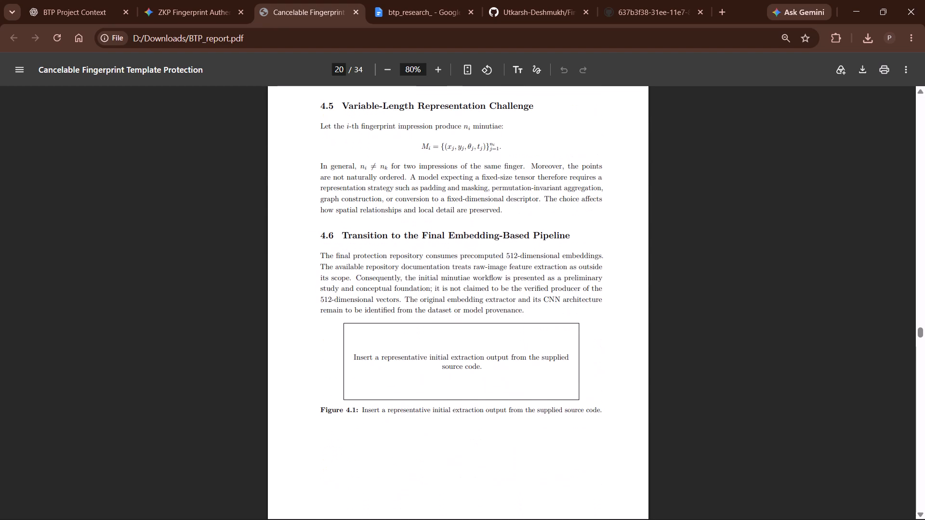
{"action": "scroll", "coordinate": [376, 330], "scroll_direction": "down", "scroll_amount": 6}
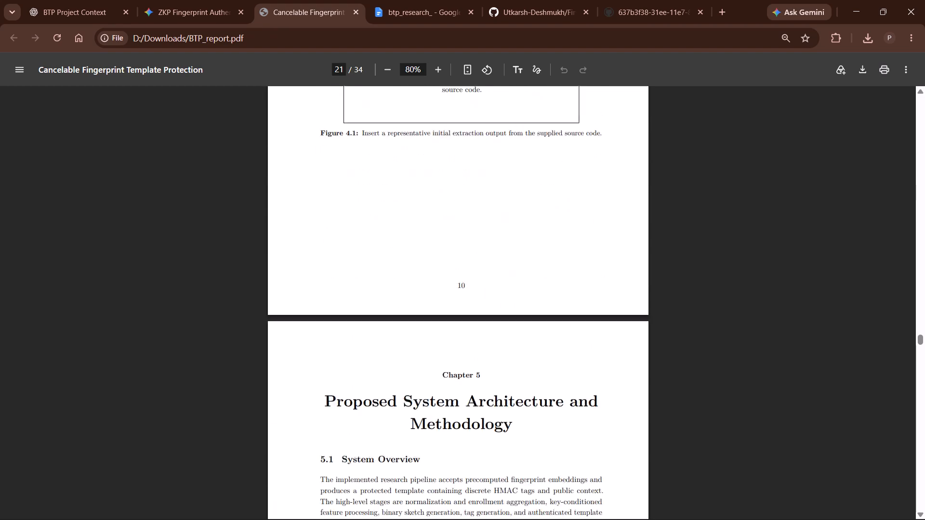
{"action": "scroll", "coordinate": [376, 330], "scroll_direction": "down", "scroll_amount": 2}
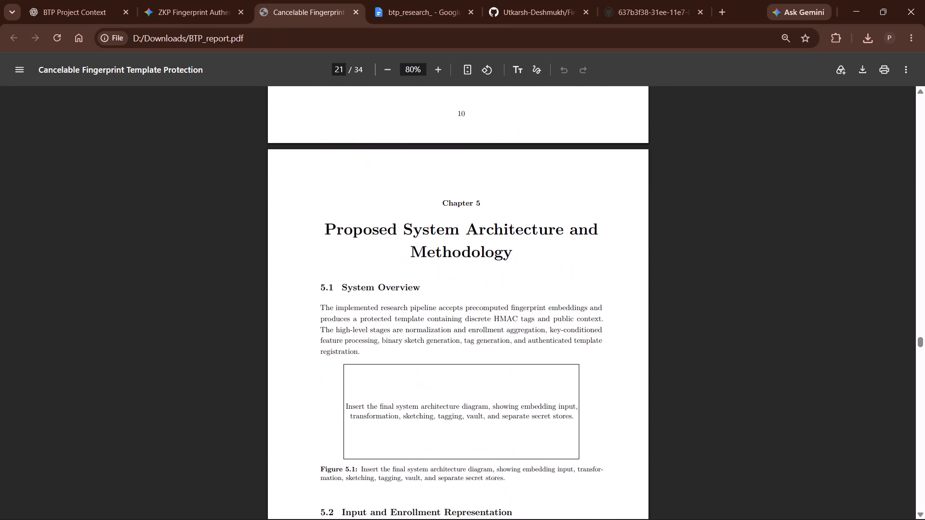
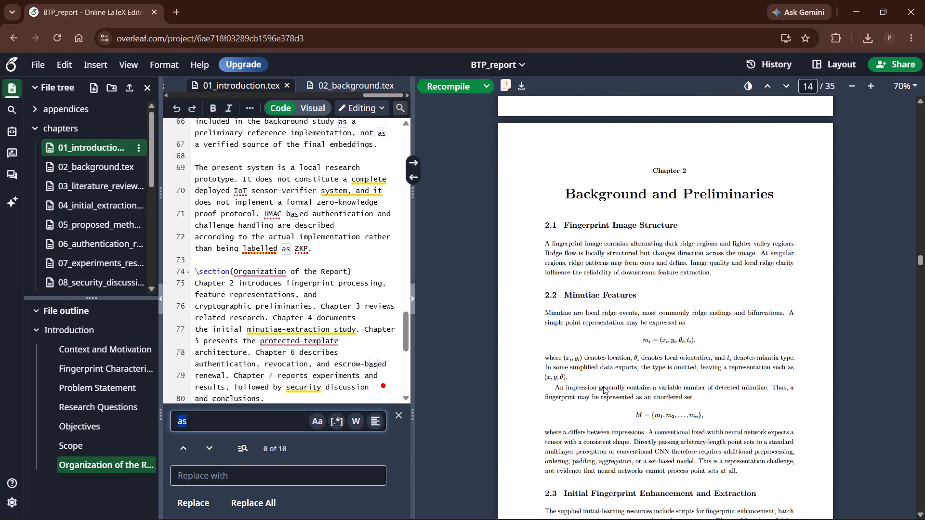
{"action": "scroll", "coordinate": [603, 384], "scroll_direction": "down", "scroll_amount": 5}
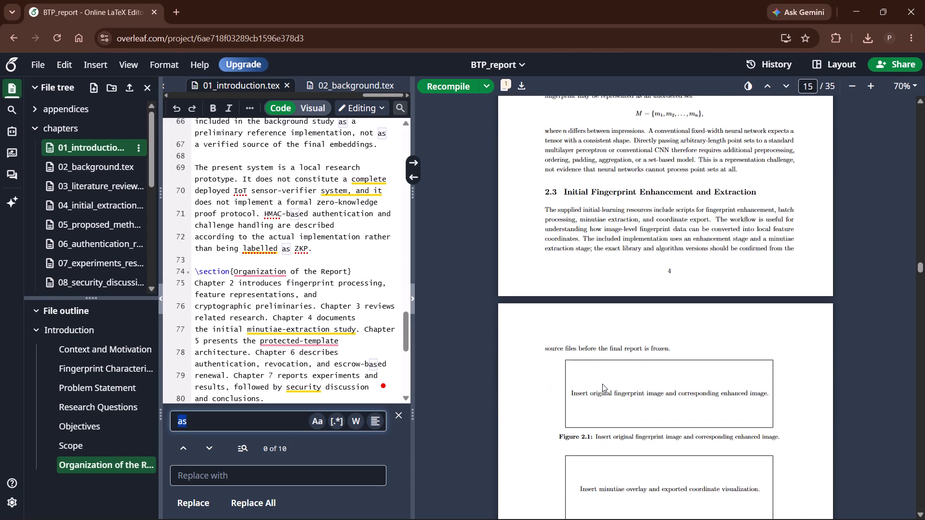
{"action": "scroll", "coordinate": [602, 384], "scroll_direction": "down", "scroll_amount": 2}
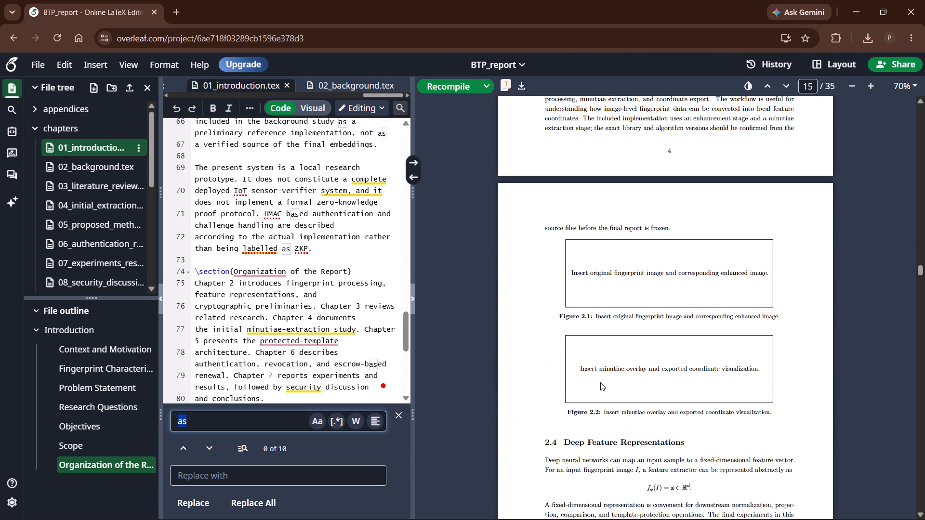
{"action": "scroll", "coordinate": [599, 382], "scroll_direction": "up", "scroll_amount": 1}
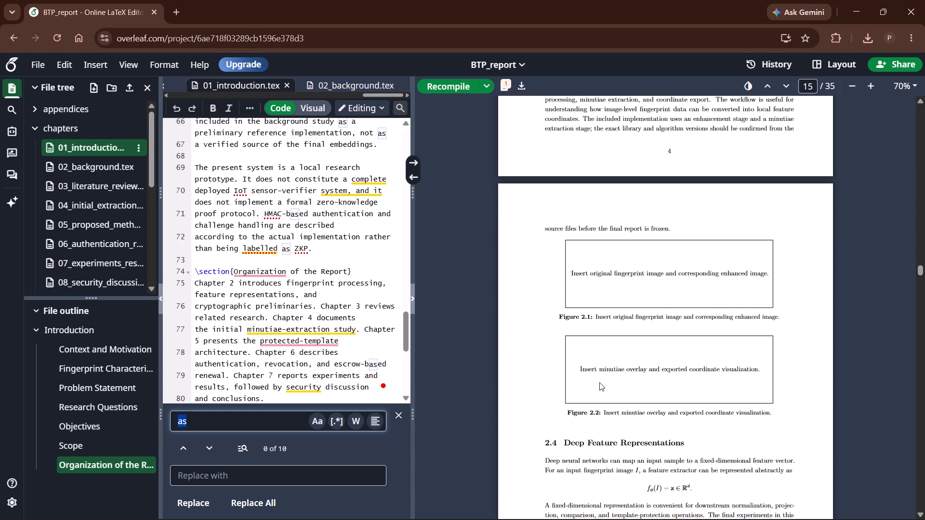
{"action": "scroll", "coordinate": [599, 382], "scroll_direction": "up", "scroll_amount": 1}
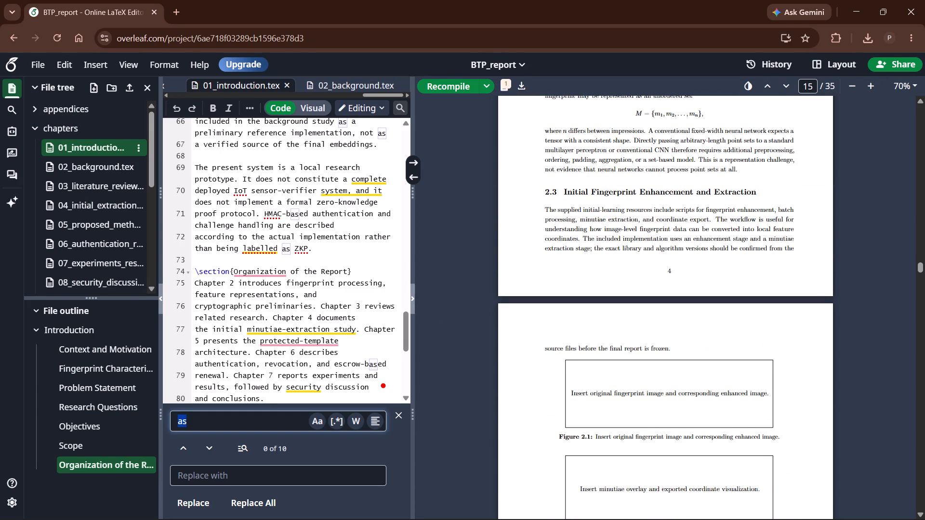
{"action": "scroll", "coordinate": [281, 278], "scroll_direction": "up", "scroll_amount": 3}
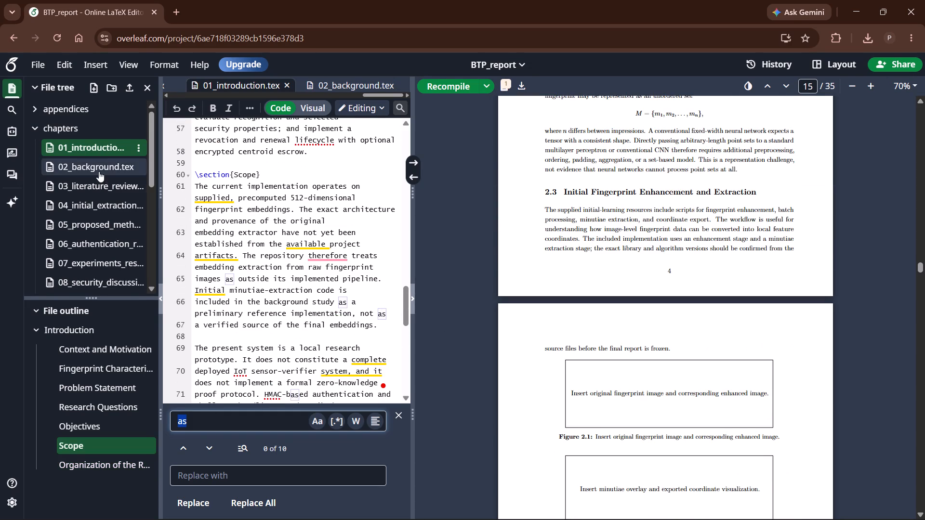
Open 02_background.tex and examine its source from Minutiae Features to Cryptographic Preliminaries for a suitable figure position.
{"action": "left_click", "coordinate": [99, 171]}
{"action": "scroll", "coordinate": [126, 242], "scroll_direction": "up", "scroll_amount": 3}
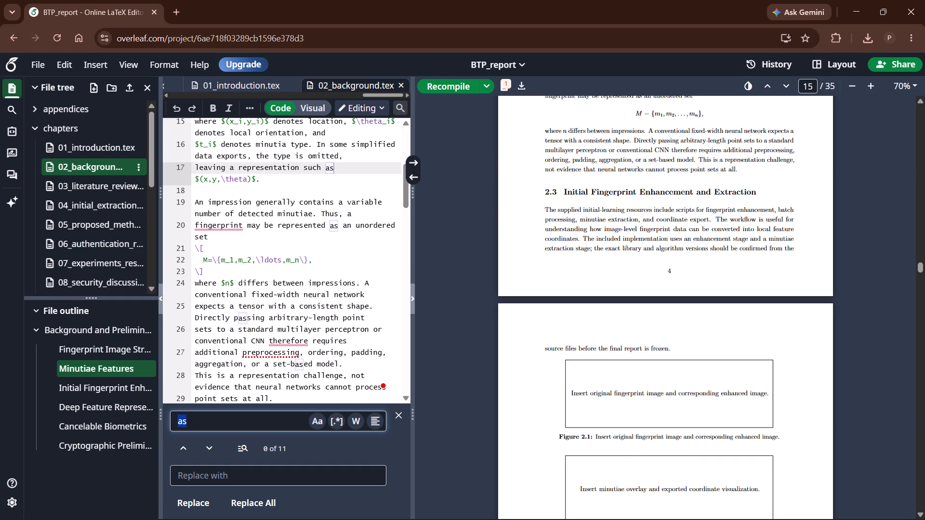
{"action": "scroll", "coordinate": [253, 268], "scroll_direction": "down", "scroll_amount": 4}
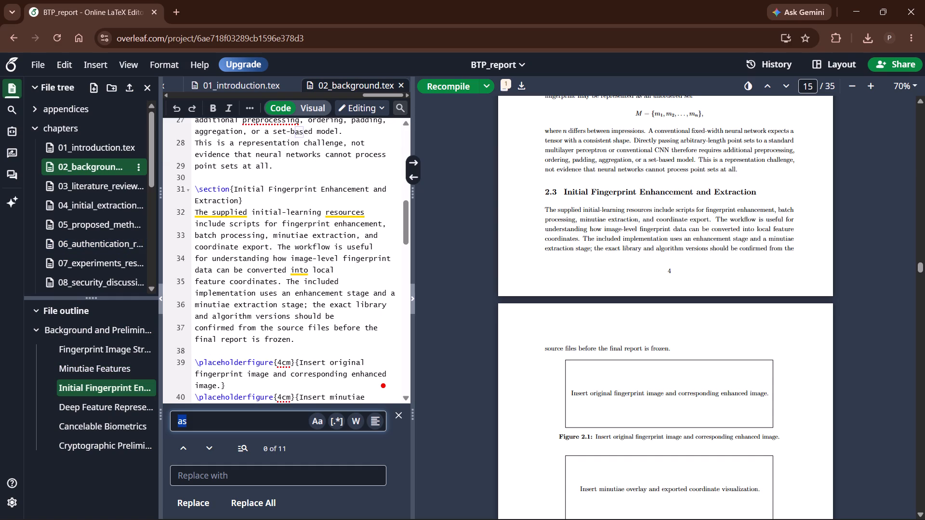
{"action": "scroll", "coordinate": [253, 268], "scroll_direction": "down", "scroll_amount": 4}
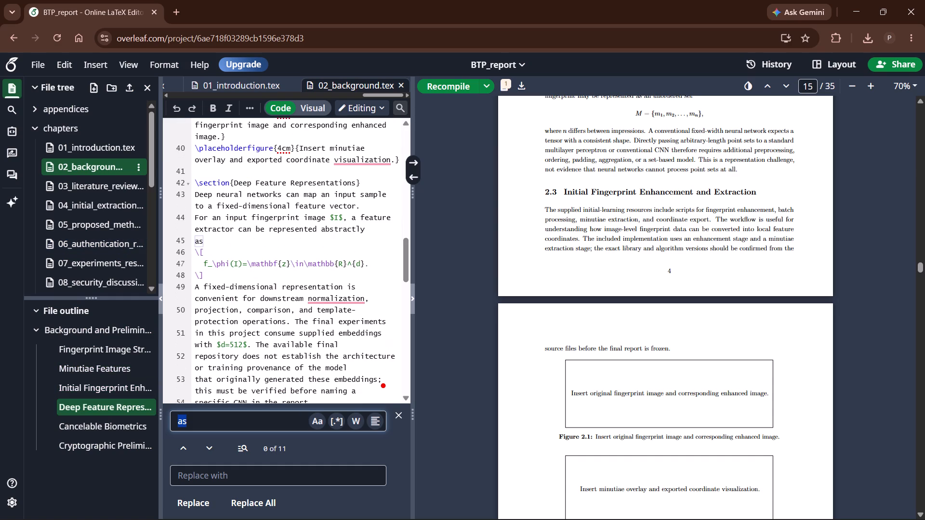
{"action": "scroll", "coordinate": [253, 268], "scroll_direction": "down", "scroll_amount": 3}
{"action": "scroll", "coordinate": [253, 268], "scroll_direction": "up", "scroll_amount": 1}
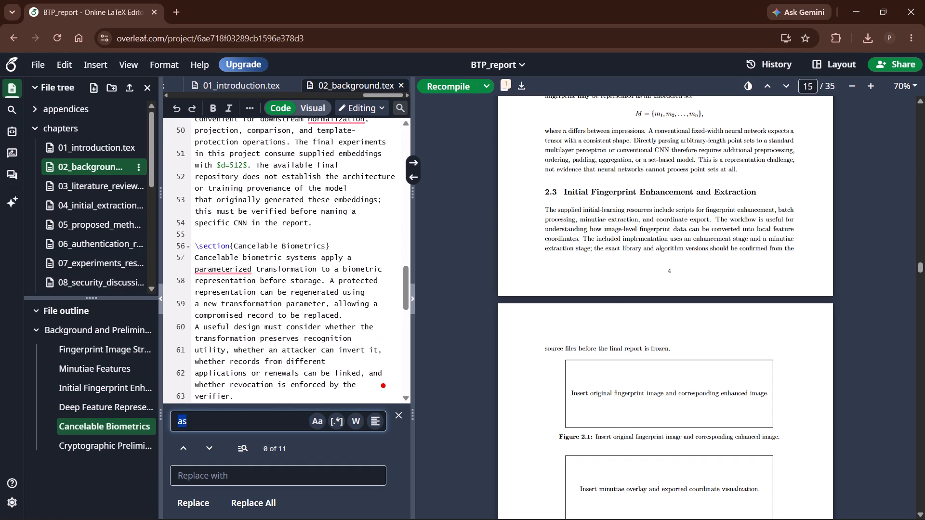
{"action": "scroll", "coordinate": [253, 268], "scroll_direction": "down", "scroll_amount": 4}
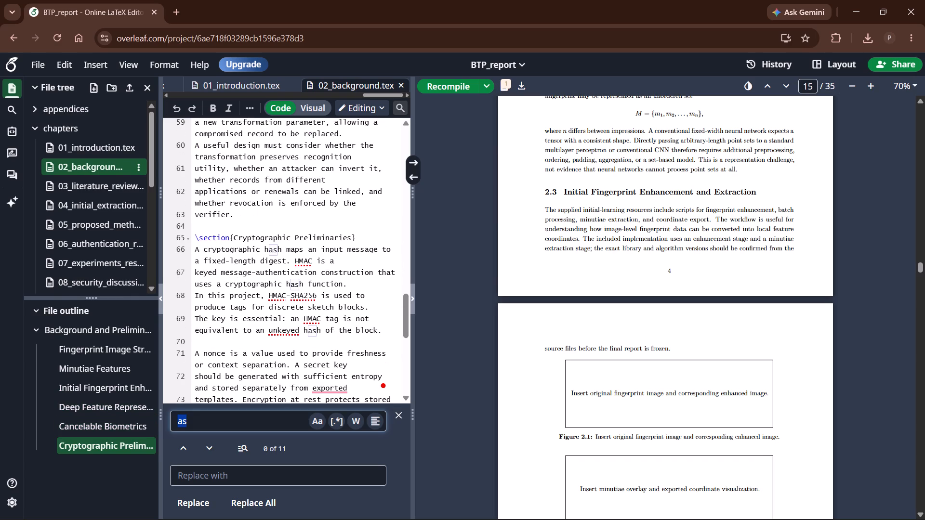
Compare Chapter 2 of the compiled PDF with the placeholder lines in 02_background.tex to work out where the anatomy figure belongs.
{"action": "scroll", "coordinate": [512, 295], "scroll_direction": "up", "scroll_amount": 5}
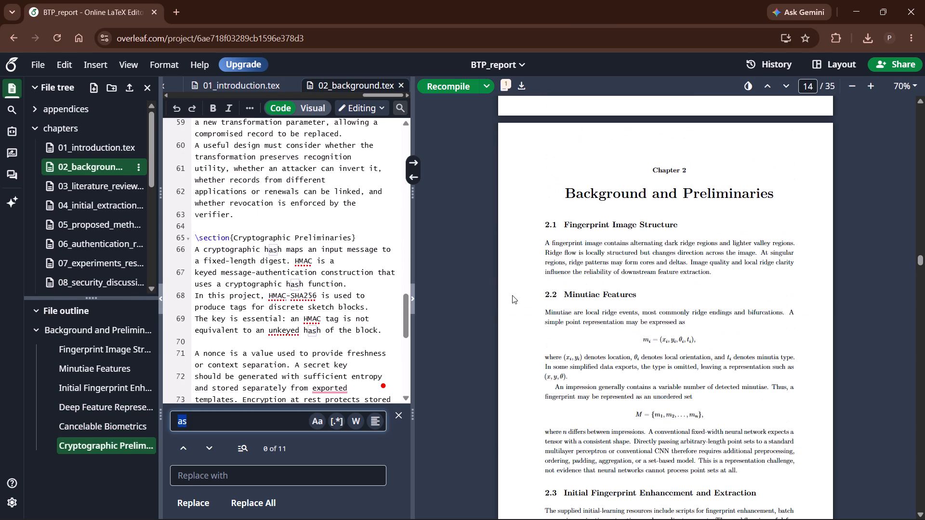
{"action": "scroll", "coordinate": [561, 315], "scroll_direction": "up", "scroll_amount": 7}
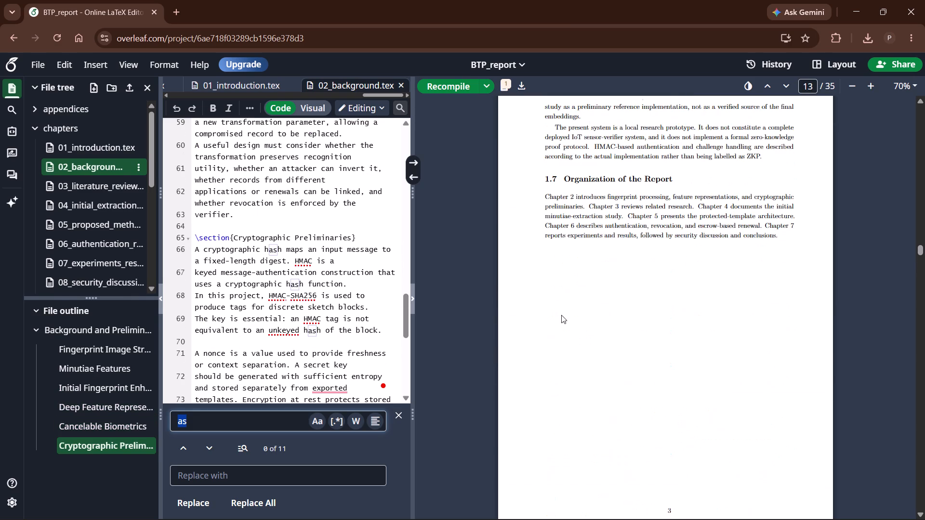
{"action": "scroll", "coordinate": [561, 315], "scroll_direction": "down", "scroll_amount": 20}
{"action": "scroll", "coordinate": [560, 315], "scroll_direction": "down", "scroll_amount": 1}
{"action": "scroll", "coordinate": [330, 275], "scroll_direction": "up", "scroll_amount": 4}
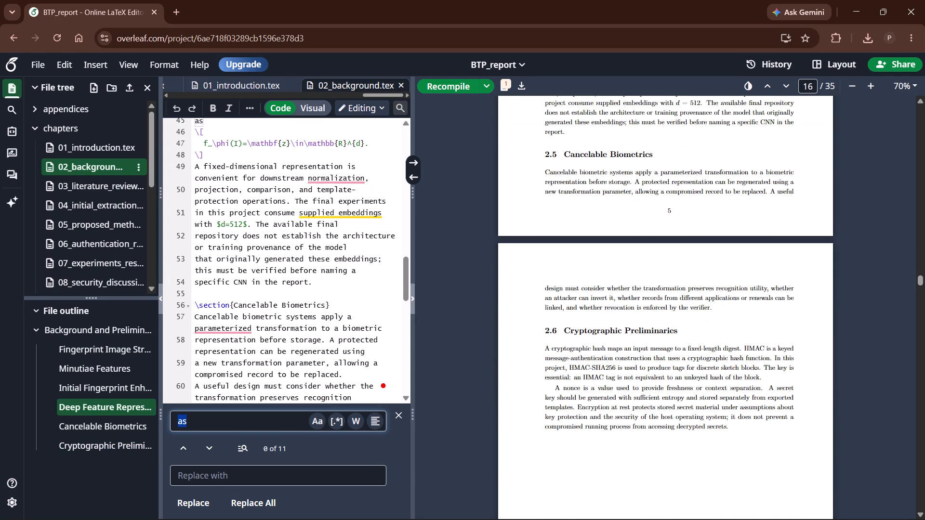
{"action": "scroll", "coordinate": [330, 275], "scroll_direction": "up", "scroll_amount": 3}
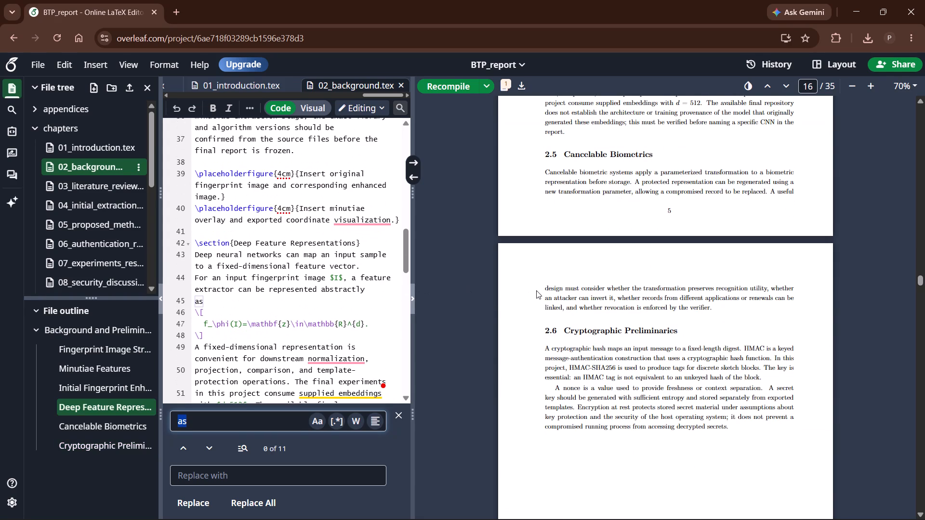
{"action": "scroll", "coordinate": [536, 290], "scroll_direction": "up", "scroll_amount": 10}
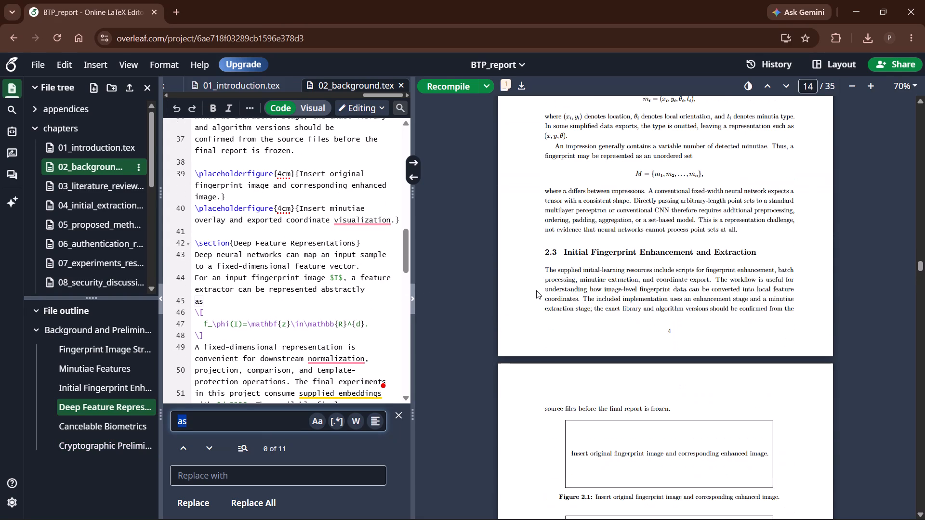
{"action": "scroll", "coordinate": [532, 292], "scroll_direction": "up", "scroll_amount": 2}
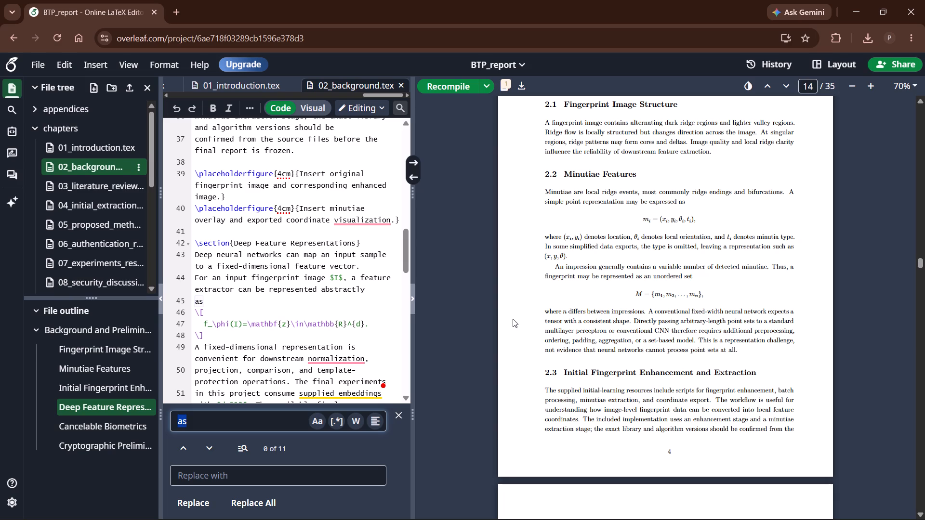
{"action": "scroll", "coordinate": [589, 326], "scroll_direction": "down", "scroll_amount": 7}
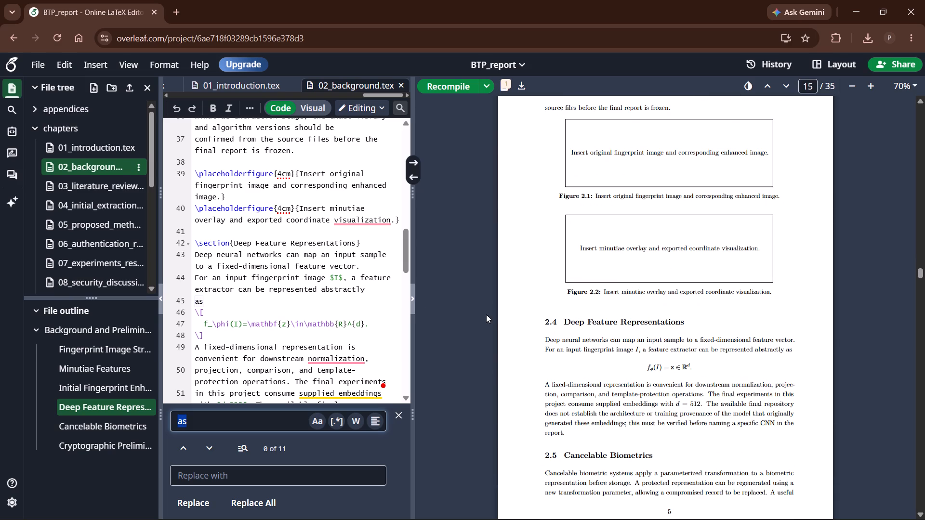
{"action": "scroll", "coordinate": [267, 276], "scroll_direction": "up", "scroll_amount": 1}
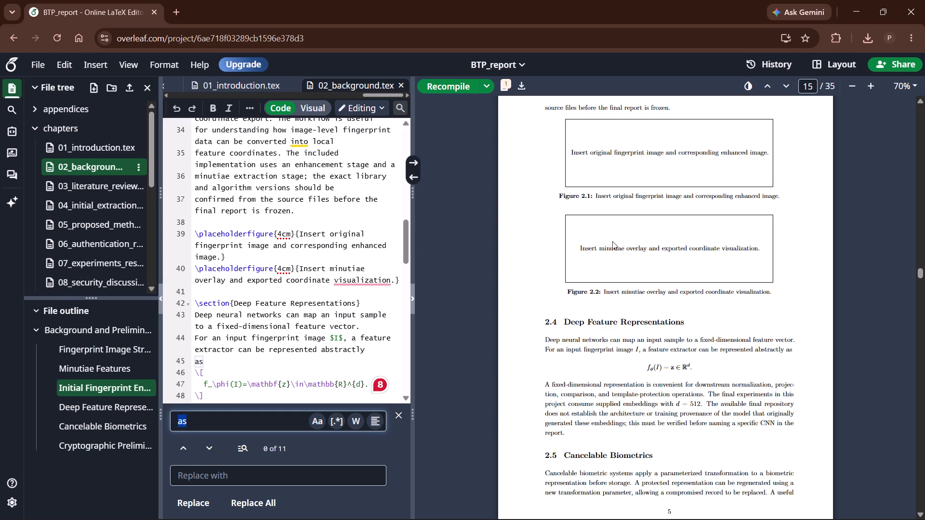
{"action": "scroll", "coordinate": [616, 241], "scroll_direction": "up", "scroll_amount": 2}
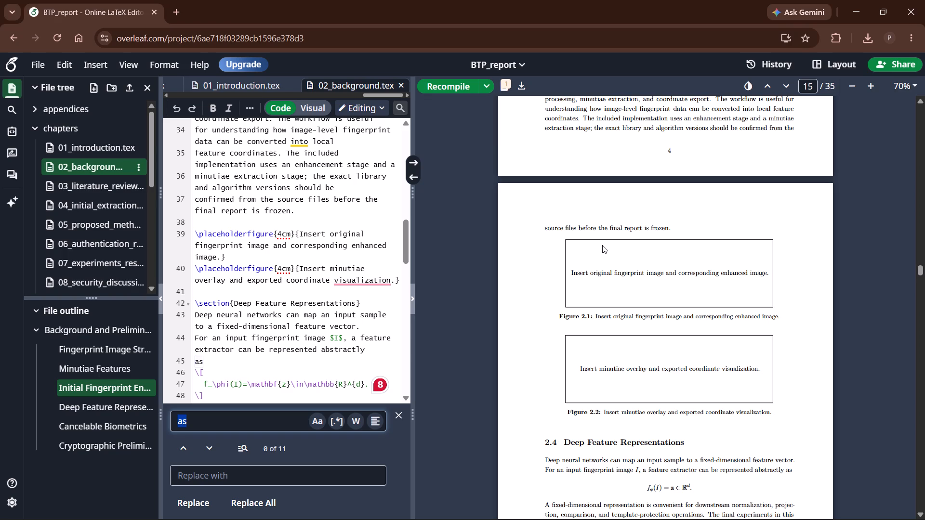
{"action": "key", "text": "Print"}
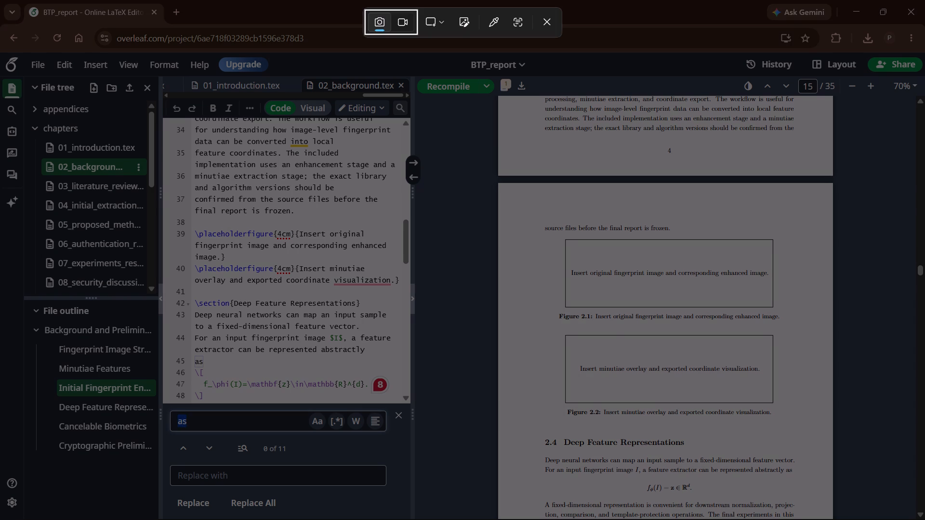
{"action": "left_click_drag", "start_coordinate": [164, 83], "coordinate": [822, 490]}
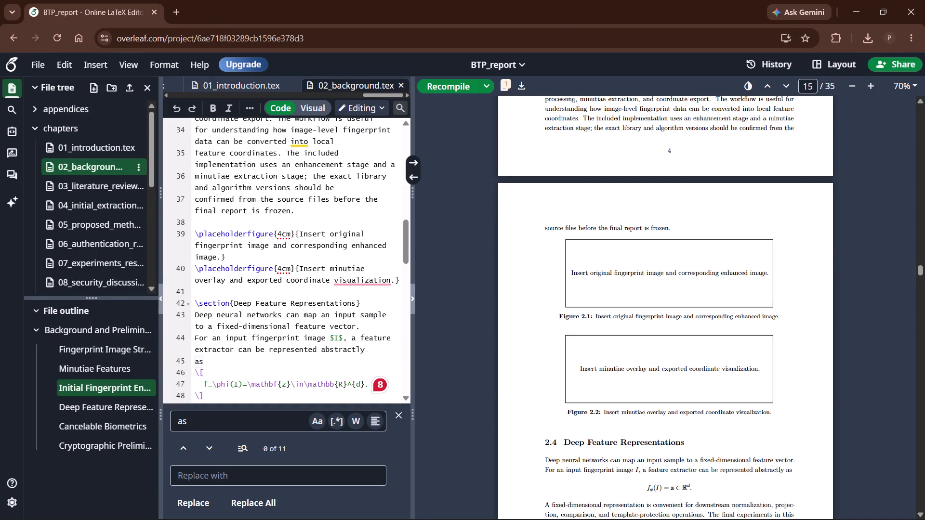
{"action": "left_click_drag", "start_coordinate": [194, 231], "coordinate": [359, 295]}
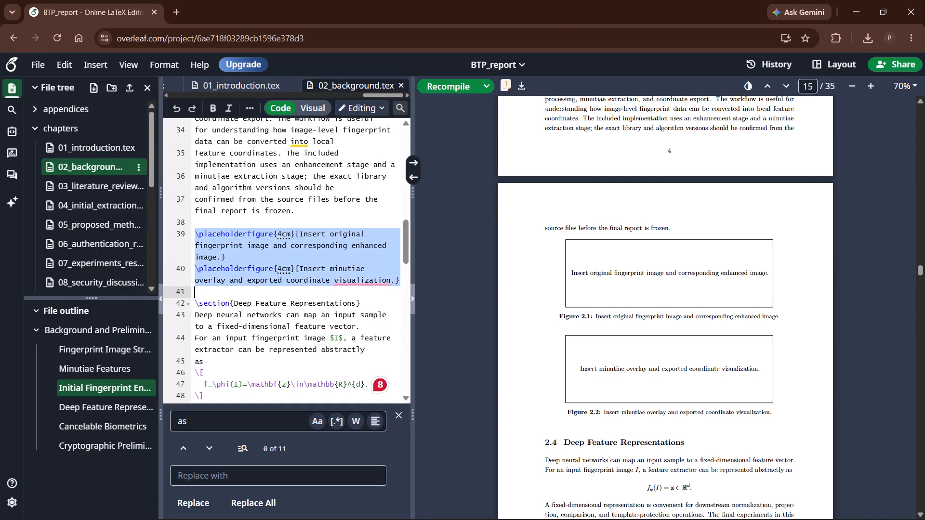
{"action": "left_click_drag", "start_coordinate": [359, 295], "coordinate": [360, 295]}
{"action": "key", "text": "ctrl+v"}
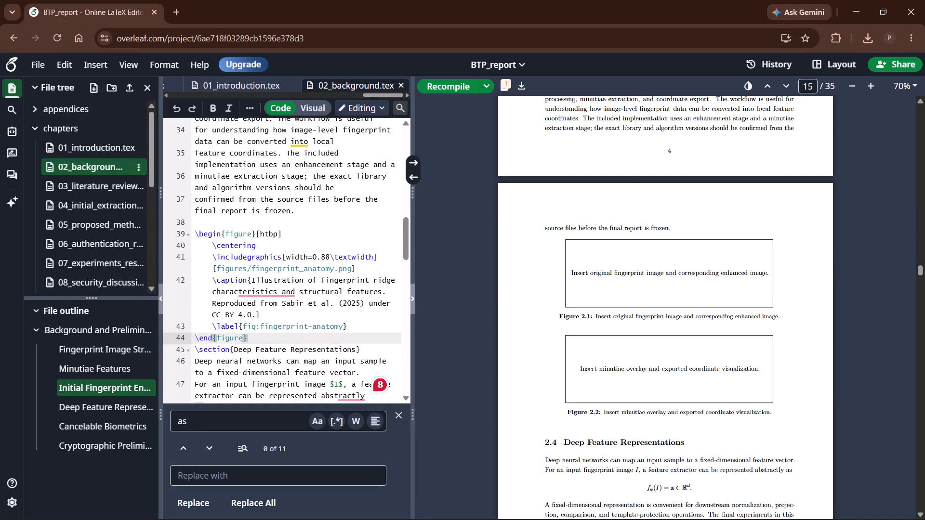
{"action": "key", "text": "Return"}
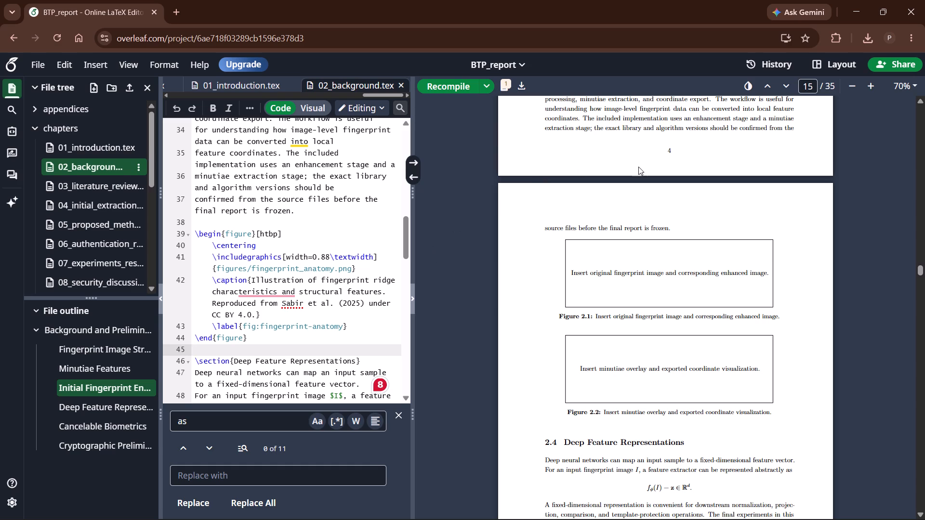
Recompile the BTP_report project.
{"action": "left_click", "coordinate": [455, 87]}
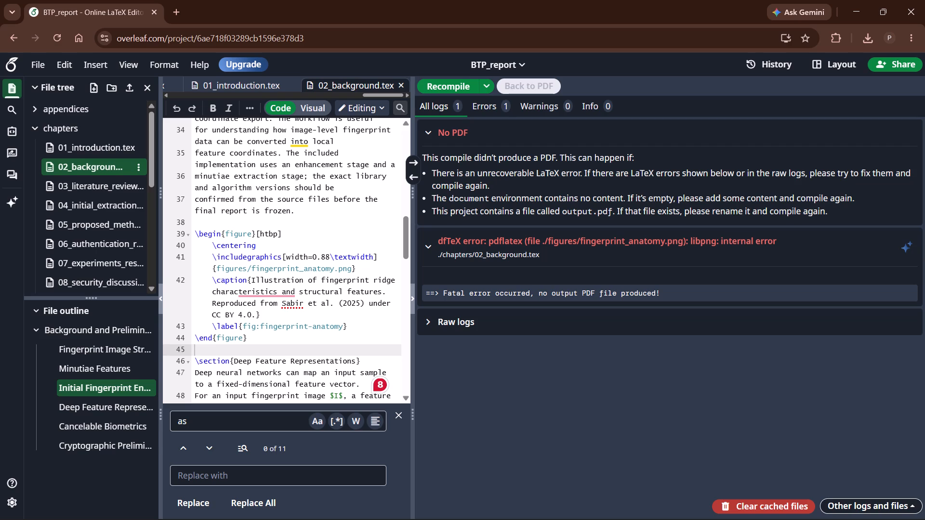
Examine the compile log entry for 02_background.tex and preview fingerprint_anatomy.png in the figures folder, returning to the chapter source.
{"action": "scroll", "coordinate": [105, 244], "scroll_direction": "up", "scroll_amount": 7}
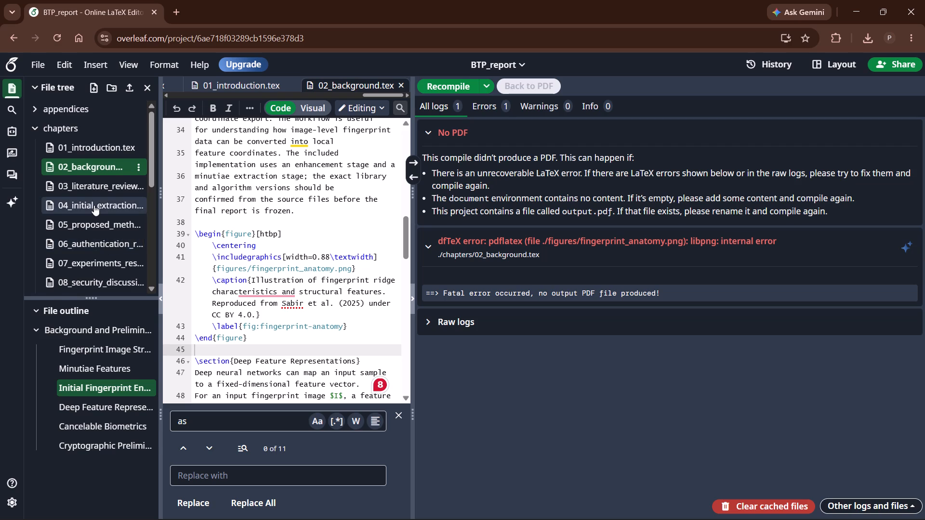
{"action": "scroll", "coordinate": [94, 205], "scroll_direction": "up", "scroll_amount": 1}
{"action": "scroll", "coordinate": [94, 205], "scroll_direction": "down", "scroll_amount": 4}
{"action": "scroll", "coordinate": [94, 205], "scroll_direction": "up", "scroll_amount": 4}
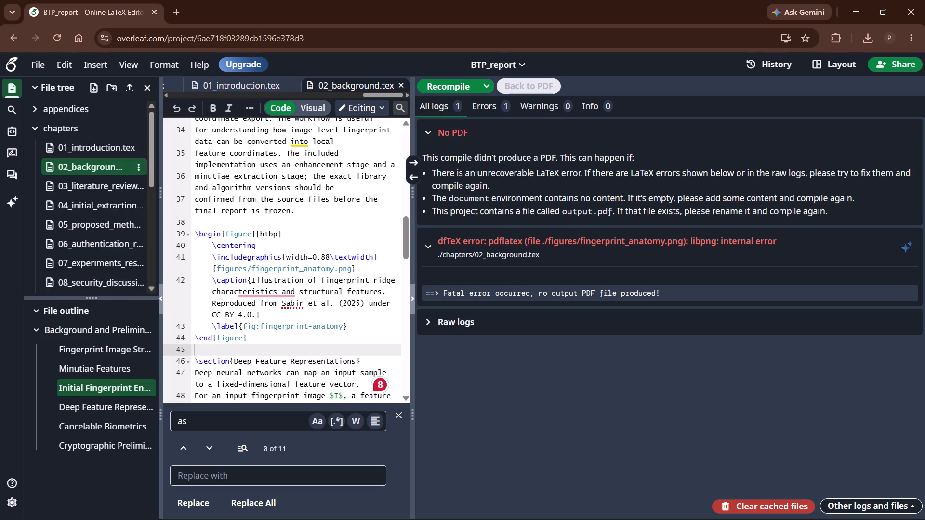
{"action": "left_click", "coordinate": [428, 246]}
{"action": "left_click", "coordinate": [428, 246]}
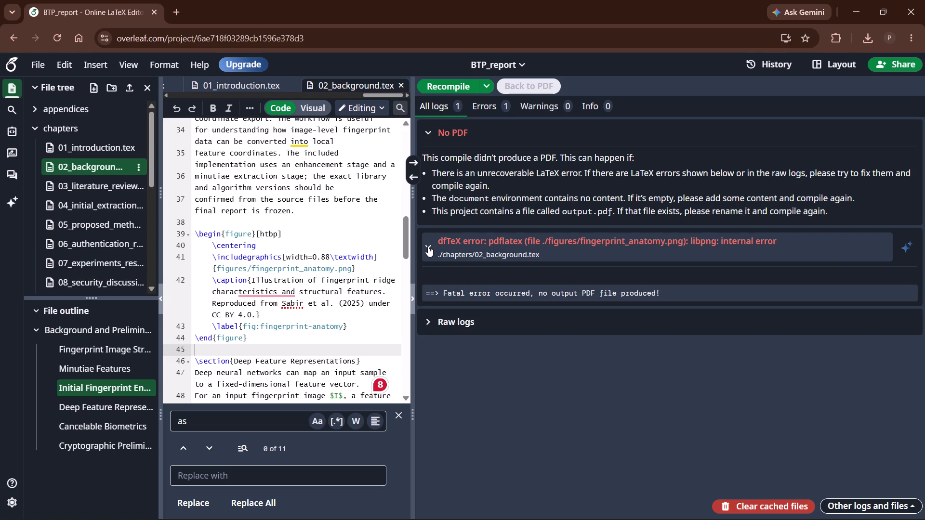
{"action": "scroll", "coordinate": [117, 222], "scroll_direction": "up", "scroll_amount": 4}
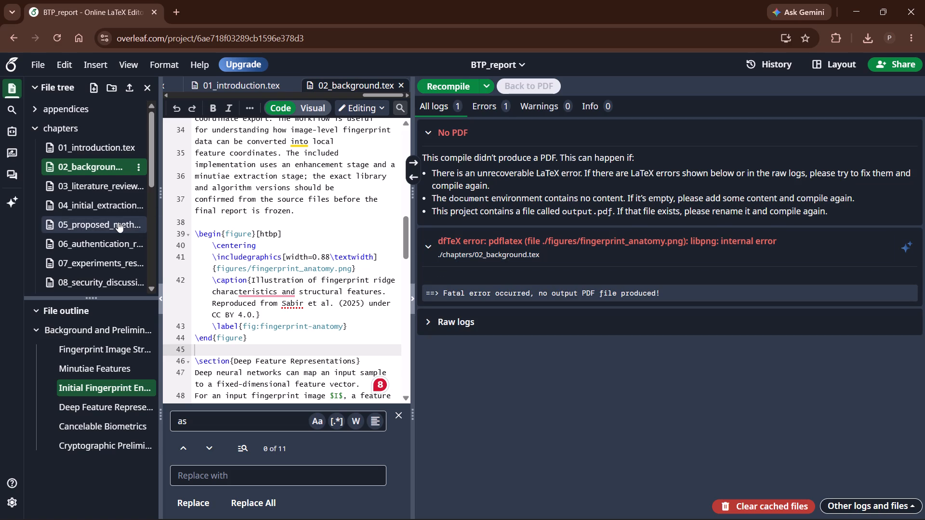
{"action": "scroll", "coordinate": [117, 223], "scroll_direction": "down", "scroll_amount": 3}
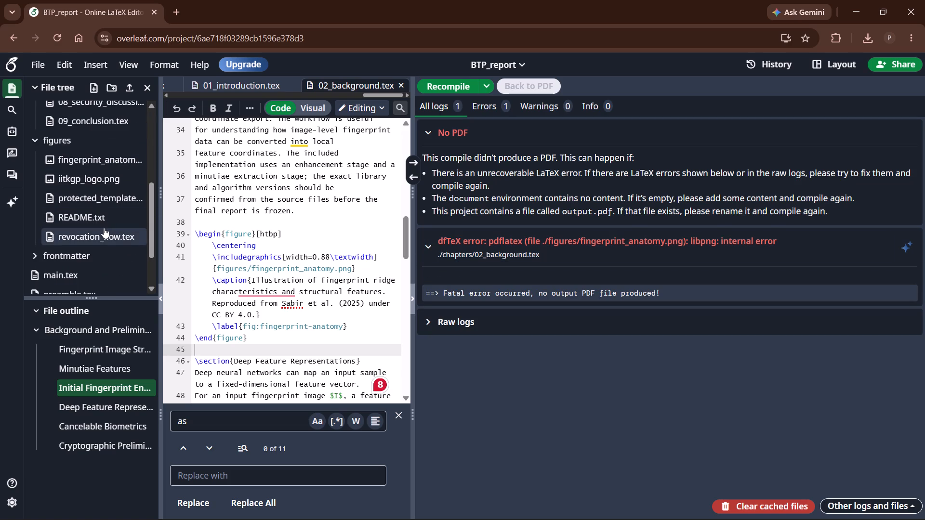
{"action": "left_click", "coordinate": [116, 159]}
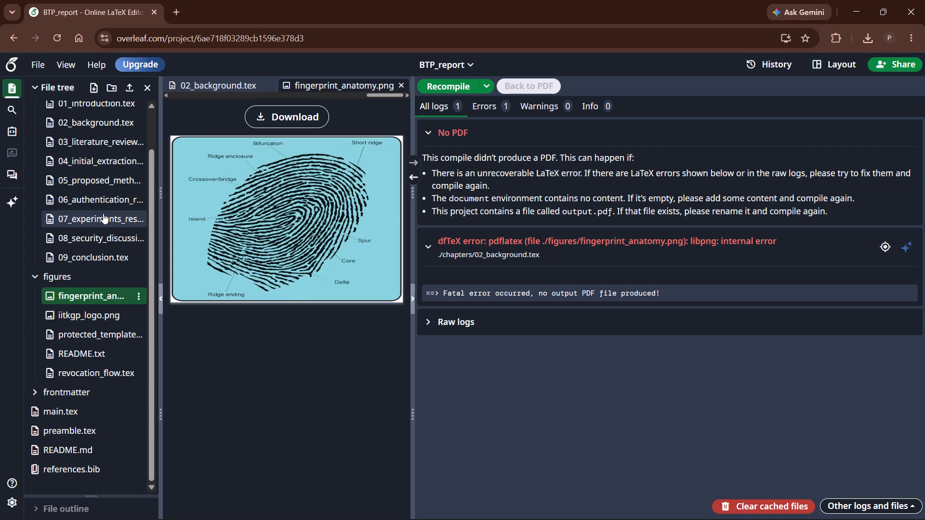
{"action": "scroll", "coordinate": [98, 219], "scroll_direction": "up", "scroll_amount": 1}
{"action": "left_click", "coordinate": [104, 170]}
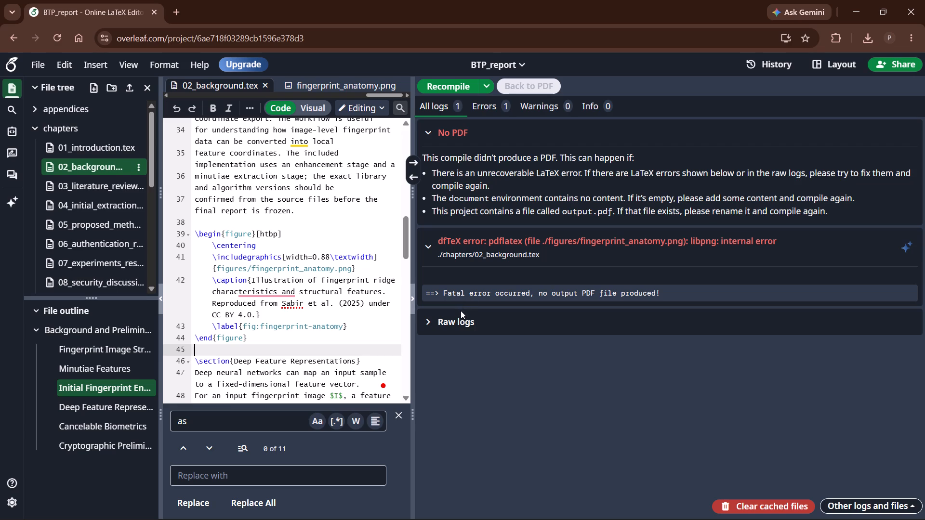
{"action": "key", "text": "Print"}
{"action": "left_click_drag", "start_coordinate": [4, 56], "coordinate": [924, 461]}
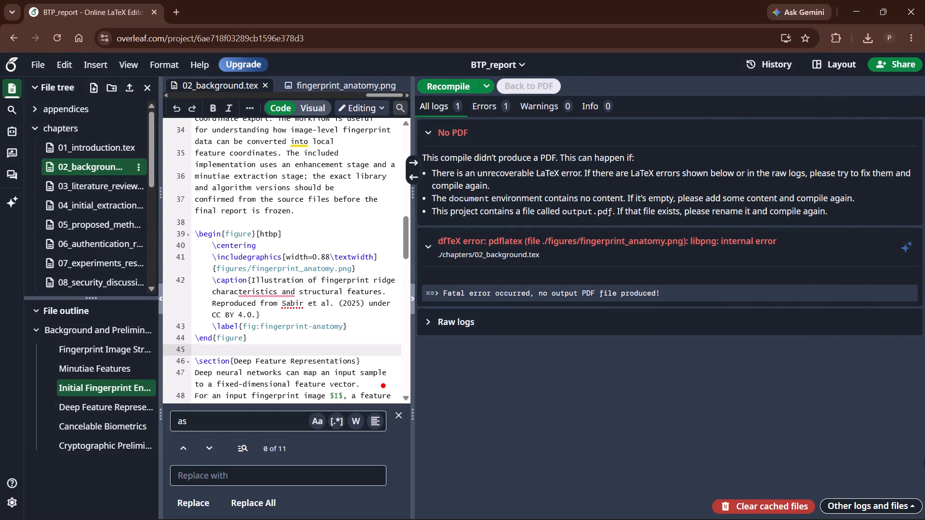
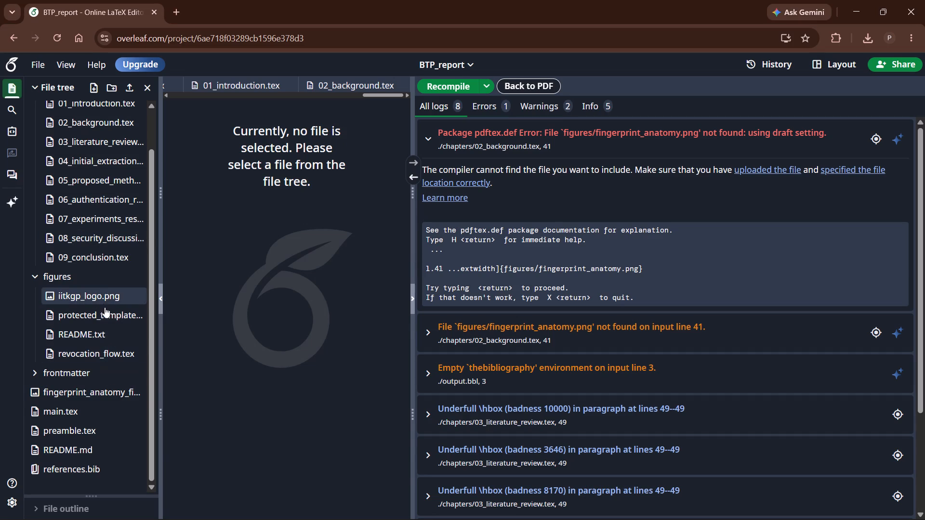
{"action": "left_click_drag", "start_coordinate": [92, 390], "coordinate": [86, 304]}
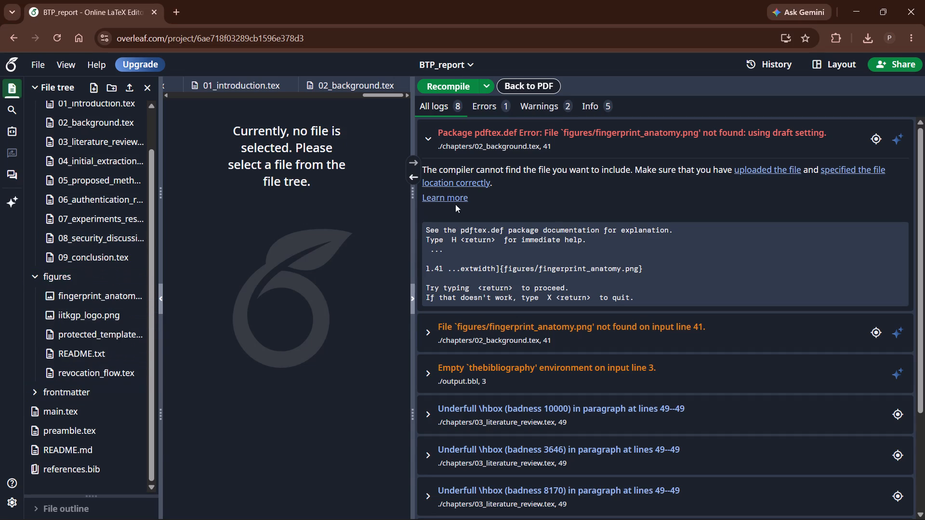
Recompile the report, check the Chapter 2 figure in the PDF, and review the errors and warnings in the compile logs.
{"action": "left_click", "coordinate": [446, 82]}
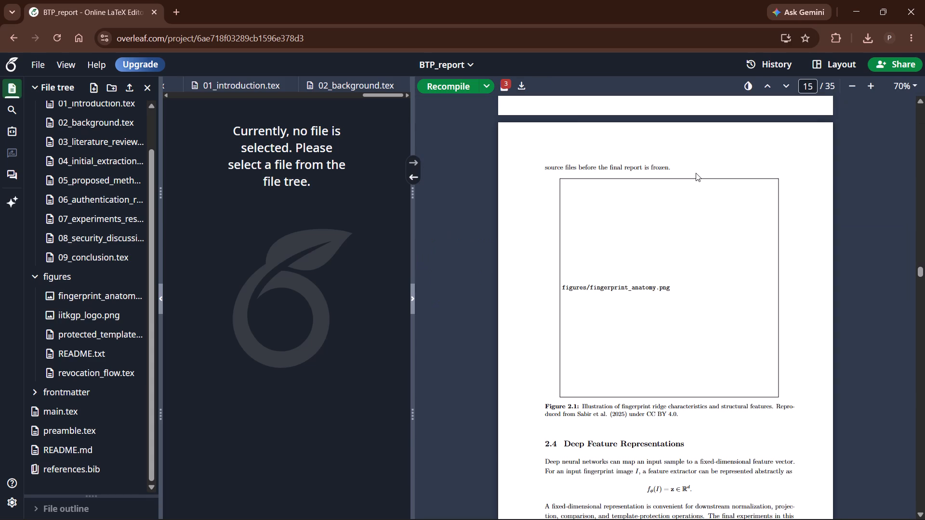
{"action": "scroll", "coordinate": [689, 233], "scroll_direction": "up", "scroll_amount": 5}
{"action": "scroll", "coordinate": [688, 234], "scroll_direction": "down", "scroll_amount": 4}
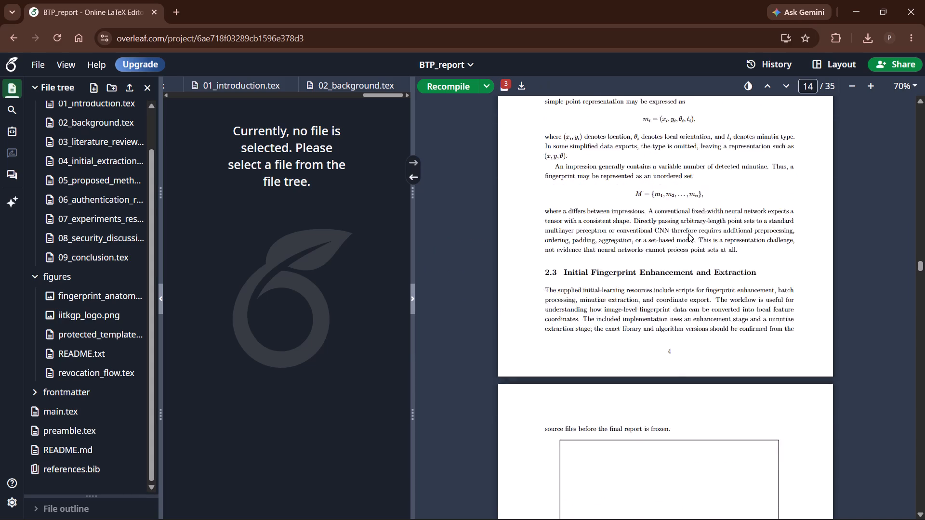
{"action": "left_click", "coordinate": [505, 91]}
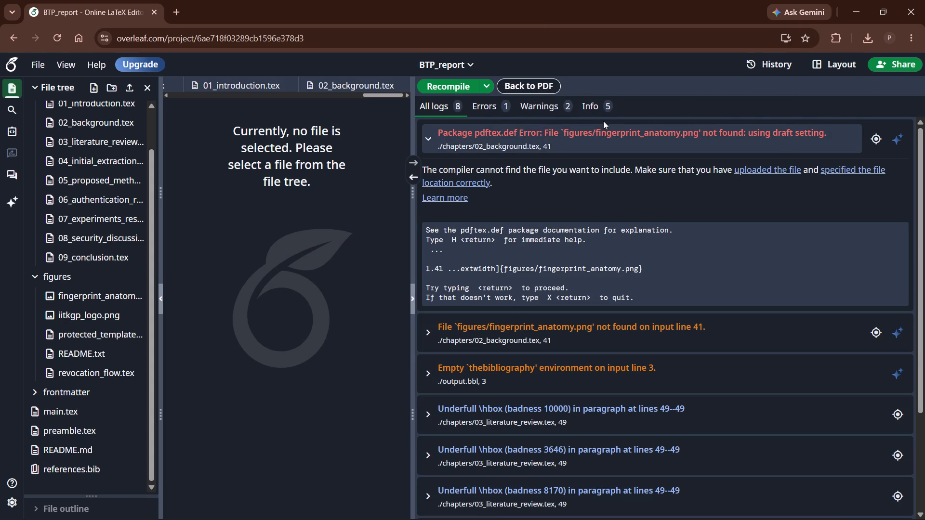
{"action": "scroll", "coordinate": [507, 115], "scroll_direction": "down", "scroll_amount": 5}
{"action": "scroll", "coordinate": [534, 215], "scroll_direction": "down", "scroll_amount": 5}
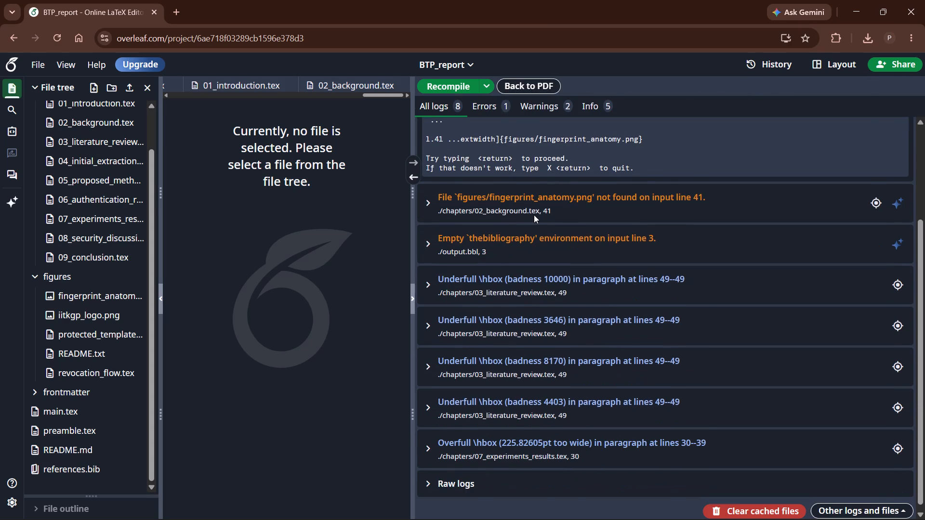
{"action": "scroll", "coordinate": [534, 215], "scroll_direction": "down", "scroll_amount": 6}
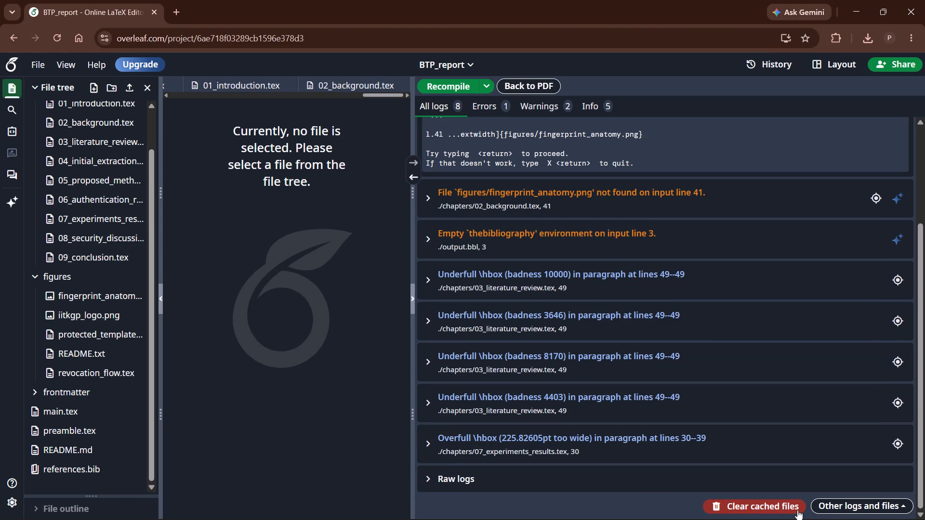
{"action": "scroll", "coordinate": [737, 359], "scroll_direction": "up", "scroll_amount": 5}
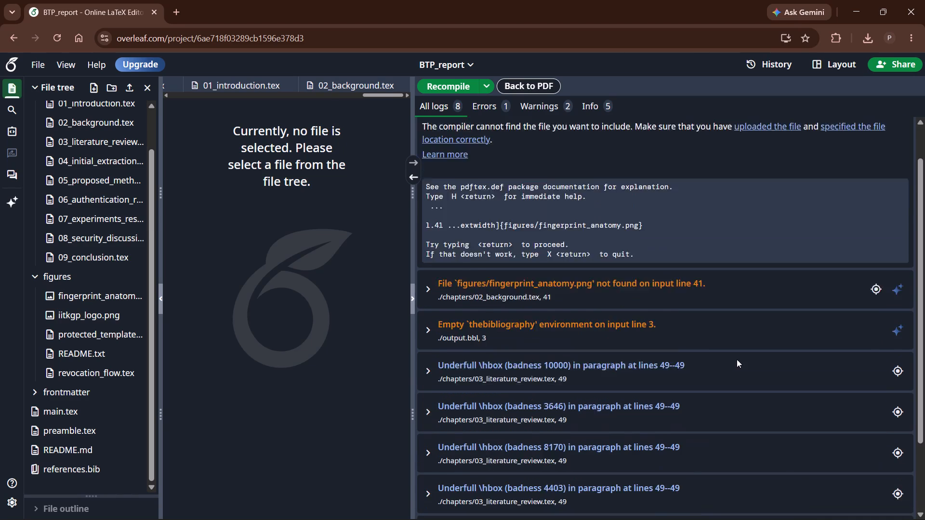
Clear the project's cached compile files and recompile the report.
{"action": "scroll", "coordinate": [736, 359], "scroll_direction": "down", "scroll_amount": 7}
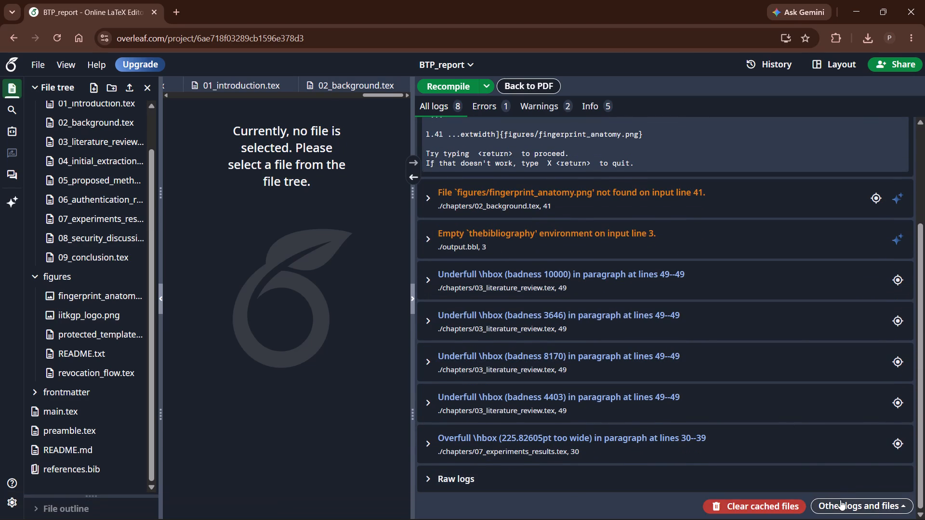
{"action": "left_click", "coordinate": [840, 501]}
{"action": "left_click", "coordinate": [841, 503]}
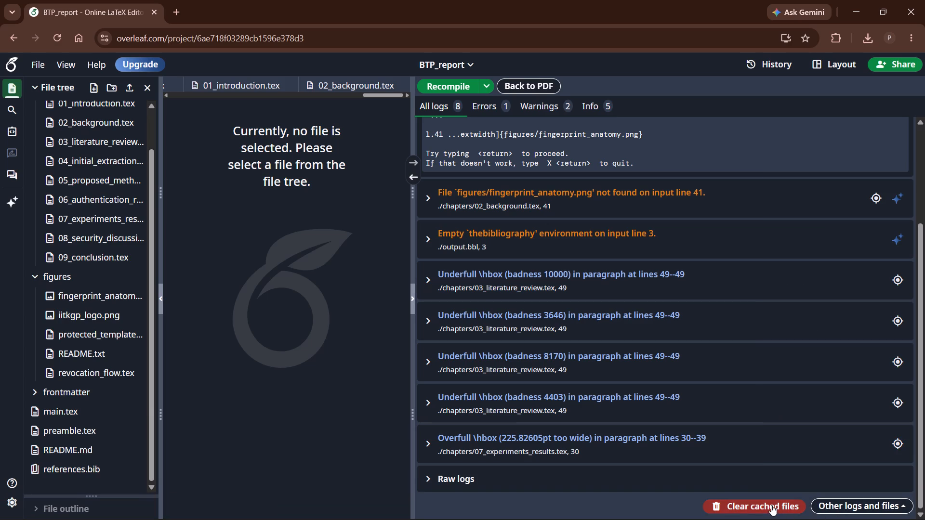
{"action": "left_click", "coordinate": [771, 505]}
{"action": "scroll", "coordinate": [642, 387], "scroll_direction": "up", "scroll_amount": 6}
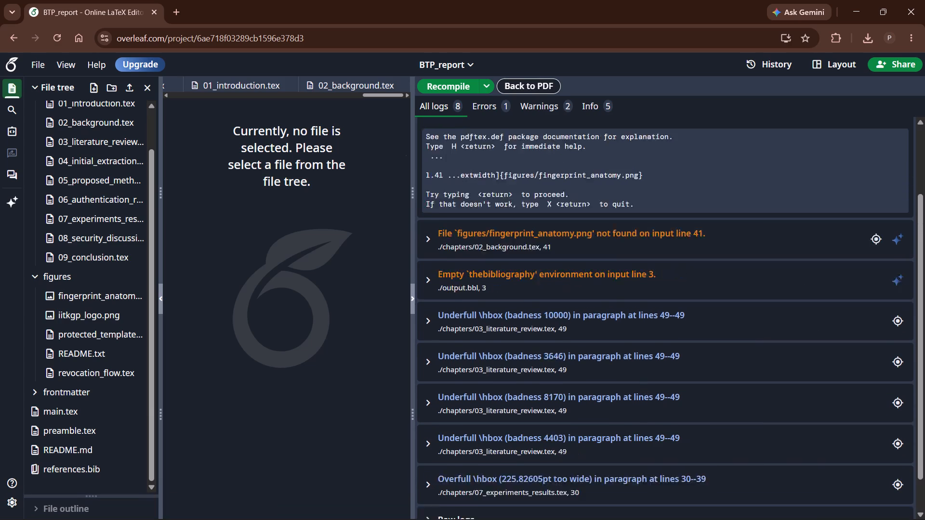
{"action": "scroll", "coordinate": [631, 380], "scroll_direction": "up", "scroll_amount": 3}
{"action": "scroll", "coordinate": [721, 331], "scroll_direction": "down", "scroll_amount": 4}
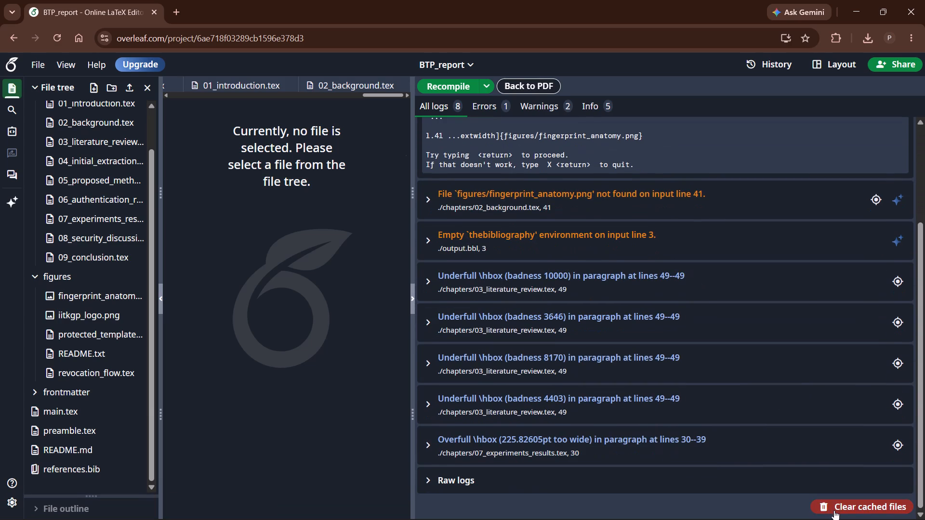
{"action": "left_click", "coordinate": [834, 510]}
{"action": "scroll", "coordinate": [596, 352], "scroll_direction": "up", "scroll_amount": 7}
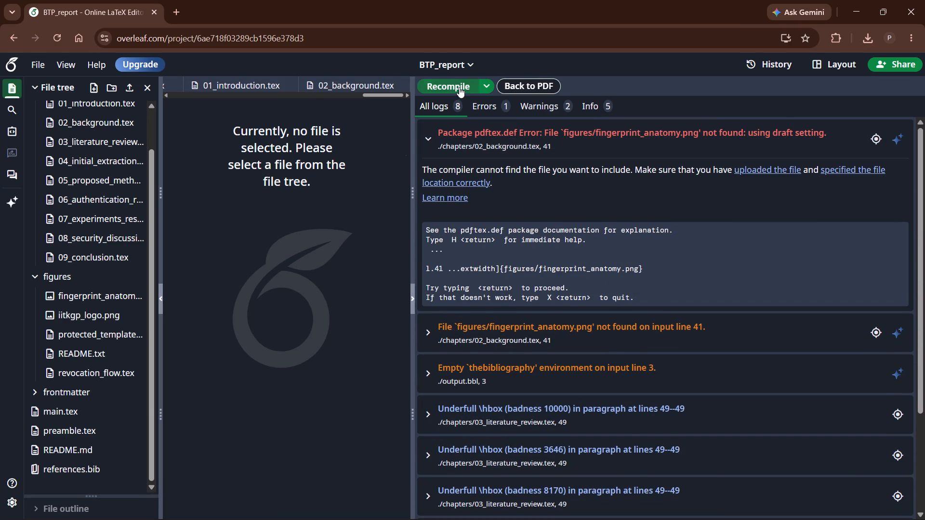
{"action": "left_click", "coordinate": [459, 87]}
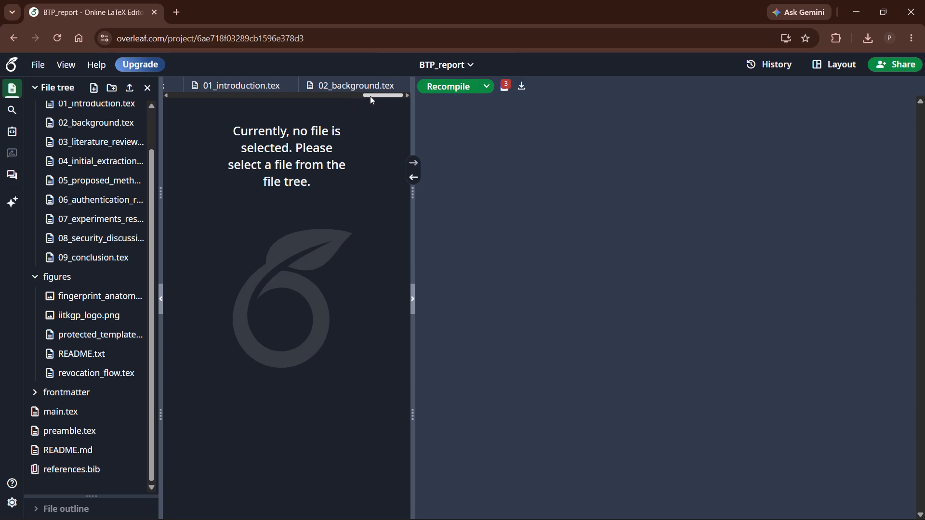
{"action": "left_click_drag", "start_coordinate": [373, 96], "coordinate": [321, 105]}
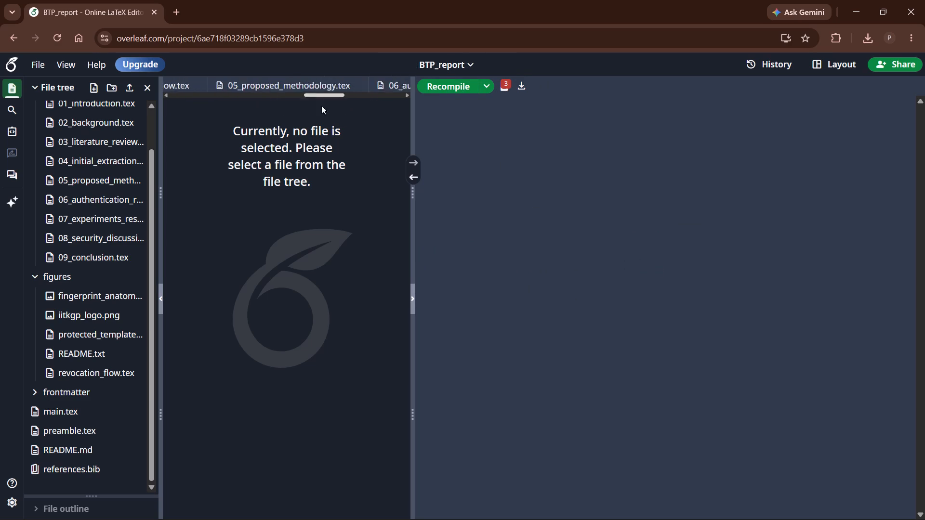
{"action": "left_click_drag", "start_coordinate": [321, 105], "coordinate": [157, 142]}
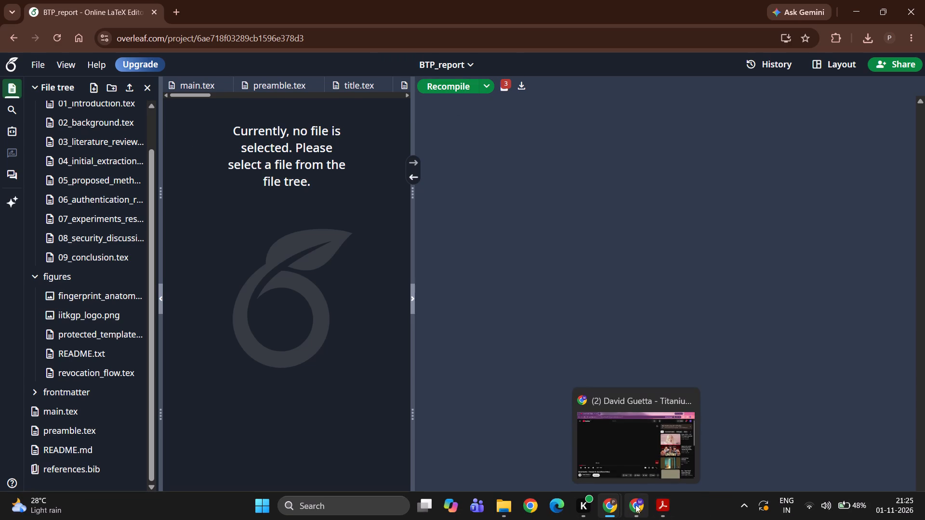
Open the list of available Wi-Fi networks and select CAMPUS_SECURED.
{"action": "left_click", "coordinate": [812, 505]}
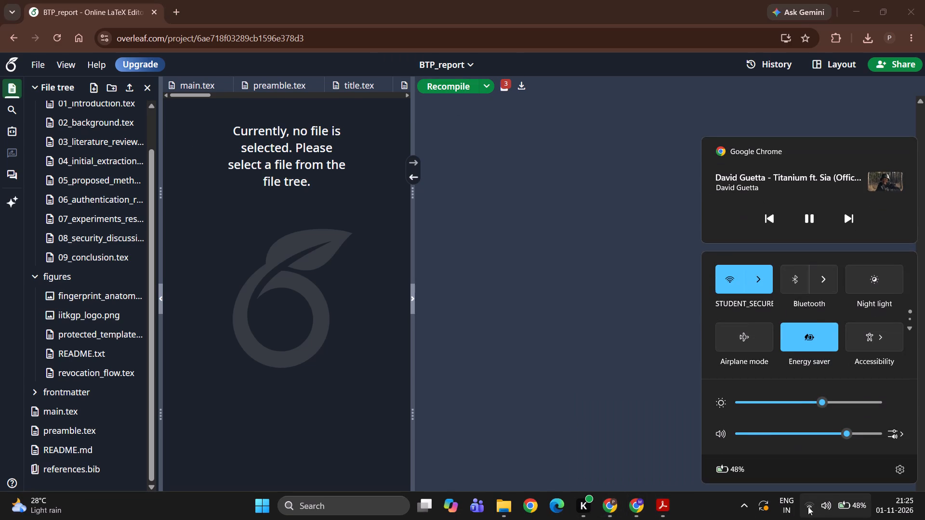
{"action": "left_click", "coordinate": [758, 270]}
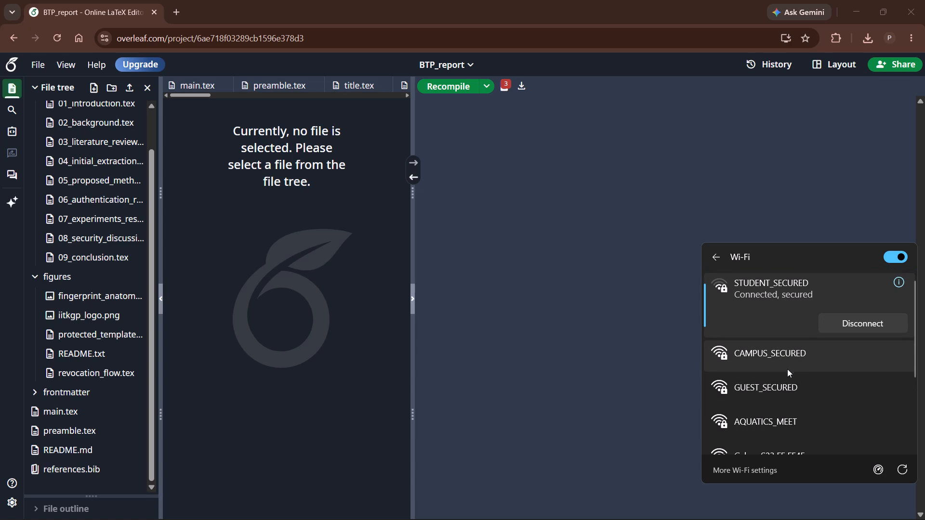
{"action": "left_click", "coordinate": [786, 386]}
{"action": "left_click", "coordinate": [777, 318]}
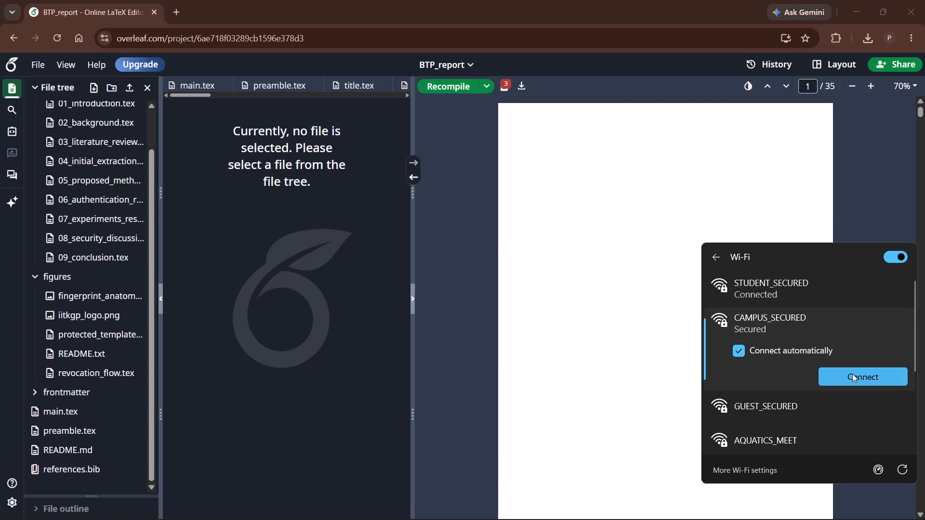
Go through the recompiled PDF to Chapter 2 and check how the fingerprint anatomy figure, Figure 2.1, renders.
{"action": "scroll", "coordinate": [640, 326], "scroll_direction": "down", "scroll_amount": 3}
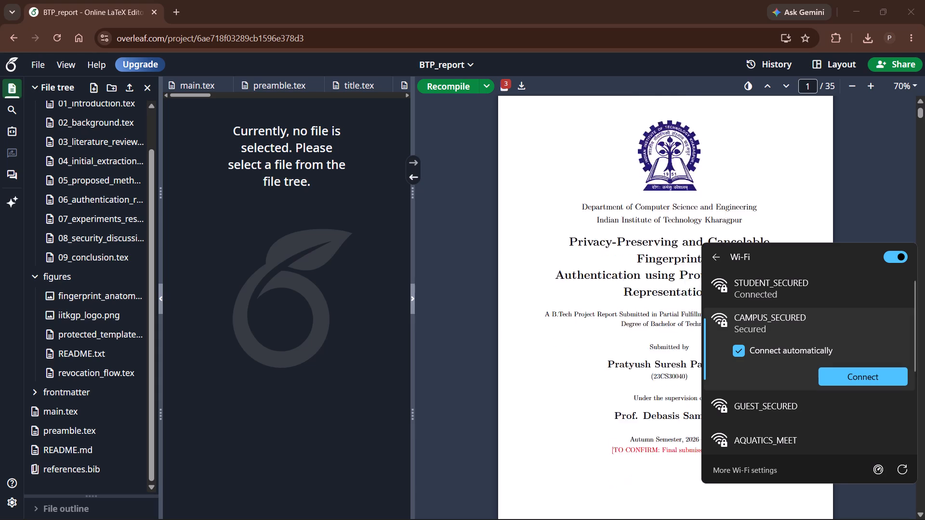
{"action": "scroll", "coordinate": [640, 326], "scroll_direction": "down", "scroll_amount": 20}
{"action": "scroll", "coordinate": [640, 326], "scroll_direction": "down", "scroll_amount": 20}
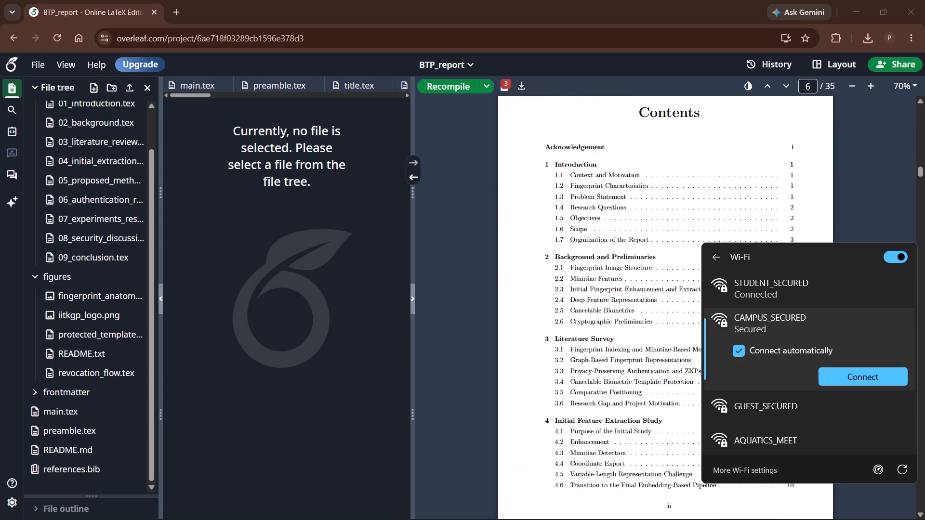
{"action": "scroll", "coordinate": [640, 326], "scroll_direction": "down", "scroll_amount": 19}
{"action": "scroll", "coordinate": [637, 328], "scroll_direction": "down", "scroll_amount": 20}
{"action": "scroll", "coordinate": [637, 328], "scroll_direction": "down", "scroll_amount": 1}
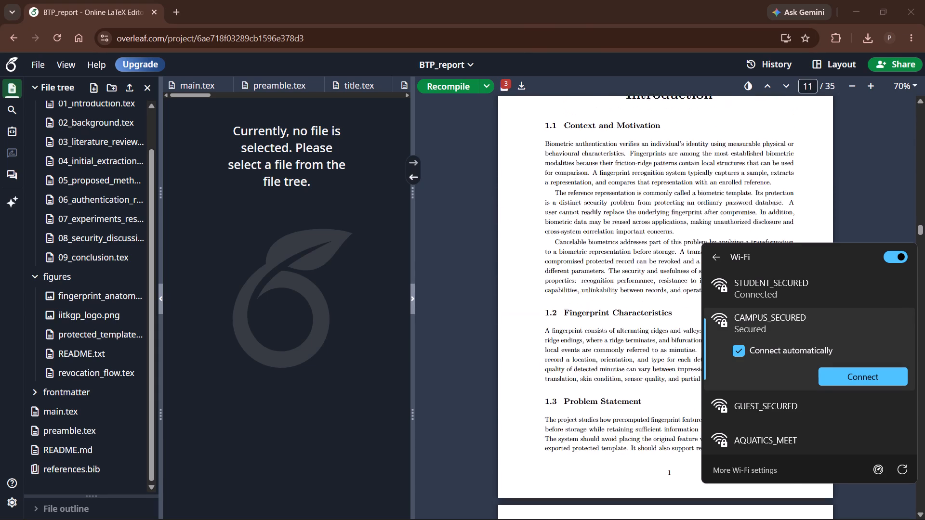
{"action": "scroll", "coordinate": [636, 329], "scroll_direction": "down", "scroll_amount": 19}
{"action": "scroll", "coordinate": [636, 329], "scroll_direction": "down", "scroll_amount": 6}
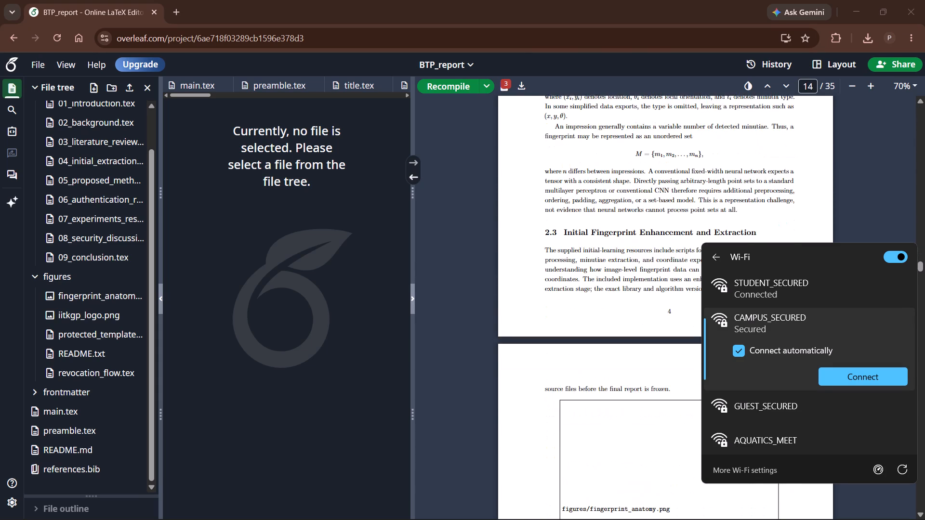
{"action": "scroll", "coordinate": [636, 329], "scroll_direction": "down", "scroll_amount": 4}
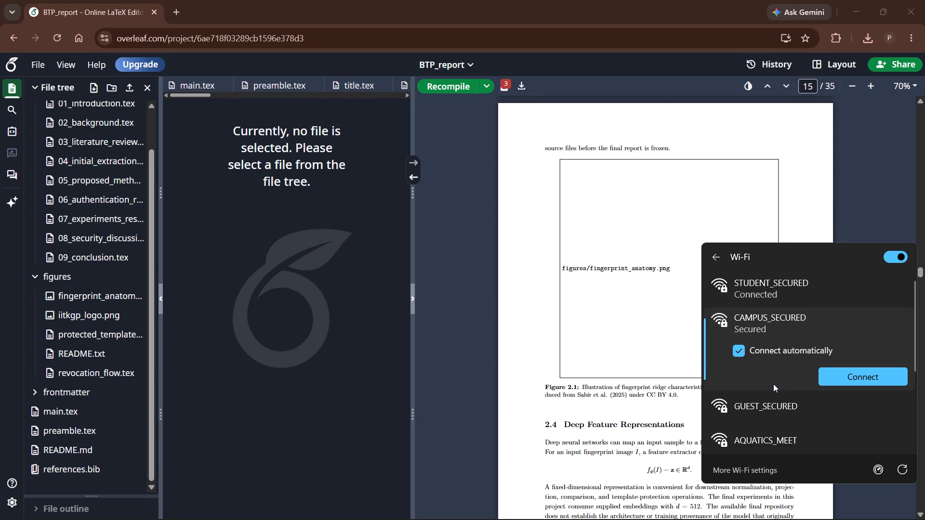
Connect the computer to the selected CAMPUS_SECURED Wi-Fi network.
{"action": "left_click", "coordinate": [843, 377]}
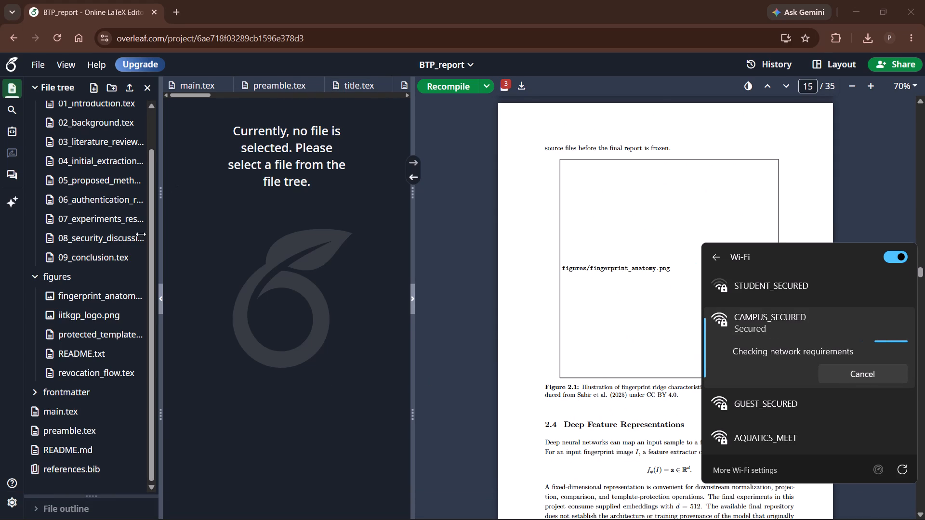
Preview fingerprint_anatomy_fixed.png from the figures folder, closing and reopening the file to reload the image.
{"action": "left_click", "coordinate": [101, 297]}
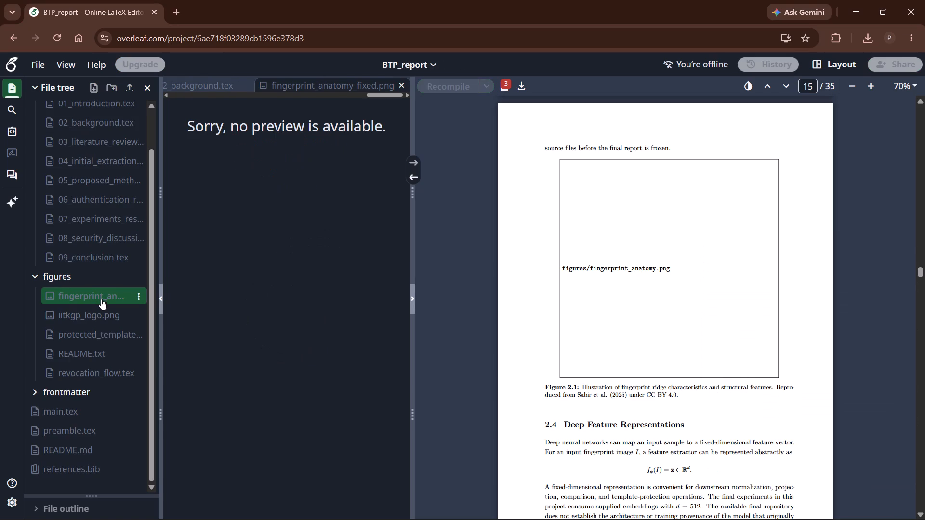
{"action": "left_click", "coordinate": [102, 299]}
{"action": "left_click", "coordinate": [102, 299]}
{"action": "double_click", "coordinate": [102, 299]}
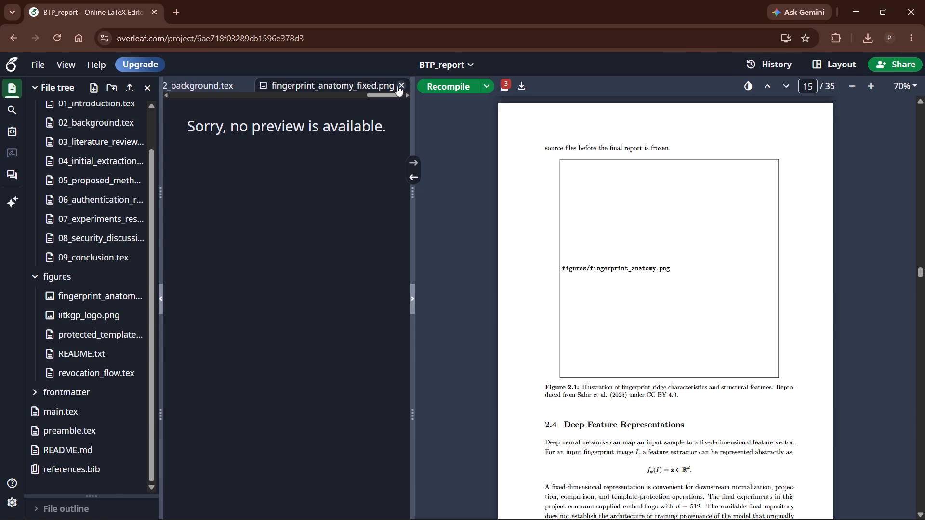
{"action": "left_click", "coordinate": [116, 293]}
{"action": "left_click", "coordinate": [116, 293]}
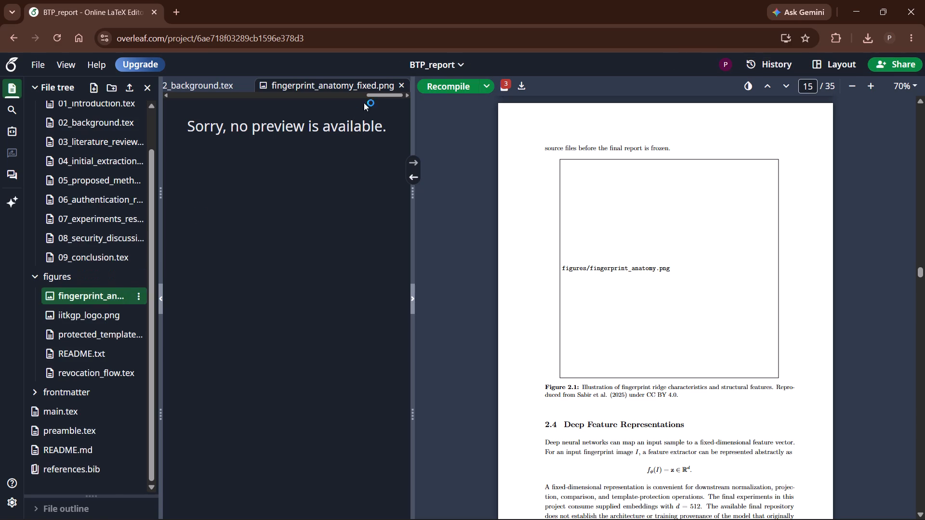
{"action": "left_click", "coordinate": [402, 81]}
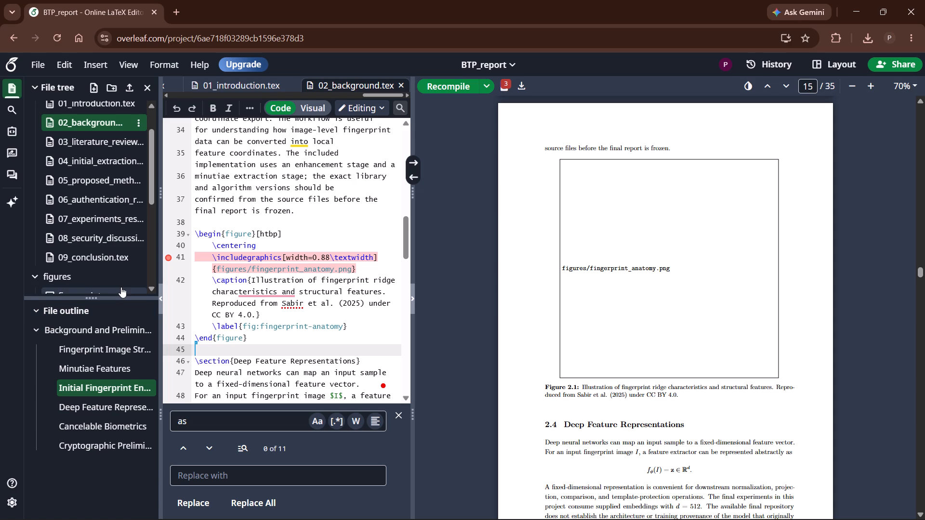
{"action": "scroll", "coordinate": [92, 140], "scroll_direction": "down", "scroll_amount": 3}
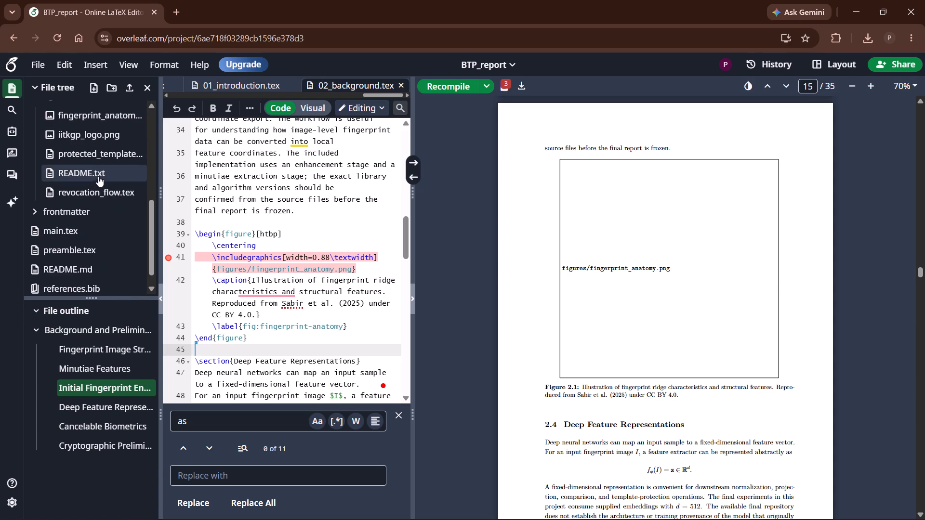
{"action": "left_click", "coordinate": [101, 122]}
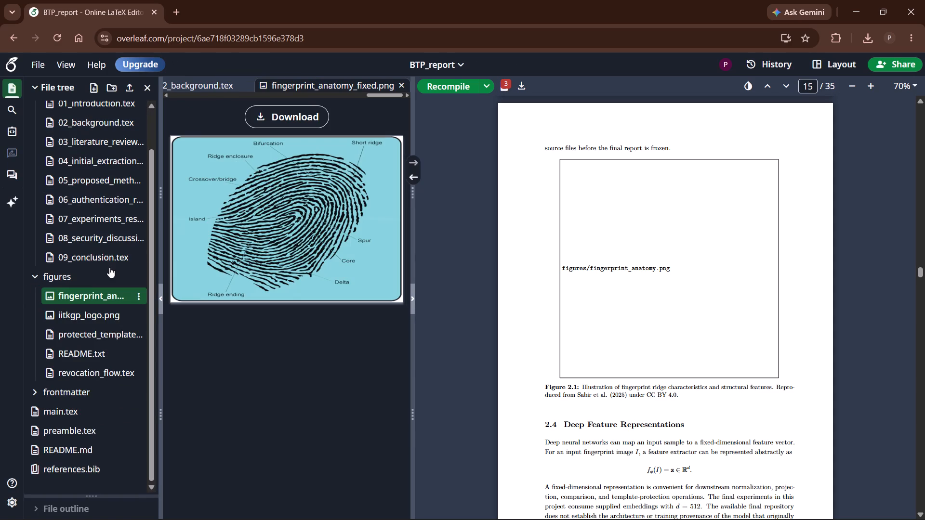
Recompile the report and check Figure 2.1 in the PDF.
{"action": "left_click", "coordinate": [469, 89]}
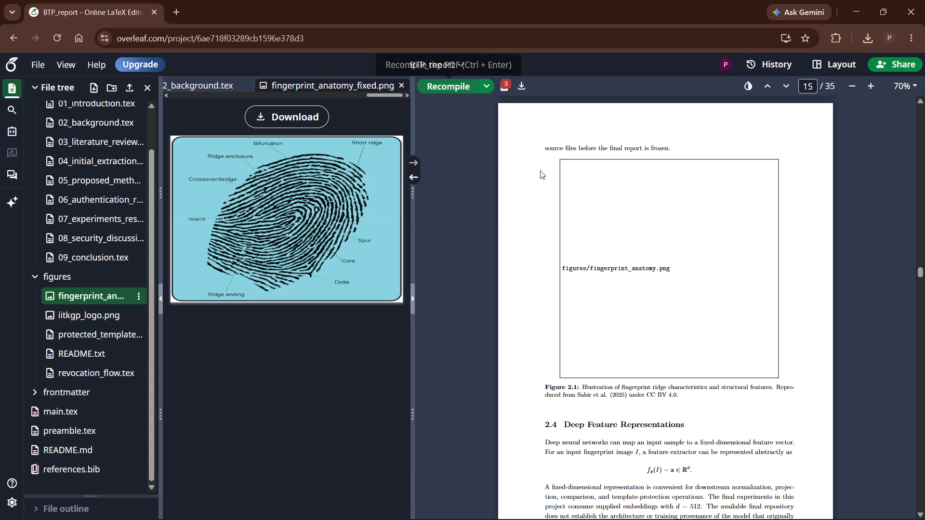
{"action": "left_click", "coordinate": [645, 272]}
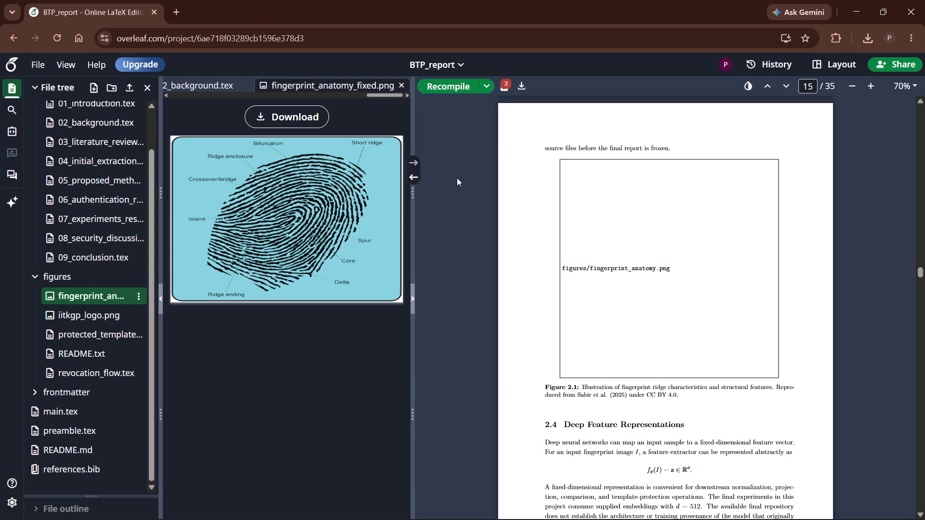
{"action": "left_click", "coordinate": [507, 80]}
{"action": "key", "text": "Print"}
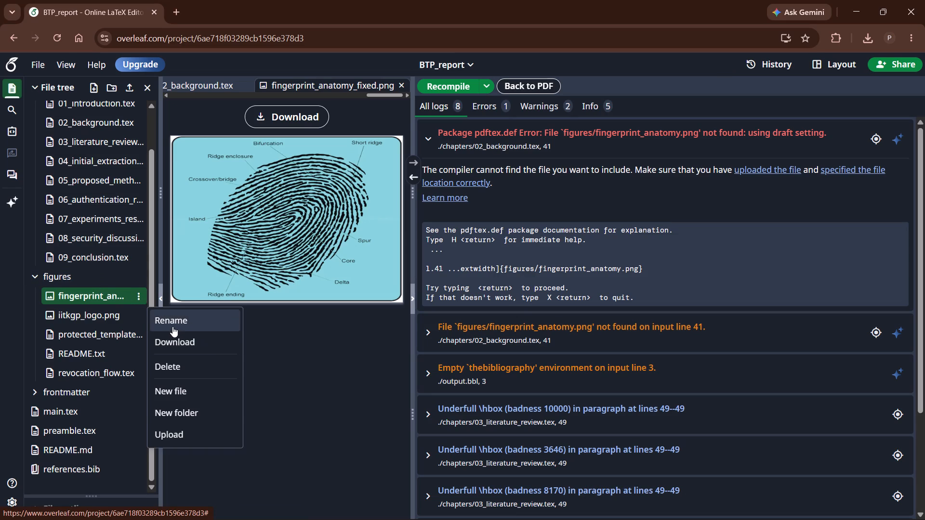
{"action": "left_click", "coordinate": [172, 325]}
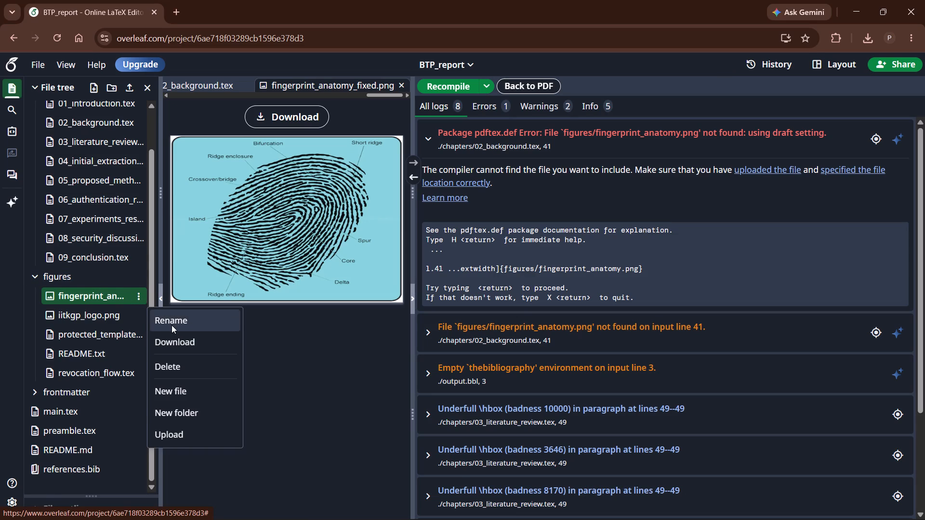
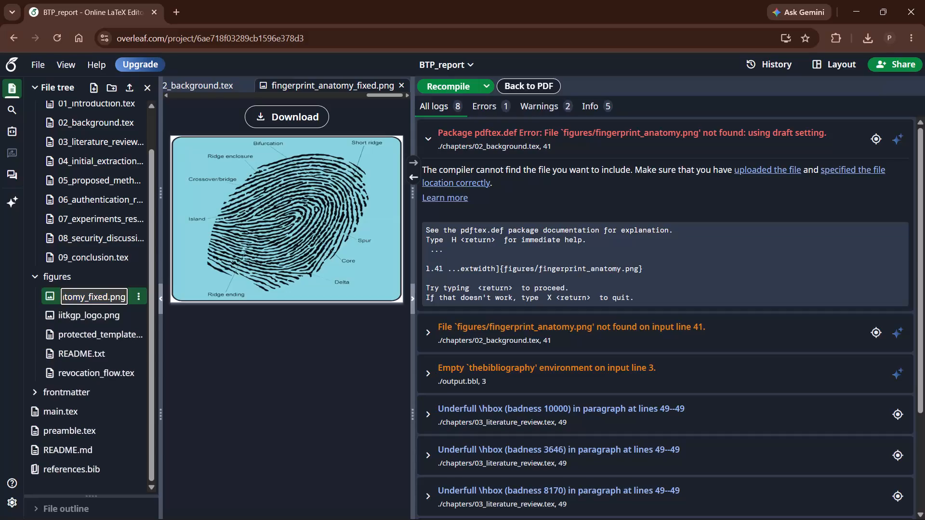
Rename the image in the figures folder as fingerprint_anatomy.png.
{"action": "key", "text": "BackSpace"}
{"action": "key", "text": "BackSpace"}
{"action": "key", "text": "BackSpace"}
{"action": "key", "text": "BackSpace"}
{"action": "key", "text": "BackSpace"}
{"action": "key", "text": "BackSpace"}
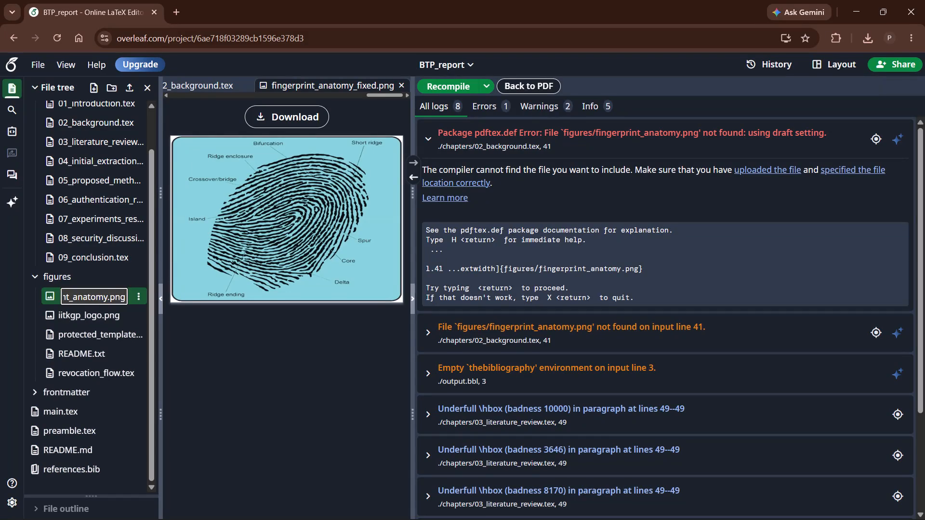
{"action": "key", "text": "Return"}
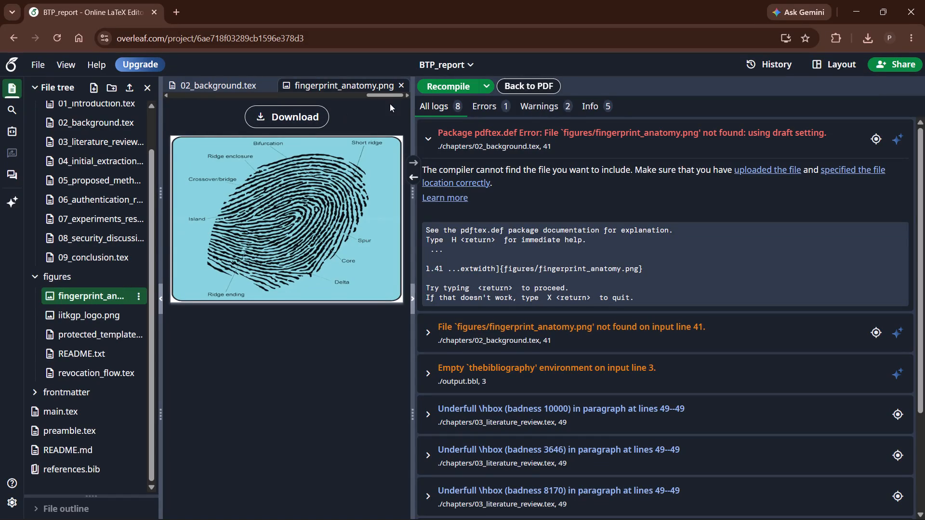
Recompile the report and check Figure 2.1 in the PDF.
{"action": "left_click", "coordinate": [458, 91]}
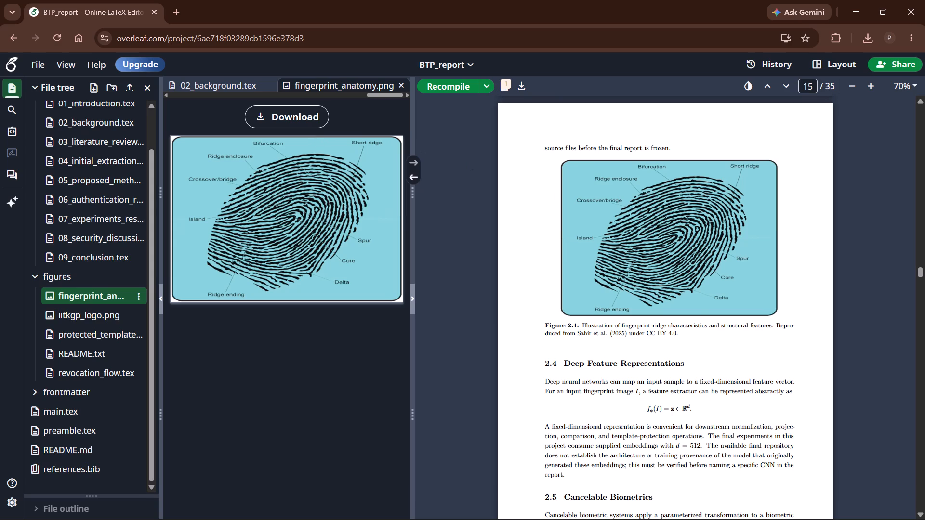
{"action": "scroll", "coordinate": [674, 350], "scroll_direction": "up", "scroll_amount": 3}
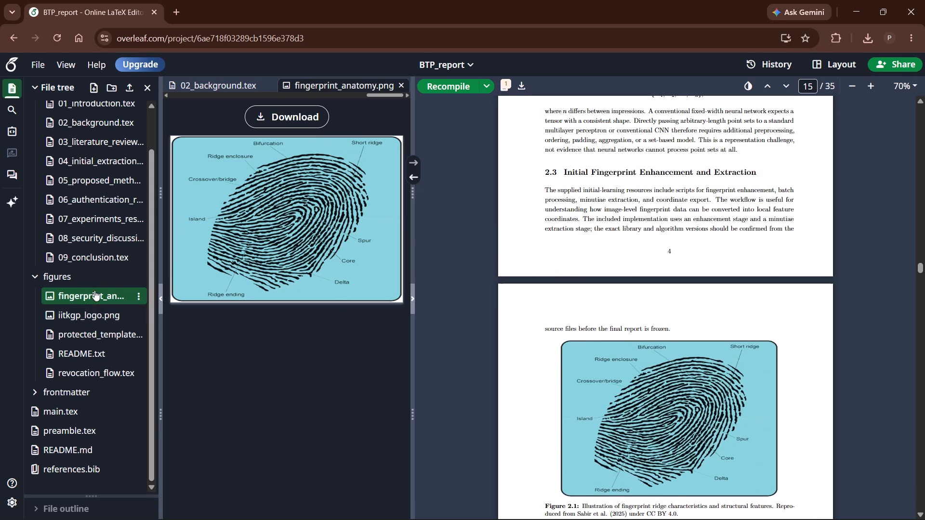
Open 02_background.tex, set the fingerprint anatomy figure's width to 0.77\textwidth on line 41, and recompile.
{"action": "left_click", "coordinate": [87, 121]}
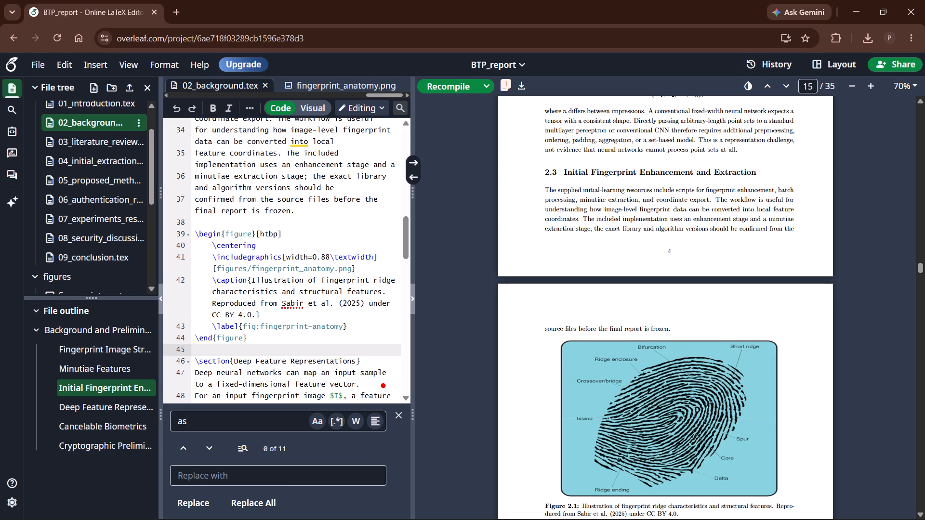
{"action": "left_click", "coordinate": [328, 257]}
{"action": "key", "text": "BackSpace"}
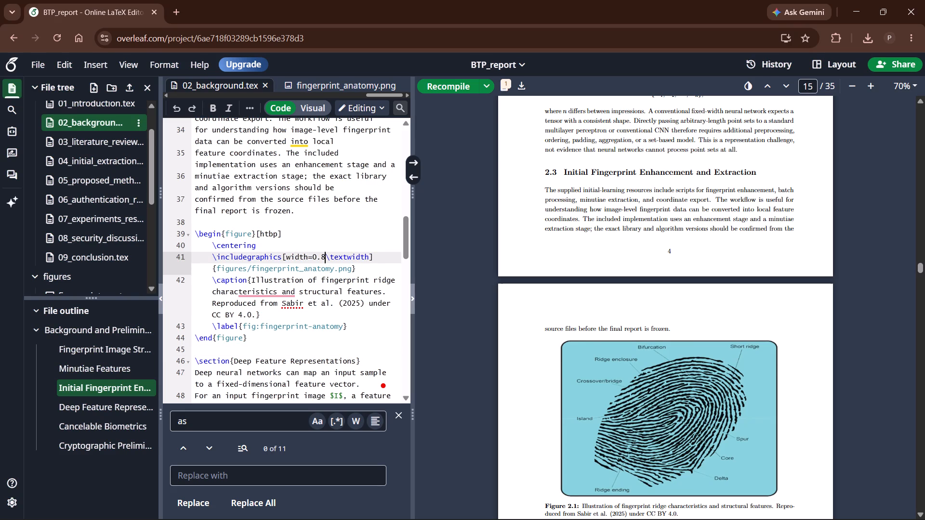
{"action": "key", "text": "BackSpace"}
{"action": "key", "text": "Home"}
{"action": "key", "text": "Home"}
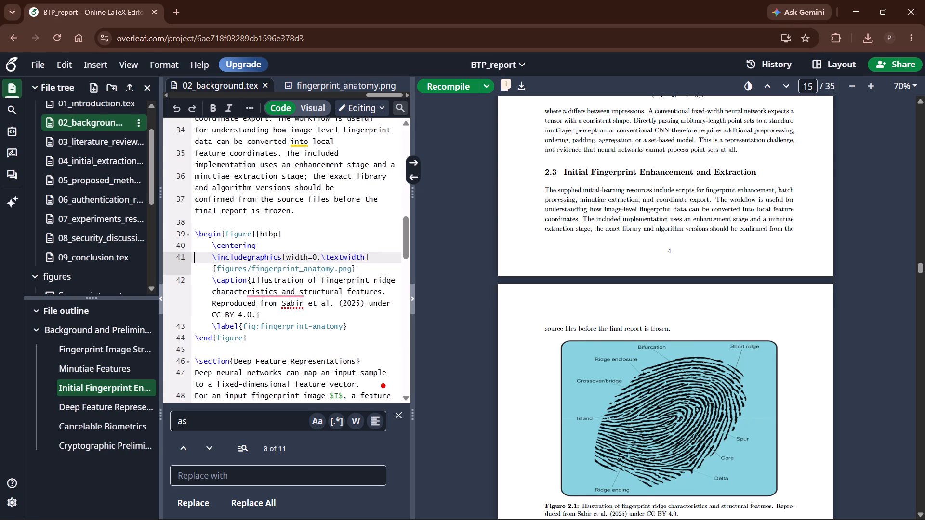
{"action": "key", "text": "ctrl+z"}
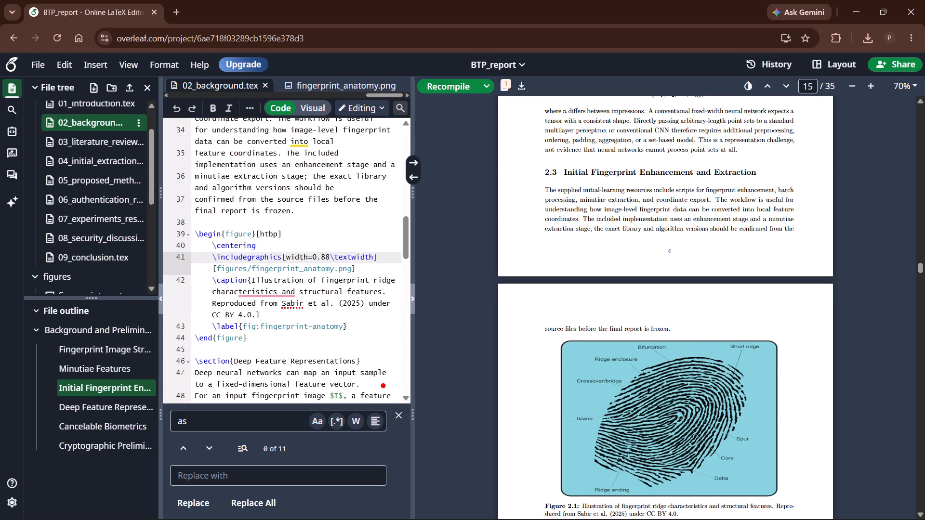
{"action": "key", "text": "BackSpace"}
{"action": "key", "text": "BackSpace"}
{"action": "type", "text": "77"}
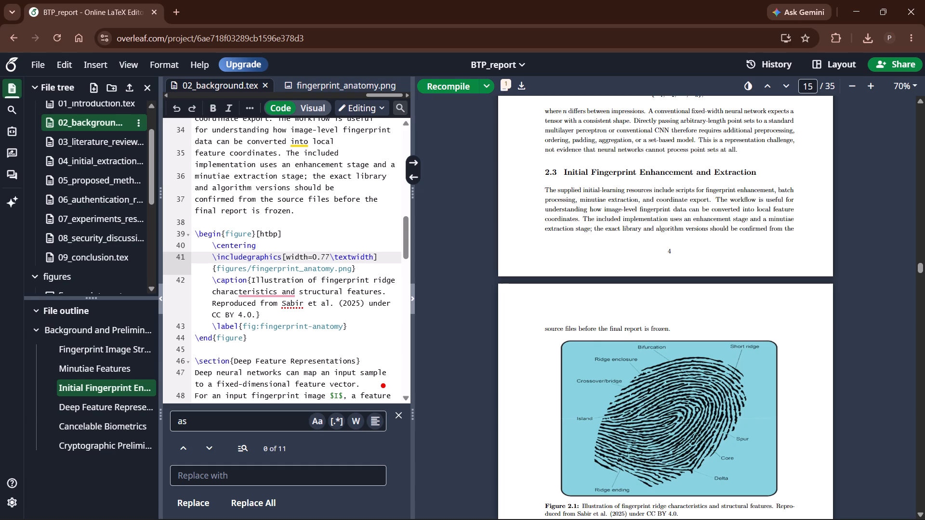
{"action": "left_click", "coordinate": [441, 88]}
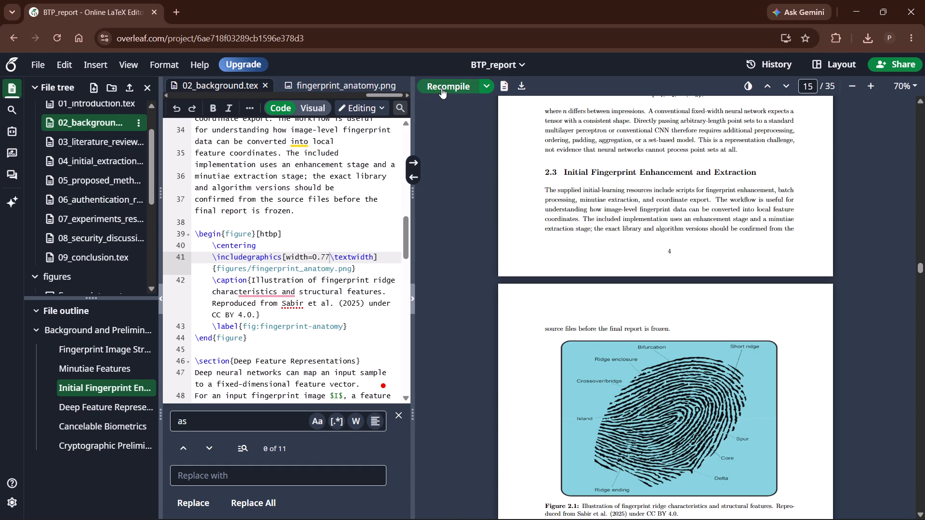
Examine the size of Figure 2.1 and the page flow of the sections following it in the PDF.
{"action": "scroll", "coordinate": [676, 310], "scroll_direction": "down", "scroll_amount": 6}
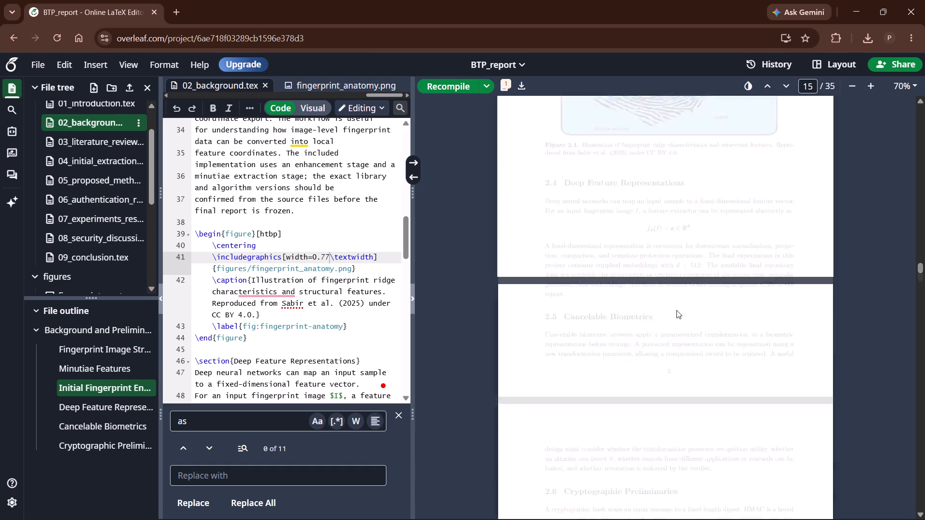
{"action": "scroll", "coordinate": [676, 310], "scroll_direction": "up", "scroll_amount": 1}
{"action": "scroll", "coordinate": [676, 310], "scroll_direction": "down", "scroll_amount": 6}
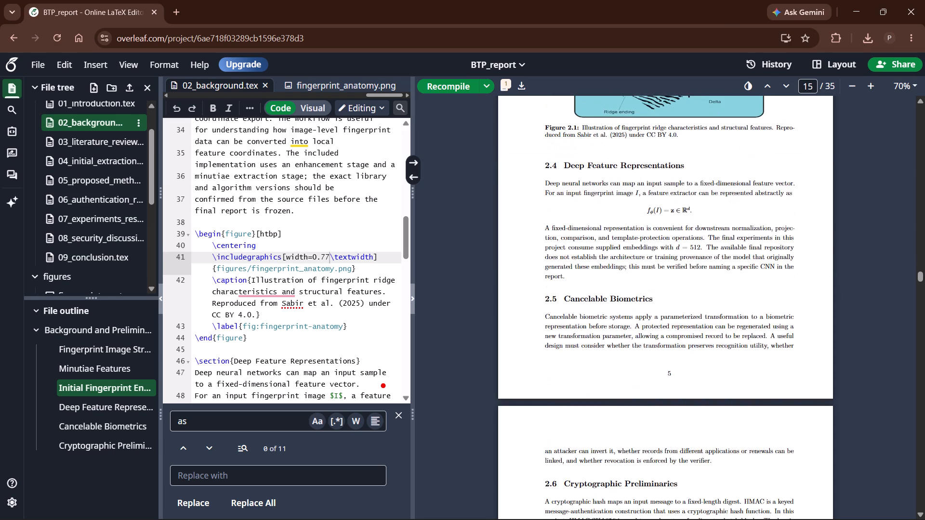
{"action": "scroll", "coordinate": [676, 310], "scroll_direction": "up", "scroll_amount": 4}
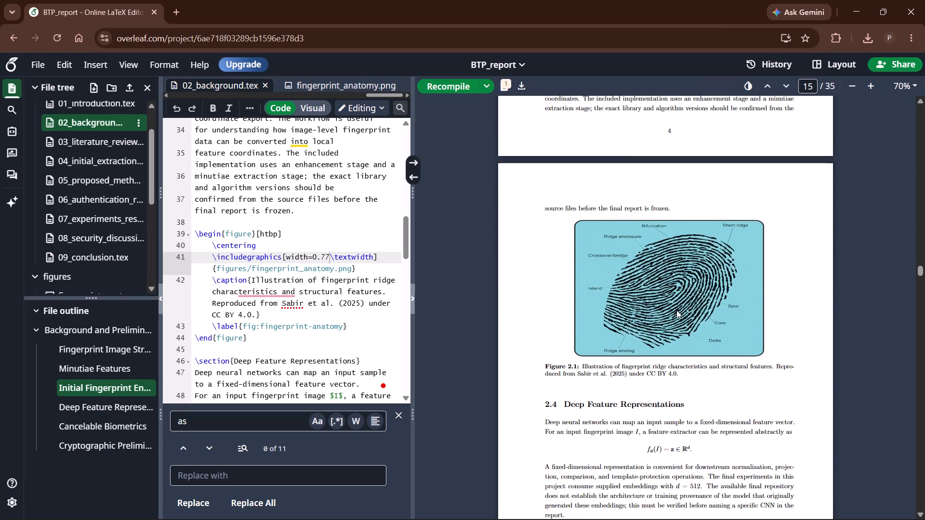
Set the fingerprint anatomy figure's width to 0.66\textwidth and recompile the report.
{"action": "left_click", "coordinate": [331, 258]}
{"action": "key", "text": "BackSpace"}
{"action": "key", "text": "BackSpace"}
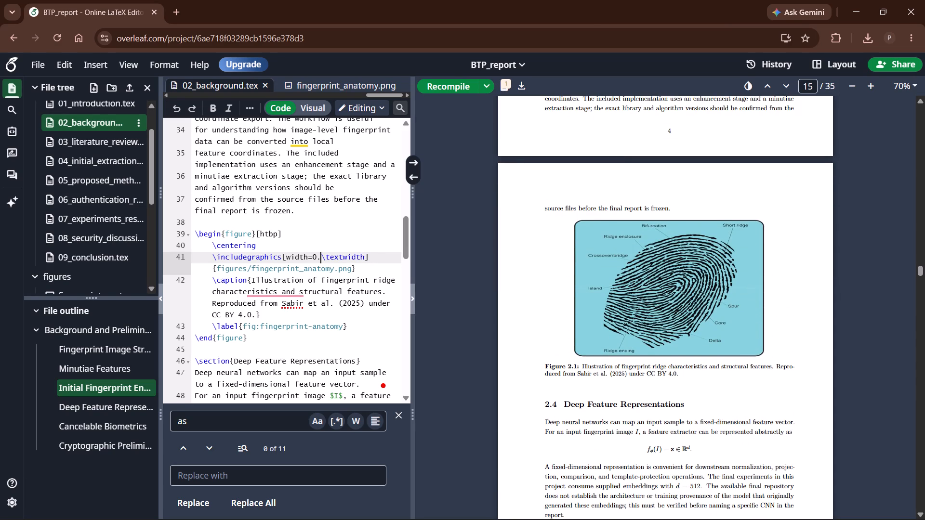
{"action": "type", "text": "66"}
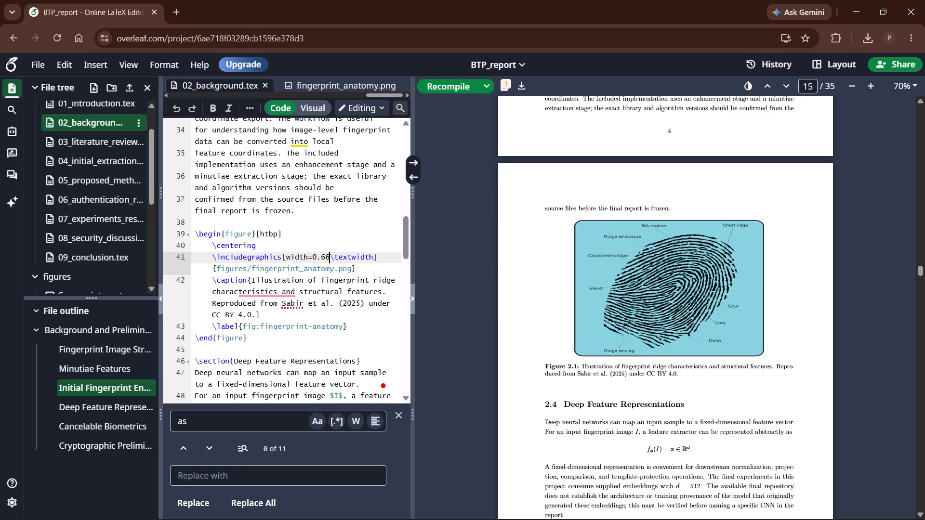
{"action": "key", "text": "ctrl+Return"}
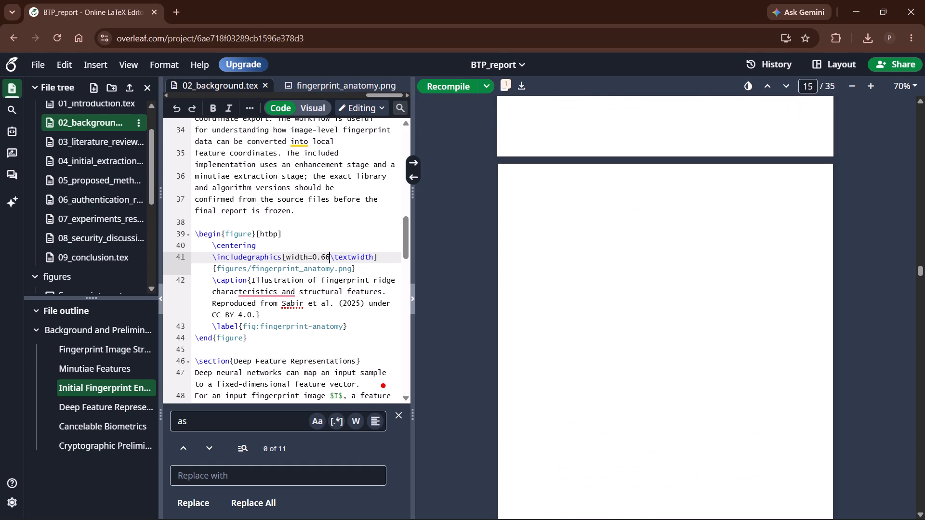
Examine how Figure 2.1 and sections 2.4 to 2.6 are laid out across the PDF pages.
{"action": "scroll", "coordinate": [687, 404], "scroll_direction": "down", "scroll_amount": 6}
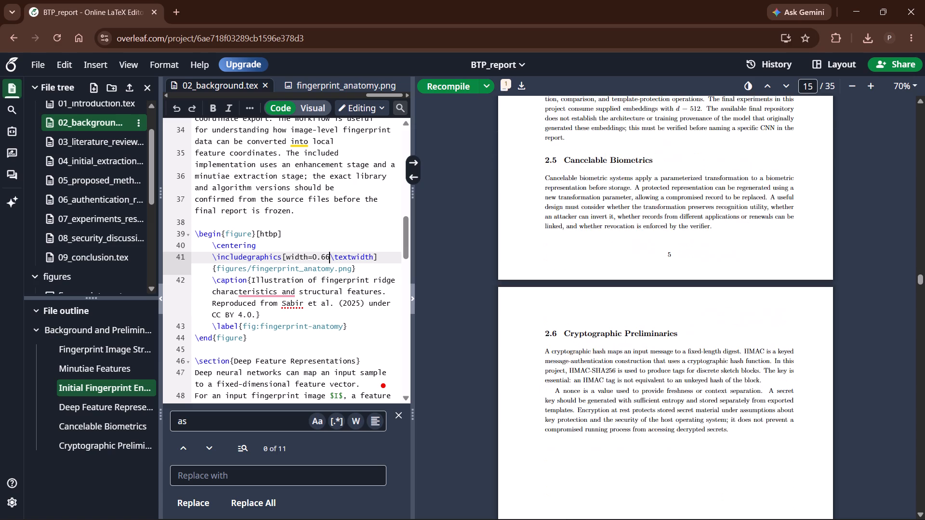
{"action": "scroll", "coordinate": [686, 403], "scroll_direction": "down", "scroll_amount": 8}
{"action": "scroll", "coordinate": [683, 404], "scroll_direction": "up", "scroll_amount": 6}
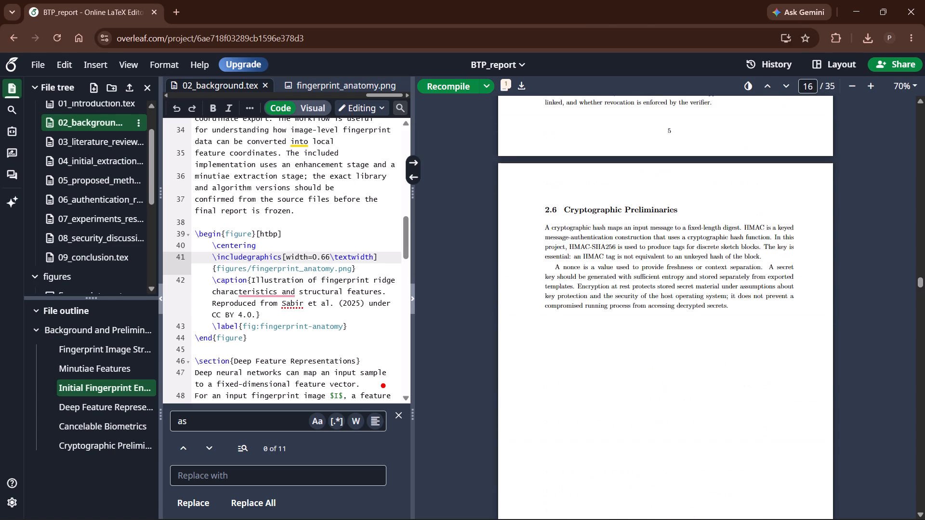
{"action": "scroll", "coordinate": [683, 404], "scroll_direction": "up", "scroll_amount": 5}
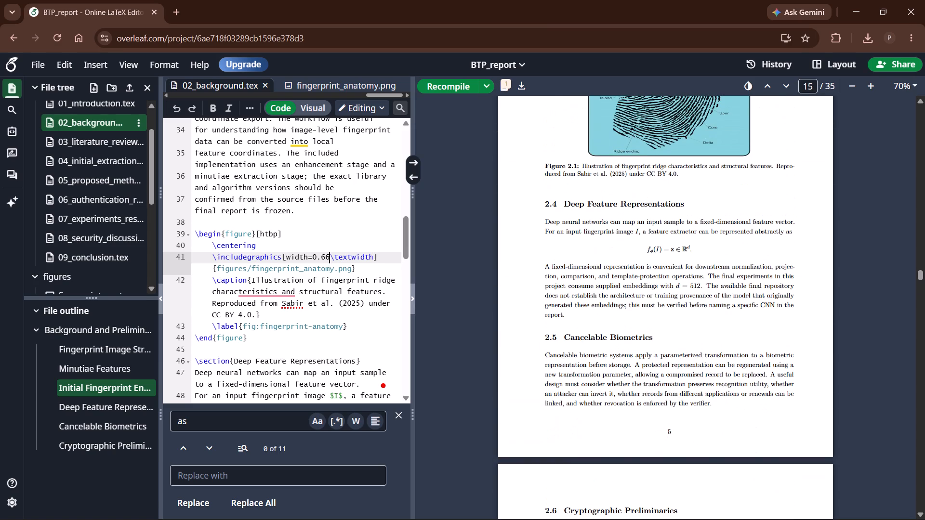
{"action": "scroll", "coordinate": [652, 402], "scroll_direction": "up", "scroll_amount": 3}
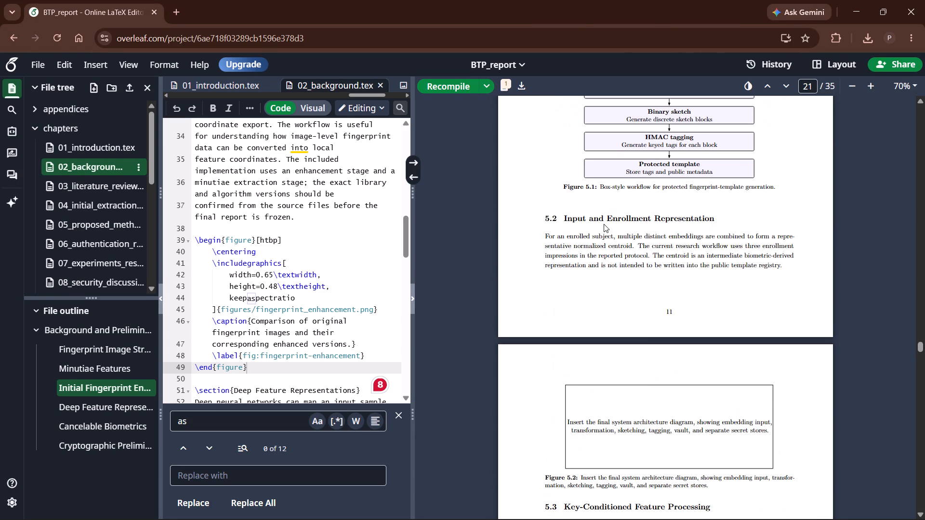
{"action": "scroll", "coordinate": [604, 224], "scroll_direction": "up", "scroll_amount": 20}
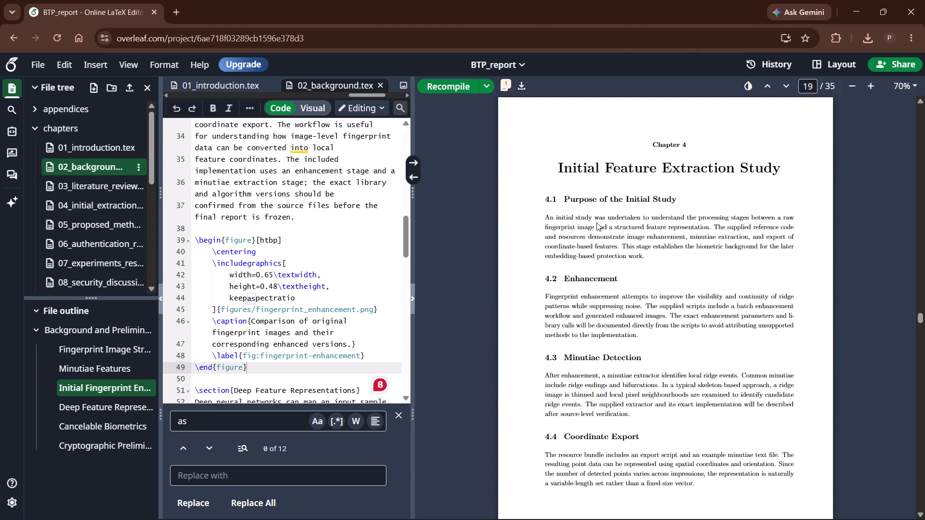
{"action": "scroll", "coordinate": [596, 222], "scroll_direction": "down", "scroll_amount": 10}
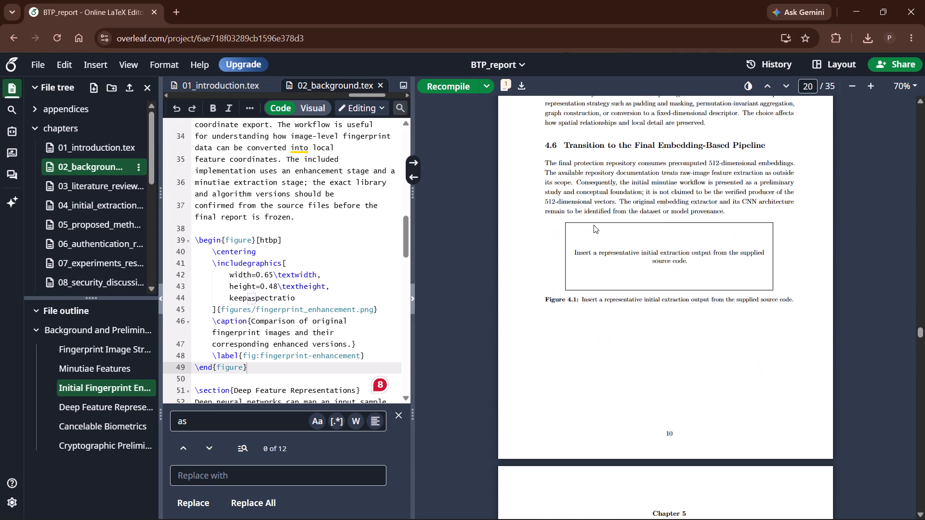
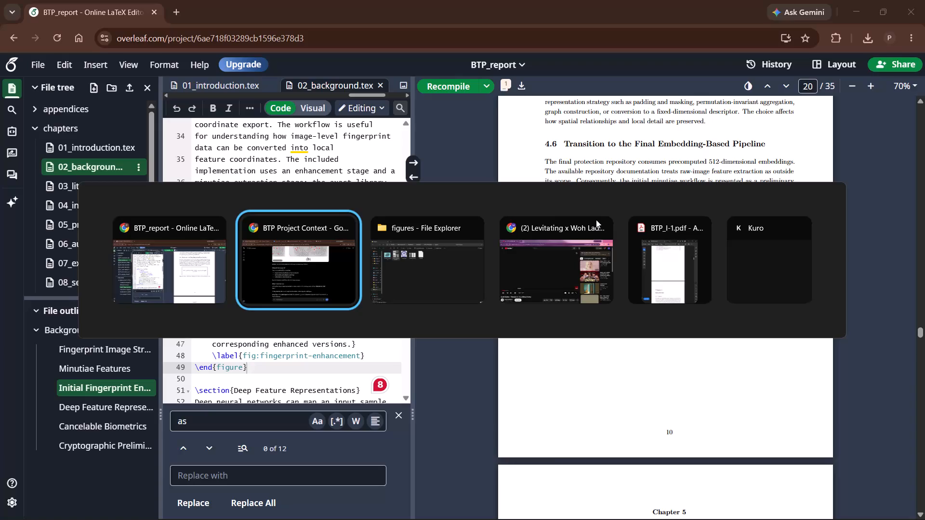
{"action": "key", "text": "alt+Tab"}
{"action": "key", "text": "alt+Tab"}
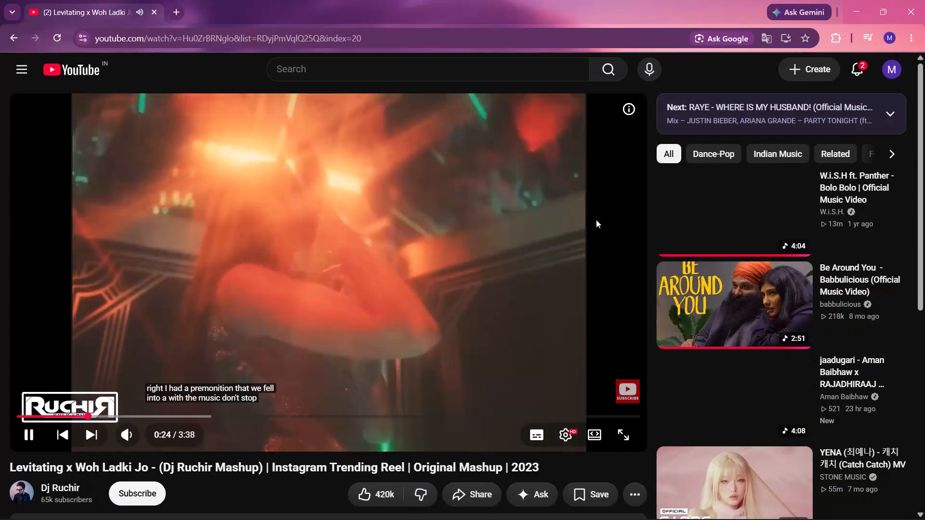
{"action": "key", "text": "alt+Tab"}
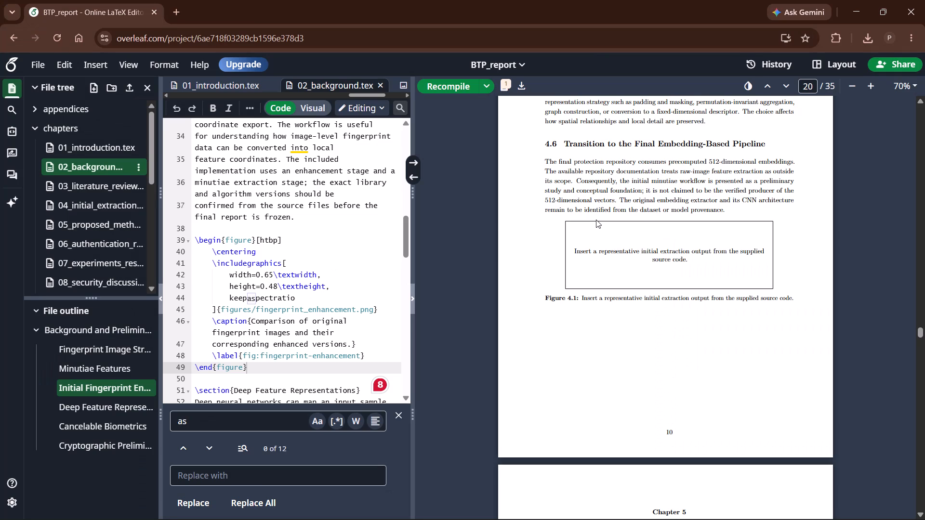
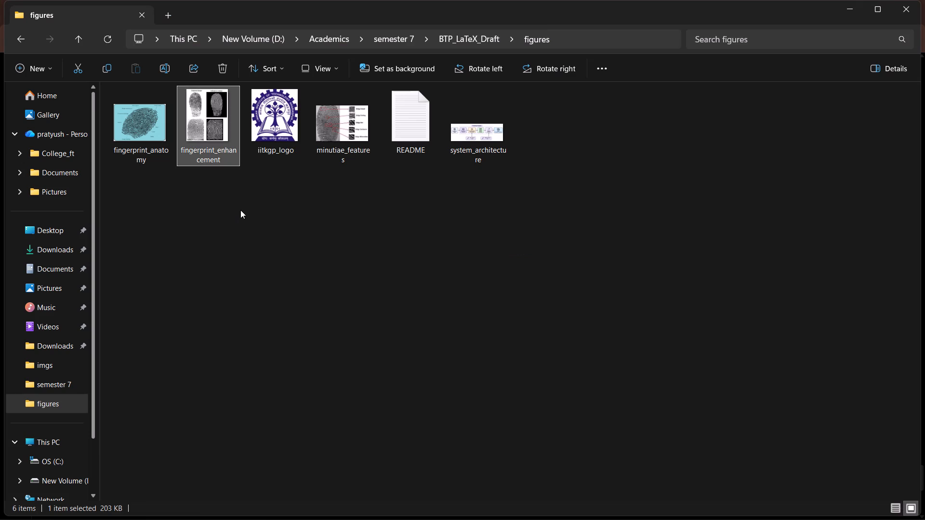
{"action": "left_click", "coordinate": [358, 237]}
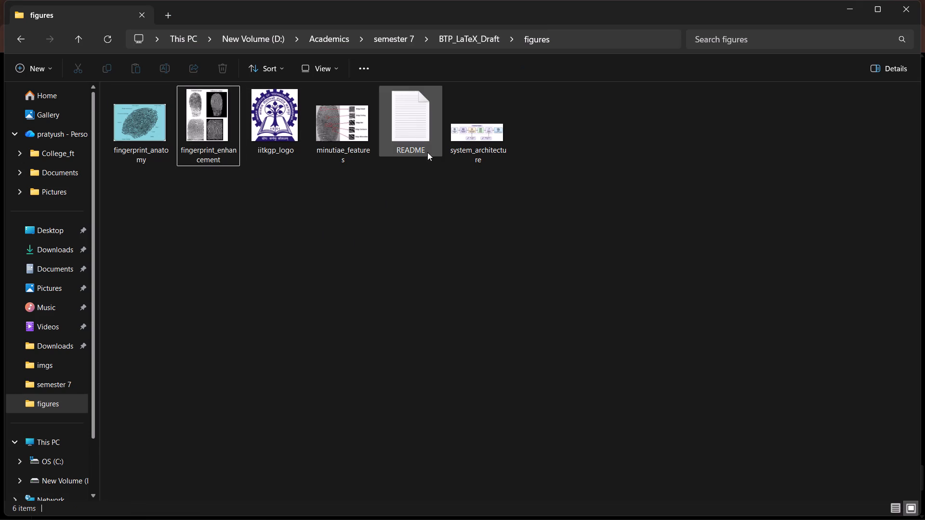
{"action": "left_click_drag", "start_coordinate": [460, 140], "coordinate": [315, 296]}
{"action": "key", "text": "alt+Tab"}
{"action": "key", "text": "alt+Tab"}
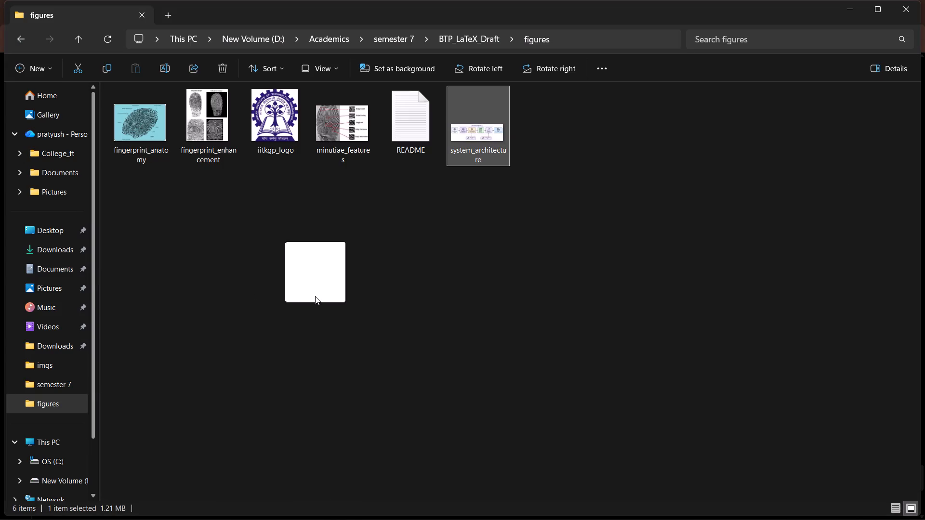
{"action": "left_click_drag", "start_coordinate": [315, 296], "coordinate": [210, 244]}
{"action": "key", "text": "alt+Tab"}
{"action": "key", "text": "alt+Tab"}
{"action": "key", "text": "alt+Tab"}
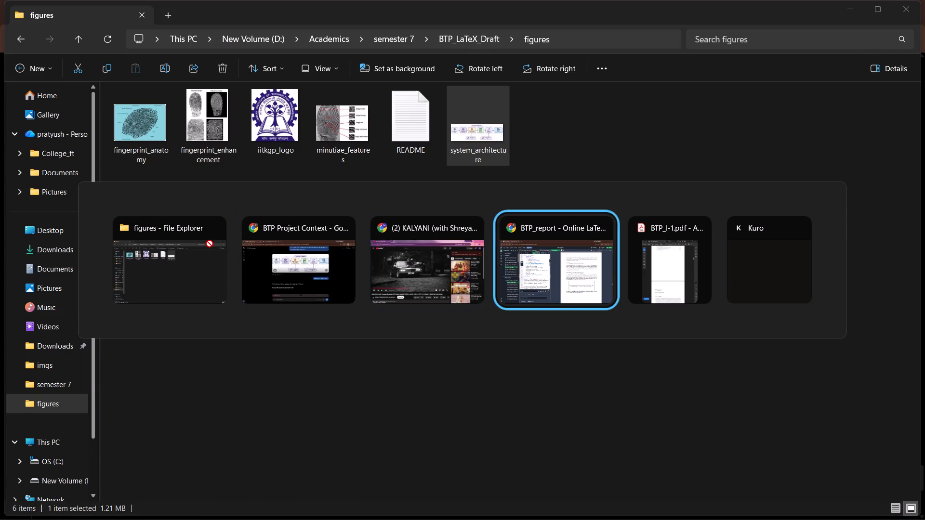
{"action": "left_click_drag", "start_coordinate": [210, 244], "coordinate": [117, 262]}
{"action": "scroll", "coordinate": [117, 262], "scroll_direction": "down", "scroll_amount": 3}
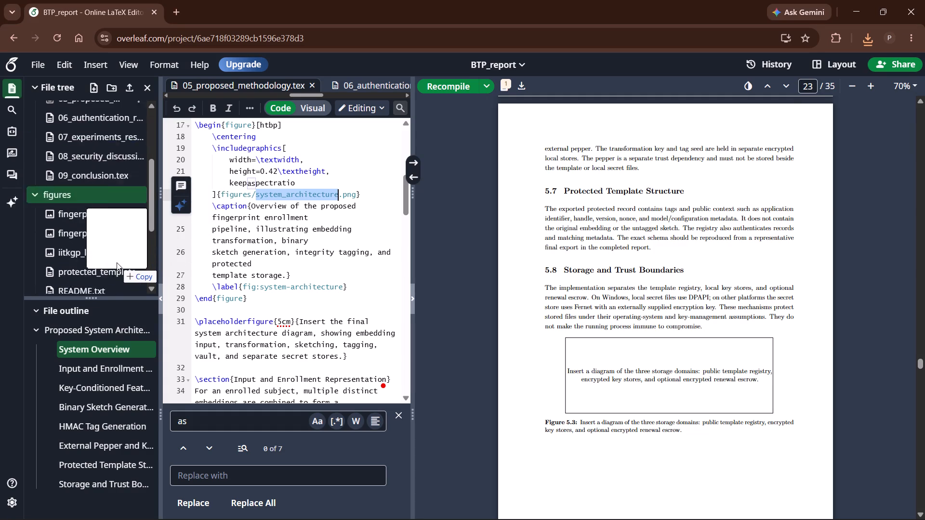
{"action": "left_click_drag", "start_coordinate": [117, 262], "coordinate": [91, 205]}
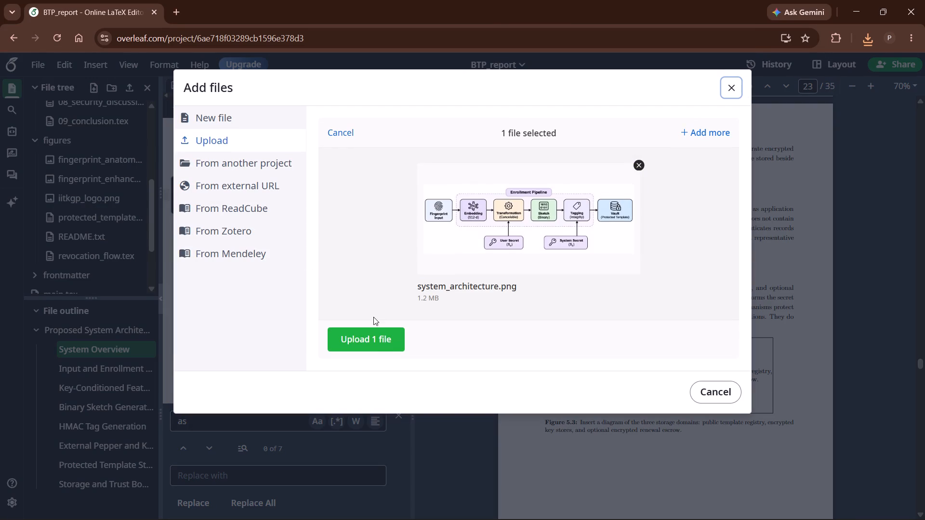
{"action": "left_click", "coordinate": [375, 338]}
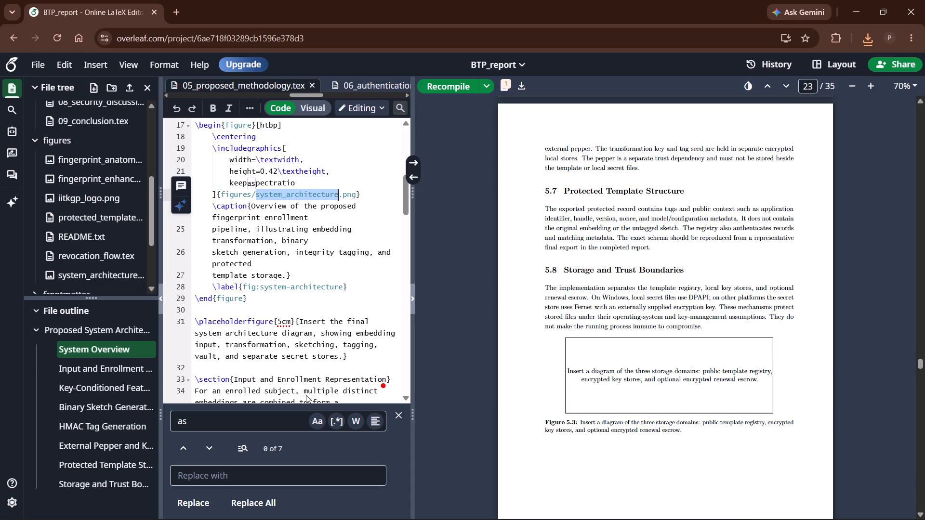
Recompile the report.
{"action": "left_click", "coordinate": [470, 82]}
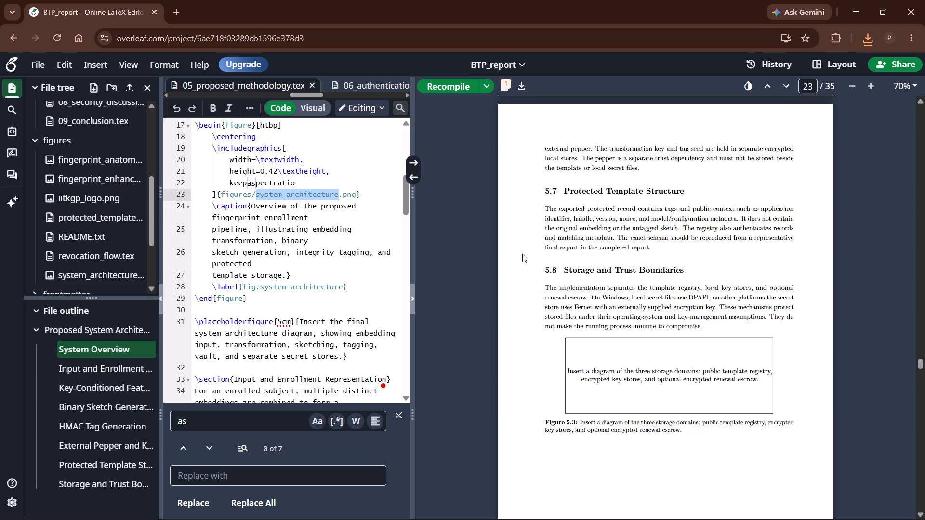
Examine the compiled Chapter 5 pages around the system architecture diagram and the placeholder figure that follows Section 5.2.
{"action": "scroll", "coordinate": [519, 255], "scroll_direction": "up", "scroll_amount": 11}
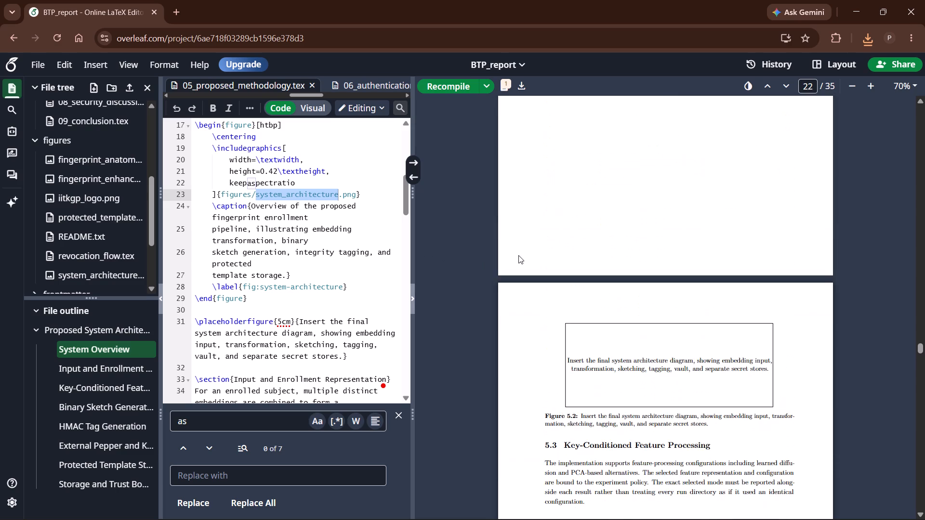
{"action": "scroll", "coordinate": [518, 255], "scroll_direction": "up", "scroll_amount": 13}
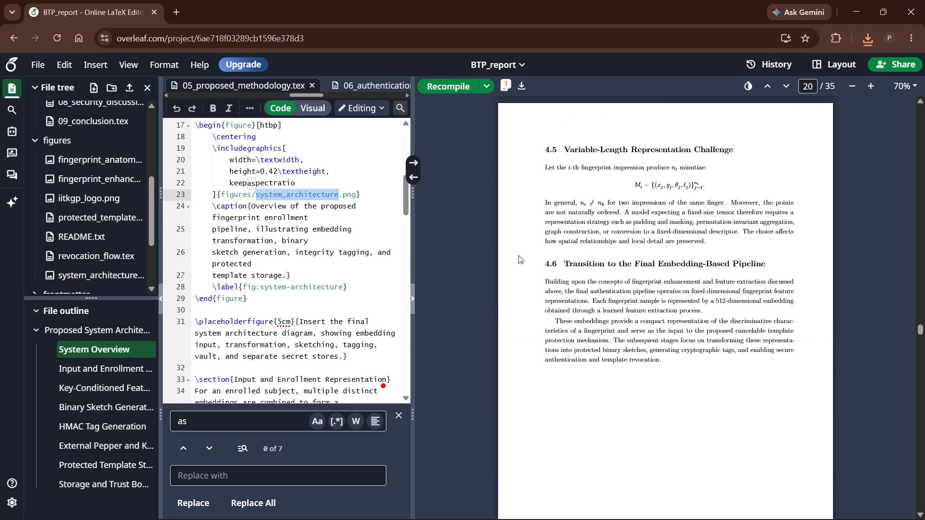
{"action": "scroll", "coordinate": [518, 255], "scroll_direction": "down", "scroll_amount": 7}
{"action": "scroll", "coordinate": [556, 244], "scroll_direction": "down", "scroll_amount": 5}
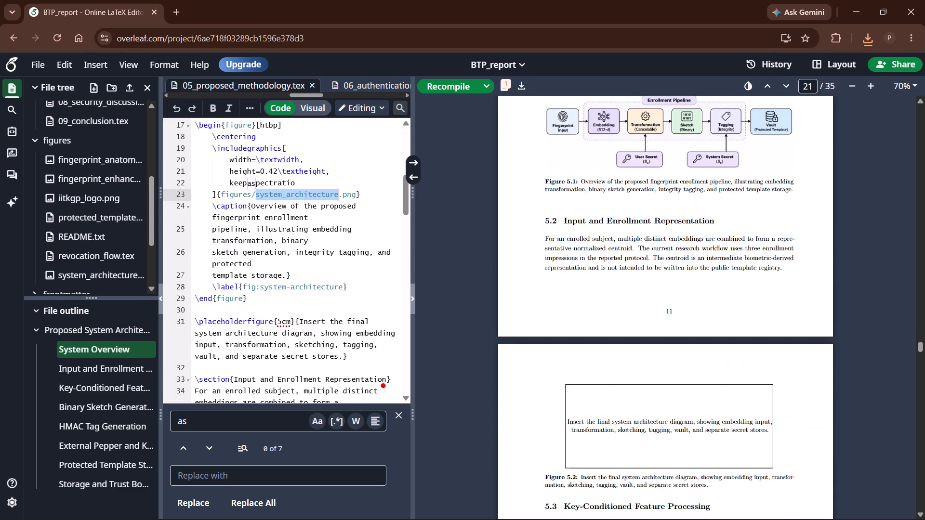
{"action": "scroll", "coordinate": [556, 244], "scroll_direction": "up", "scroll_amount": 3}
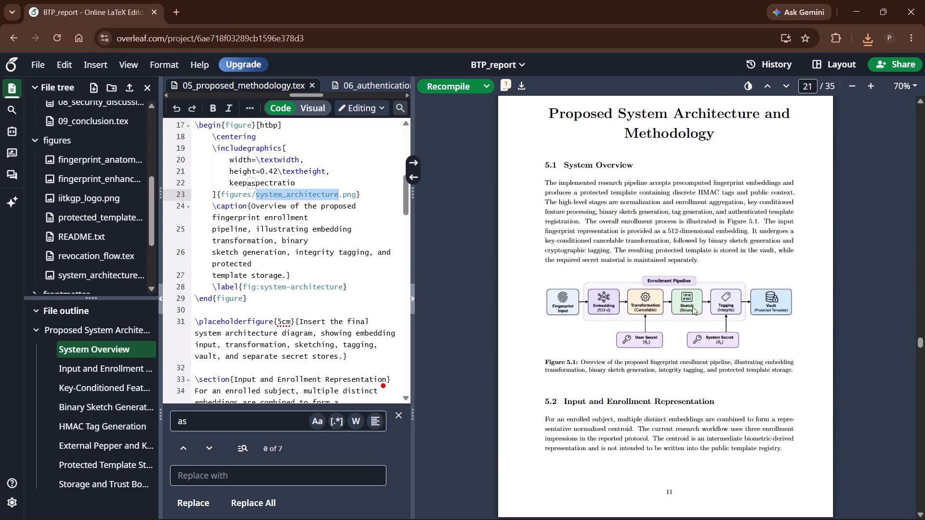
{"action": "scroll", "coordinate": [718, 312], "scroll_direction": "down", "scroll_amount": 1}
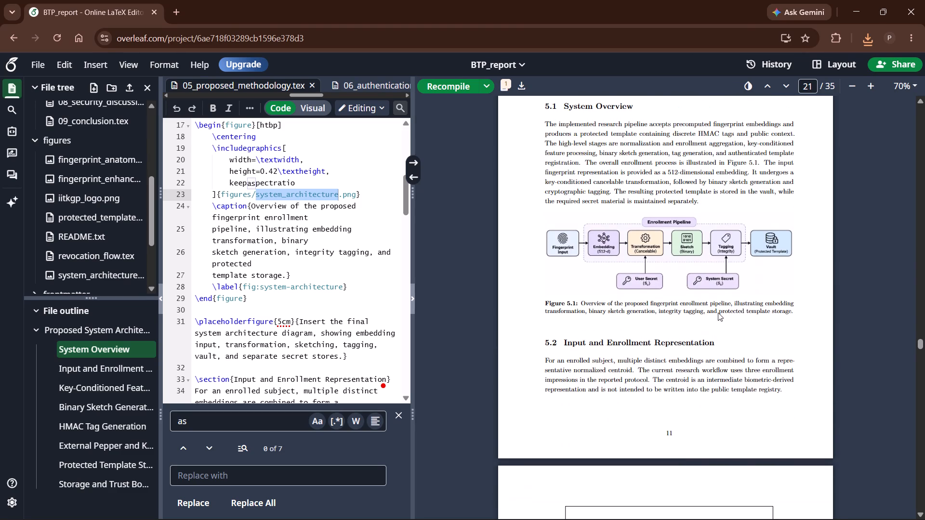
{"action": "scroll", "coordinate": [718, 312], "scroll_direction": "down", "scroll_amount": 4}
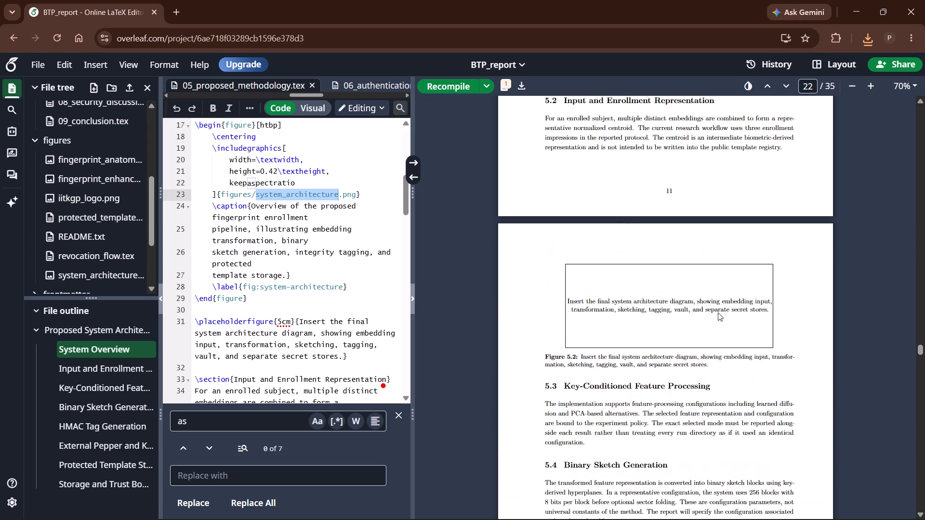
{"action": "scroll", "coordinate": [718, 312], "scroll_direction": "down", "scroll_amount": 4}
{"action": "scroll", "coordinate": [718, 312], "scroll_direction": "up", "scroll_amount": 6}
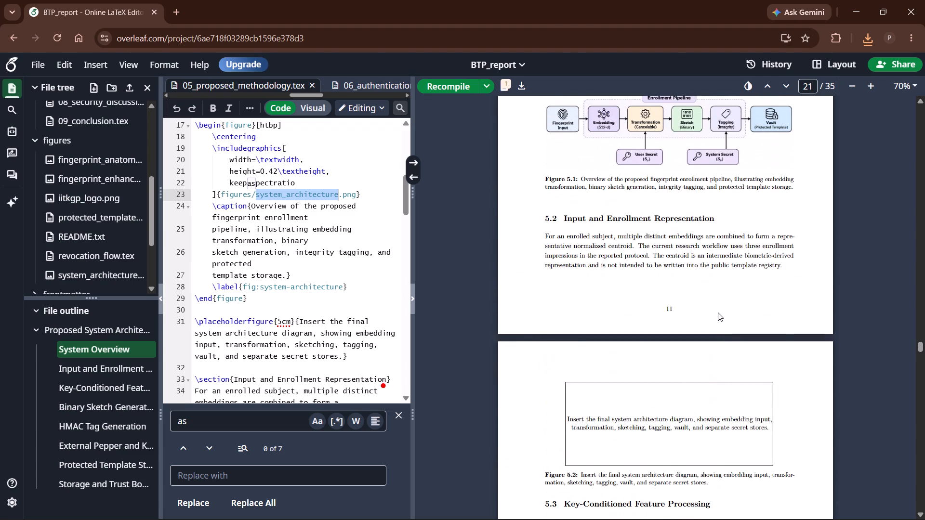
{"action": "scroll", "coordinate": [294, 263], "scroll_direction": "down", "scroll_amount": 4}
{"action": "scroll", "coordinate": [294, 263], "scroll_direction": "up", "scroll_amount": 2}
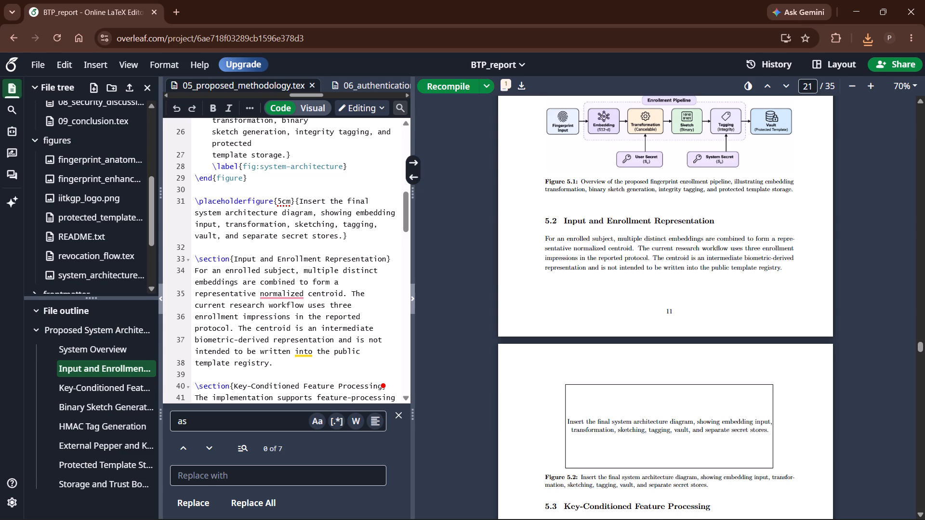
Copy the complete system_architecture.png figure block, from \begin{figure} to \end{figure}, in 05_proposed_methodology.tex.
{"action": "scroll", "coordinate": [279, 185], "scroll_direction": "up", "scroll_amount": 4}
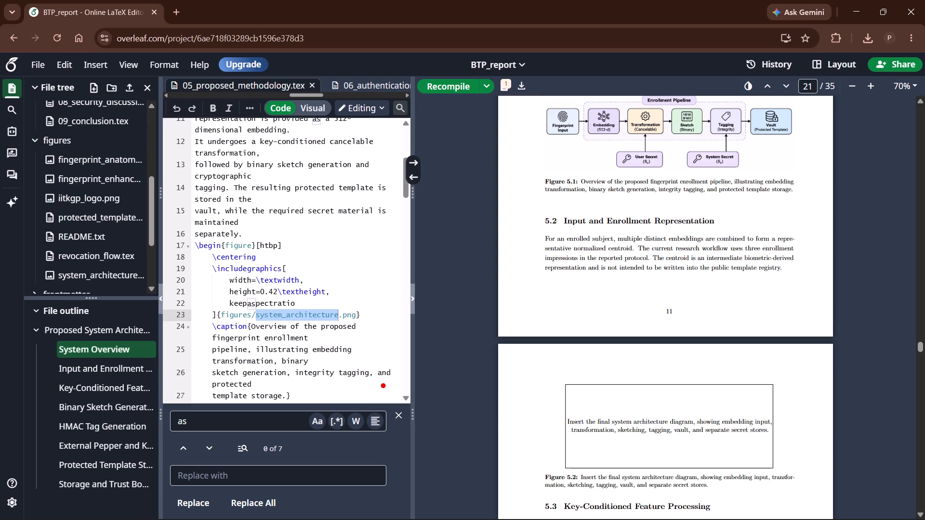
{"action": "left_click_drag", "start_coordinate": [193, 245], "coordinate": [291, 404]}
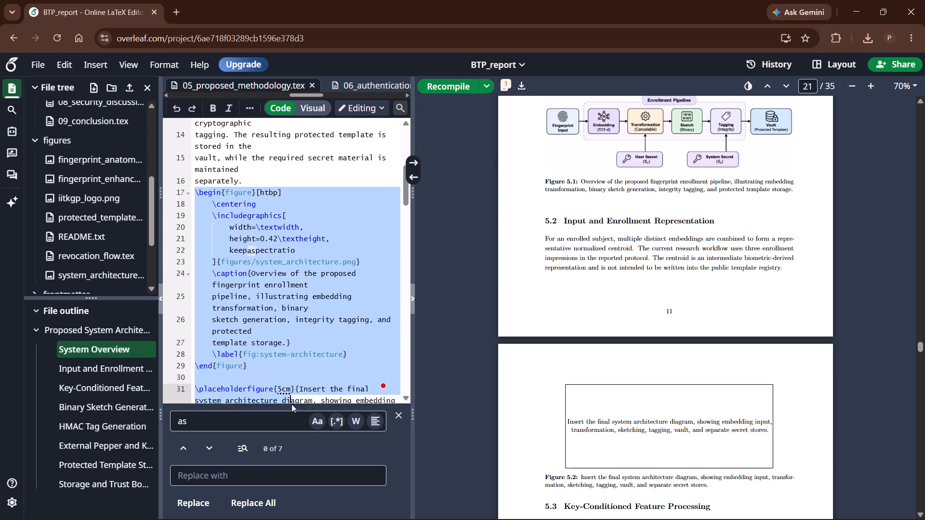
{"action": "left_click_drag", "start_coordinate": [291, 404], "coordinate": [280, 344]}
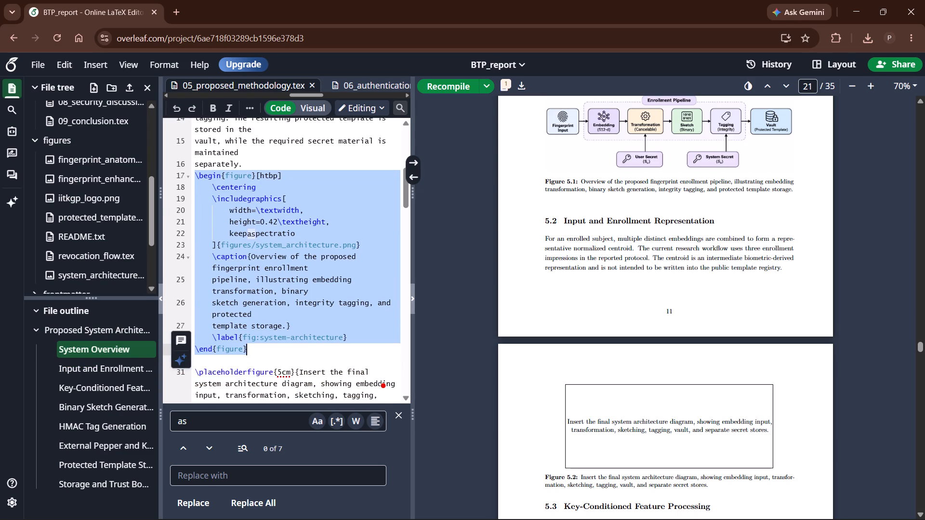
{"action": "key", "text": "ctrl+c"}
{"action": "left_click", "coordinate": [286, 346]}
Undo the recent System Overview edits in 05_proposed_methodology.tex, back to the original paragraph followed directly by the system architecture placeholder.
{"action": "key", "text": "ctrl+z"}
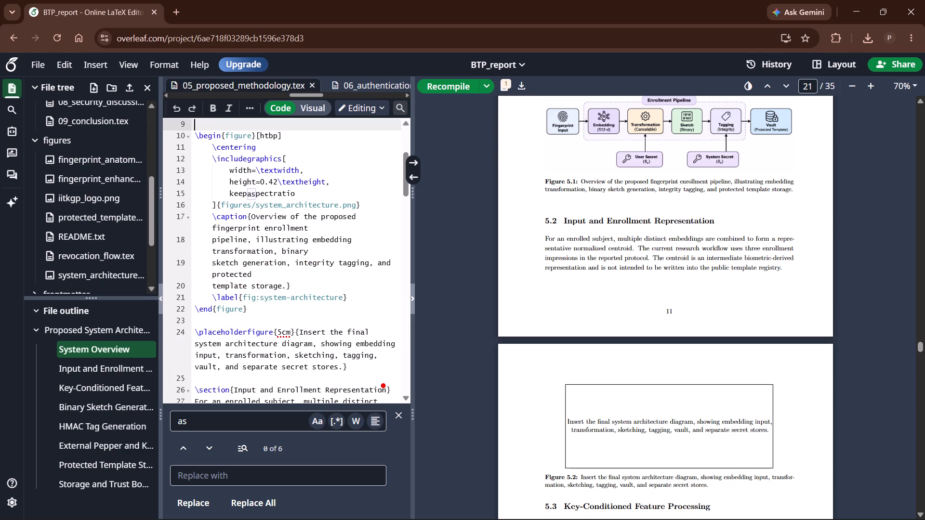
{"action": "scroll", "coordinate": [282, 314], "scroll_direction": "up", "scroll_amount": 2}
{"action": "key", "text": "ctrl+z"}
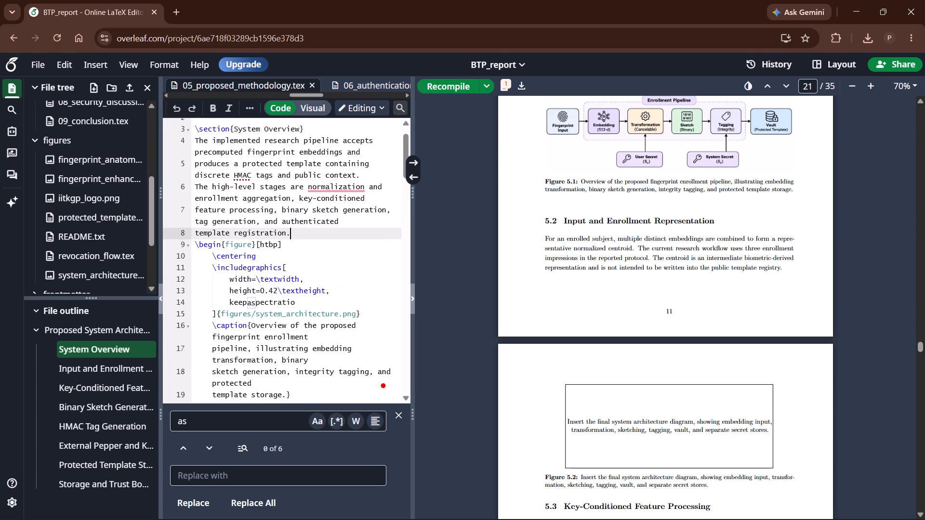
{"action": "scroll", "coordinate": [202, 179], "scroll_direction": "up", "scroll_amount": 1}
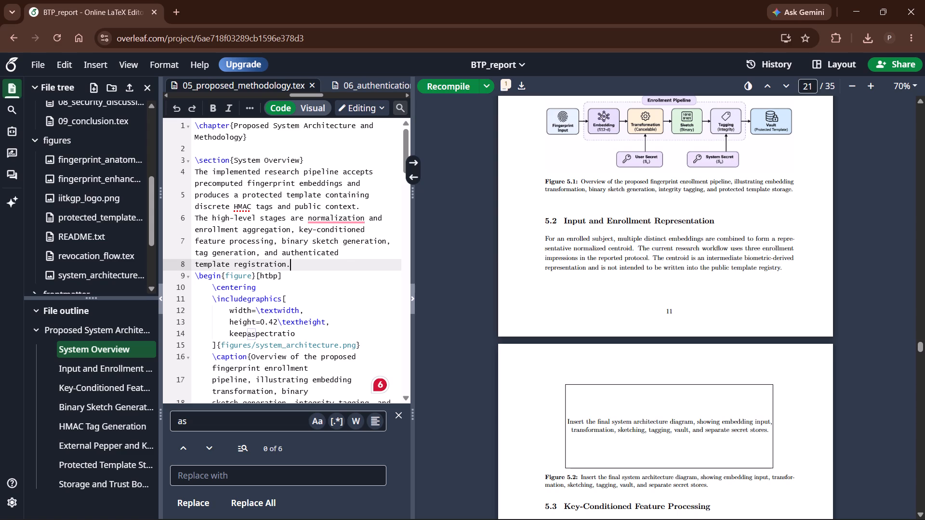
{"action": "key", "text": "ctrl+z"}
{"action": "scroll", "coordinate": [307, 276], "scroll_direction": "down", "scroll_amount": 1}
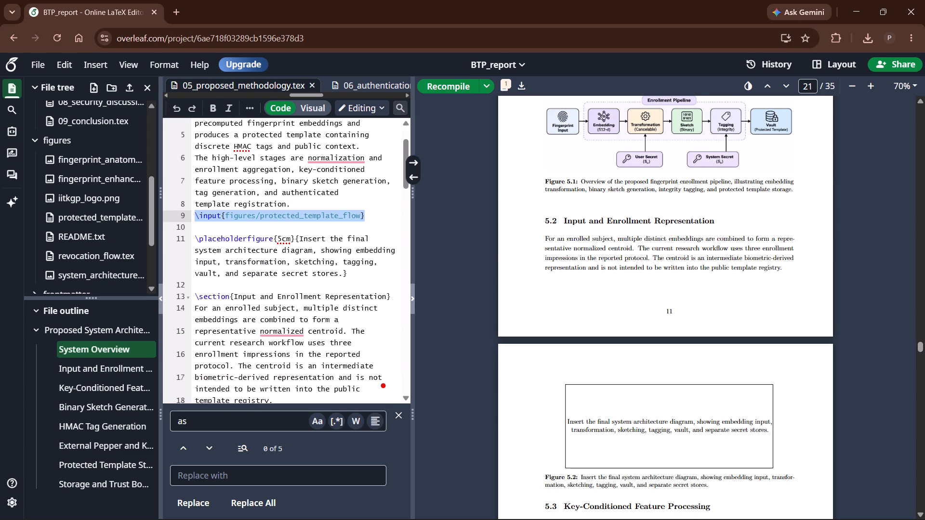
{"action": "key", "text": "ctrl+z"}
{"action": "key", "text": "ctrl+z"}
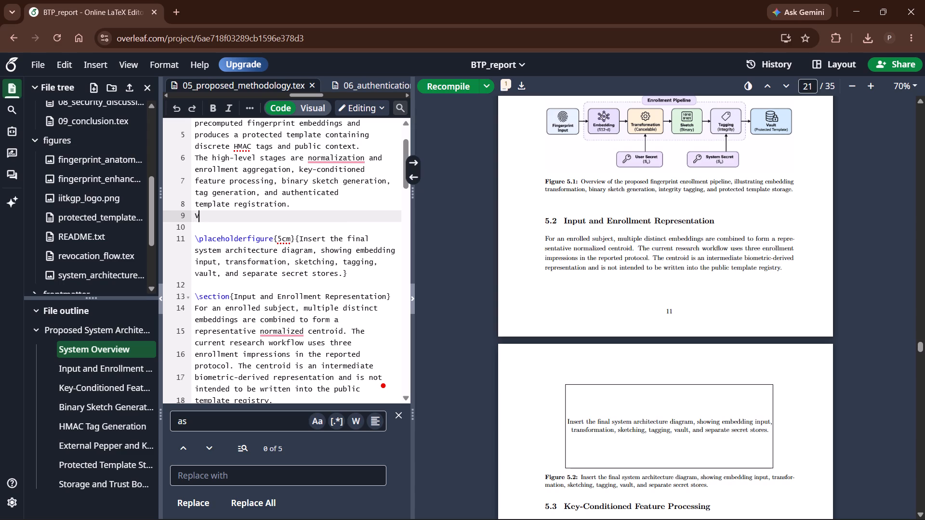
{"action": "key", "text": "ctrl+z"}
{"action": "key", "text": "ctrl+z"}
{"action": "key", "text": "ctrl+z"}
{"action": "key", "text": "ctrl+z"}
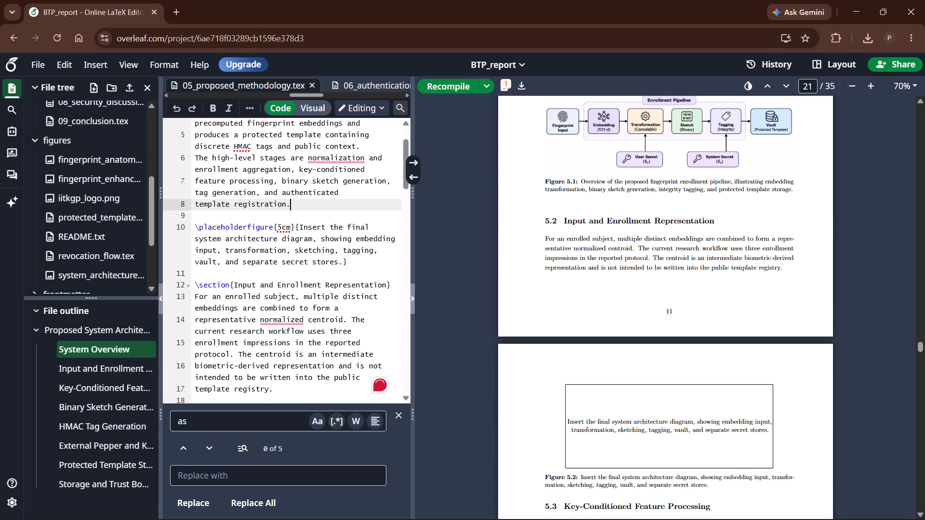
{"action": "key", "text": "ctrl+z"}
{"action": "key", "text": "ctrl+z"}
{"action": "scroll", "coordinate": [277, 224], "scroll_direction": "up", "scroll_amount": 4}
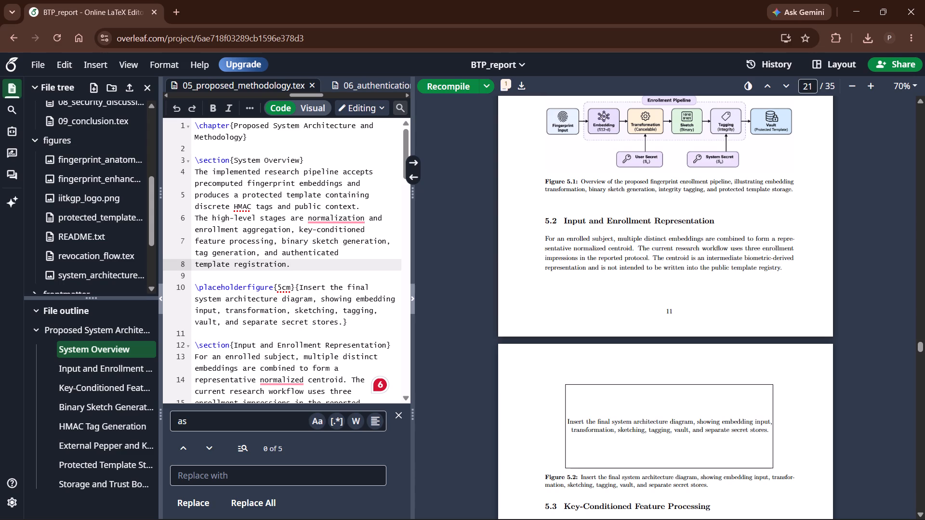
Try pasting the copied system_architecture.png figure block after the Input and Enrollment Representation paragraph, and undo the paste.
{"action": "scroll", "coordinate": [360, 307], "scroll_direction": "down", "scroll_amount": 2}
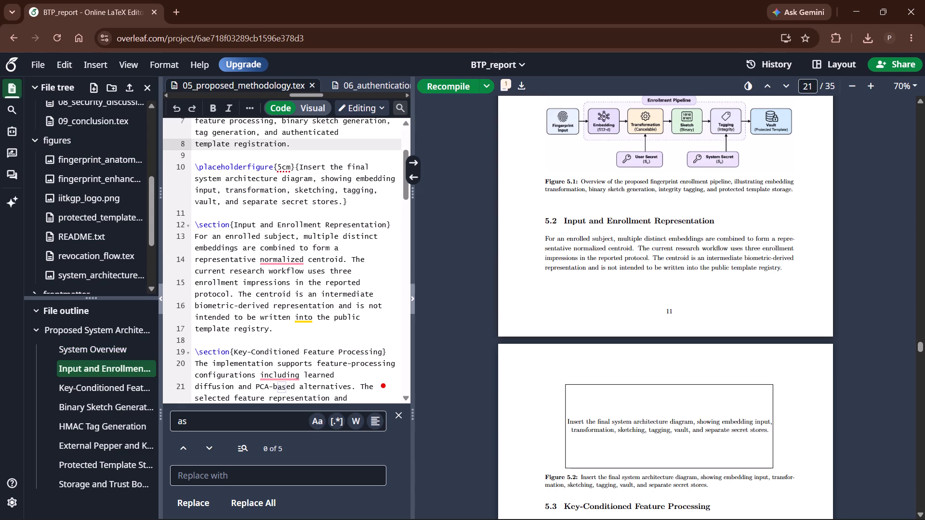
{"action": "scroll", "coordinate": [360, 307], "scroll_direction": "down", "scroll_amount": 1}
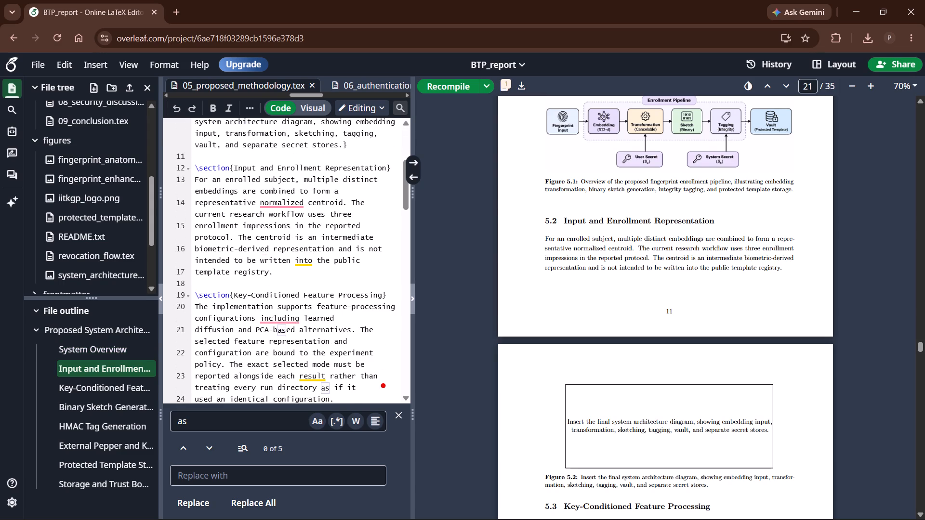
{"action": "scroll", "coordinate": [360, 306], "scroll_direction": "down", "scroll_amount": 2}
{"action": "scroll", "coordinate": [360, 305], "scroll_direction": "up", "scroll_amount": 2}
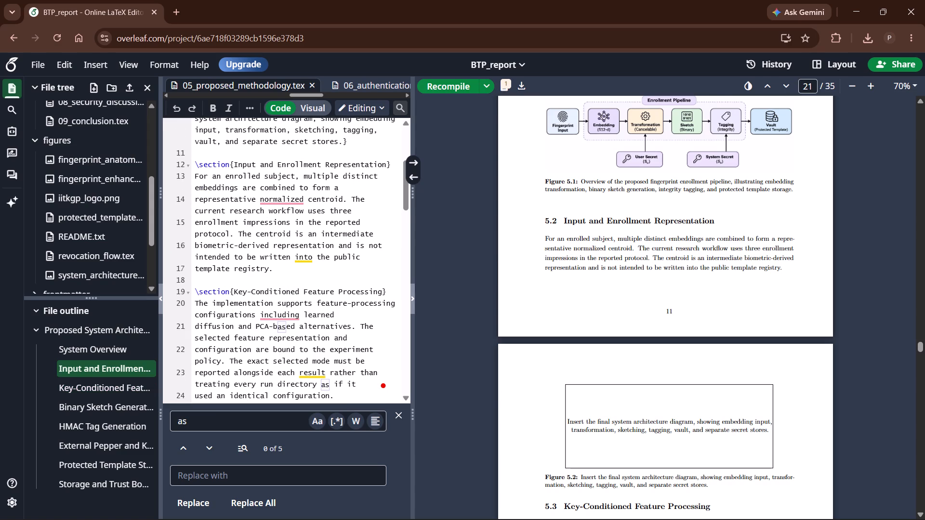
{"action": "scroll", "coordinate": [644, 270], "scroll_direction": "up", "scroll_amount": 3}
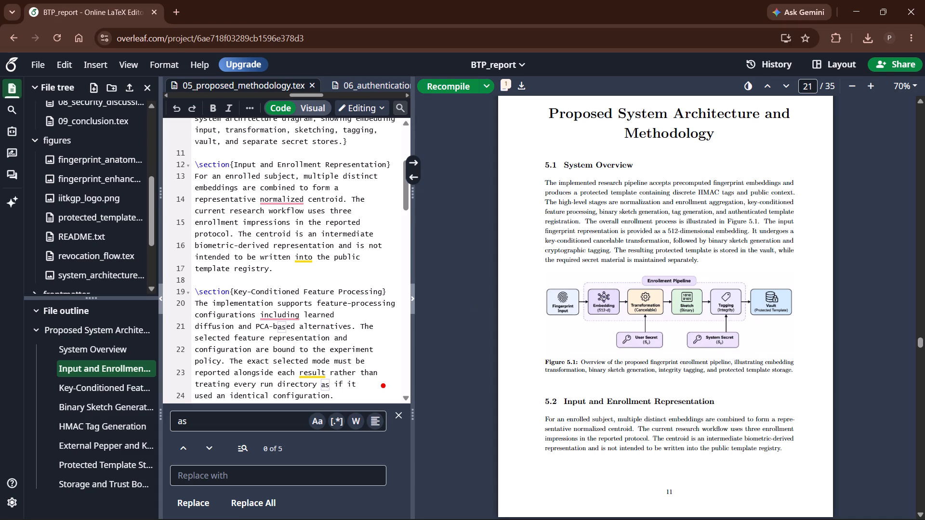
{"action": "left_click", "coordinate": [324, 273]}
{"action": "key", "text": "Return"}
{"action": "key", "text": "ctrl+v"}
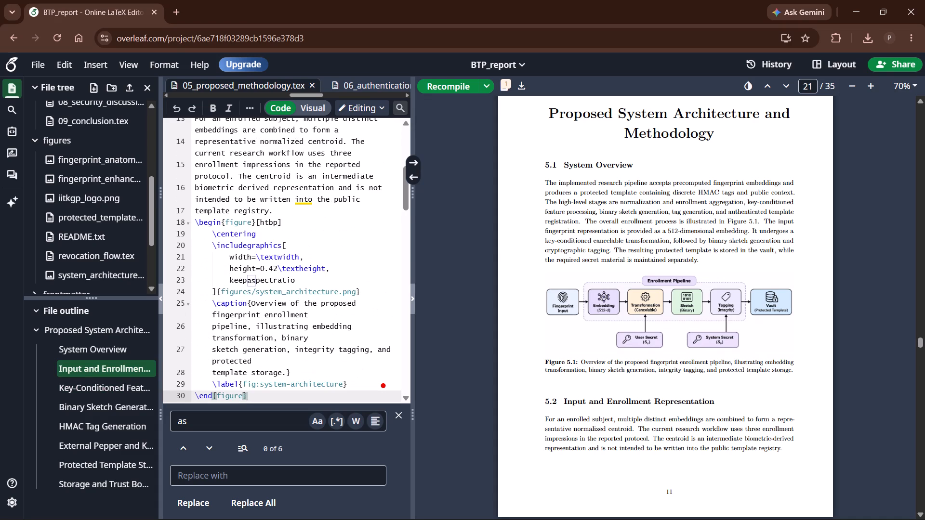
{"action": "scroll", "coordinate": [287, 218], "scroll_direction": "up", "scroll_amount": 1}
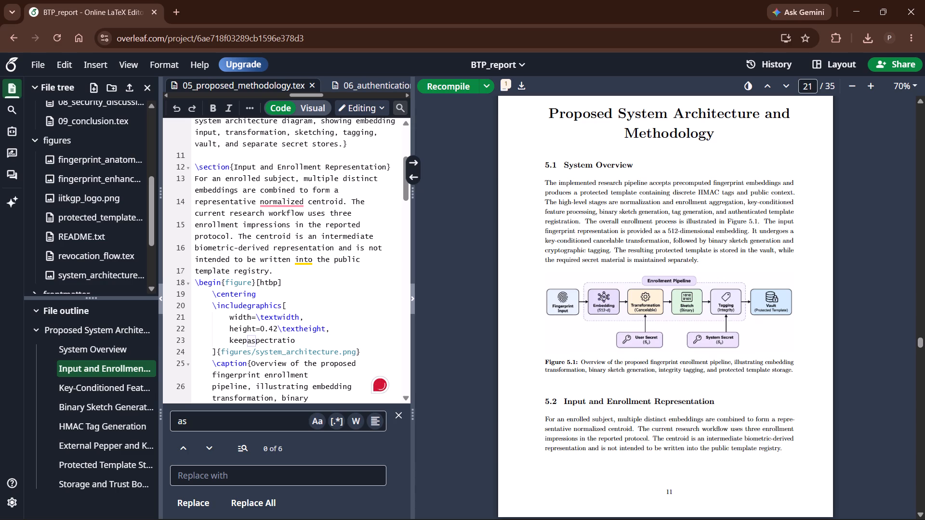
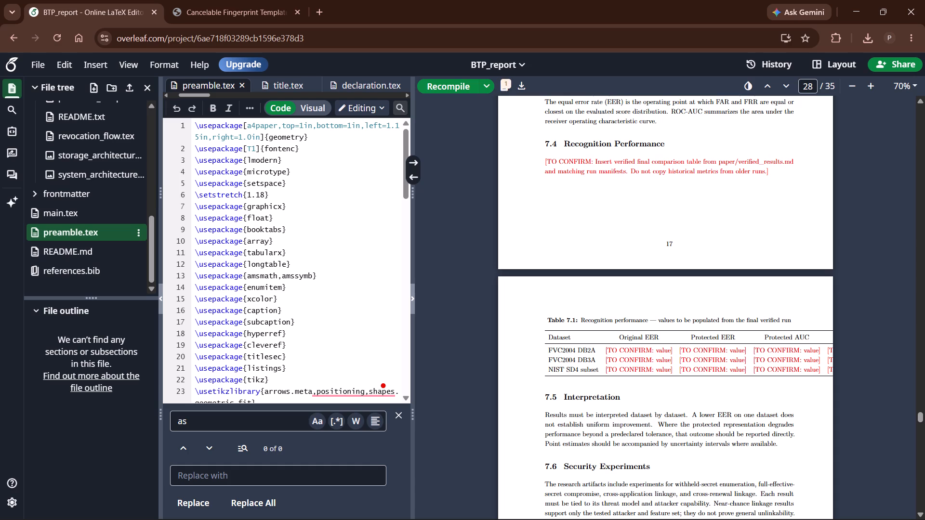
Review the compiled Section 7.4 text and Table 7.1, plus the following sections through 7.7, for layout and remaining TO CONFIRM notes.
{"action": "scroll", "coordinate": [250, 278], "scroll_direction": "down", "scroll_amount": 3}
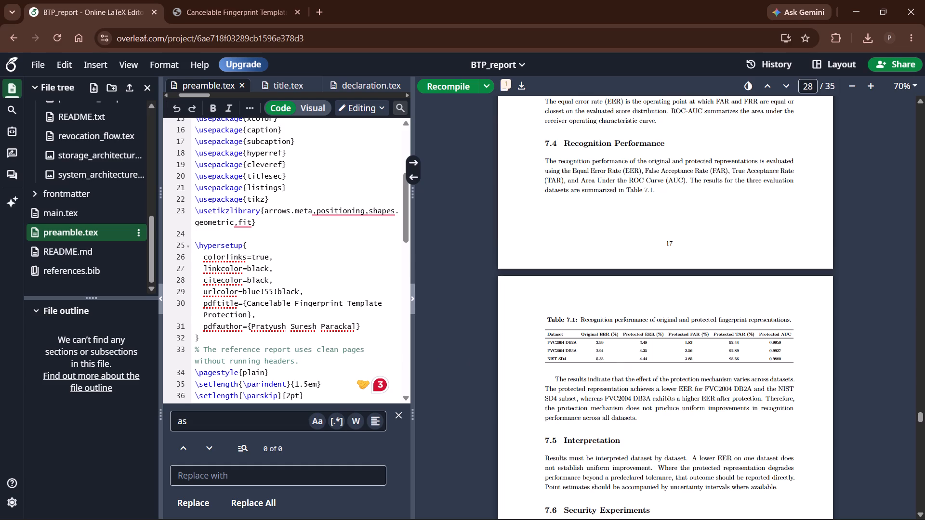
{"action": "scroll", "coordinate": [639, 379], "scroll_direction": "down", "scroll_amount": 7}
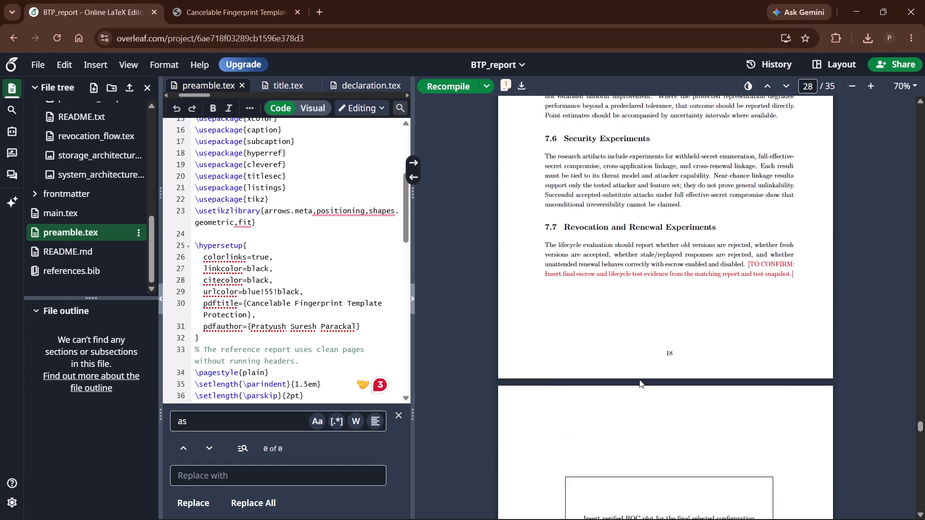
{"action": "scroll", "coordinate": [639, 379], "scroll_direction": "up", "scroll_amount": 9}
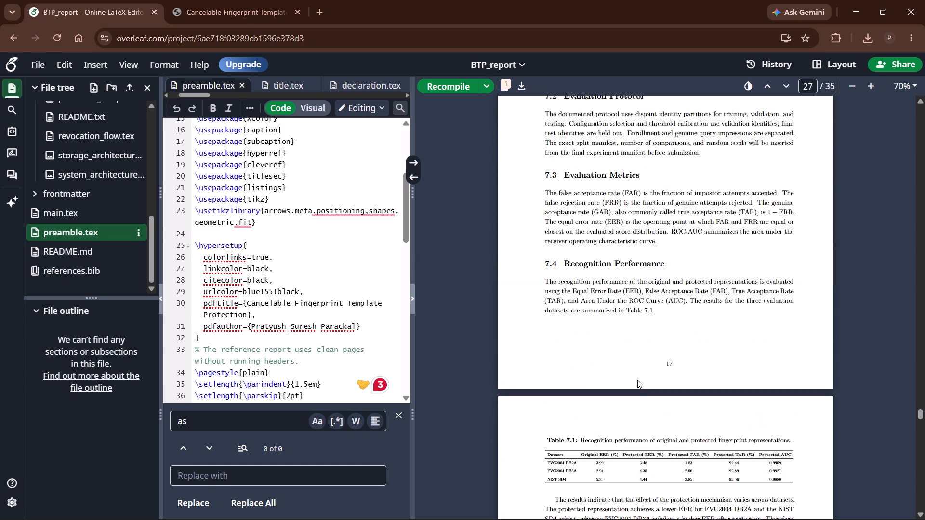
{"action": "scroll", "coordinate": [635, 381], "scroll_direction": "down", "scroll_amount": 2}
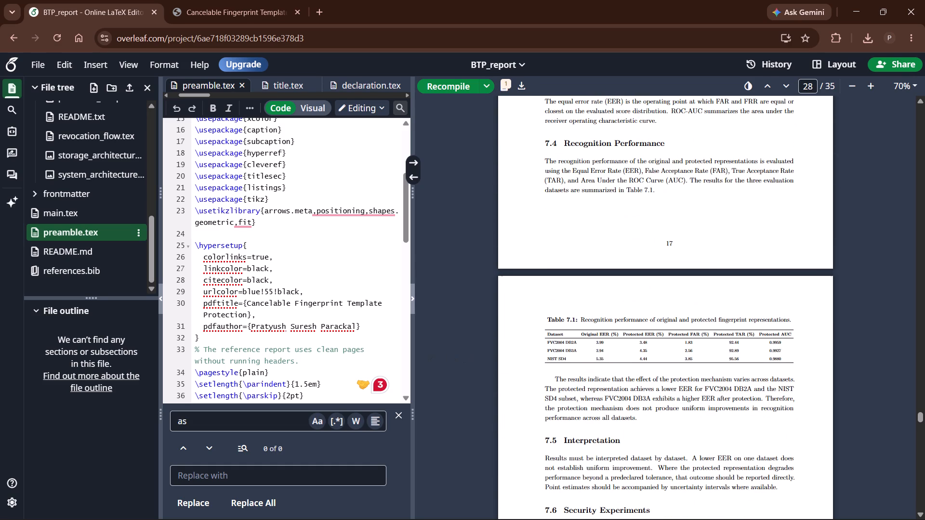
{"action": "scroll", "coordinate": [279, 333], "scroll_direction": "up", "scroll_amount": 2}
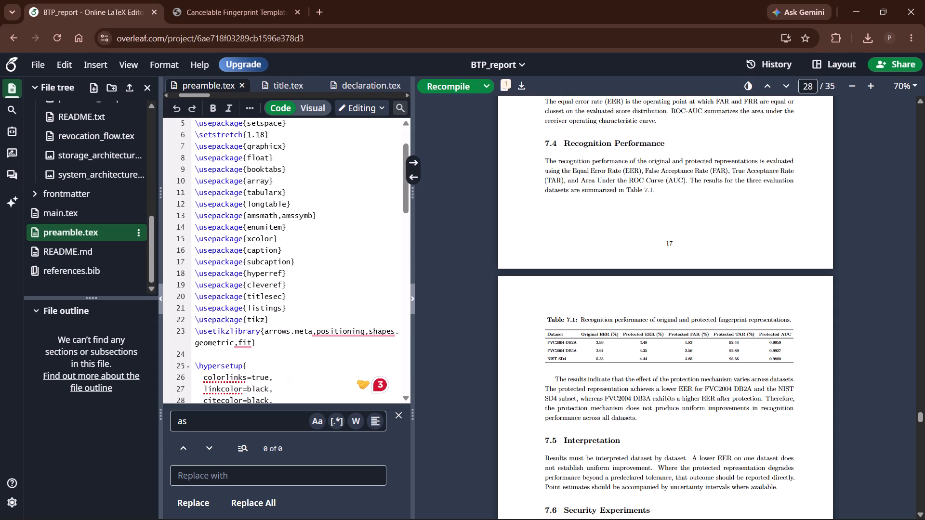
{"action": "scroll", "coordinate": [279, 333], "scroll_direction": "down", "scroll_amount": 3}
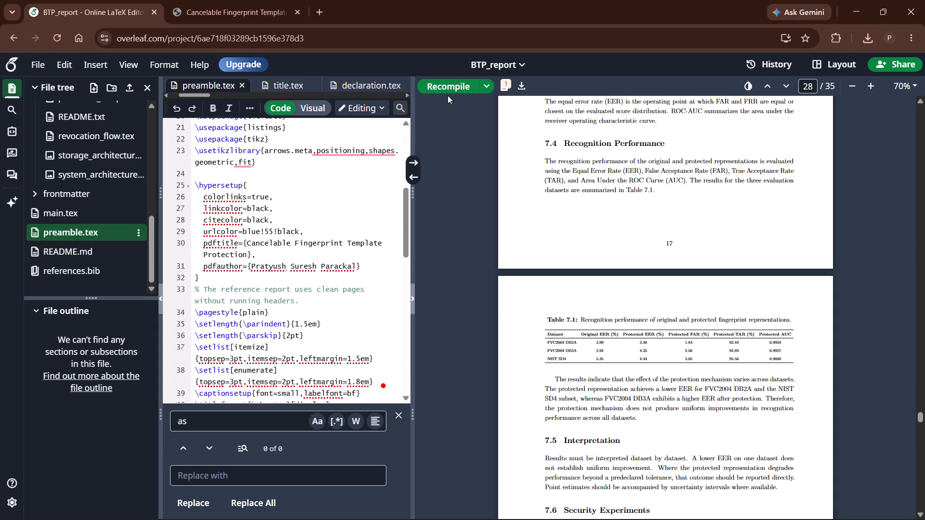
Recompile the BTP_report once more.
{"action": "left_click", "coordinate": [448, 95]}
{"action": "left_click", "coordinate": [448, 91]}
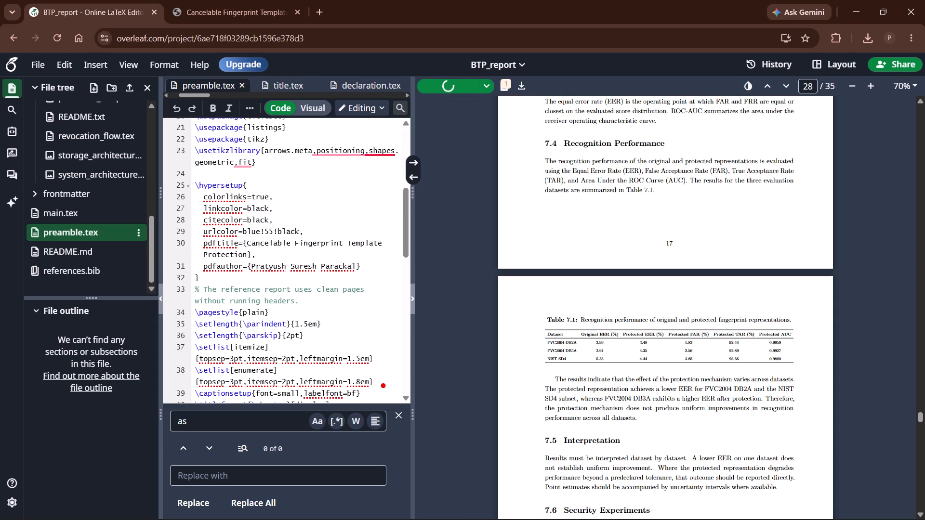
{"action": "scroll", "coordinate": [272, 286], "scroll_direction": "down", "scroll_amount": 1}
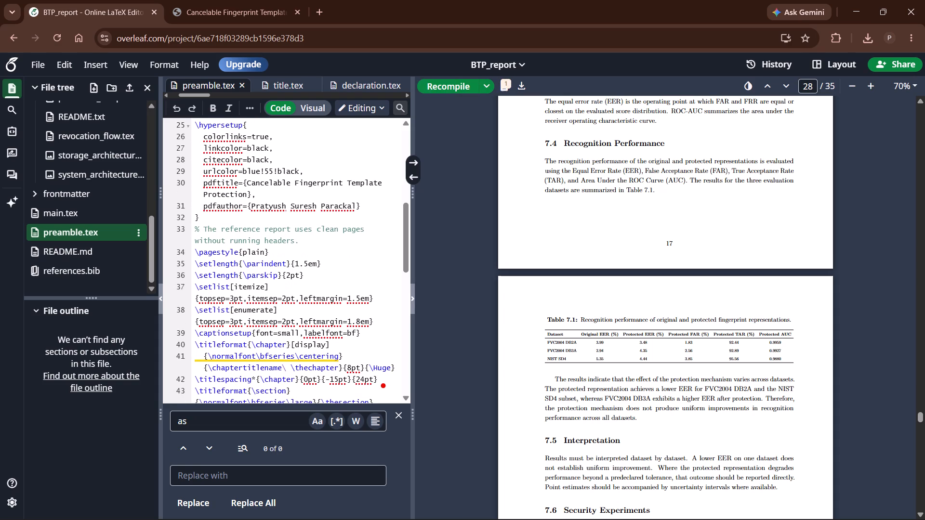
Open 07_experiments_results.tex from the chapters folder in place of preamble.tex.
{"action": "scroll", "coordinate": [272, 286], "scroll_direction": "up", "scroll_amount": 2}
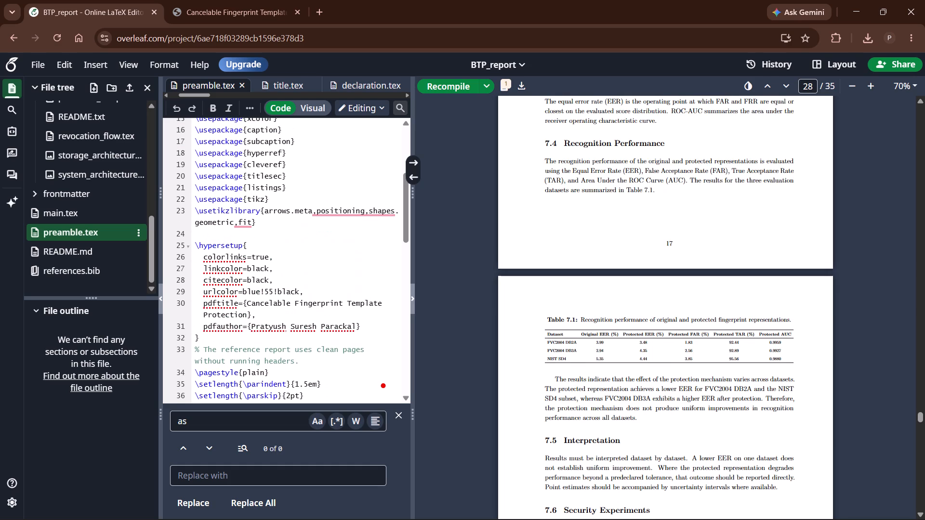
{"action": "left_click", "coordinate": [628, 333]}
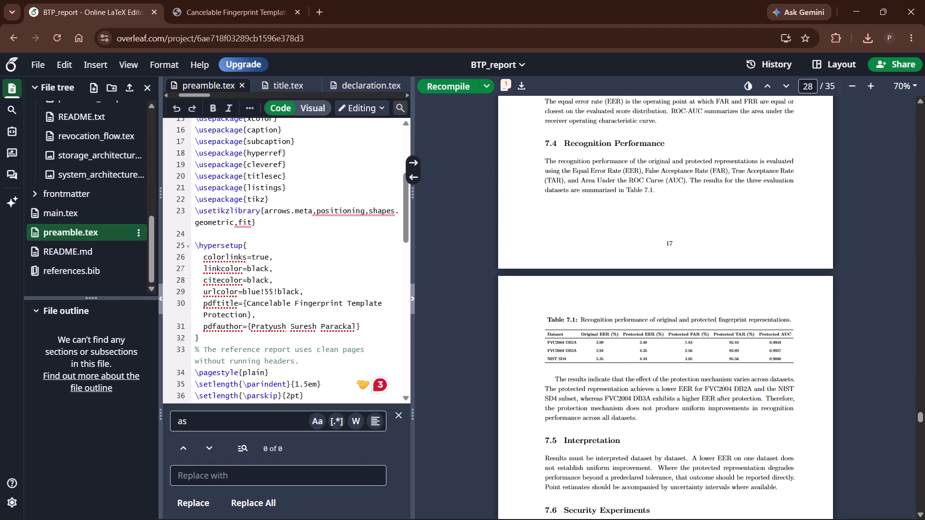
{"action": "scroll", "coordinate": [355, 250], "scroll_direction": "up", "scroll_amount": 4}
{"action": "scroll", "coordinate": [80, 171], "scroll_direction": "up", "scroll_amount": 3}
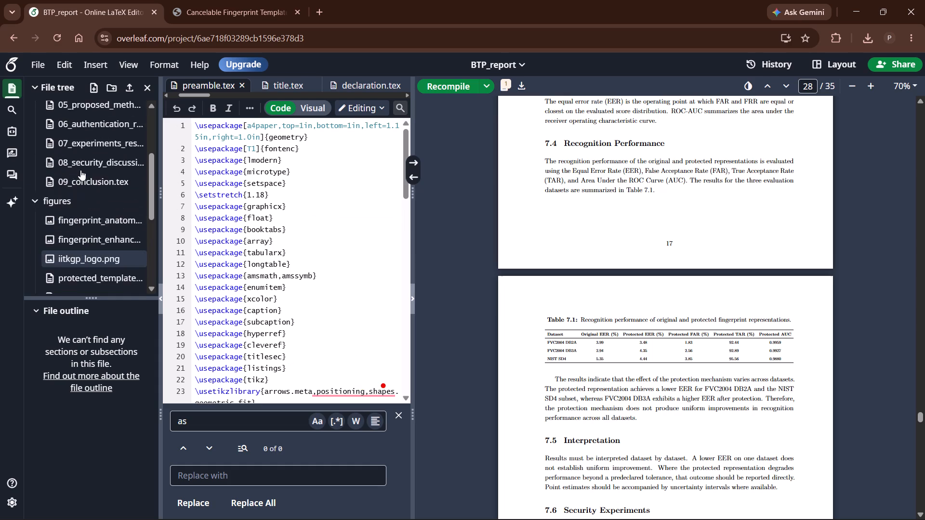
{"action": "scroll", "coordinate": [80, 170], "scroll_direction": "up", "scroll_amount": 1}
{"action": "scroll", "coordinate": [79, 183], "scroll_direction": "down", "scroll_amount": 2}
{"action": "scroll", "coordinate": [82, 184], "scroll_direction": "up", "scroll_amount": 3}
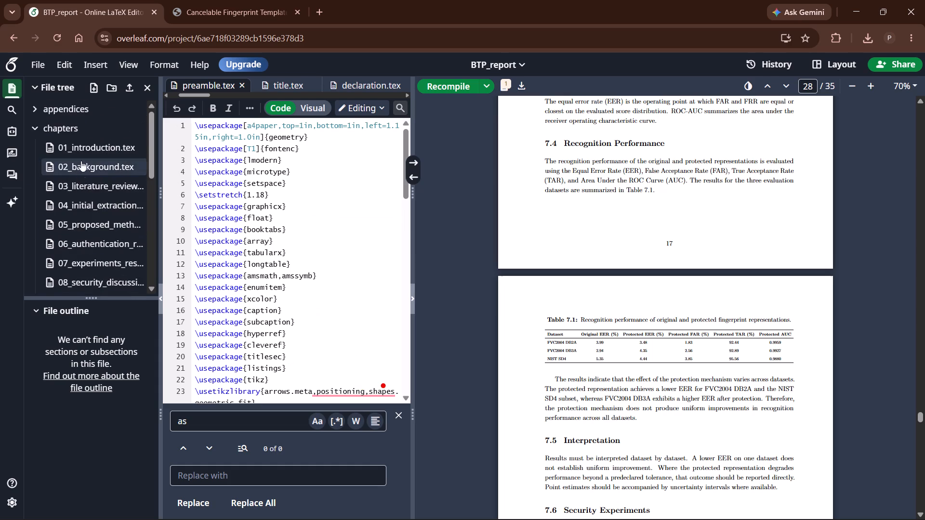
{"action": "scroll", "coordinate": [87, 233], "scroll_direction": "down", "scroll_amount": 1}
{"action": "left_click", "coordinate": [90, 203]}
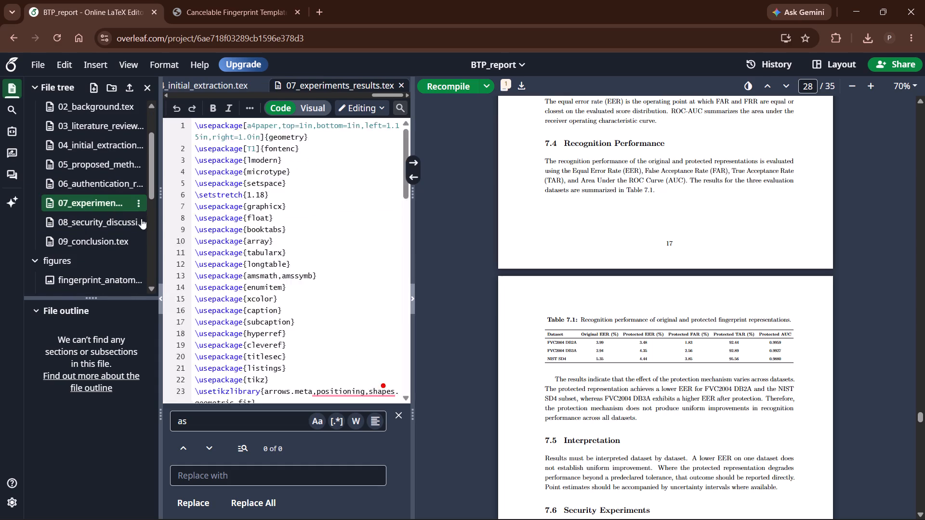
Examine the LaTeX source of the Recognition Performance section, including its results table and the paragraph following it.
{"action": "scroll", "coordinate": [292, 237], "scroll_direction": "down", "scroll_amount": 1}
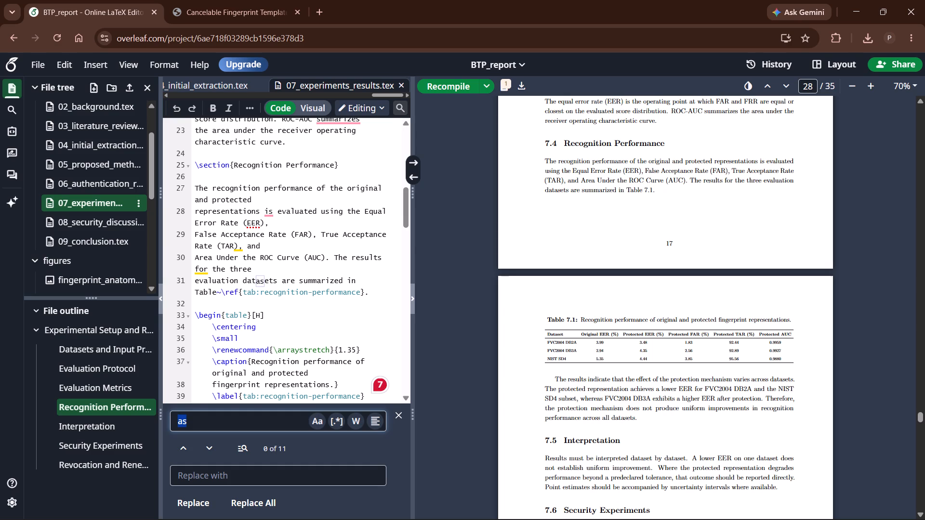
{"action": "scroll", "coordinate": [292, 237], "scroll_direction": "down", "scroll_amount": 4}
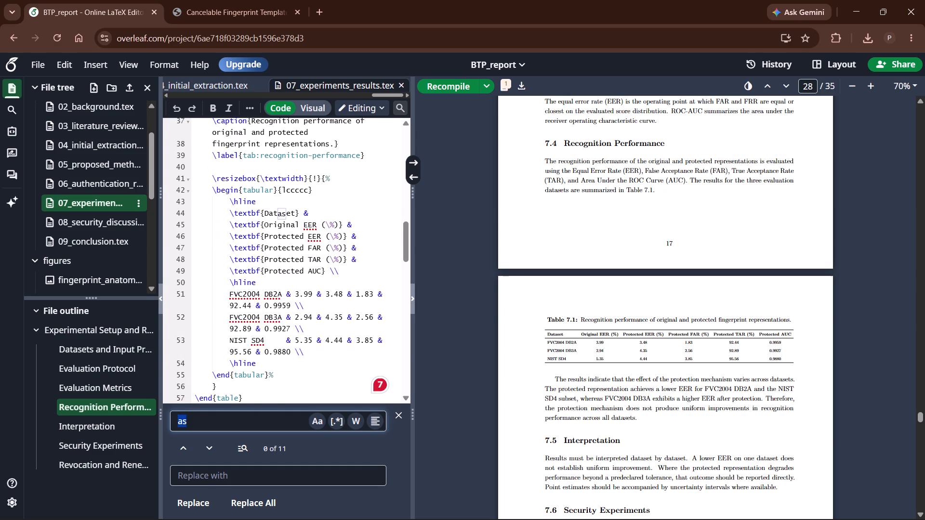
{"action": "scroll", "coordinate": [313, 278], "scroll_direction": "up", "scroll_amount": 2}
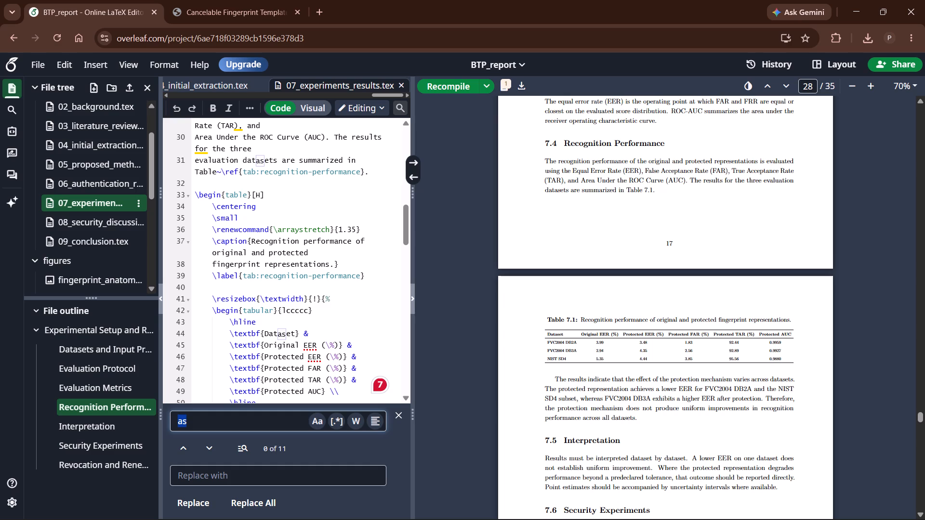
{"action": "scroll", "coordinate": [313, 278], "scroll_direction": "up", "scroll_amount": 2}
{"action": "scroll", "coordinate": [313, 278], "scroll_direction": "down", "scroll_amount": 4}
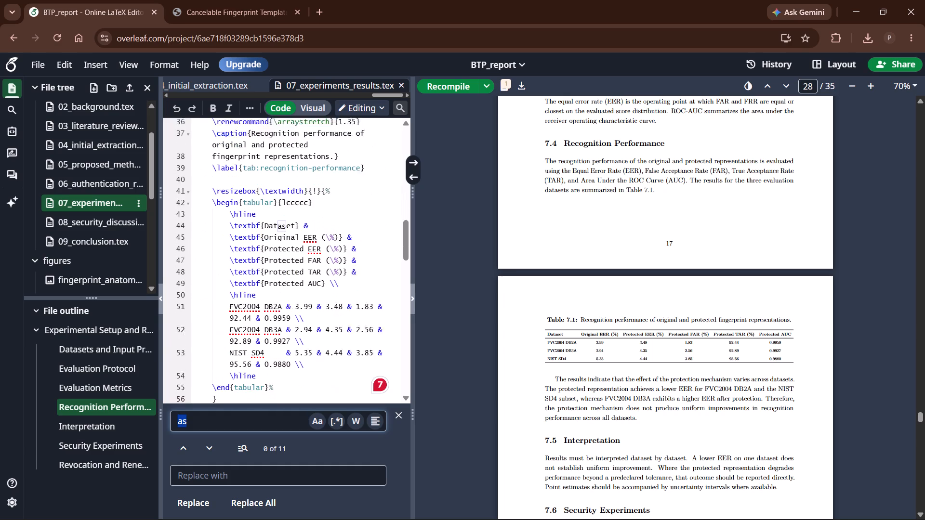
{"action": "scroll", "coordinate": [309, 277], "scroll_direction": "down", "scroll_amount": 2}
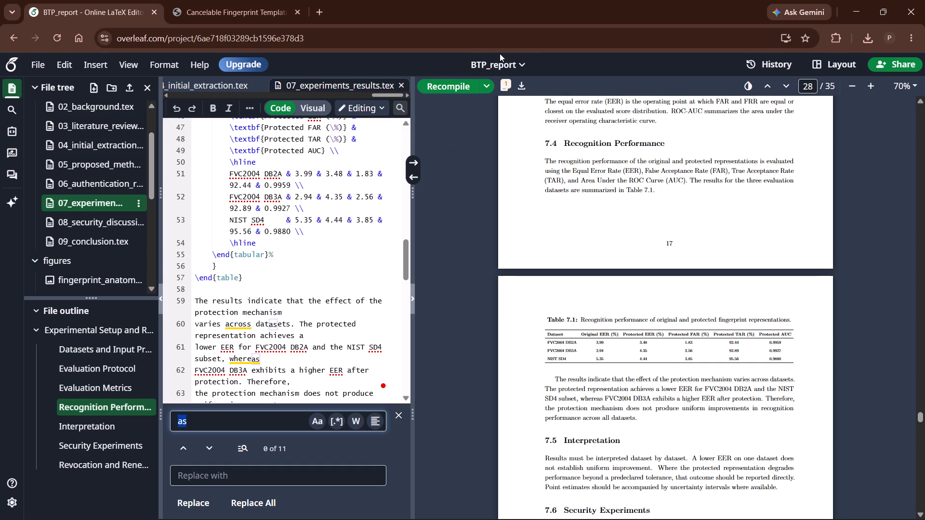
Switch to YouTube, play the YENA "Catch Catch" MV from the suggested videos, and return to Overleaf.
{"action": "key", "text": "alt+Tab"}
{"action": "key", "text": "alt+Tab"}
{"action": "key", "text": "alt+Tab"}
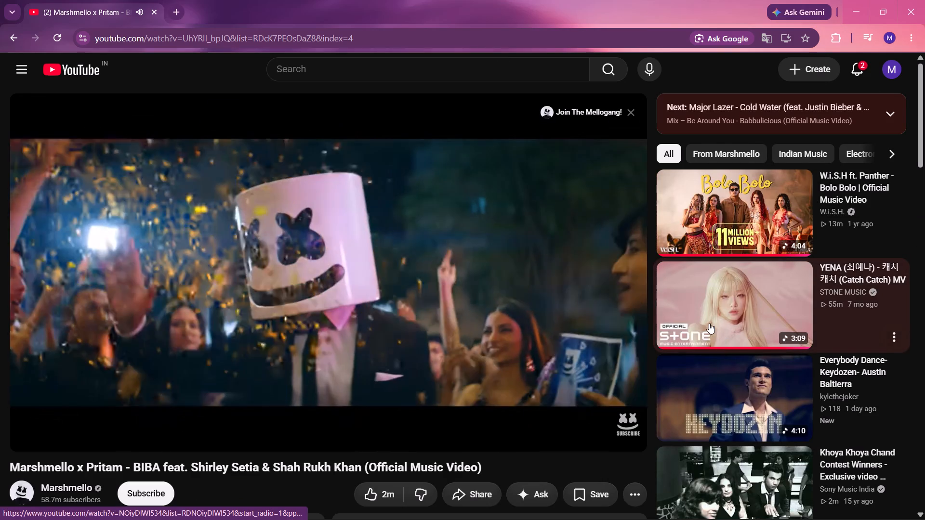
{"action": "left_click", "coordinate": [703, 309]}
{"action": "key", "text": "alt+Tab"}
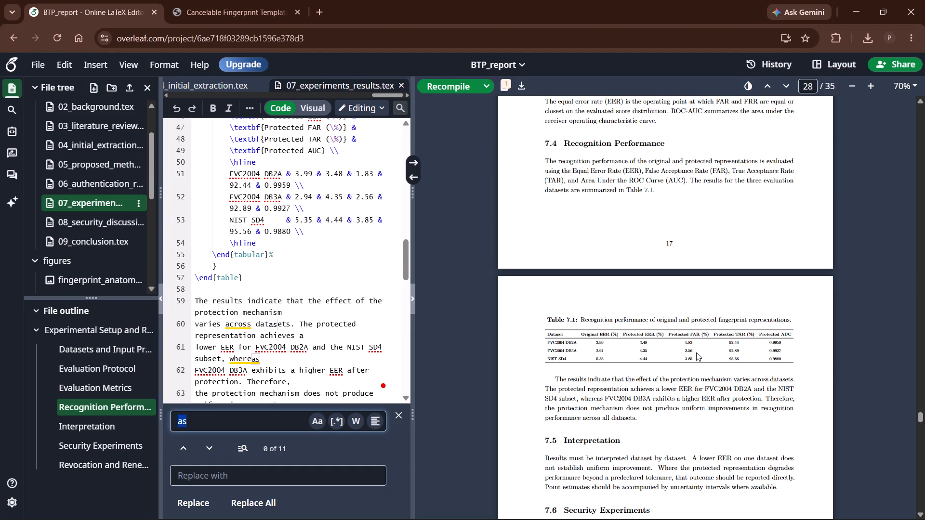
{"action": "key", "text": "Print"}
{"action": "left_click_drag", "start_coordinate": [529, 300], "coordinate": [793, 441]}
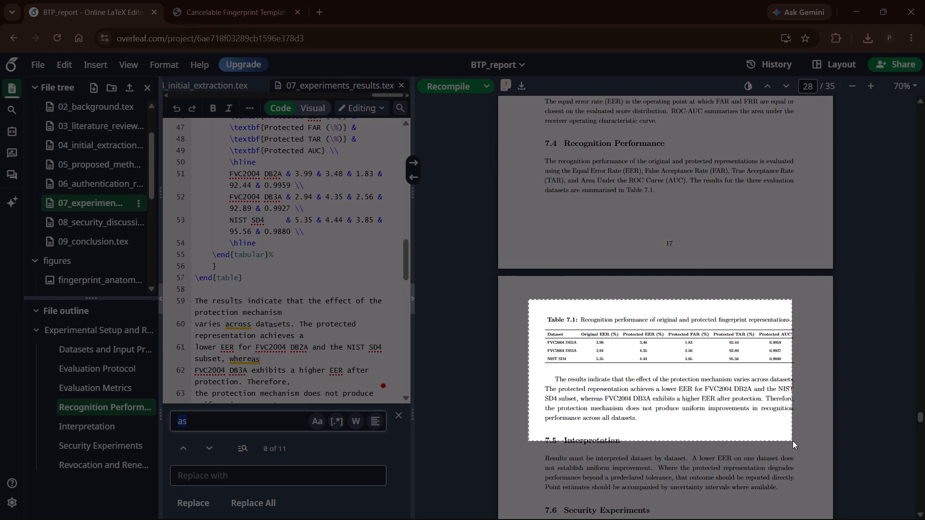
{"action": "left_click_drag", "start_coordinate": [793, 441], "coordinate": [802, 439]}
{"action": "key", "text": "alt+Tab"}
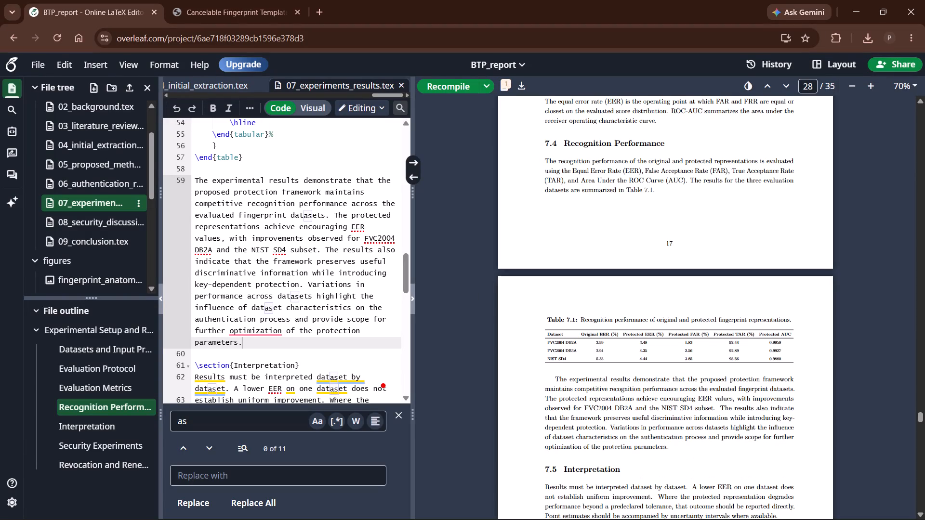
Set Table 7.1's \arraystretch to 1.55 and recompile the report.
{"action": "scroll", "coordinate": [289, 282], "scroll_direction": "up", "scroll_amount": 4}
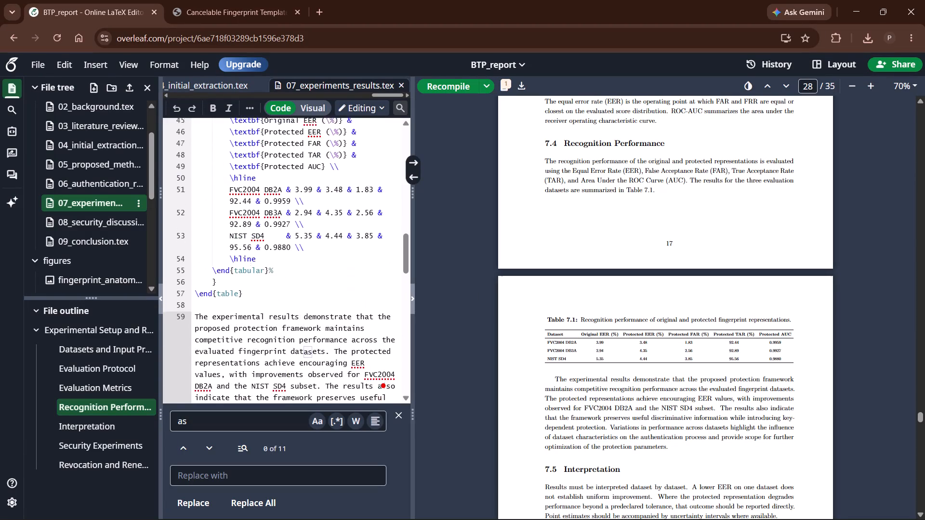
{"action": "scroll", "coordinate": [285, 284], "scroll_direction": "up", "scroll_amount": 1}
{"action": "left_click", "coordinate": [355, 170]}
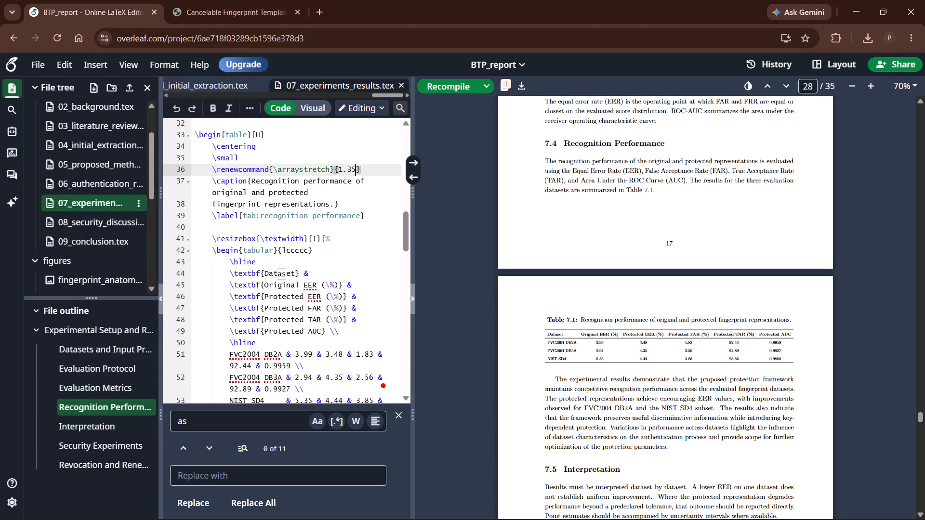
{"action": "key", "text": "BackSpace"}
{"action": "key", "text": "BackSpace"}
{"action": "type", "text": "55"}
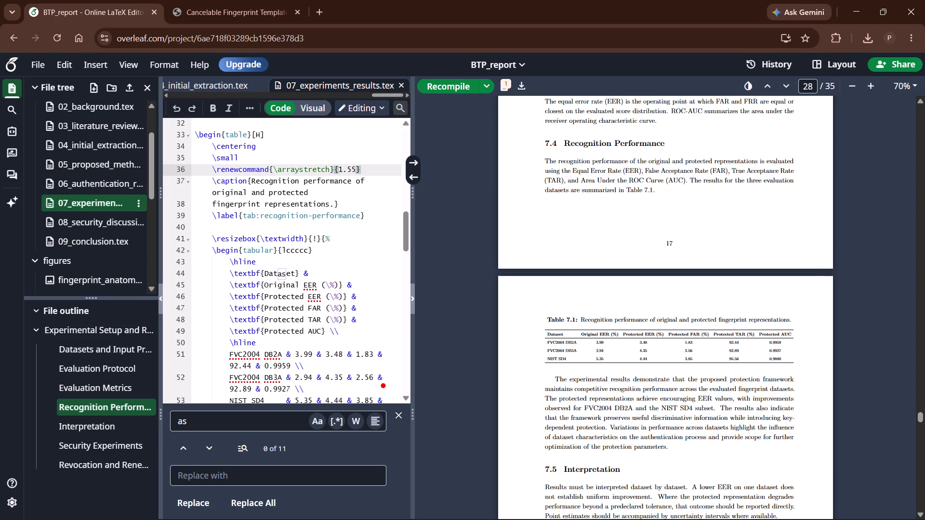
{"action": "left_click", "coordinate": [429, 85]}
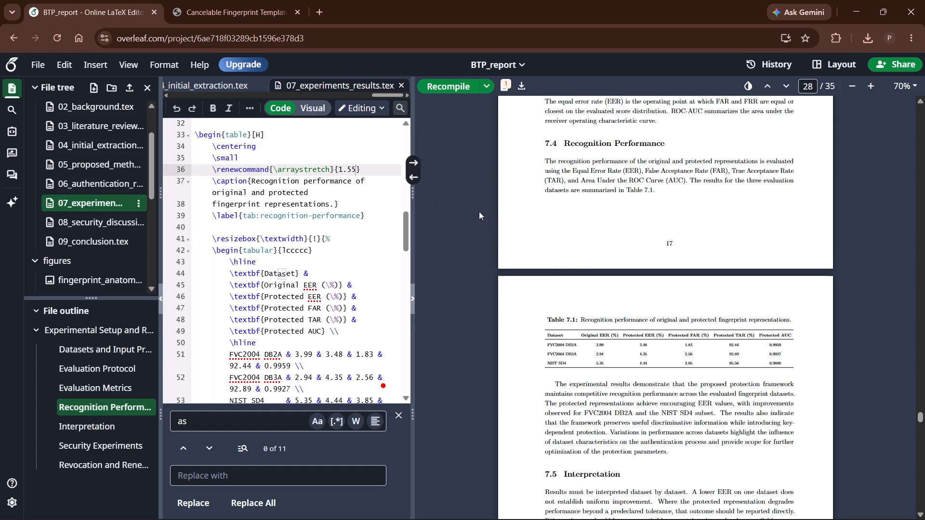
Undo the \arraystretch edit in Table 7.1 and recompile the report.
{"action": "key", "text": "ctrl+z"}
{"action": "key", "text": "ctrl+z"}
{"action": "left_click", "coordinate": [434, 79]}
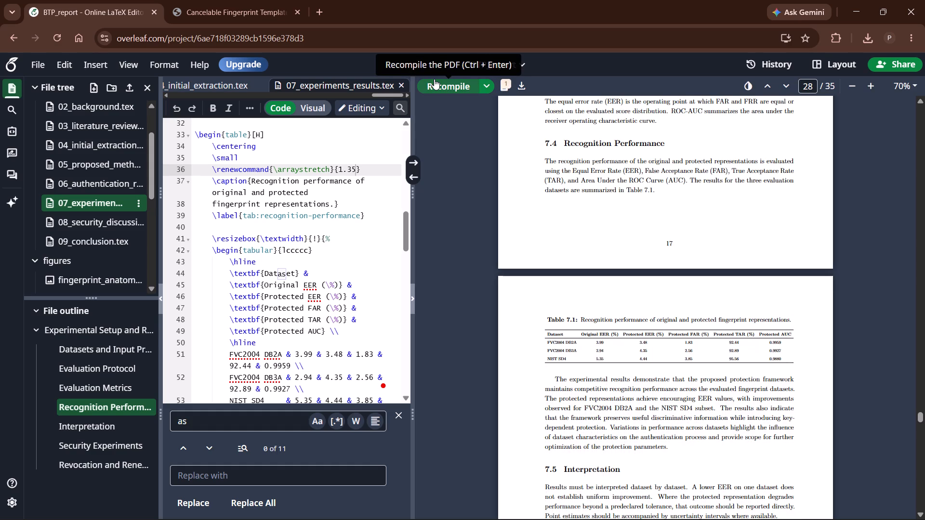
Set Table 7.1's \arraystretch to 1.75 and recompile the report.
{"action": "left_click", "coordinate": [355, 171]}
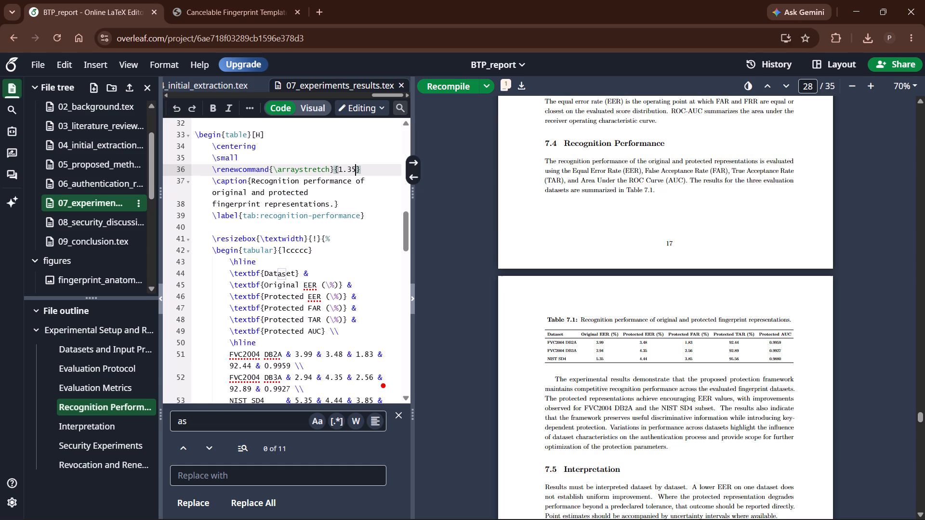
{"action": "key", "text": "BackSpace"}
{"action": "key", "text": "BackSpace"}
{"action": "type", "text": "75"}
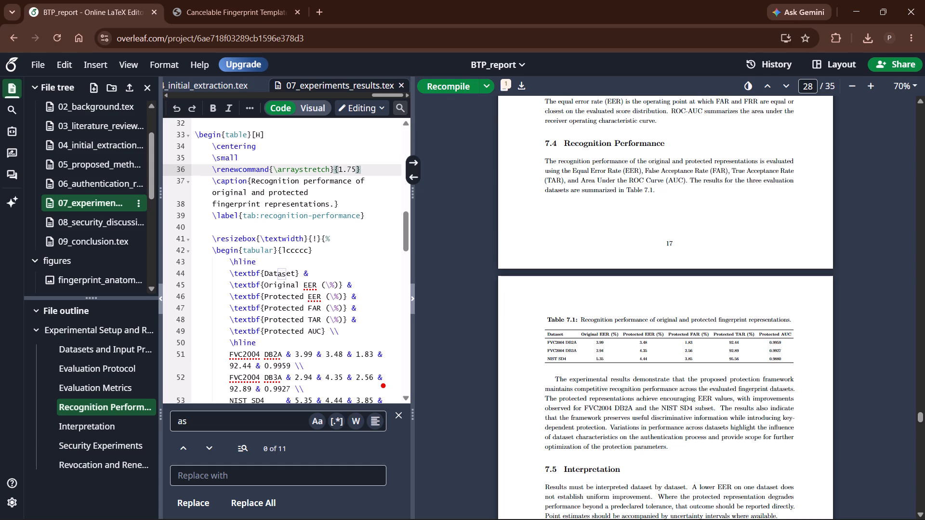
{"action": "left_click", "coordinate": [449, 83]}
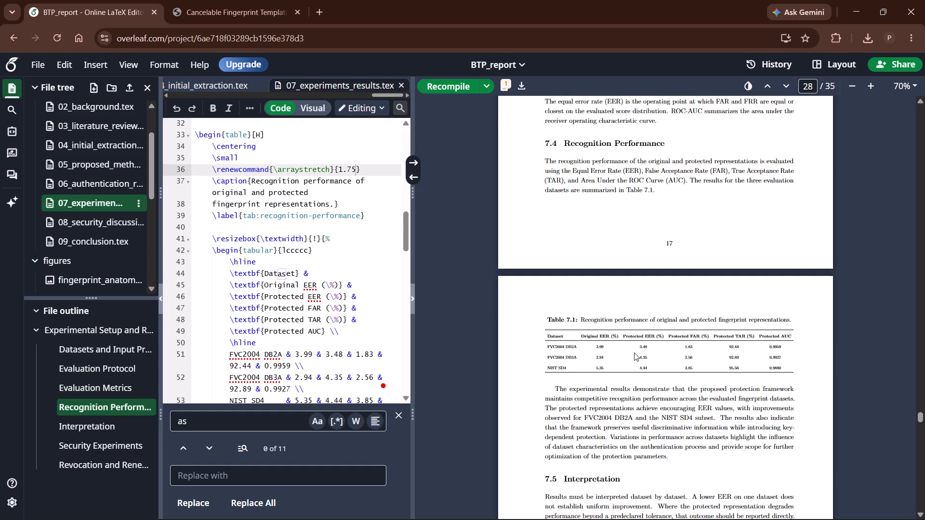
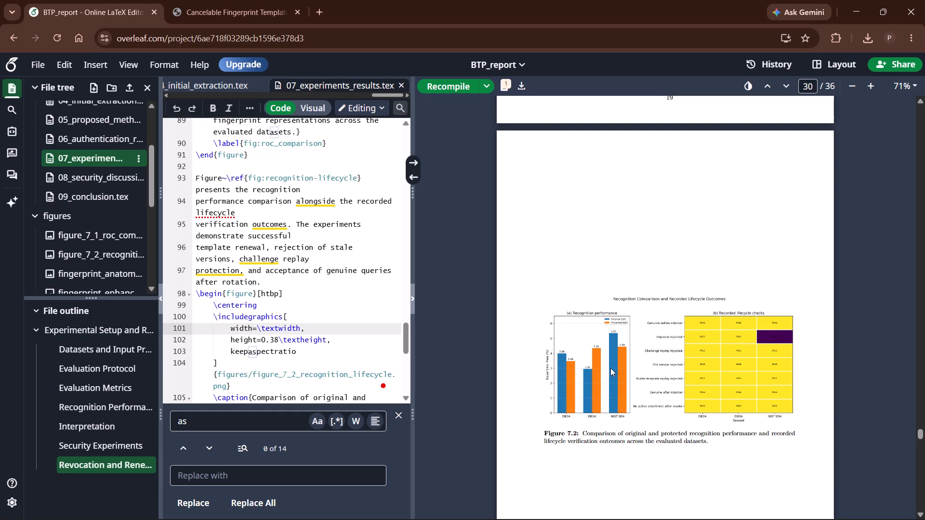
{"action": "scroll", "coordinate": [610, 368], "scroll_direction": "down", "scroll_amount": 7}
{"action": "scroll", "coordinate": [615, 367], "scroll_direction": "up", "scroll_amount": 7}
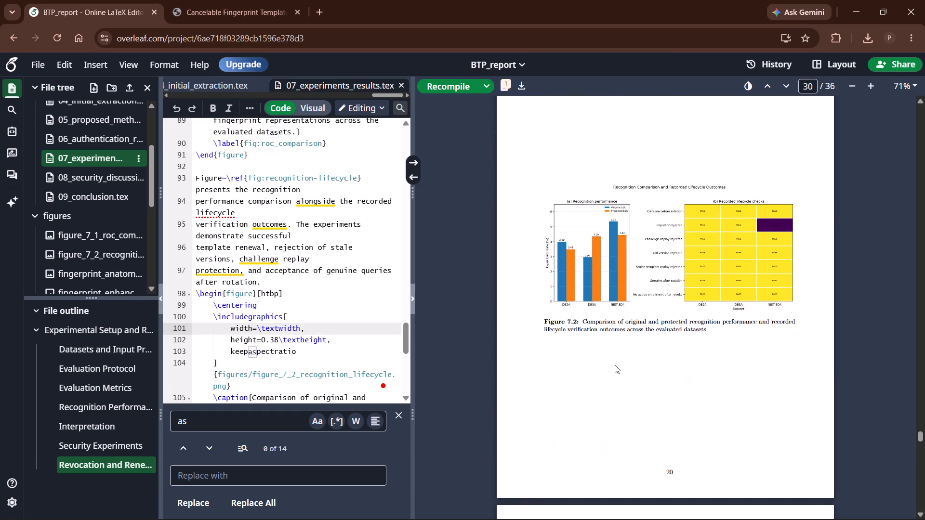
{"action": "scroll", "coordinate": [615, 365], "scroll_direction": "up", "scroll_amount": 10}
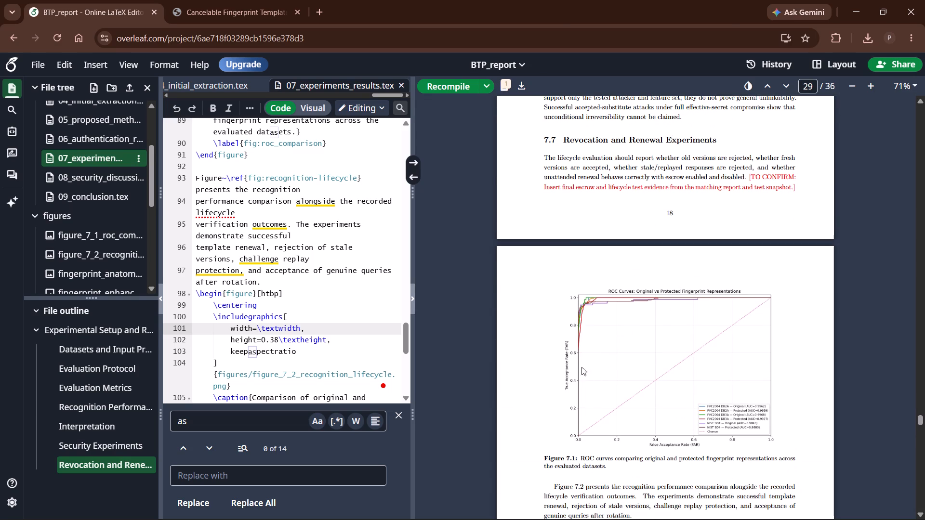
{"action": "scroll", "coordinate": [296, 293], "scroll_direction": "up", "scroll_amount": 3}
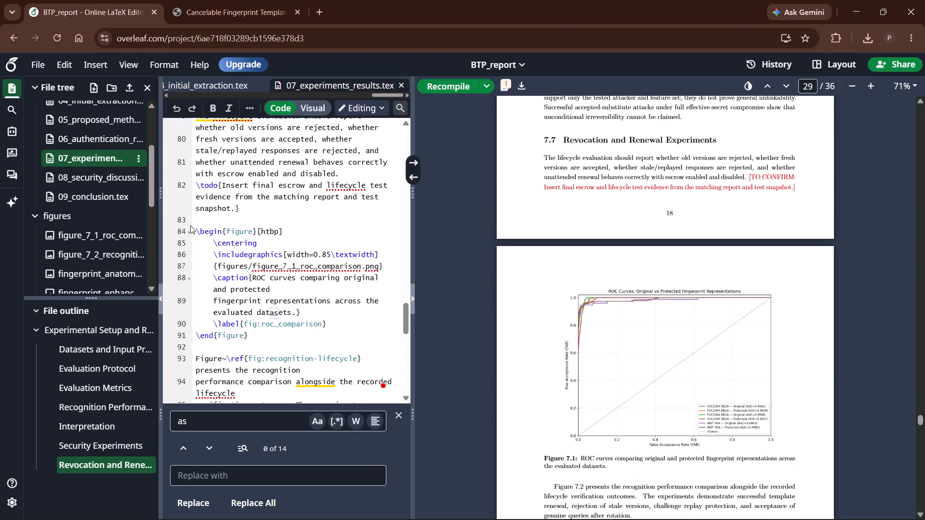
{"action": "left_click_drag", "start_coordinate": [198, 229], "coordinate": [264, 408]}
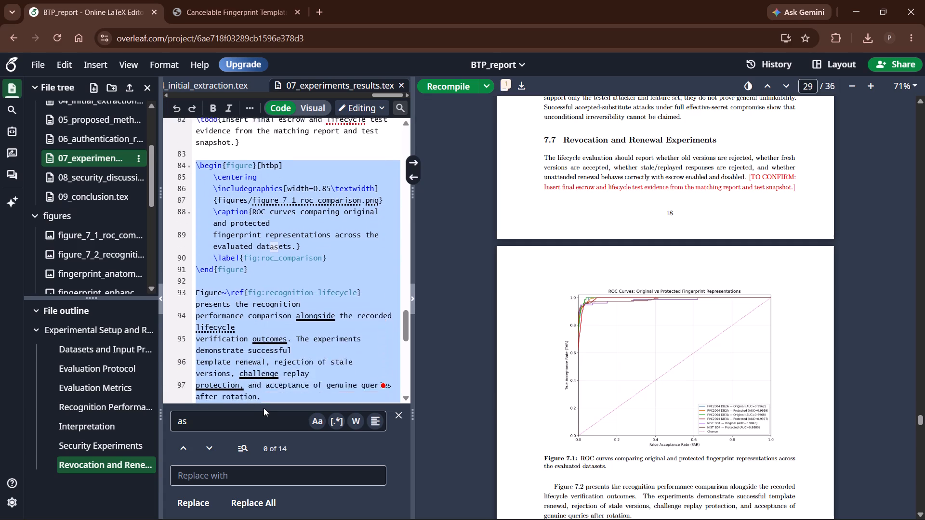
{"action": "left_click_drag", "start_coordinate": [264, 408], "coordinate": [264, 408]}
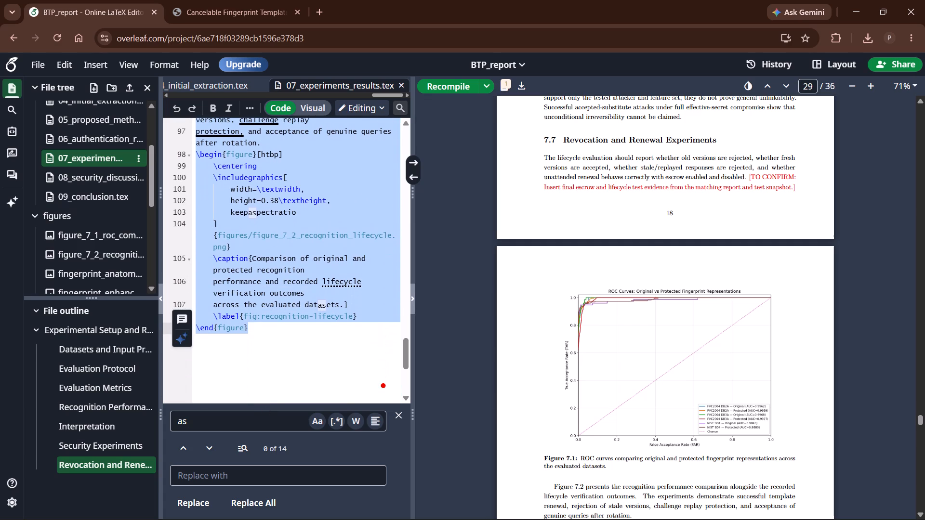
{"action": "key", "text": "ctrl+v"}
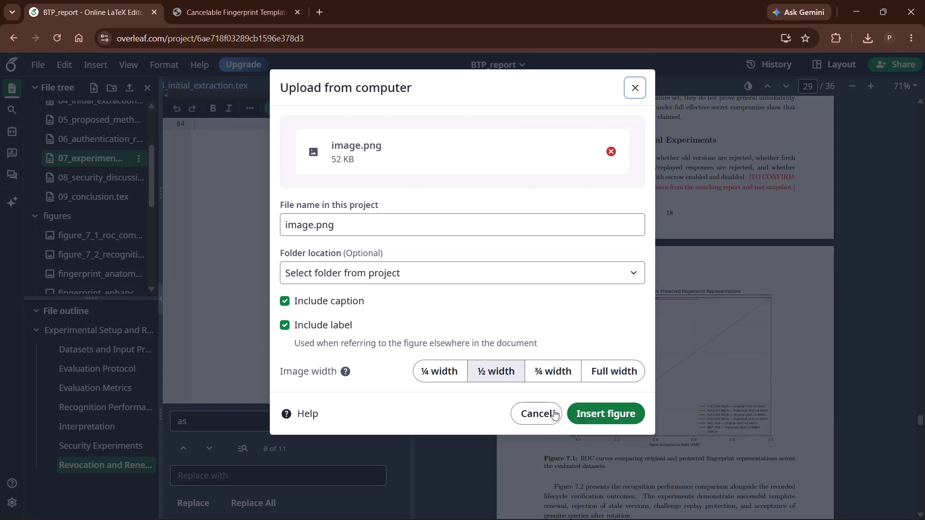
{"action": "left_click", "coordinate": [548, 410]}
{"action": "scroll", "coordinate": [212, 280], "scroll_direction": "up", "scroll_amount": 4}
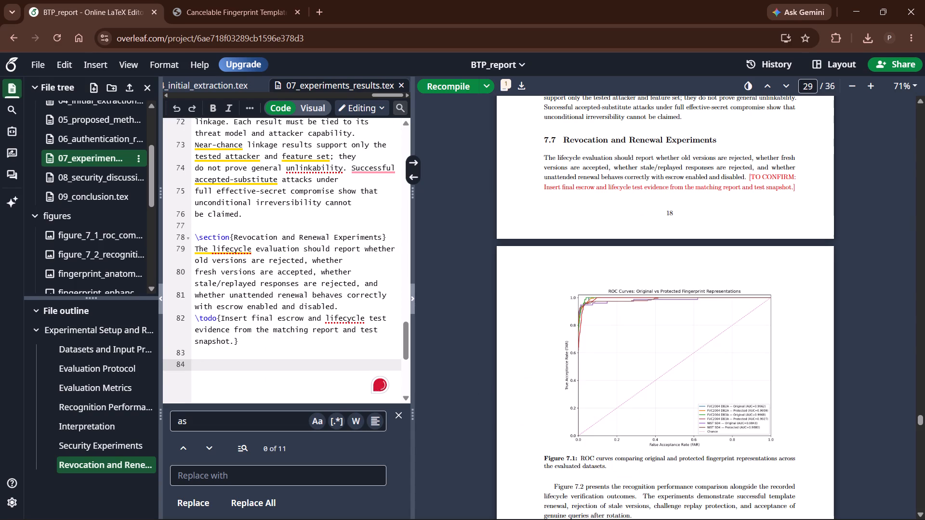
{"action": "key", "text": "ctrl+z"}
Replace both figure environments and the paragraph between them with the combined figure block copied from ChatGPT, and recompile the report in Overleaf.
{"action": "key", "text": "alt+Tab"}
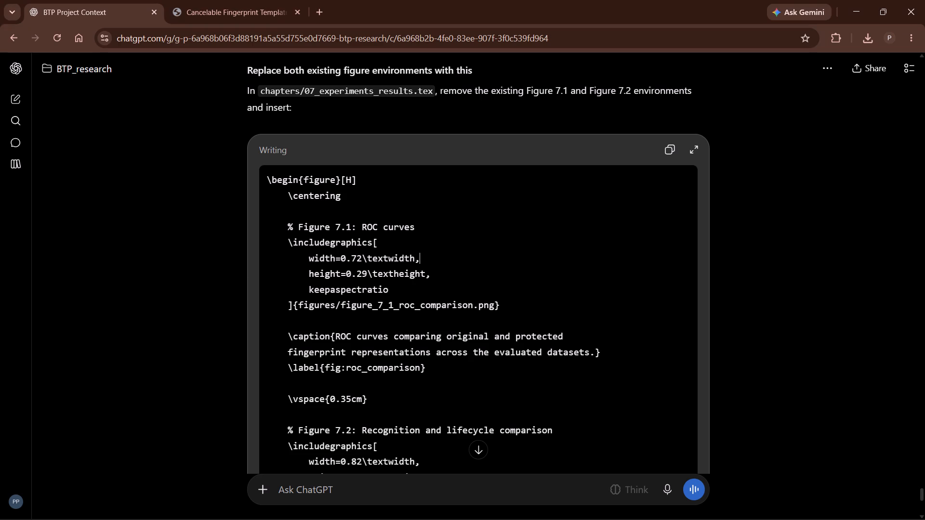
{"action": "left_click_drag", "start_coordinate": [265, 181], "coordinate": [382, 230]}
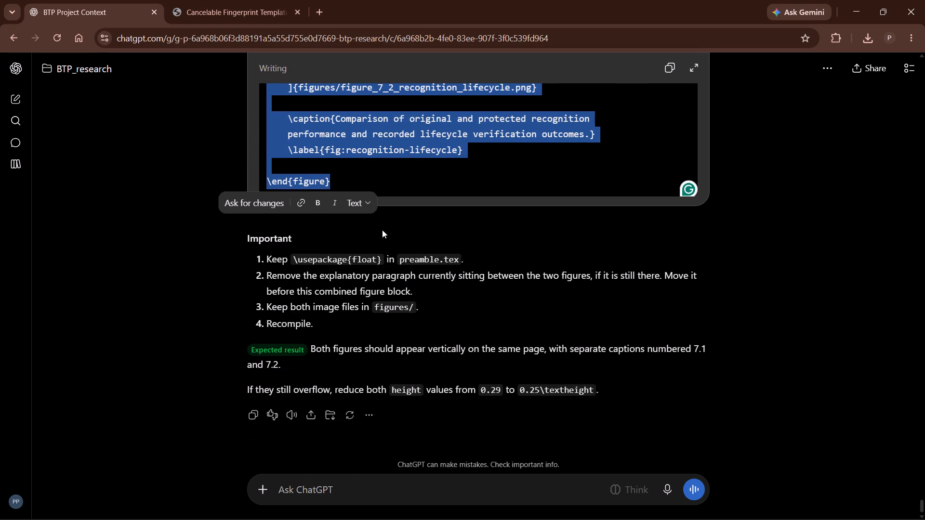
{"action": "left_click_drag", "start_coordinate": [382, 230], "coordinate": [370, 181]}
{"action": "key", "text": "ctrl+c"}
{"action": "key", "text": "alt+Tab"}
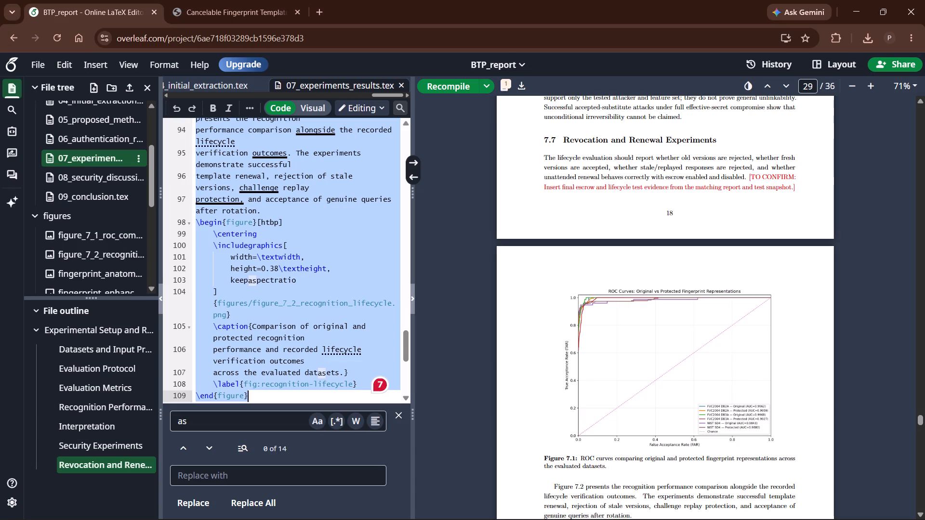
{"action": "key", "text": "ctrl+v"}
{"action": "key", "text": "alt+Tab"}
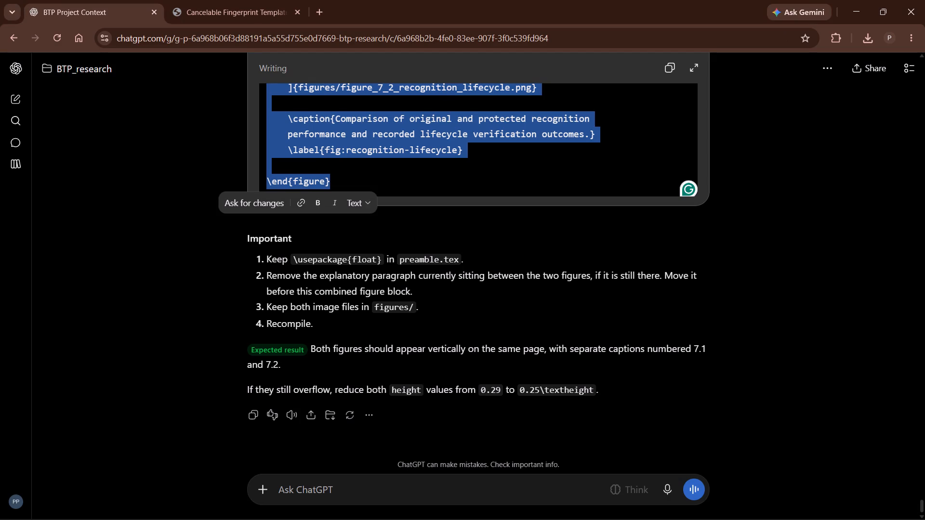
{"action": "key", "text": "alt+Tab"}
{"action": "left_click", "coordinate": [439, 89]}
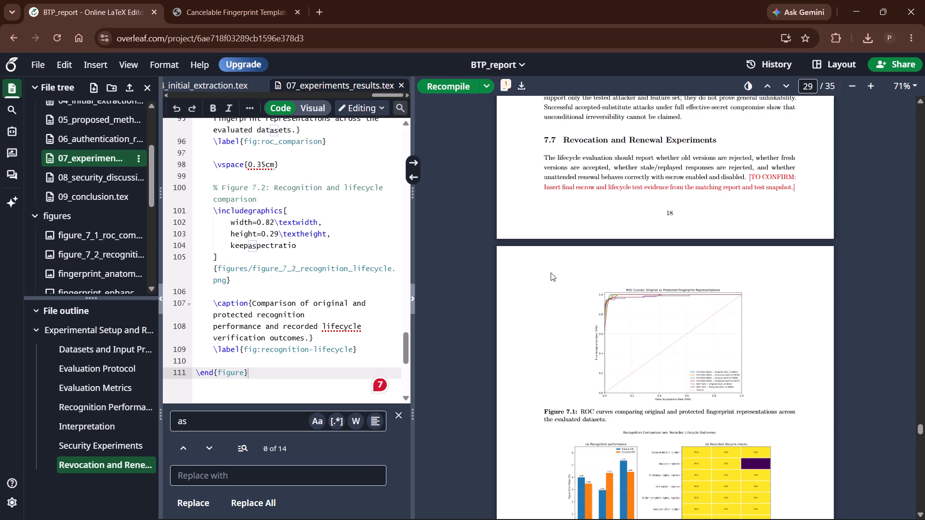
Check the combined figures page, set Figure 7.1's width to 0.92\textwidth and height to 0.49\textheight, and recompile.
{"action": "scroll", "coordinate": [551, 273], "scroll_direction": "down", "scroll_amount": 2}
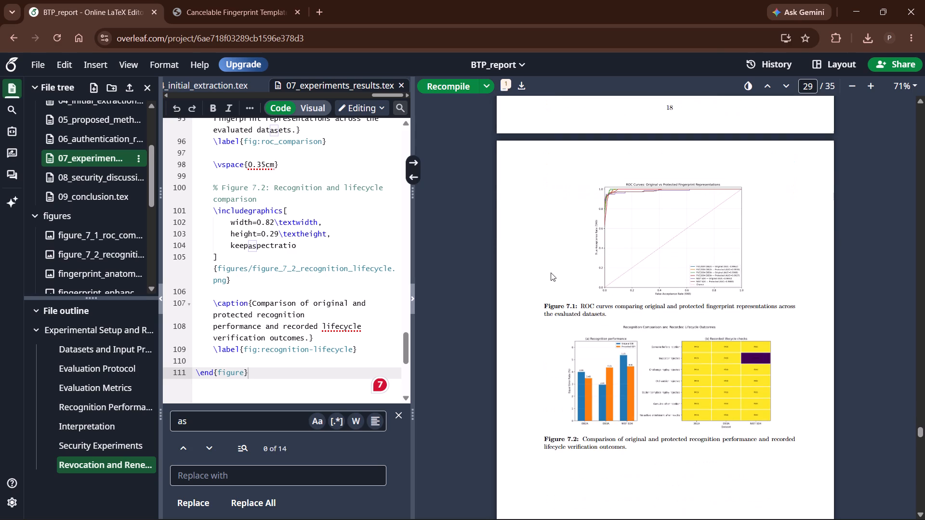
{"action": "scroll", "coordinate": [551, 273], "scroll_direction": "down", "scroll_amount": 2}
{"action": "scroll", "coordinate": [368, 267], "scroll_direction": "up", "scroll_amount": 2}
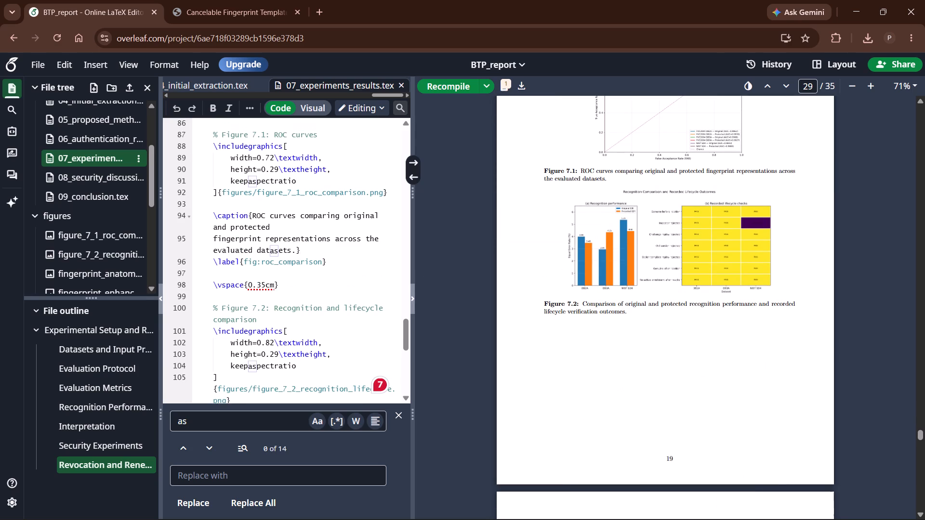
{"action": "scroll", "coordinate": [262, 339], "scroll_direction": "up", "scroll_amount": 2}
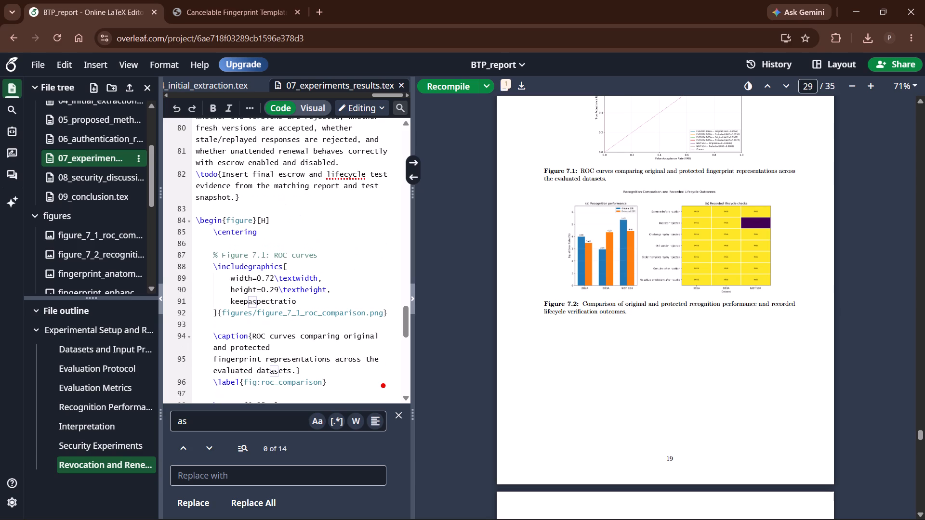
{"action": "left_click", "coordinate": [268, 279]}
{"action": "key", "text": "BackSpace"}
{"action": "key", "text": "9"}
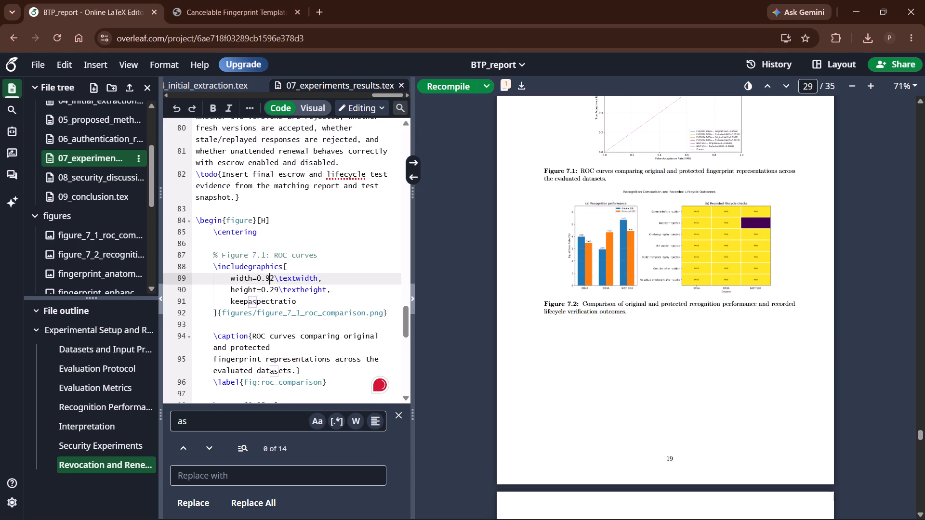
{"action": "left_click", "coordinate": [273, 290]}
{"action": "key", "text": "BackSpace"}
{"action": "key", "text": "4"}
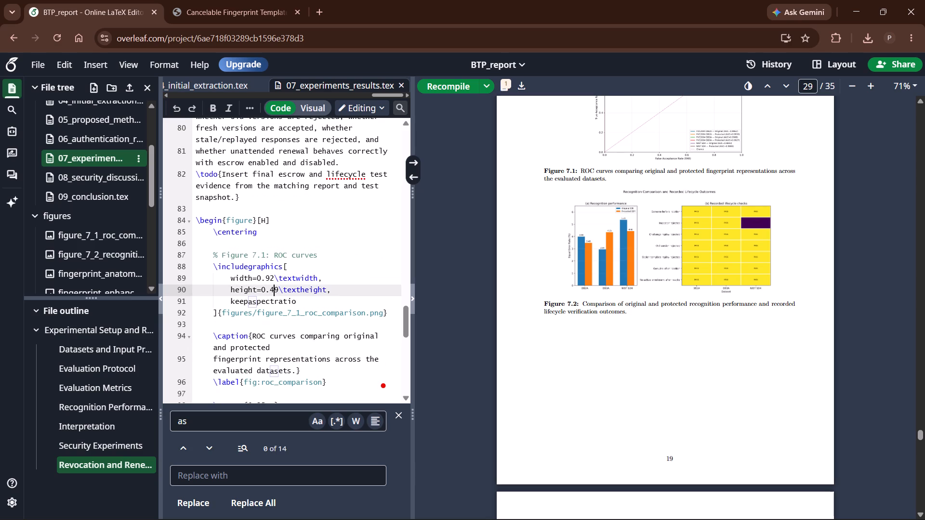
{"action": "left_click", "coordinate": [441, 83]}
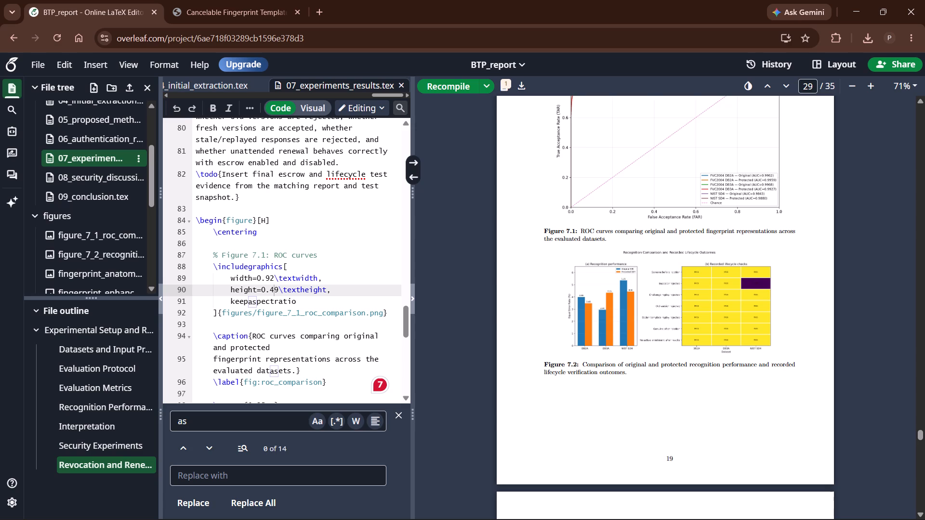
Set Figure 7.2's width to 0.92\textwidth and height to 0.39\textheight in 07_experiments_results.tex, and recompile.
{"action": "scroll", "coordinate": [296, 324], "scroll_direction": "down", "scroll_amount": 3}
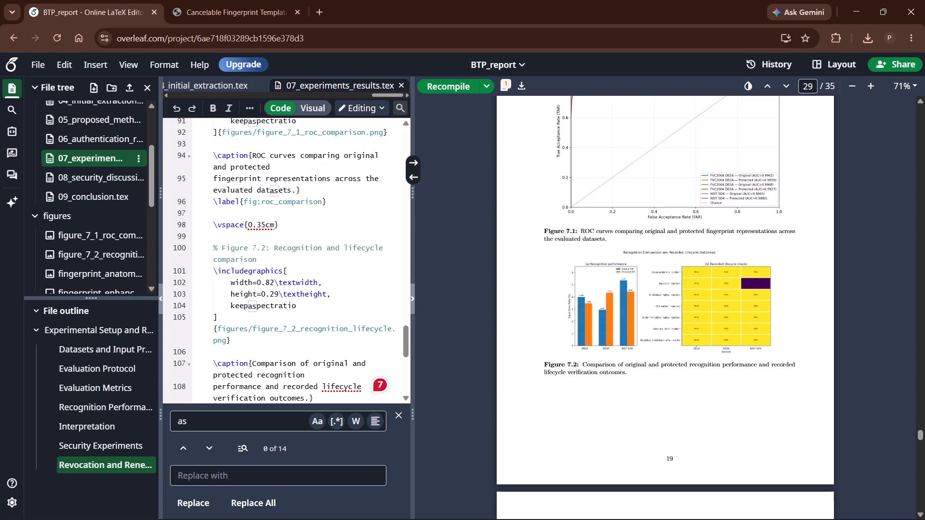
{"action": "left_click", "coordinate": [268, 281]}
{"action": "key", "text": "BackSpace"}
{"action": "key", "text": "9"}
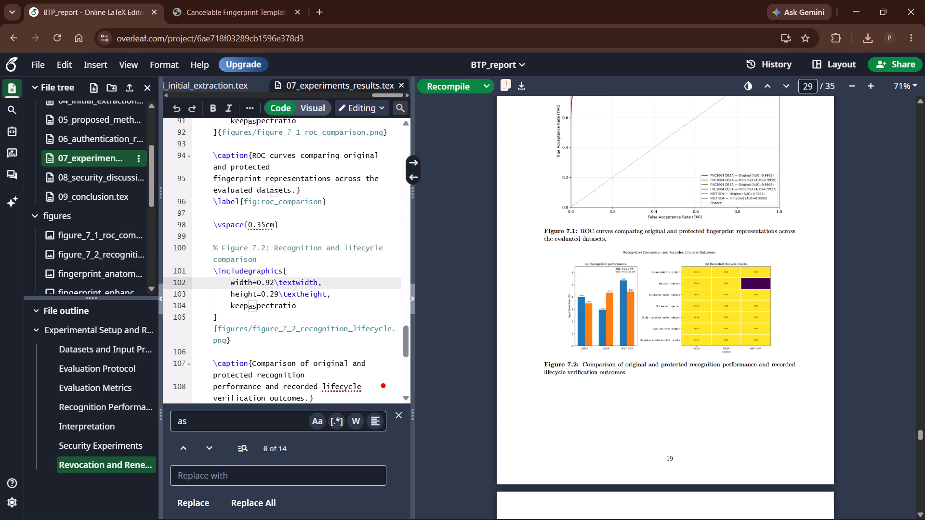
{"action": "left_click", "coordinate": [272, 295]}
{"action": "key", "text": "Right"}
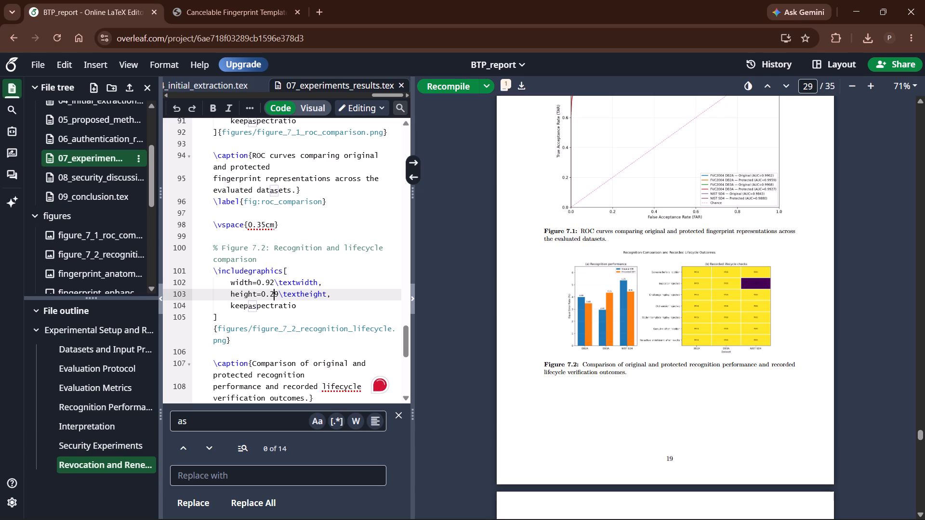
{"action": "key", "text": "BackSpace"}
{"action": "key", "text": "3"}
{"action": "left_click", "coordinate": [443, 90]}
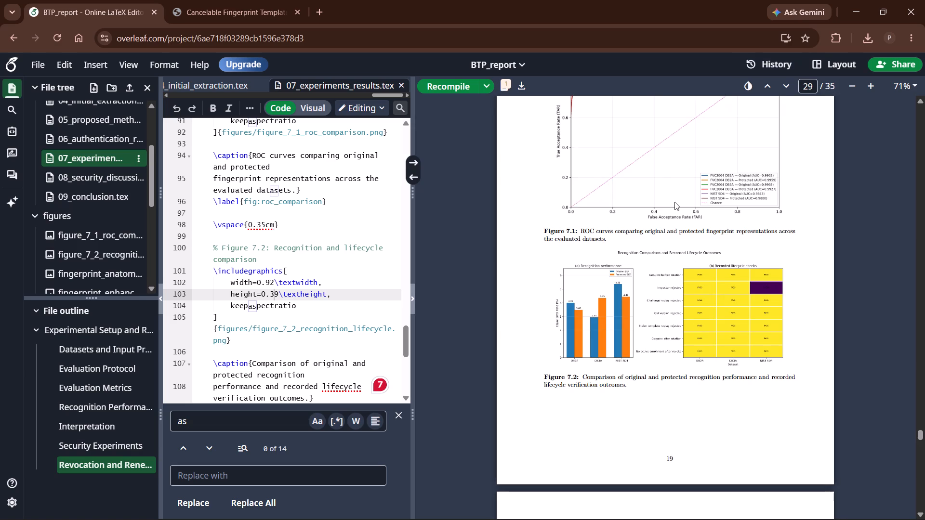
Check the enlarged Figure 7.2, set its width to 1.02\textwidth and height to 0.49\textheight, and recompile.
{"action": "double_click", "coordinate": [866, 84]}
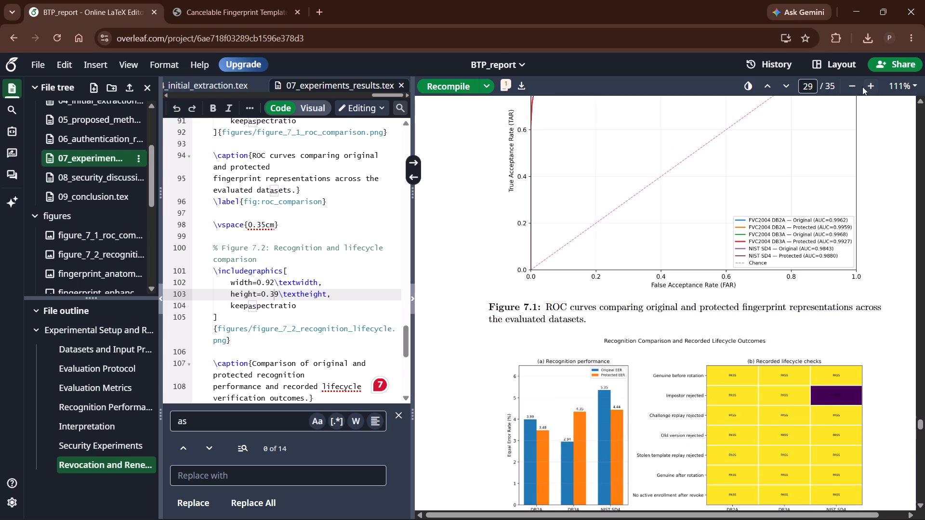
{"action": "left_click", "coordinate": [851, 89]}
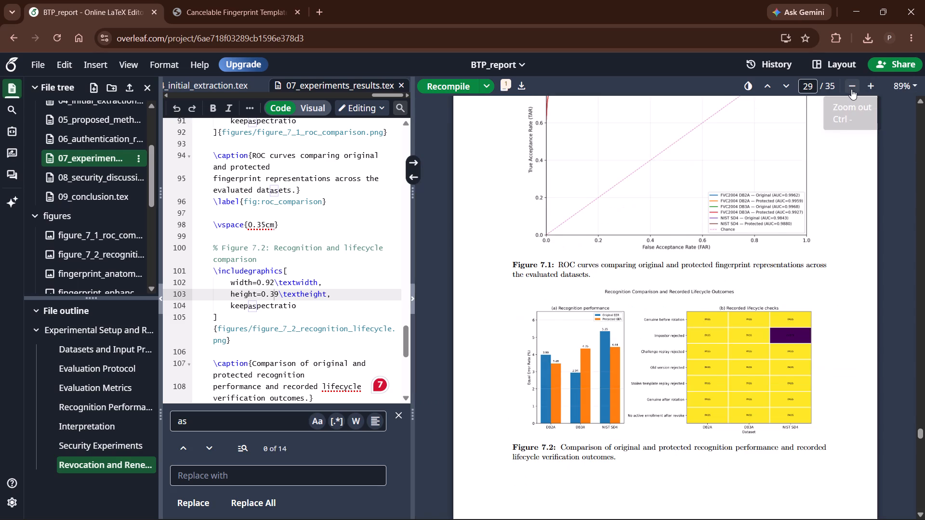
{"action": "left_click", "coordinate": [851, 89]}
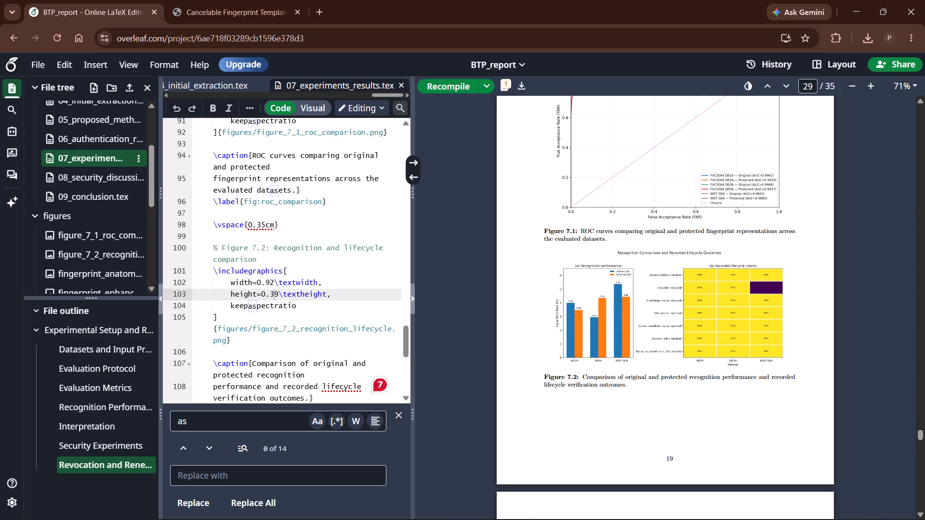
{"action": "left_click", "coordinate": [269, 284]}
{"action": "key", "text": "Left"}
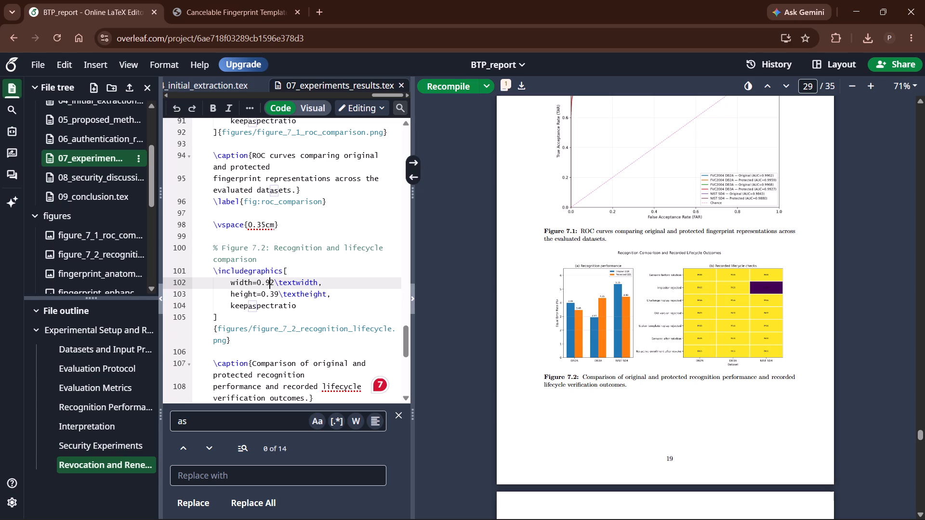
{"action": "key", "text": "Left"}
{"action": "key", "text": "BackSpace"}
{"action": "key", "text": "1"}
{"action": "key", "text": "Right"}
{"action": "key", "text": "Right"}
{"action": "key", "text": "BackSpace"}
{"action": "key", "text": "0"}
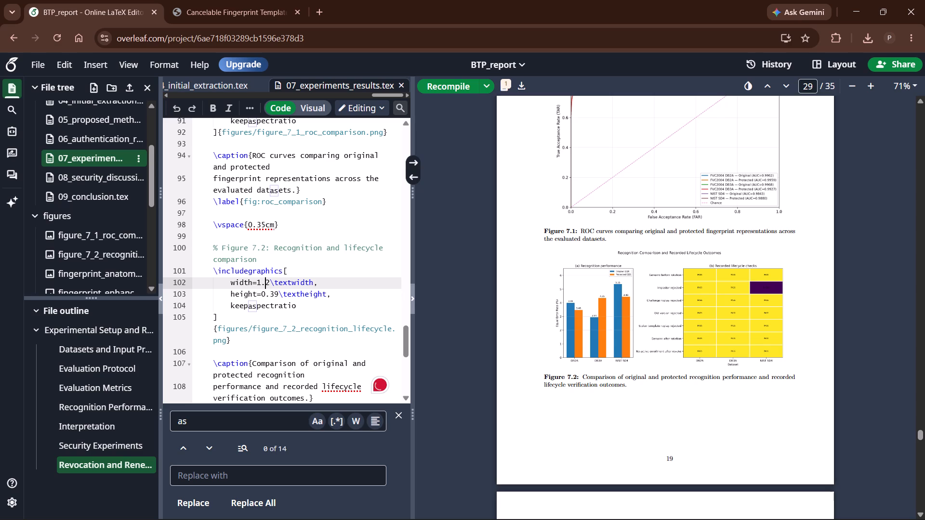
{"action": "left_click", "coordinate": [274, 296]}
{"action": "key", "text": "BackSpace"}
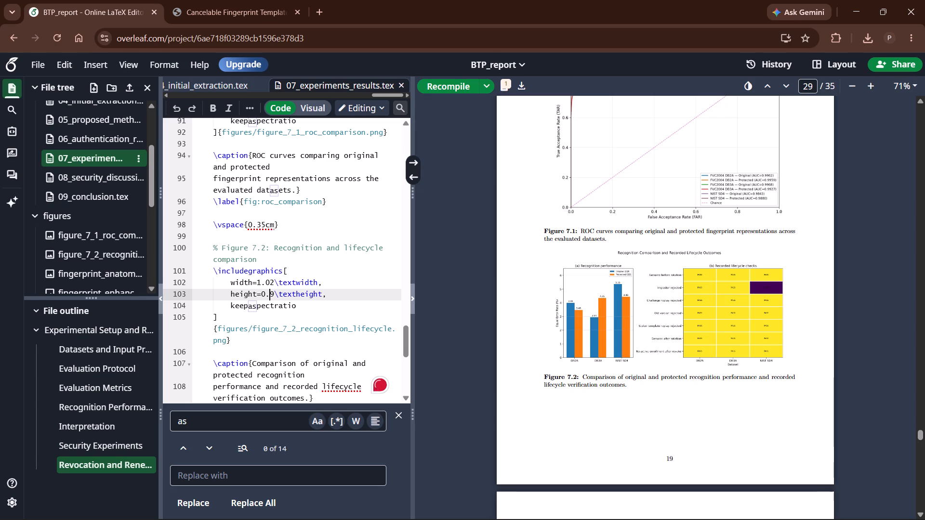
{"action": "key", "text": "4"}
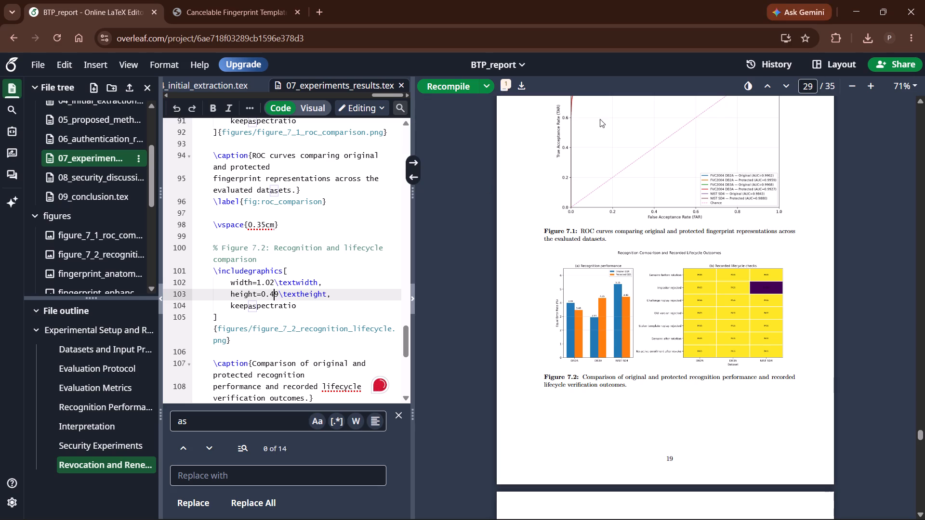
{"action": "left_click", "coordinate": [427, 85]}
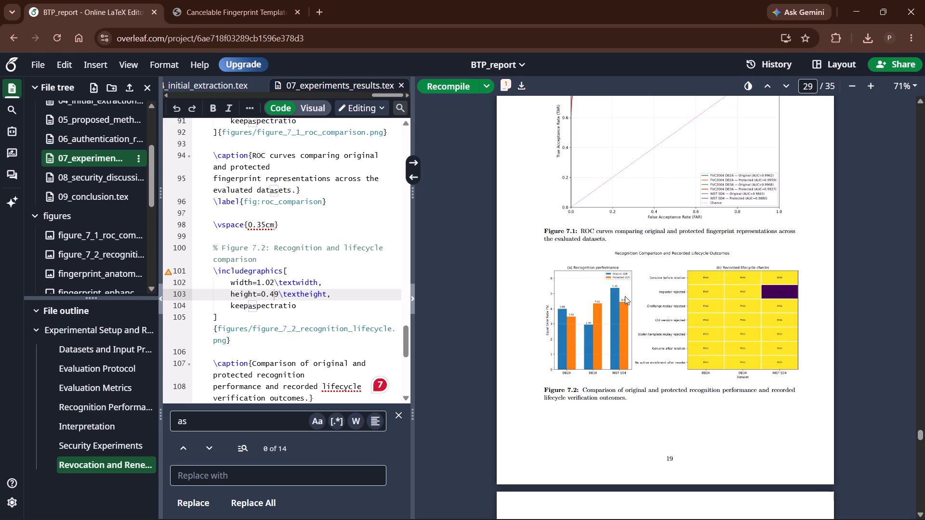
Review both figures on the page, set Figure 7.2's height to 0.59\textheight, and recompile the report.
{"action": "scroll", "coordinate": [660, 310], "scroll_direction": "up", "scroll_amount": 1}
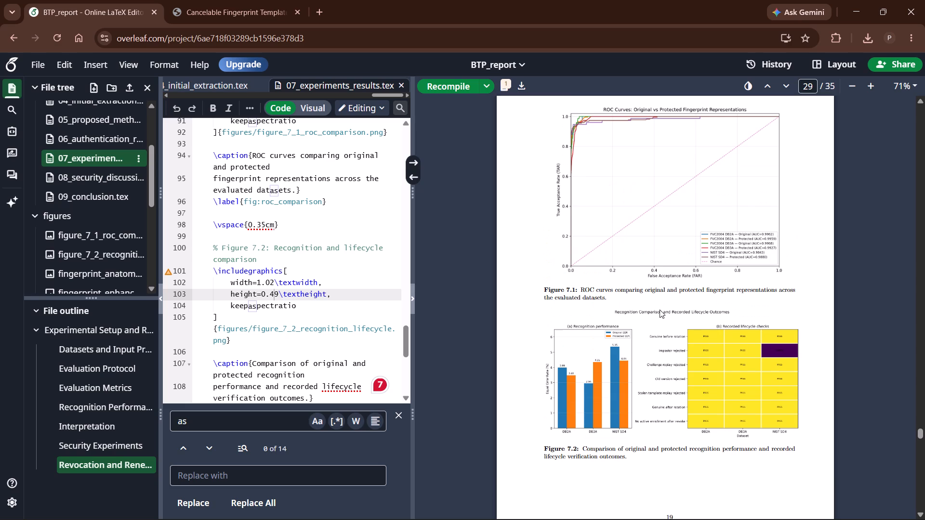
{"action": "scroll", "coordinate": [730, 347], "scroll_direction": "down", "scroll_amount": 1}
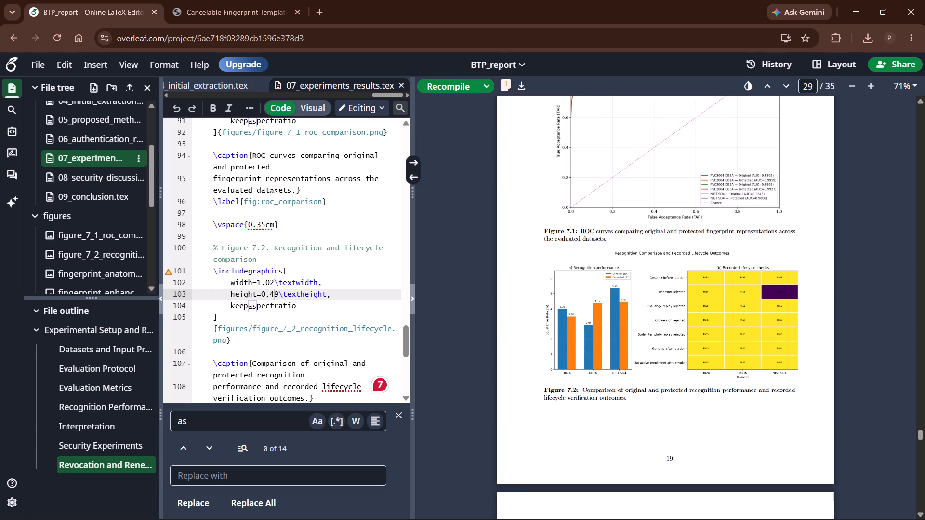
{"action": "key", "text": "BackSpace"}
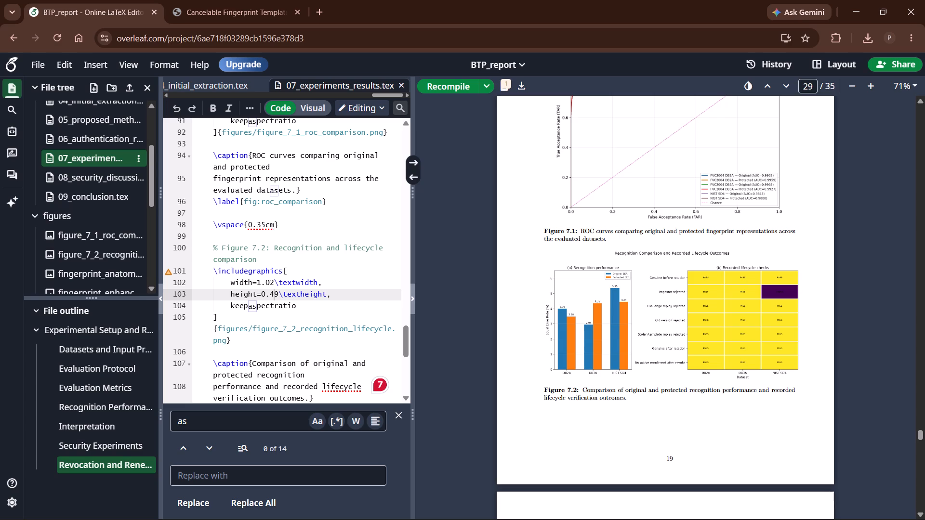
{"action": "left_click", "coordinate": [275, 293]}
{"action": "key", "text": "BackSpace"}
{"action": "key", "text": "5"}
{"action": "left_click", "coordinate": [453, 92]}
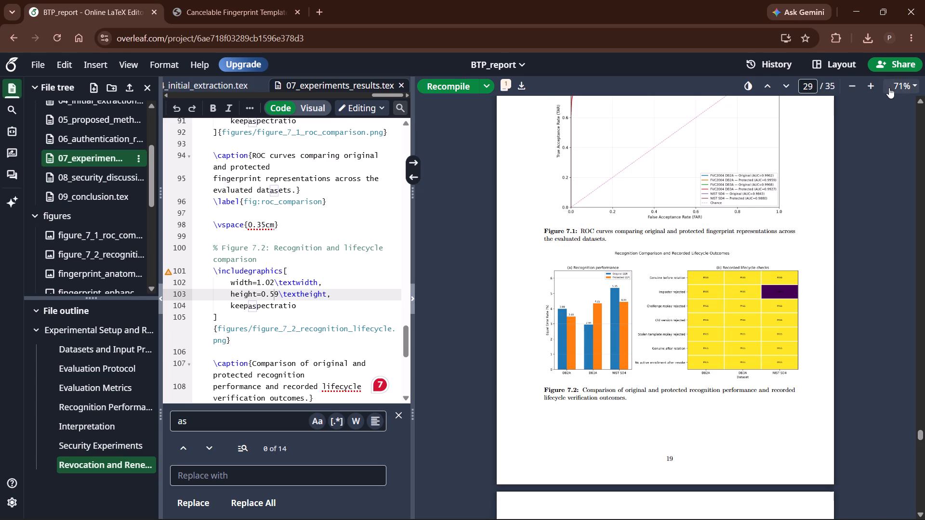
Examine the resized Figure 7.2 and read through the remaining report pages, from Chapter 8 to the bibliography and appendix.
{"action": "left_click", "coordinate": [869, 88]}
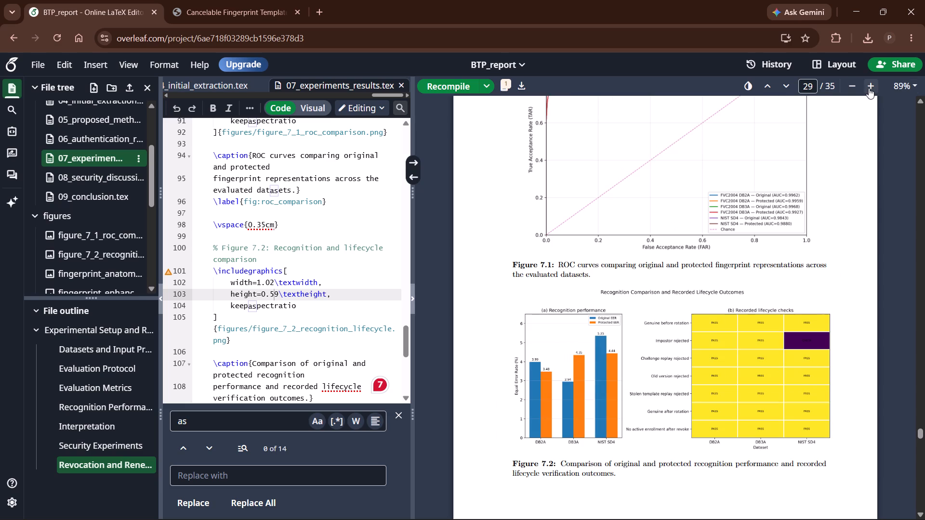
{"action": "left_click", "coordinate": [849, 90]}
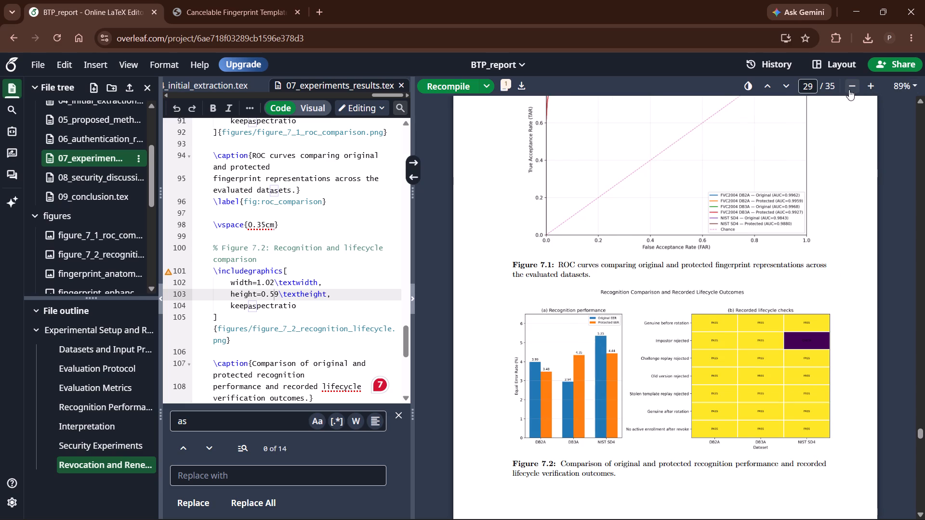
{"action": "scroll", "coordinate": [802, 171], "scroll_direction": "up", "scroll_amount": 2}
{"action": "scroll", "coordinate": [719, 302], "scroll_direction": "down", "scroll_amount": 5}
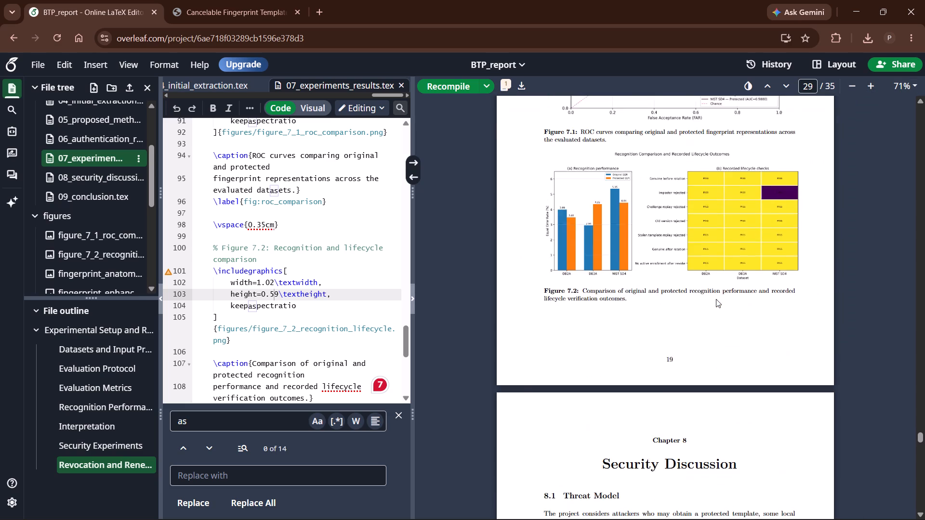
{"action": "scroll", "coordinate": [716, 299], "scroll_direction": "down", "scroll_amount": 12}
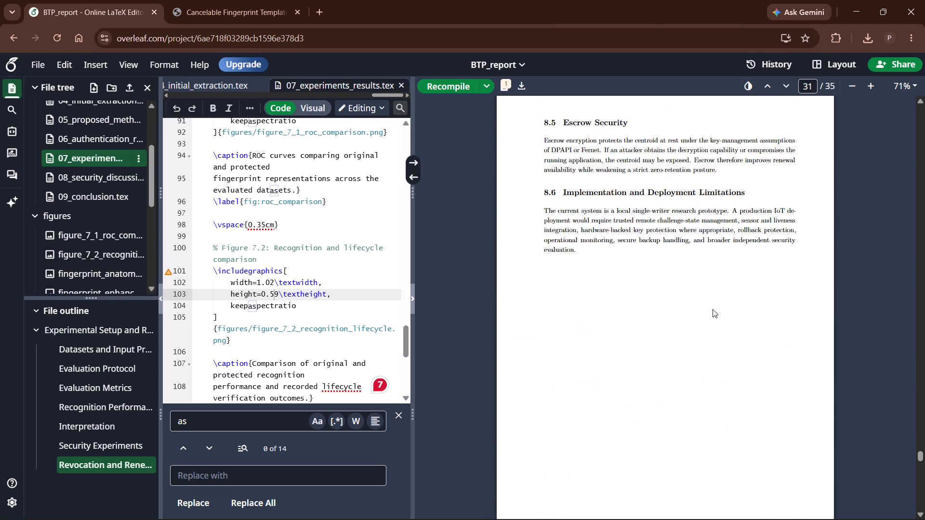
{"action": "scroll", "coordinate": [713, 309], "scroll_direction": "down", "scroll_amount": 17}
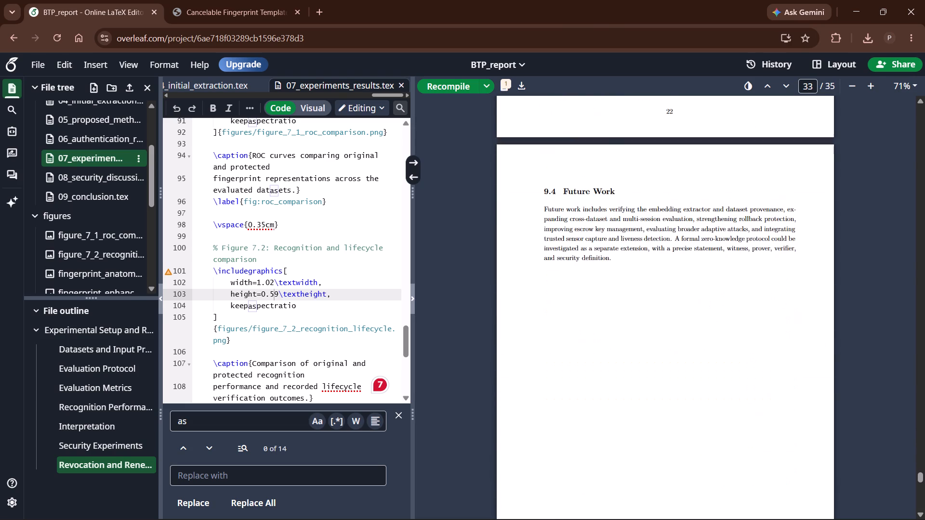
{"action": "scroll", "coordinate": [709, 316], "scroll_direction": "down", "scroll_amount": 14}
{"action": "scroll", "coordinate": [706, 319], "scroll_direction": "up", "scroll_amount": 17}
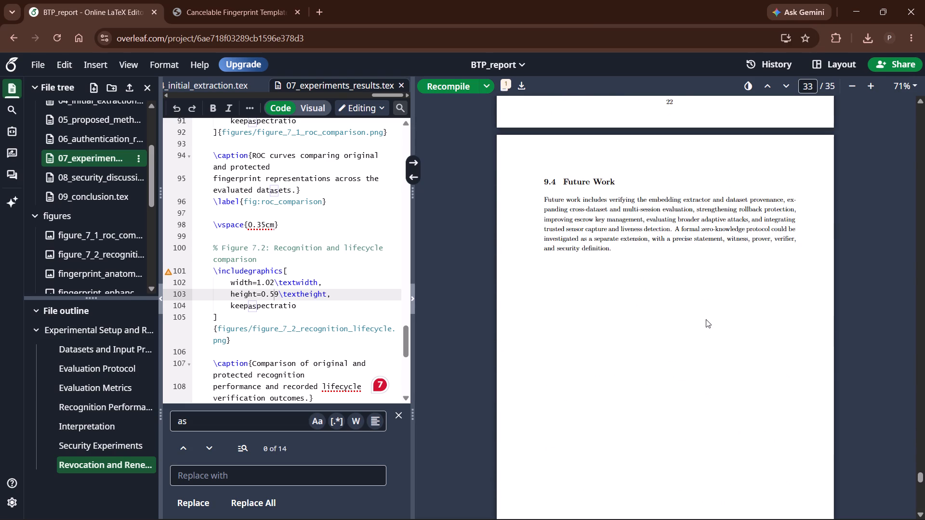
{"action": "scroll", "coordinate": [706, 319], "scroll_direction": "up", "scroll_amount": 8}
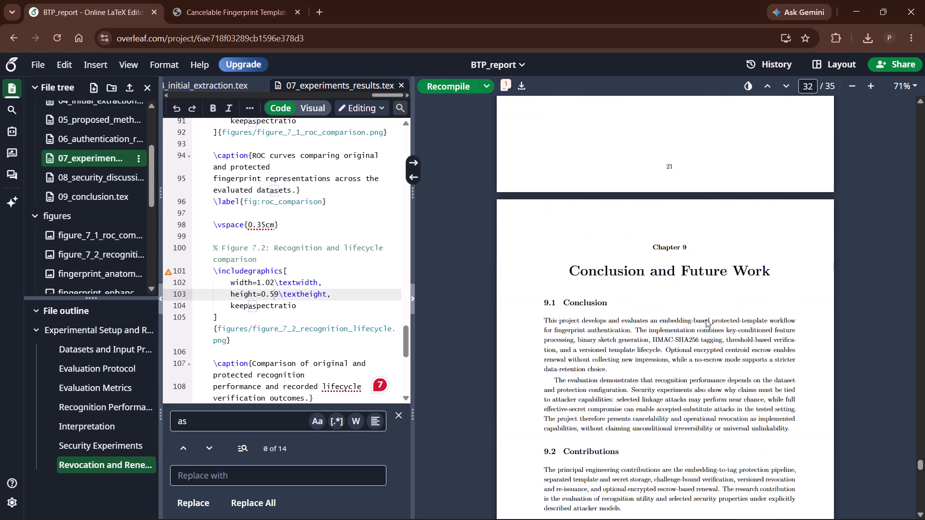
{"action": "scroll", "coordinate": [706, 319], "scroll_direction": "up", "scroll_amount": 8}
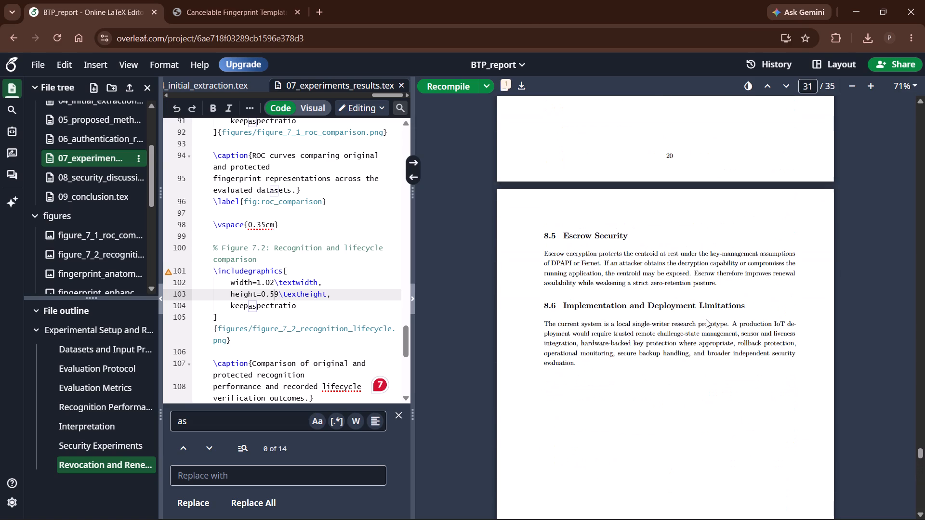
{"action": "scroll", "coordinate": [706, 319], "scroll_direction": "up", "scroll_amount": 6}
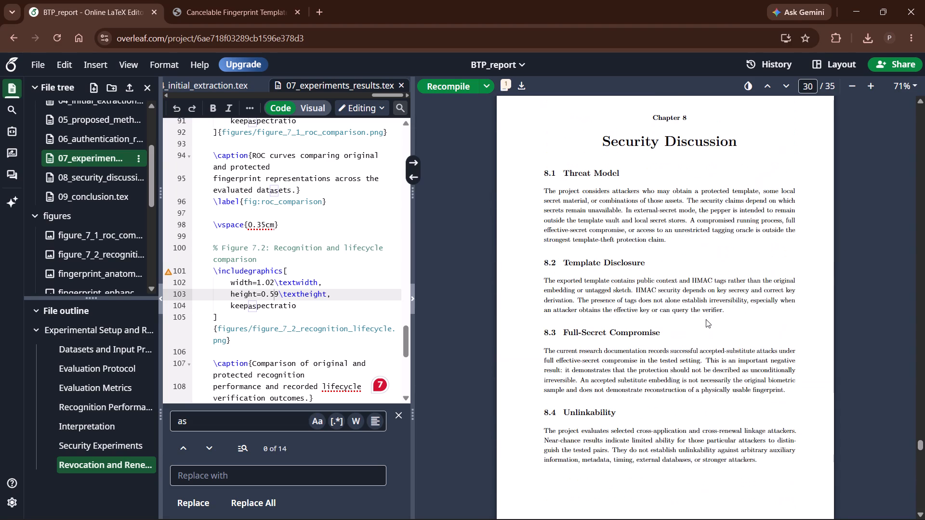
{"action": "scroll", "coordinate": [706, 319], "scroll_direction": "down", "scroll_amount": 9}
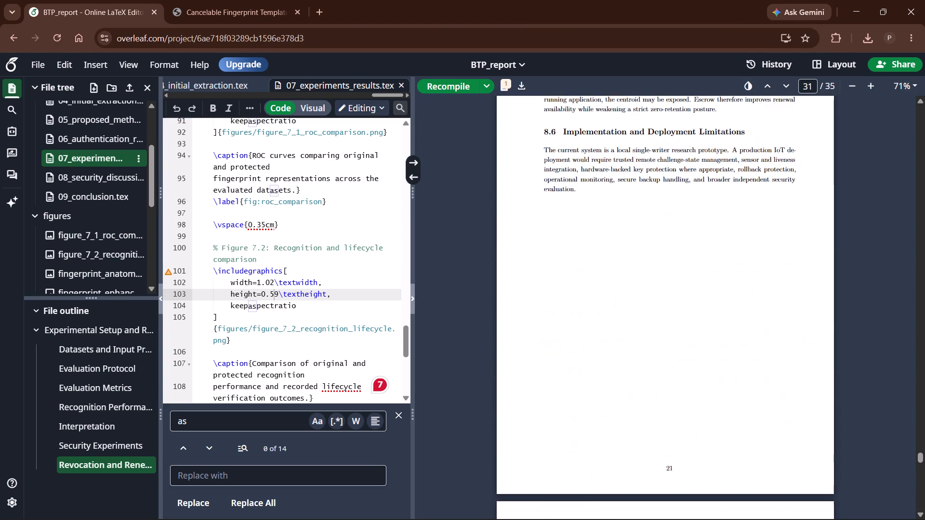
{"action": "scroll", "coordinate": [705, 320], "scroll_direction": "down", "scroll_amount": 18}
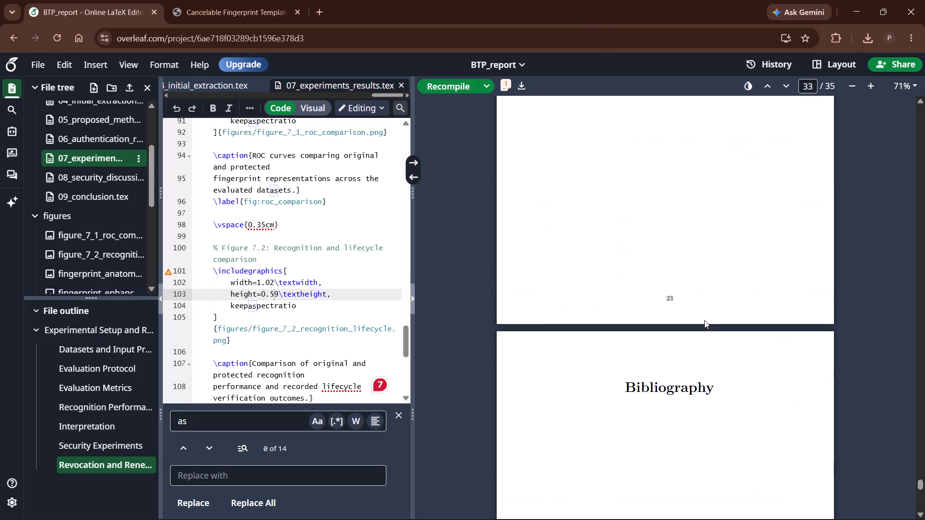
{"action": "scroll", "coordinate": [704, 320], "scroll_direction": "down", "scroll_amount": 18}
{"action": "scroll", "coordinate": [704, 320], "scroll_direction": "up", "scroll_amount": 12}
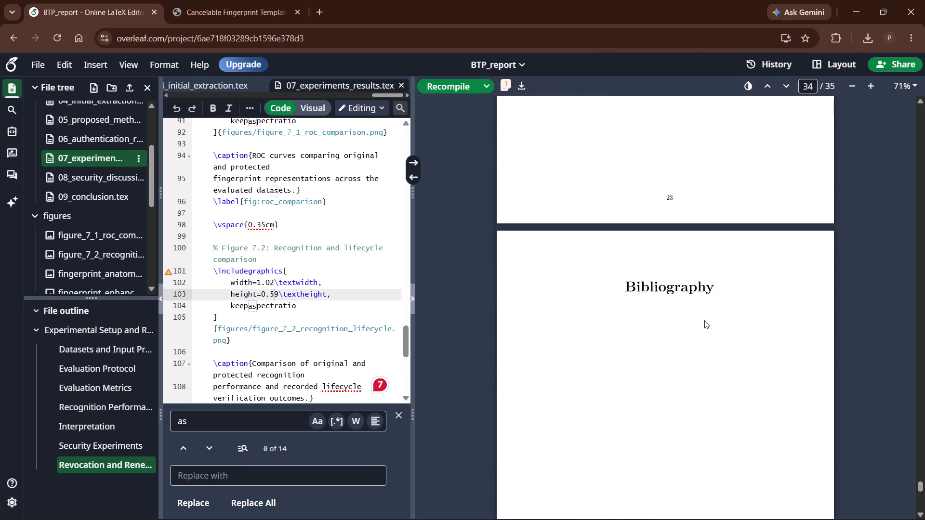
{"action": "scroll", "coordinate": [704, 320], "scroll_direction": "down", "scroll_amount": 20}
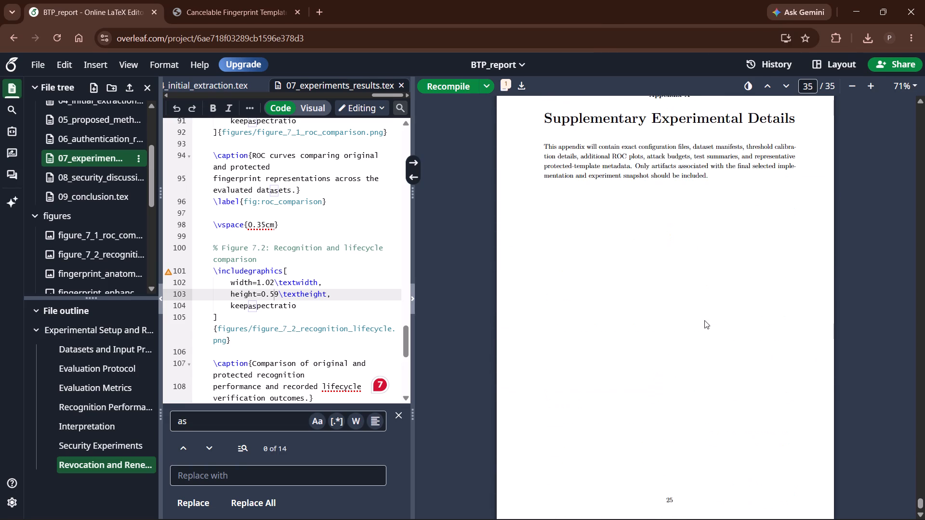
{"action": "scroll", "coordinate": [704, 320], "scroll_direction": "down", "scroll_amount": 1}
{"action": "scroll", "coordinate": [704, 320], "scroll_direction": "up", "scroll_amount": 18}
{"action": "scroll", "coordinate": [704, 320], "scroll_direction": "up", "scroll_amount": 6}
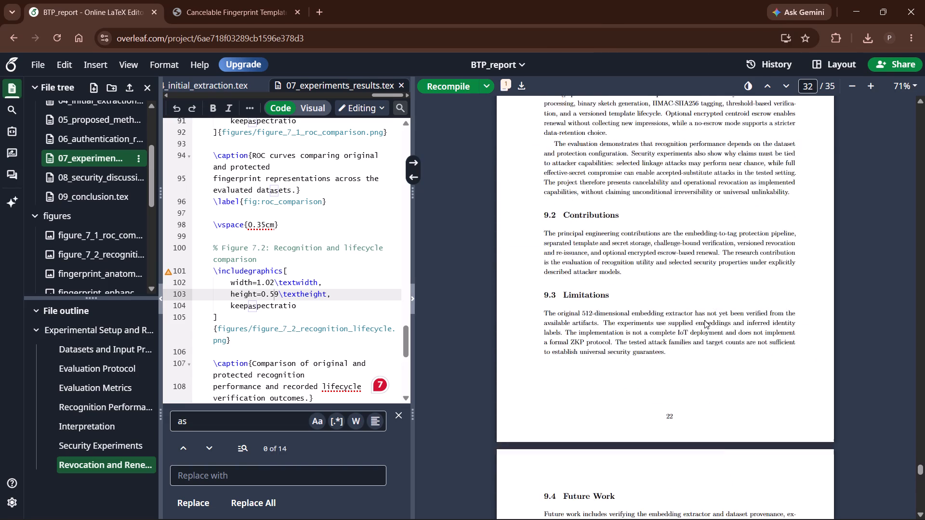
Review Figure 7.2's placement in the compiled report and look back through the source of 07_experiments_results.tex to its beginning.
{"action": "scroll", "coordinate": [704, 320], "scroll_direction": "up", "scroll_amount": 12}
{"action": "scroll", "coordinate": [704, 320], "scroll_direction": "up", "scroll_amount": 9}
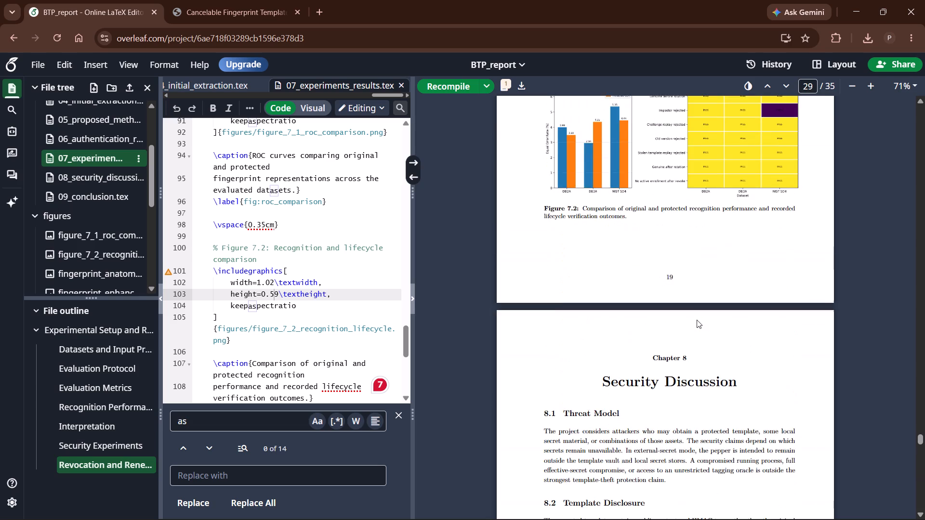
{"action": "scroll", "coordinate": [697, 320], "scroll_direction": "up", "scroll_amount": 7}
{"action": "scroll", "coordinate": [710, 350], "scroll_direction": "down", "scroll_amount": 6}
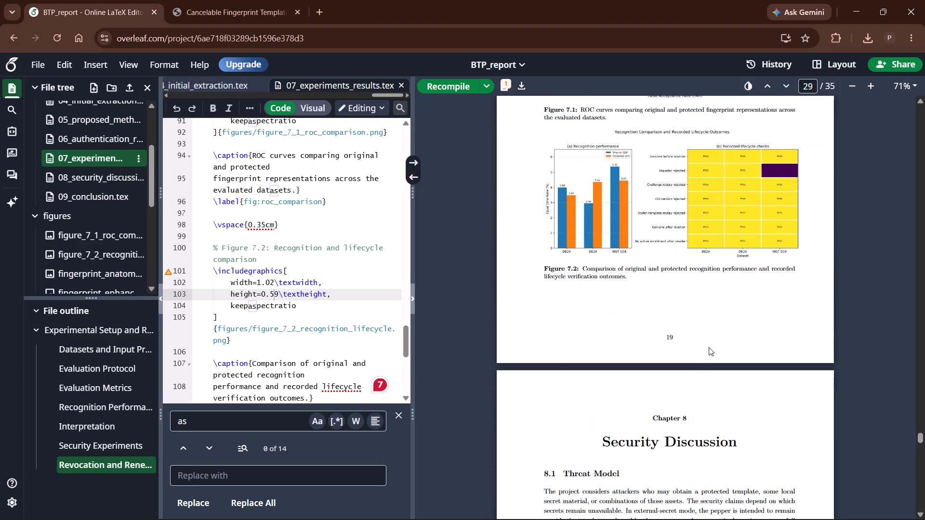
{"action": "scroll", "coordinate": [332, 348], "scroll_direction": "up", "scroll_amount": 5}
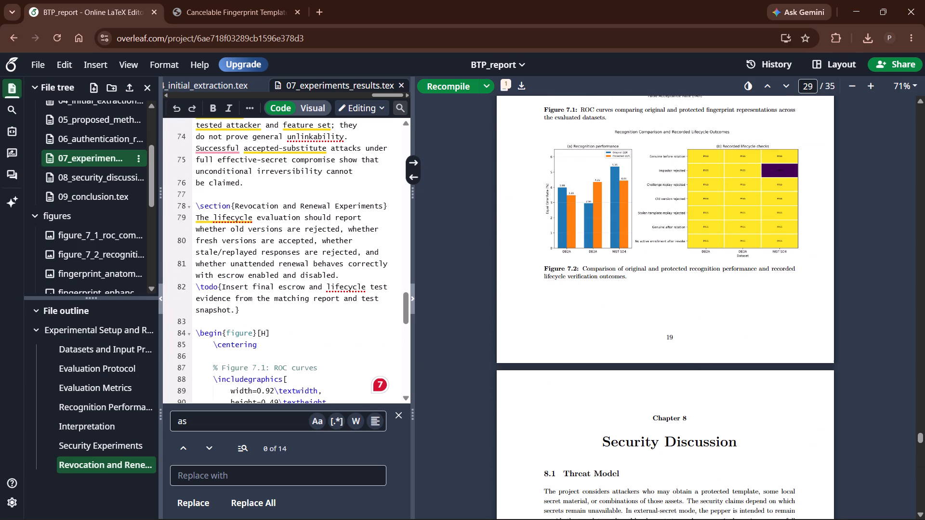
{"action": "scroll", "coordinate": [332, 348], "scroll_direction": "up", "scroll_amount": 11}
{"action": "scroll", "coordinate": [332, 348], "scroll_direction": "up", "scroll_amount": 20}
Open 08_security_discussion.tex and look back over the compiled pages with Figures 7.1 and 7.2 and Table 7.1.
{"action": "left_click", "coordinate": [116, 181]}
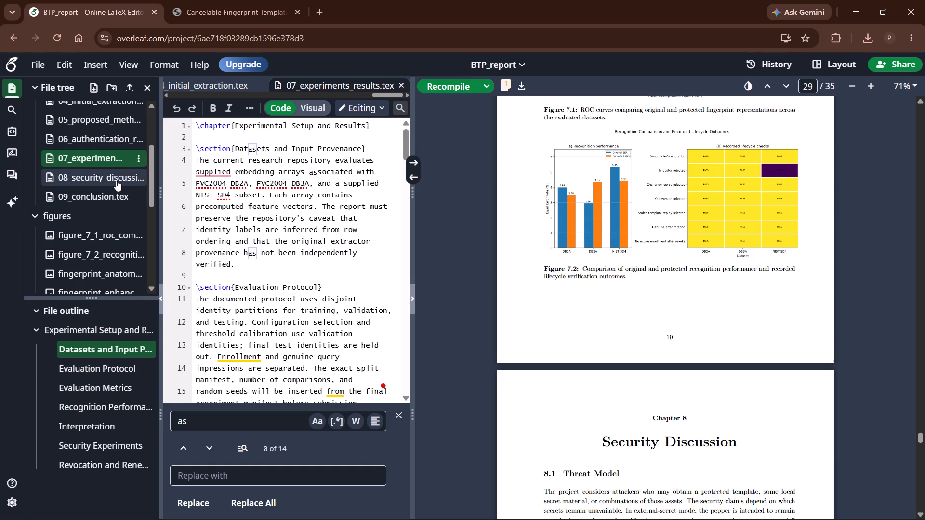
{"action": "scroll", "coordinate": [315, 217], "scroll_direction": "up", "scroll_amount": 7}
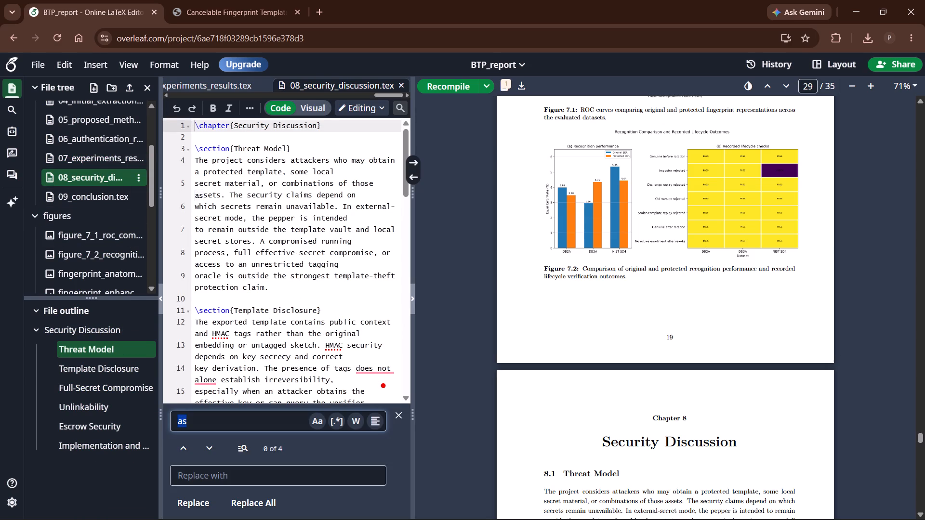
{"action": "scroll", "coordinate": [247, 212], "scroll_direction": "up", "scroll_amount": 4}
{"action": "scroll", "coordinate": [98, 220], "scroll_direction": "up", "scroll_amount": 11}
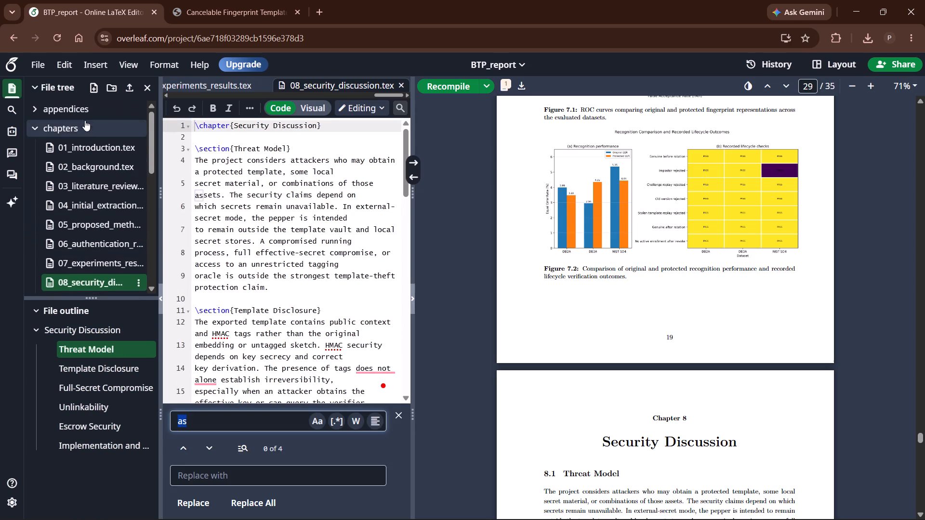
{"action": "scroll", "coordinate": [482, 247], "scroll_direction": "up", "scroll_amount": 4}
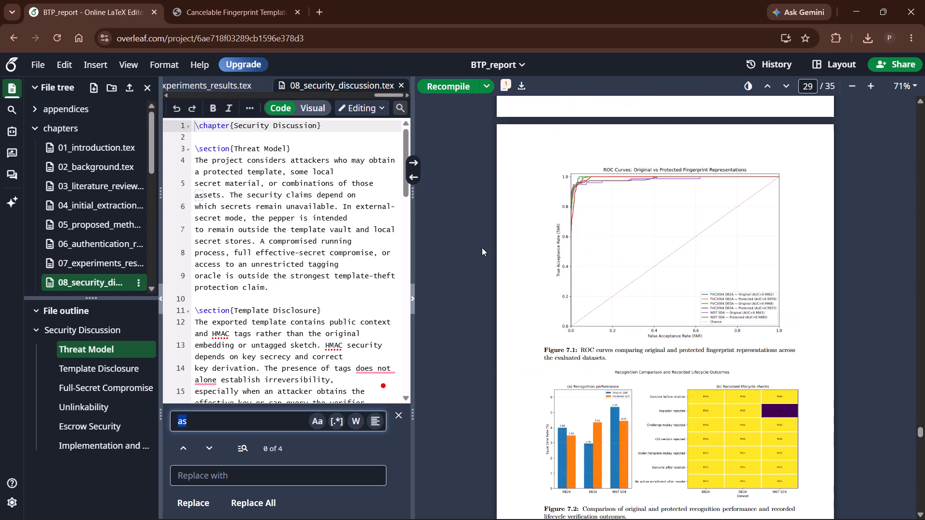
{"action": "scroll", "coordinate": [502, 260], "scroll_direction": "up", "scroll_amount": 7}
{"action": "scroll", "coordinate": [830, 326], "scroll_direction": "up", "scroll_amount": 2}
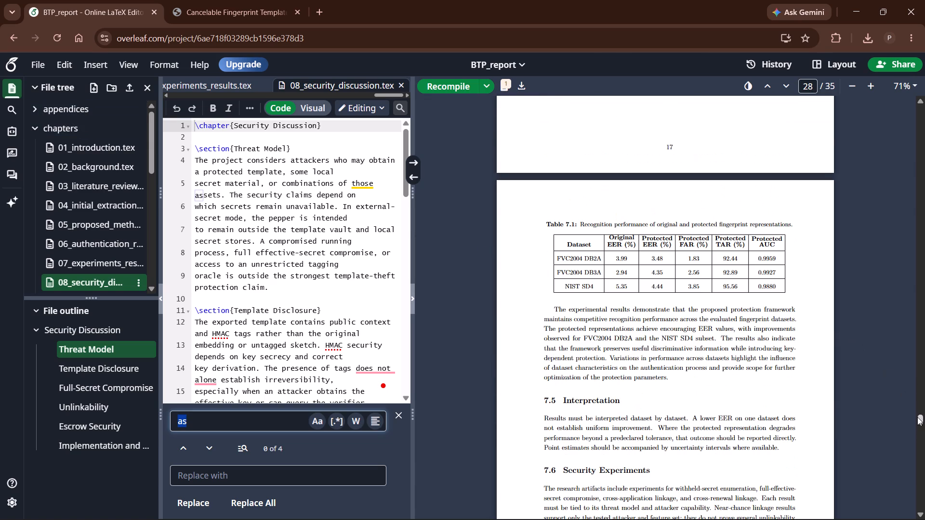
Return to the report's title page and read through the declaration, certificate, abstract and acknowledgement pages.
{"action": "left_click_drag", "start_coordinate": [917, 417], "coordinate": [898, 108]}
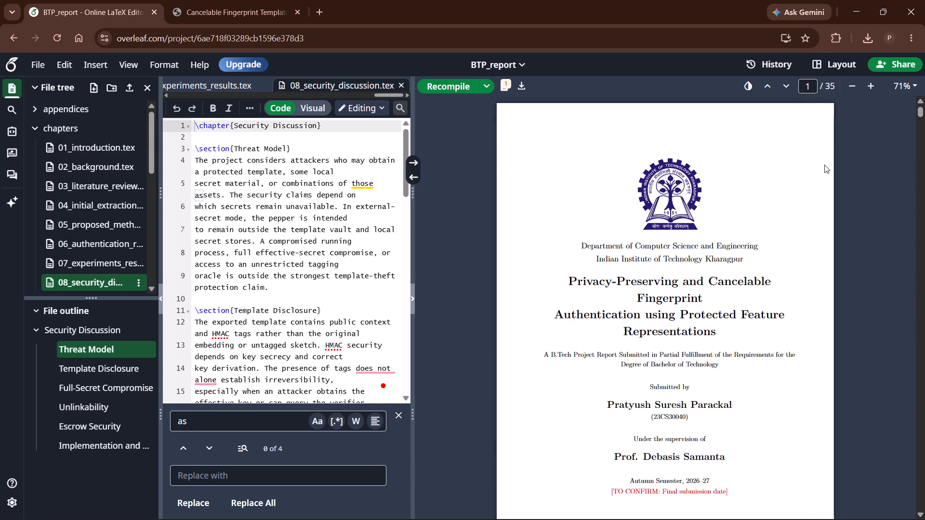
{"action": "scroll", "coordinate": [745, 250], "scroll_direction": "down", "scroll_amount": 10}
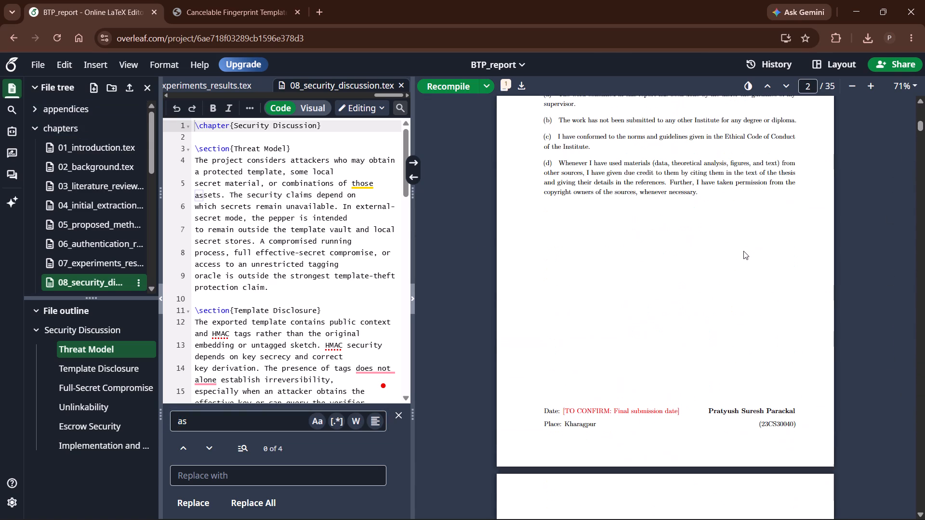
{"action": "scroll", "coordinate": [743, 251], "scroll_direction": "down", "scroll_amount": 9}
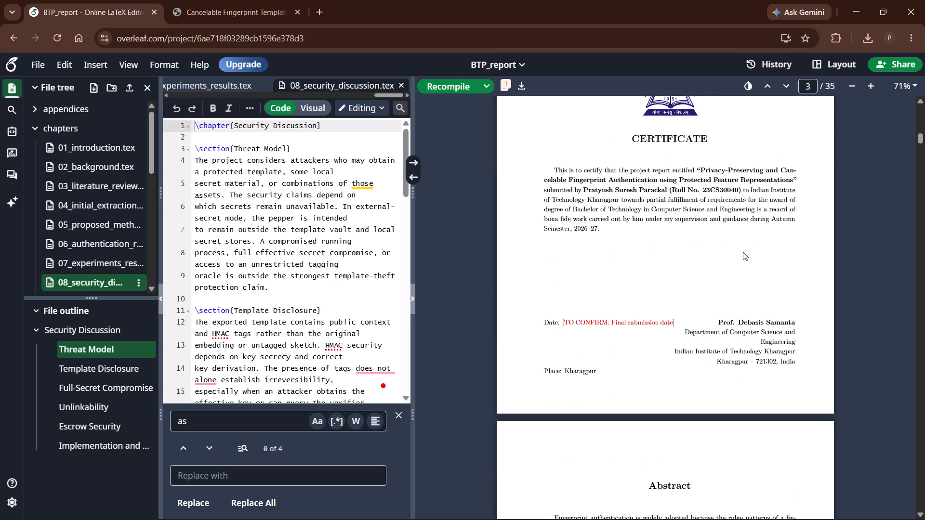
{"action": "scroll", "coordinate": [743, 252], "scroll_direction": "down", "scroll_amount": 9}
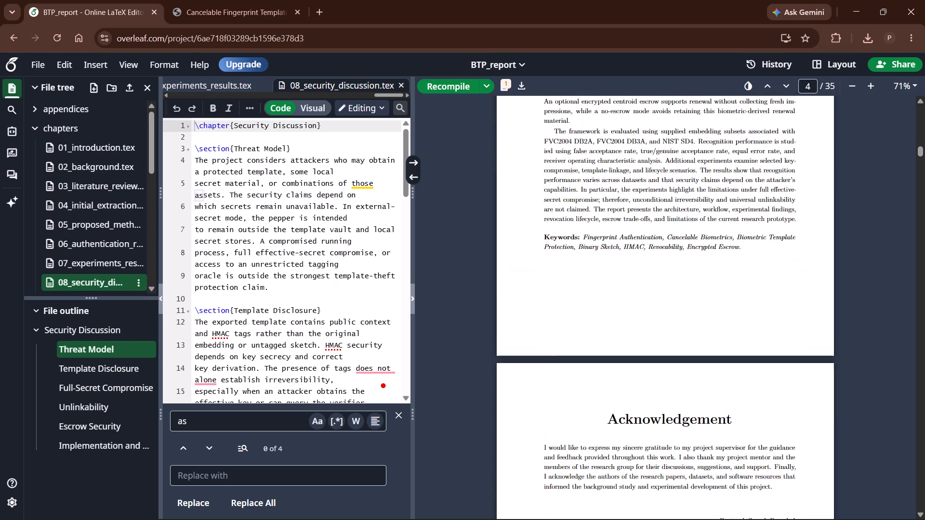
{"action": "scroll", "coordinate": [740, 255], "scroll_direction": "down", "scroll_amount": 6}
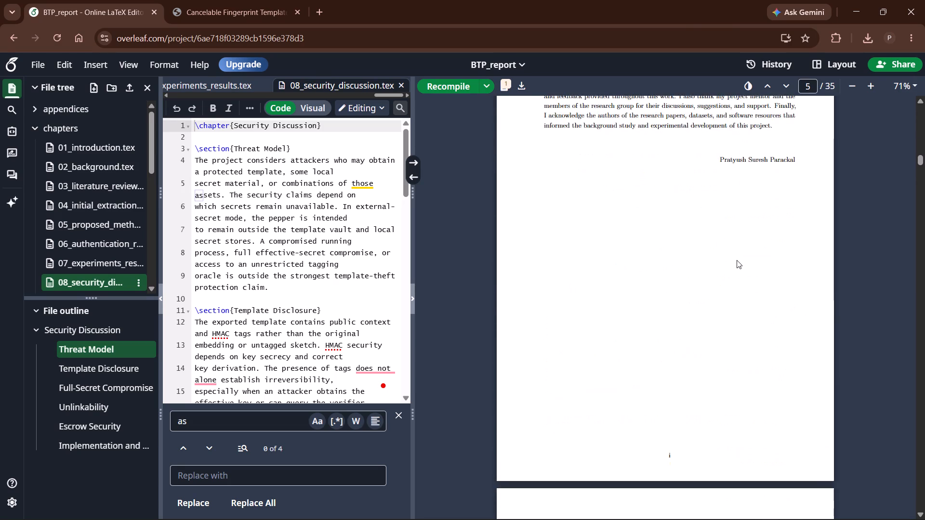
{"action": "scroll", "coordinate": [736, 260], "scroll_direction": "down", "scroll_amount": 4}
Examine the compiled table of contents from the acknowledgement entry through to the appendix entry.
{"action": "scroll", "coordinate": [735, 261], "scroll_direction": "down", "scroll_amount": 2}
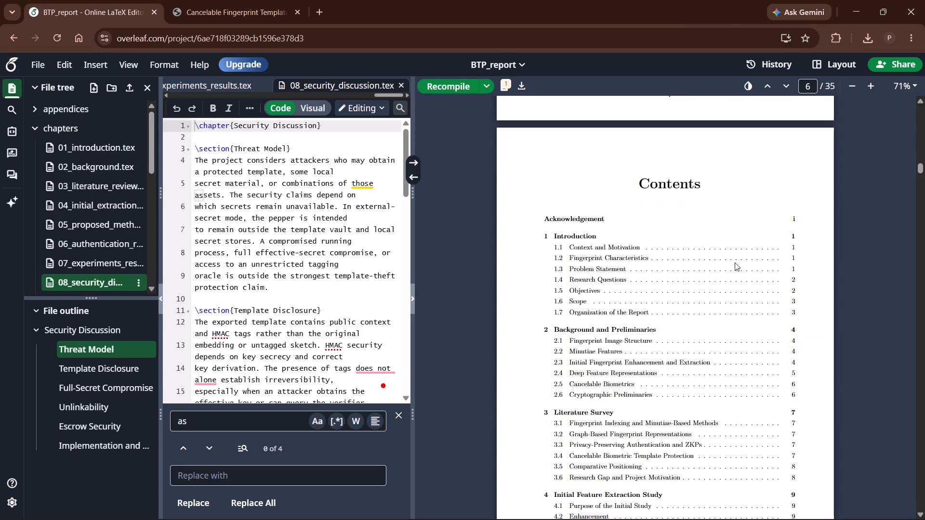
{"action": "scroll", "coordinate": [733, 260], "scroll_direction": "down", "scroll_amount": 1}
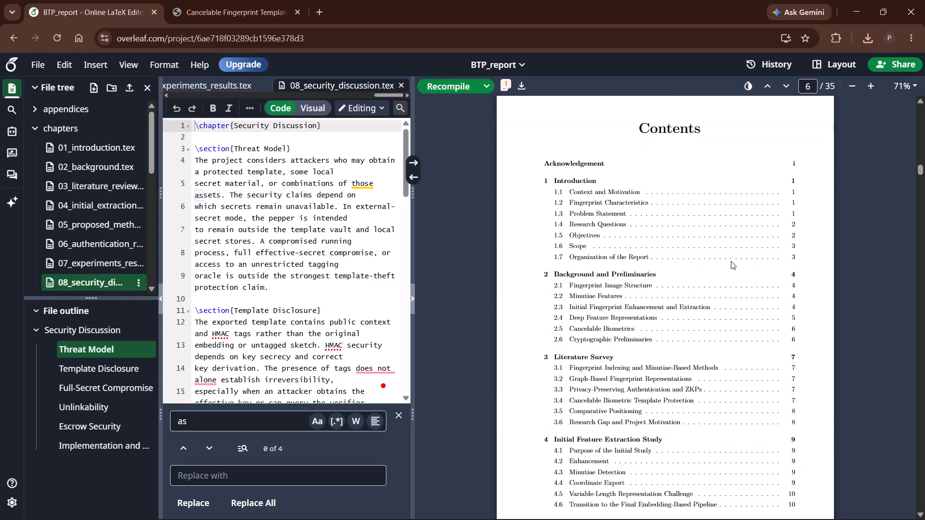
{"action": "scroll", "coordinate": [603, 265], "scroll_direction": "down", "scroll_amount": 1}
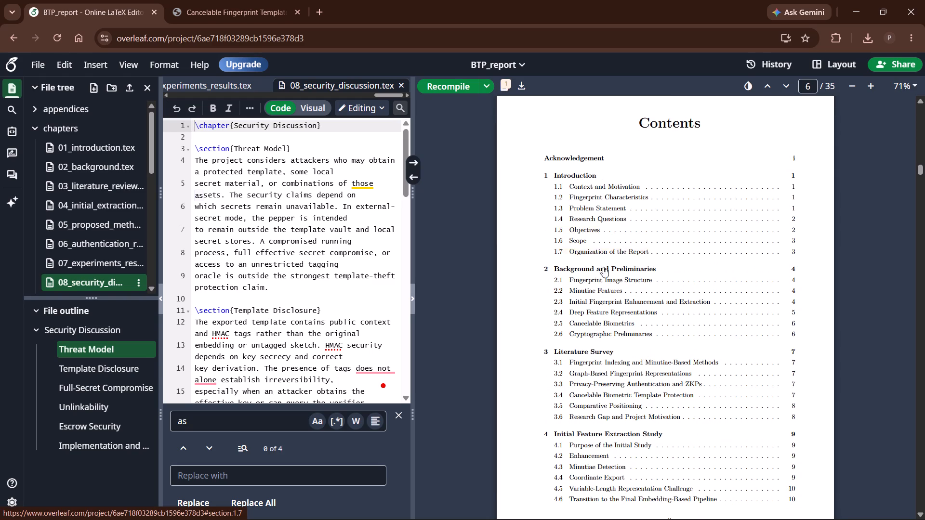
{"action": "scroll", "coordinate": [617, 306], "scroll_direction": "down", "scroll_amount": 2}
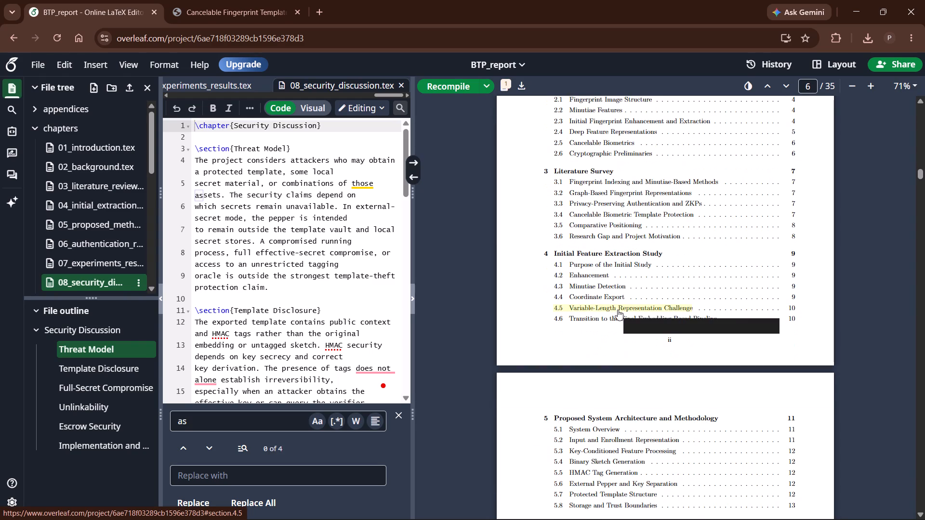
{"action": "scroll", "coordinate": [616, 314], "scroll_direction": "down", "scroll_amount": 13}
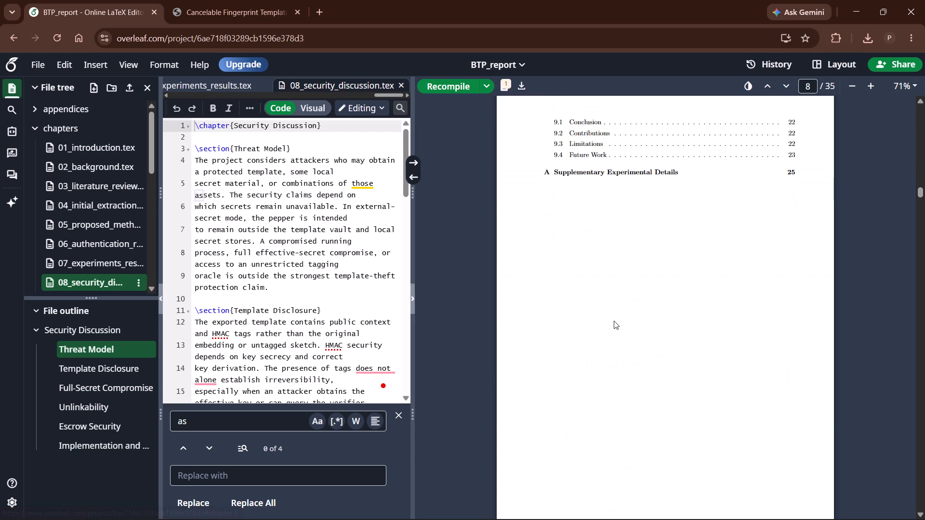
{"action": "scroll", "coordinate": [614, 321], "scroll_direction": "down", "scroll_amount": 3}
Go over the contents pages again and examine the List of Figures in the compiled report.
{"action": "scroll", "coordinate": [614, 322], "scroll_direction": "up", "scroll_amount": 2}
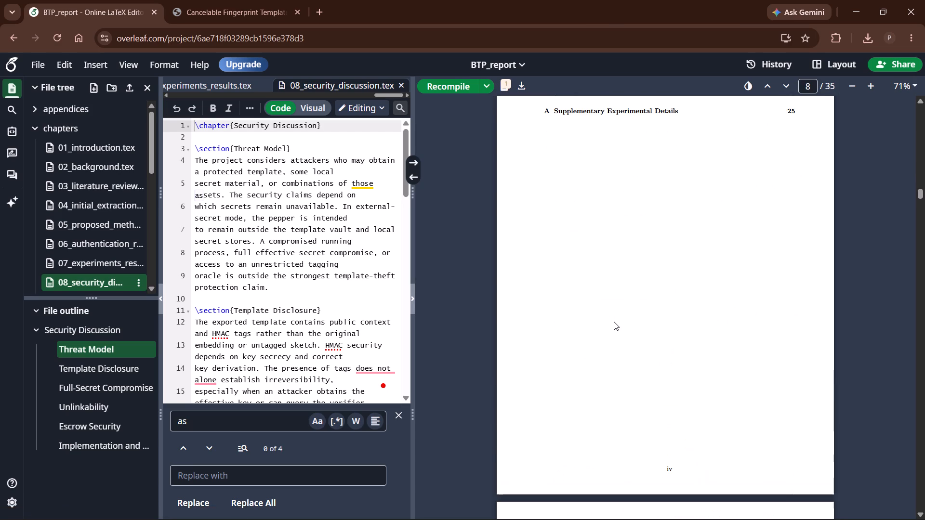
{"action": "scroll", "coordinate": [613, 322], "scroll_direction": "up", "scroll_amount": 18}
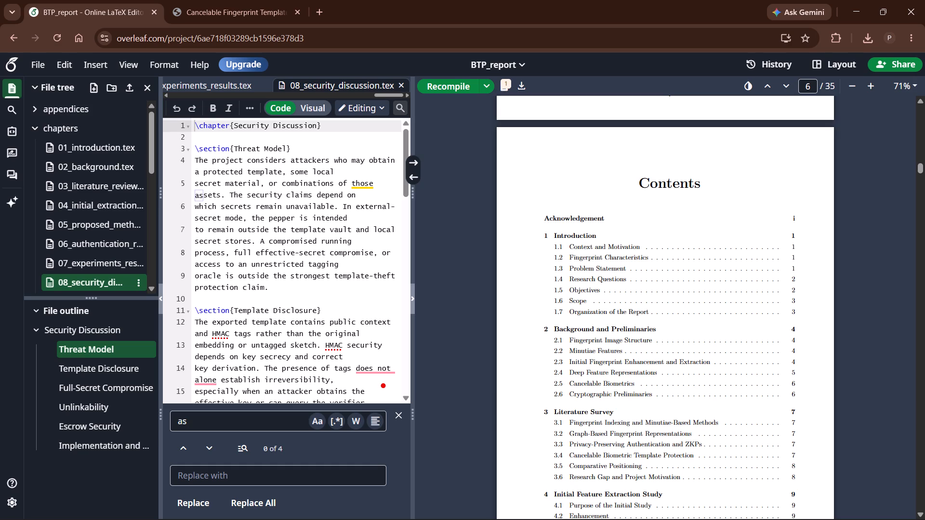
{"action": "scroll", "coordinate": [605, 325], "scroll_direction": "up", "scroll_amount": 5}
{"action": "scroll", "coordinate": [605, 325], "scroll_direction": "down", "scroll_amount": 13}
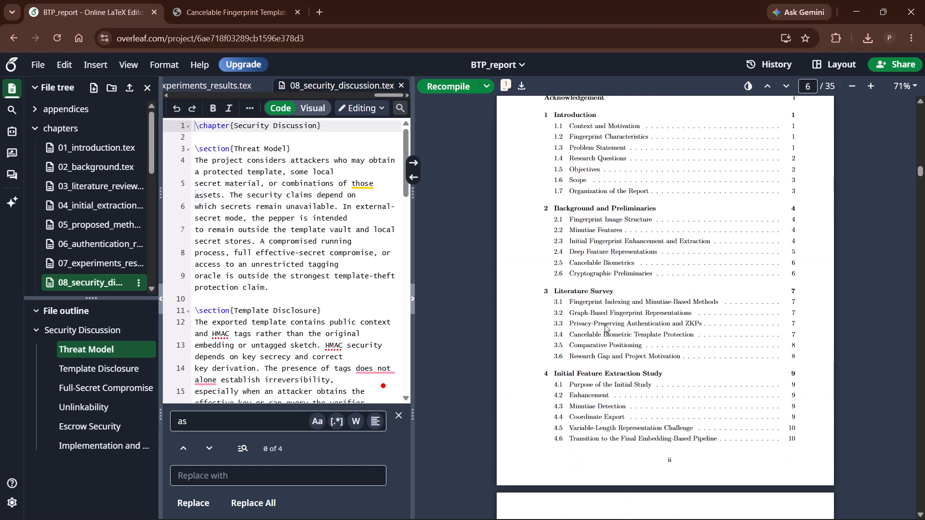
{"action": "scroll", "coordinate": [605, 325], "scroll_direction": "down", "scroll_amount": 18}
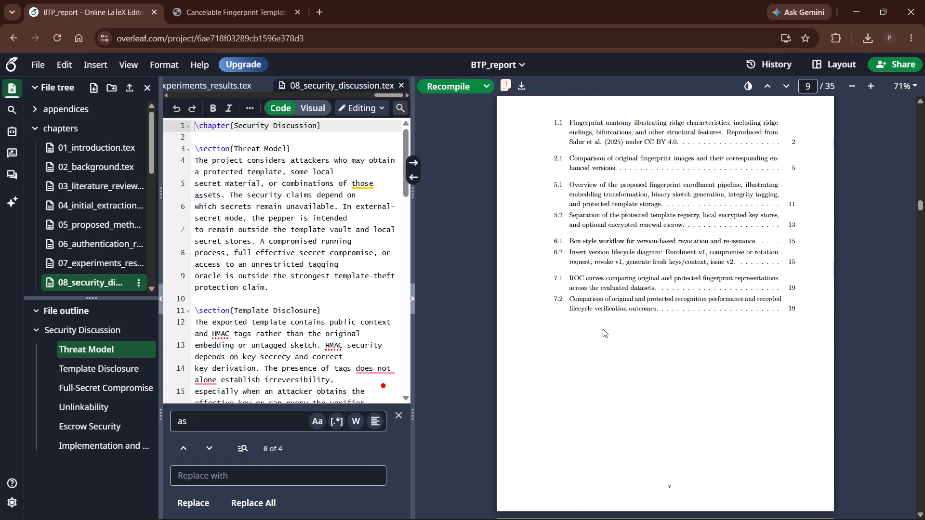
{"action": "scroll", "coordinate": [603, 329], "scroll_direction": "up", "scroll_amount": 2}
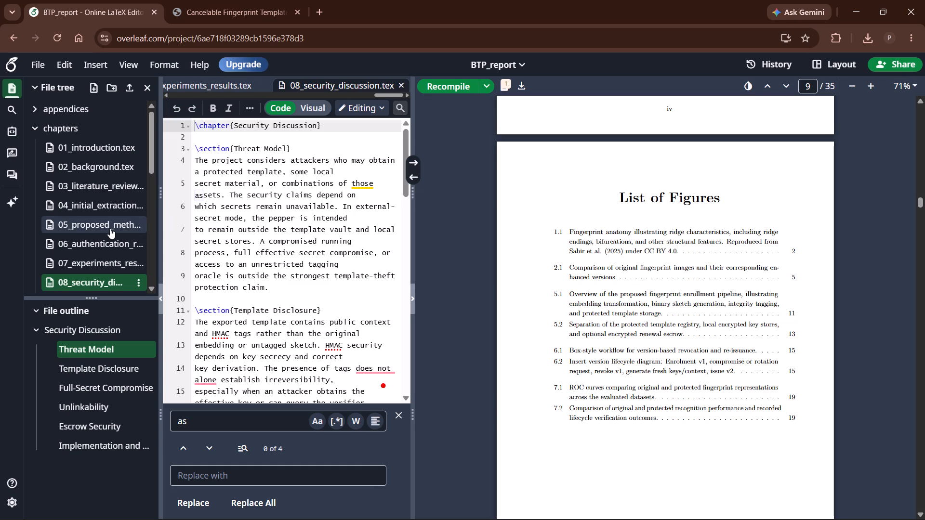
Open main.tex and examine its front matter, contents lists, chapter inputs, bibliography and appendix commands.
{"action": "scroll", "coordinate": [110, 228], "scroll_direction": "up", "scroll_amount": 5}
{"action": "scroll", "coordinate": [110, 228], "scroll_direction": "down", "scroll_amount": 6}
{"action": "scroll", "coordinate": [104, 227], "scroll_direction": "up", "scroll_amount": 3}
{"action": "scroll", "coordinate": [104, 227], "scroll_direction": "down", "scroll_amount": 4}
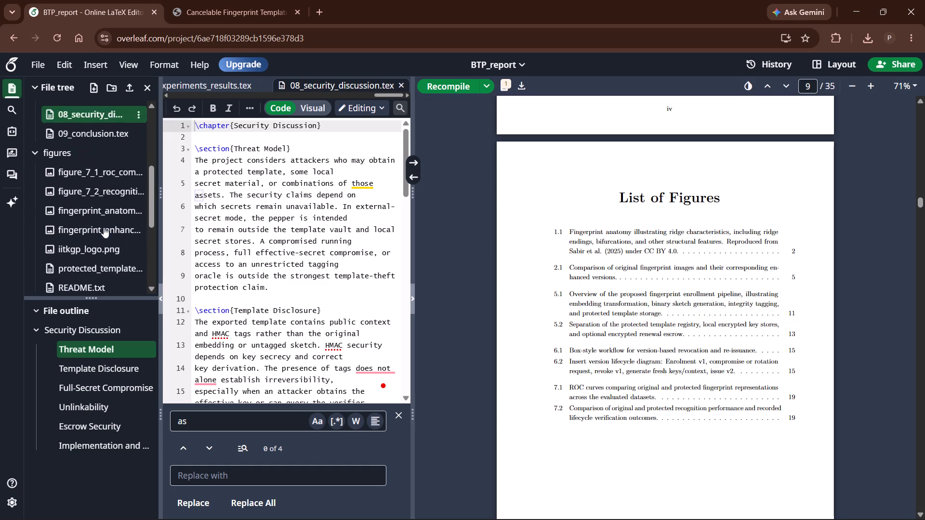
{"action": "left_click", "coordinate": [92, 209]}
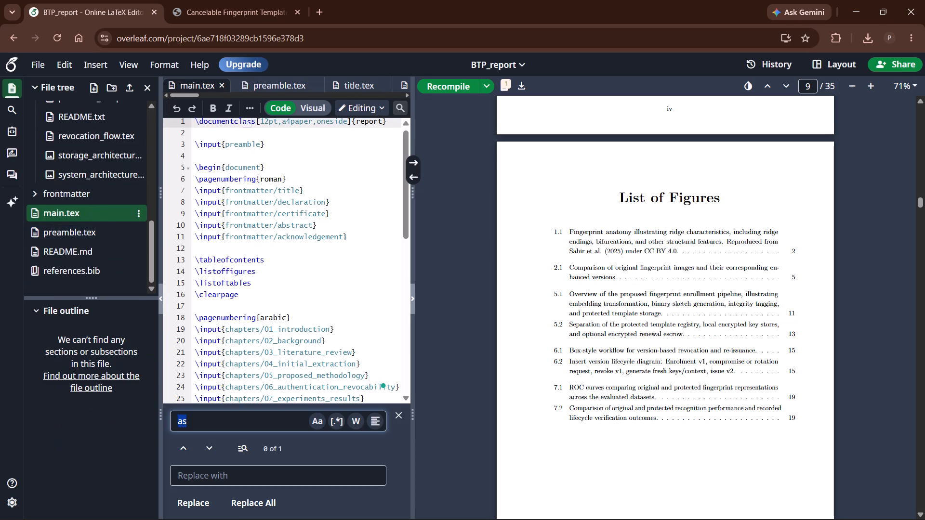
{"action": "scroll", "coordinate": [253, 277], "scroll_direction": "down", "scroll_amount": 6}
{"action": "scroll", "coordinate": [253, 277], "scroll_direction": "up", "scroll_amount": 4}
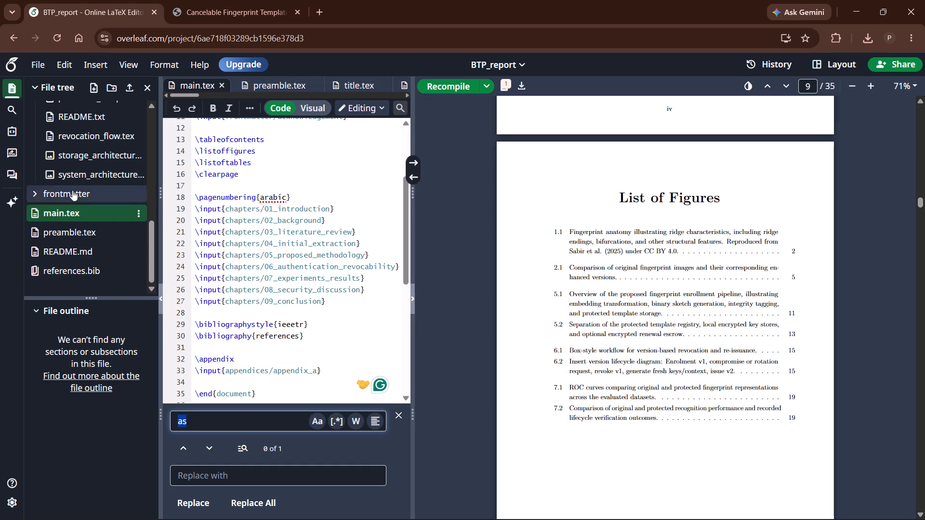
Open 01_introduction.tex and then appendix_a.tex from the appendices folder, and check the source text of each.
{"action": "scroll", "coordinate": [76, 175], "scroll_direction": "up", "scroll_amount": 7}
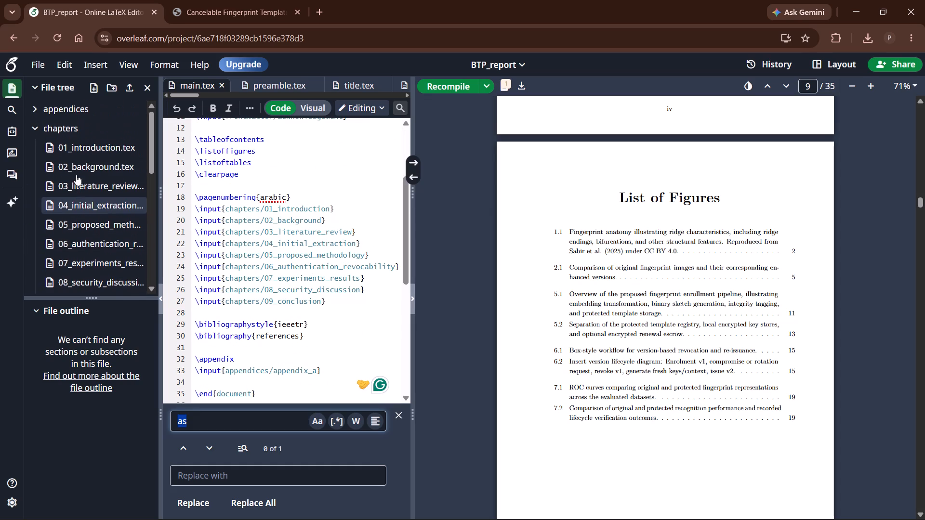
{"action": "left_click", "coordinate": [79, 149]}
{"action": "scroll", "coordinate": [224, 236], "scroll_direction": "up", "scroll_amount": 13}
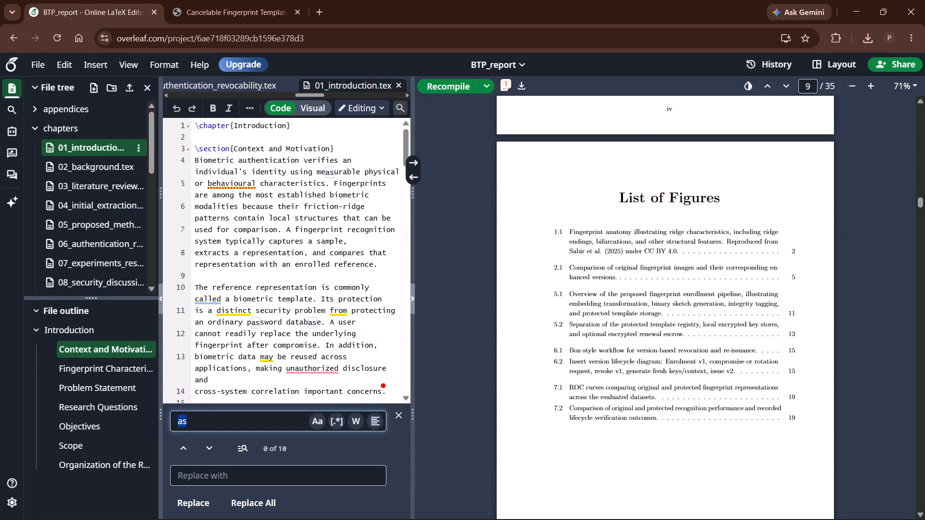
{"action": "left_click", "coordinate": [66, 113]}
{"action": "left_click", "coordinate": [70, 125]}
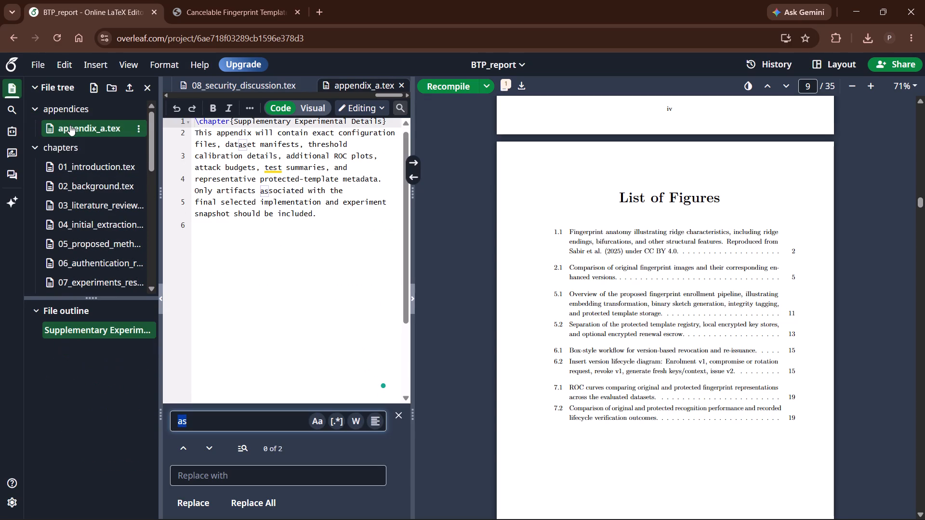
{"action": "scroll", "coordinate": [238, 239], "scroll_direction": "up", "scroll_amount": 6}
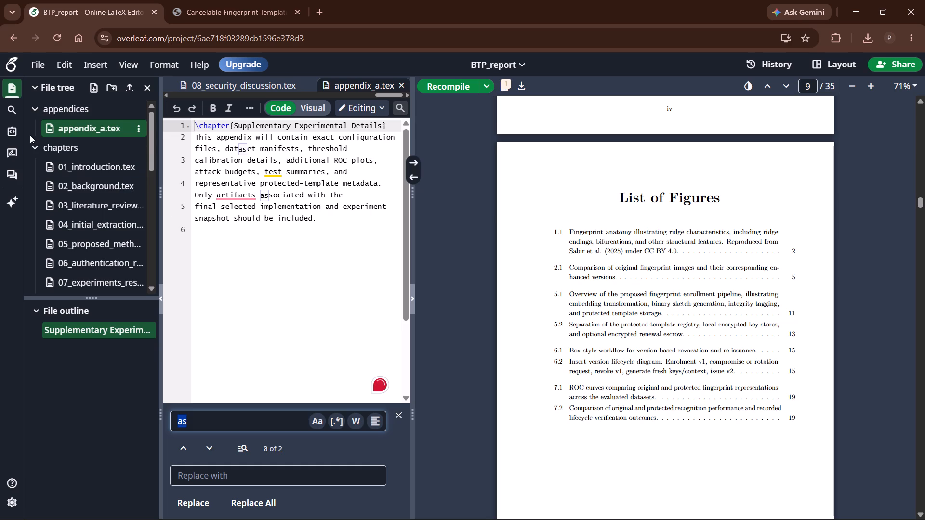
Open preamble.tex and read through its formatting, placeholder and figure-placement definitions to the end of the file.
{"action": "scroll", "coordinate": [30, 135], "scroll_direction": "down", "scroll_amount": 3}
{"action": "scroll", "coordinate": [57, 187], "scroll_direction": "down", "scroll_amount": 2}
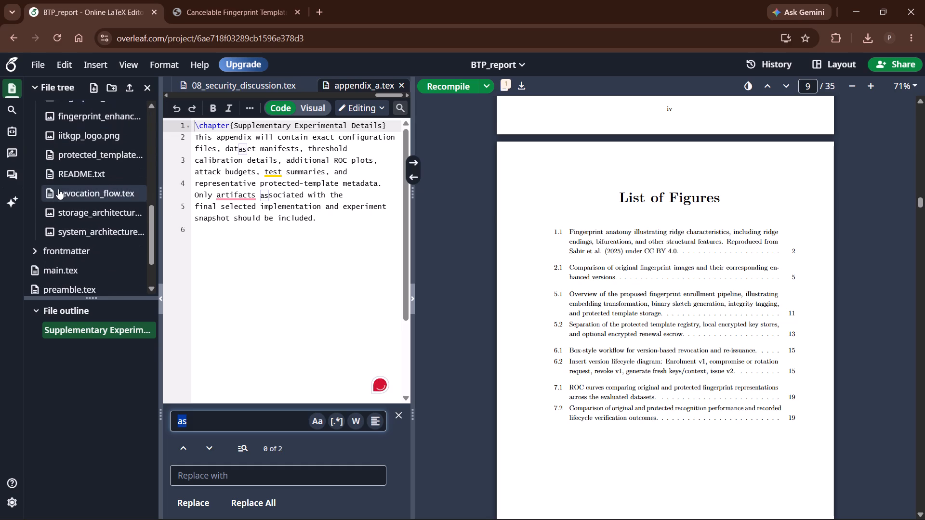
{"action": "scroll", "coordinate": [58, 189], "scroll_direction": "down", "scroll_amount": 1}
{"action": "left_click", "coordinate": [74, 234]}
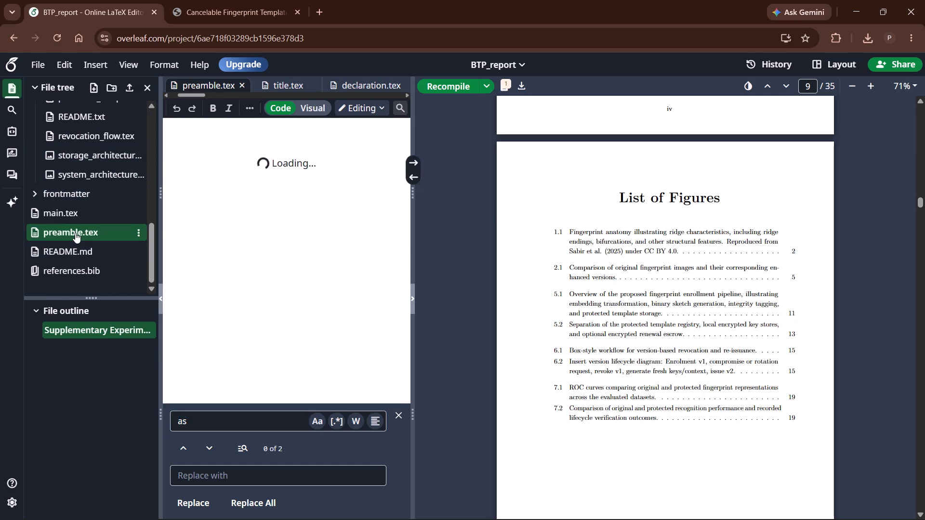
{"action": "scroll", "coordinate": [312, 312], "scroll_direction": "down", "scroll_amount": 5}
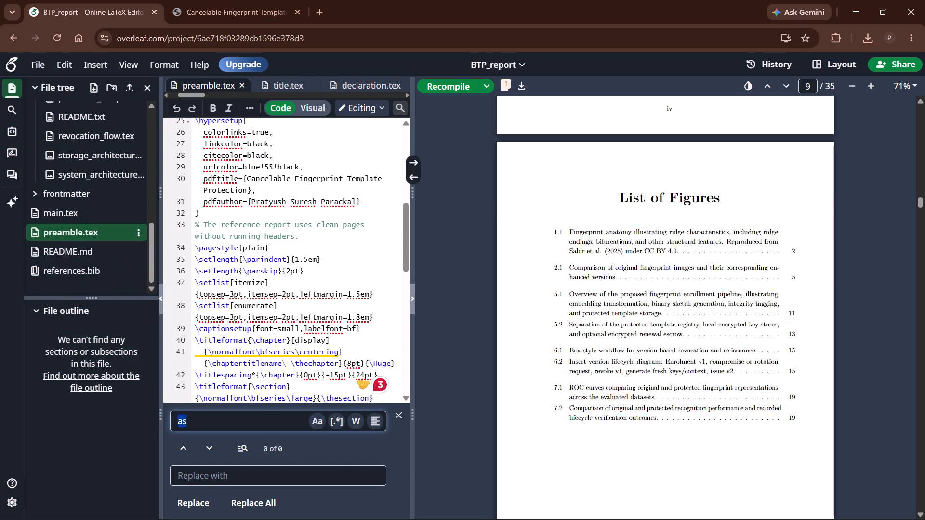
{"action": "scroll", "coordinate": [310, 312], "scroll_direction": "down", "scroll_amount": 5}
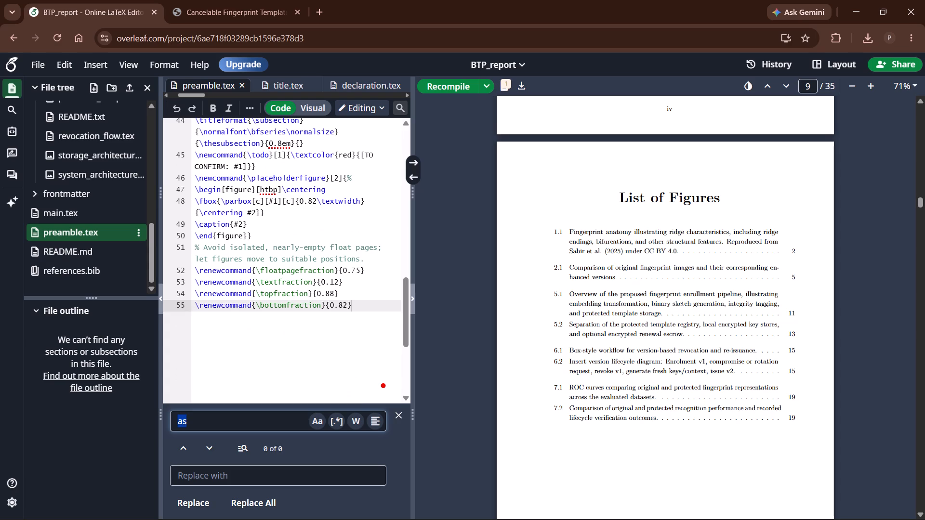
Open README.md and go back through the compiled report from the List of Figures to the first Contents page.
{"action": "left_click", "coordinate": [89, 256]}
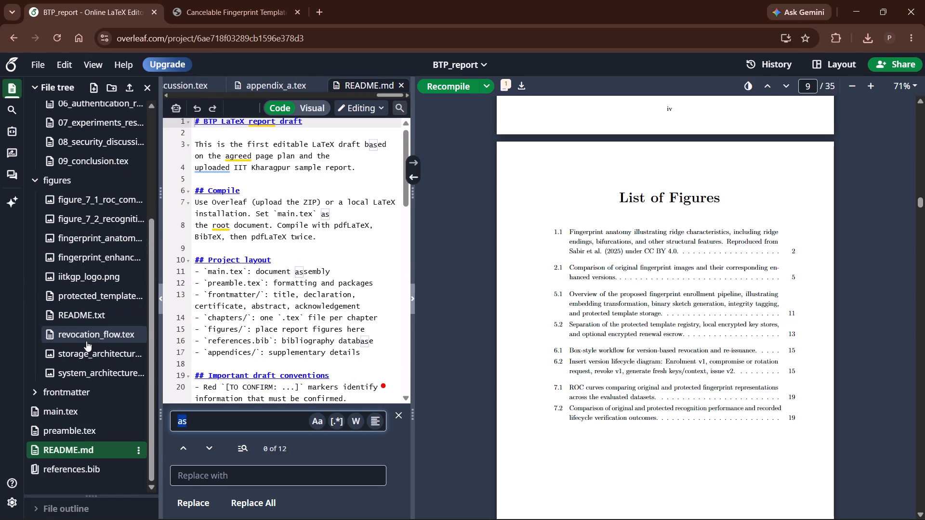
{"action": "scroll", "coordinate": [544, 251], "scroll_direction": "up", "scroll_amount": 3}
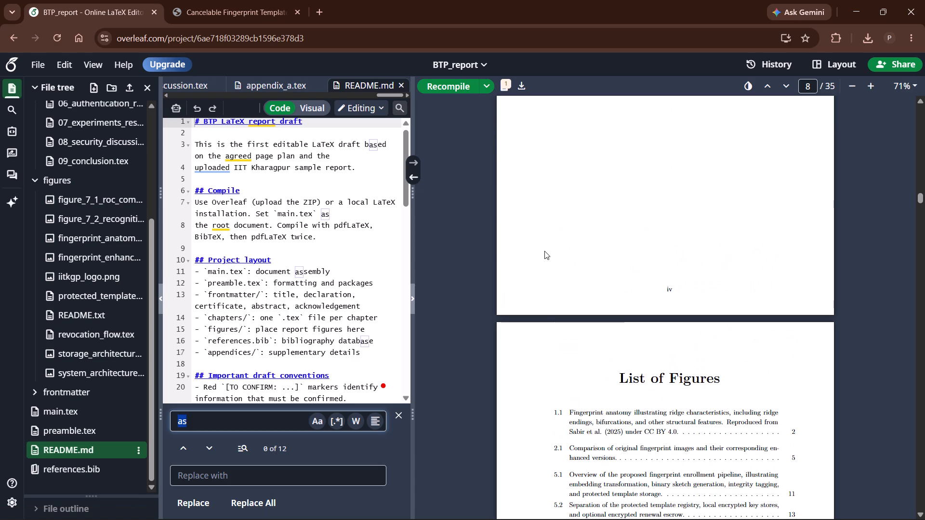
{"action": "scroll", "coordinate": [530, 287], "scroll_direction": "up", "scroll_amount": 5}
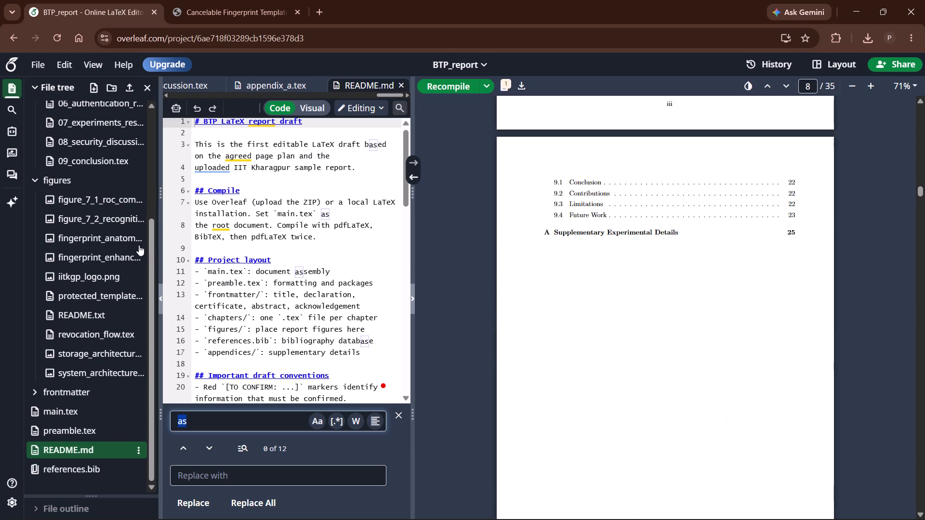
{"action": "scroll", "coordinate": [106, 225], "scroll_direction": "up", "scroll_amount": 4}
{"action": "scroll", "coordinate": [495, 280], "scroll_direction": "up", "scroll_amount": 5}
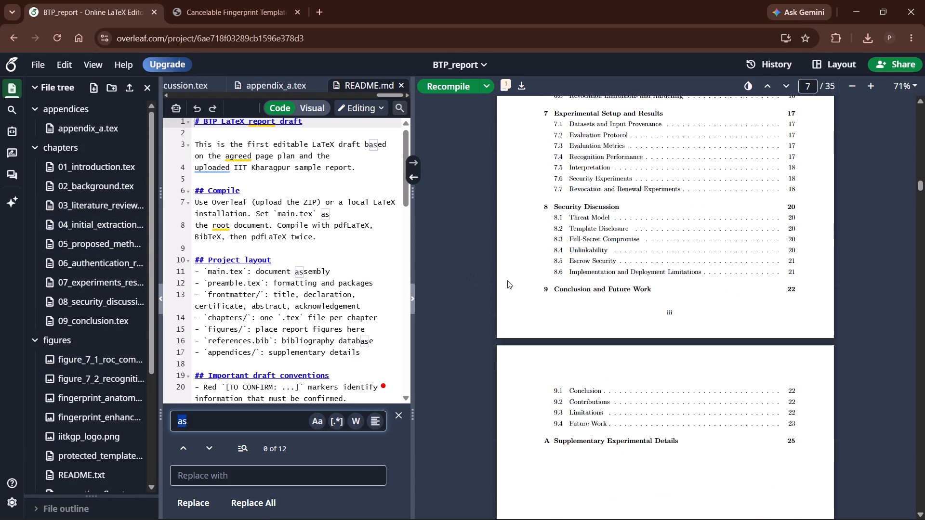
{"action": "scroll", "coordinate": [507, 280], "scroll_direction": "up", "scroll_amount": 14}
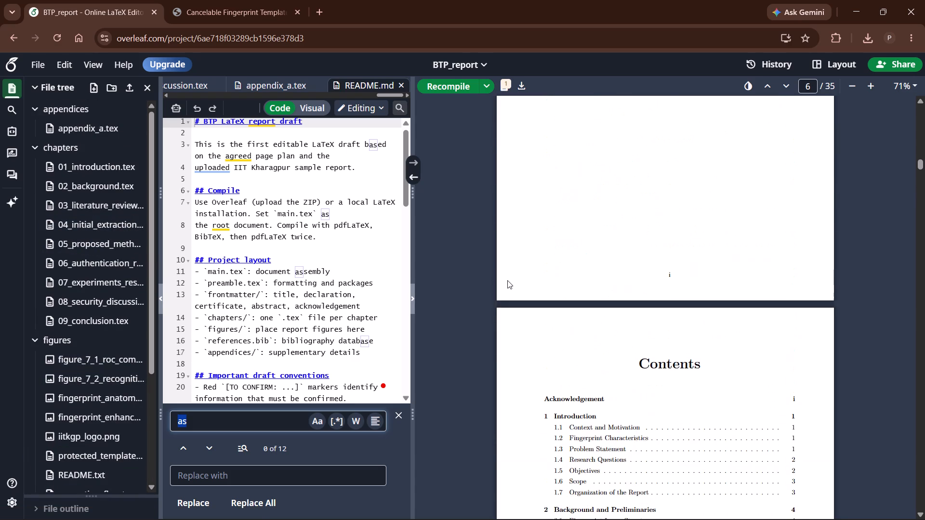
{"action": "scroll", "coordinate": [507, 280], "scroll_direction": "down", "scroll_amount": 5}
{"action": "scroll", "coordinate": [113, 222], "scroll_direction": "up", "scroll_amount": 4}
{"action": "scroll", "coordinate": [95, 370], "scroll_direction": "down", "scroll_amount": 2}
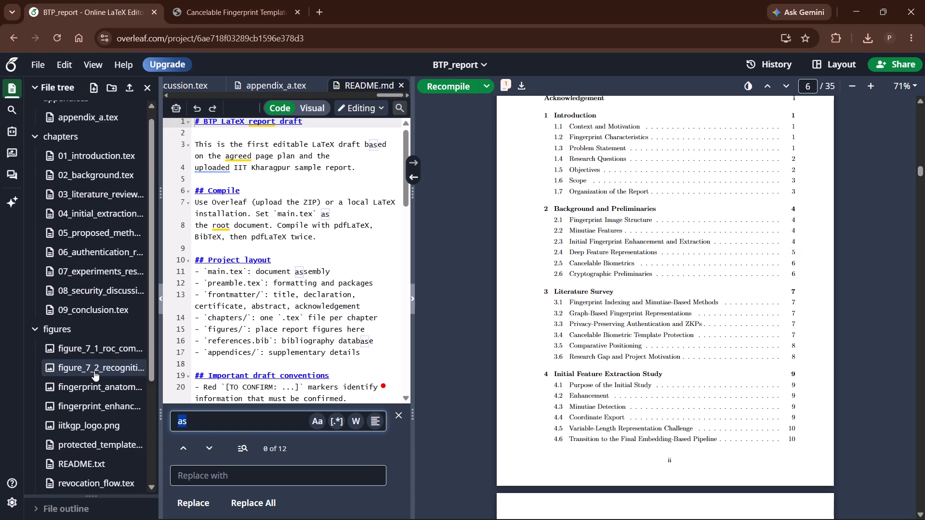
Open main.tex and review its chapter inputs, bibliography, appendix and front matter commands from end to start.
{"action": "left_click", "coordinate": [92, 448]}
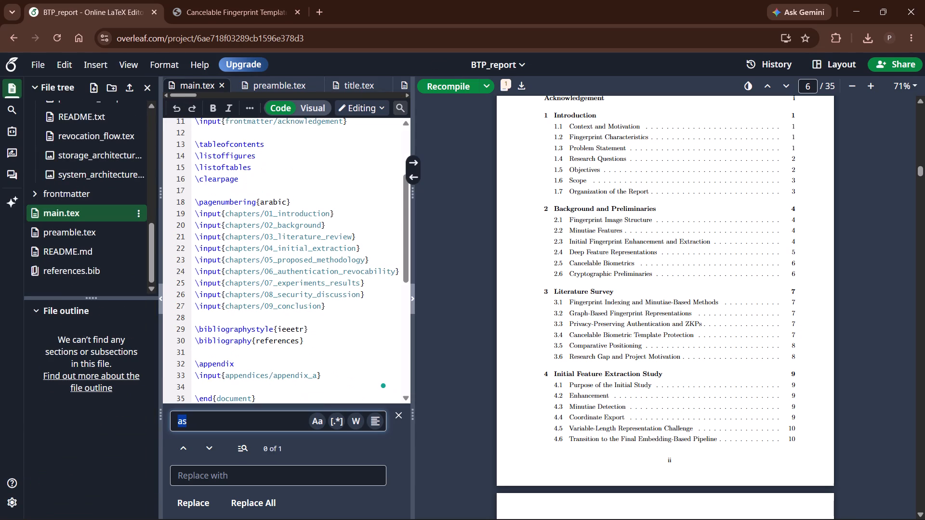
{"action": "scroll", "coordinate": [258, 330], "scroll_direction": "down", "scroll_amount": 2}
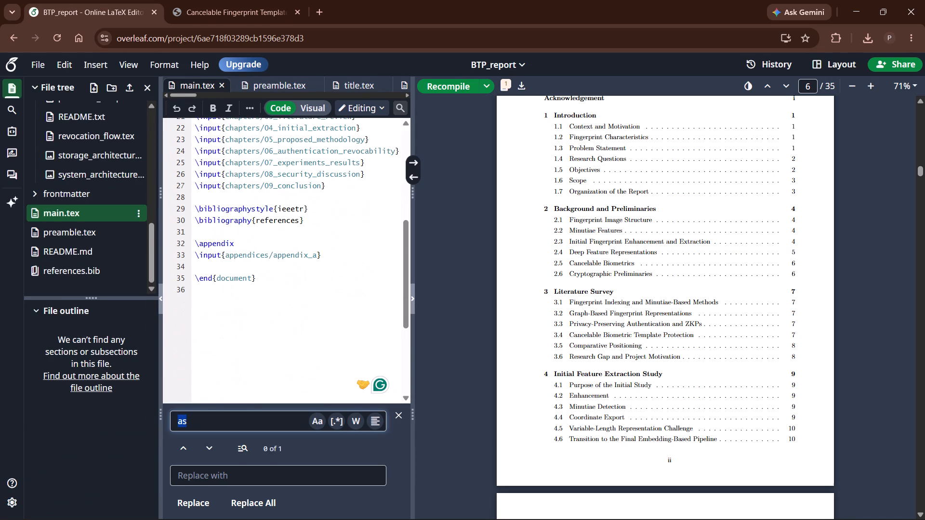
{"action": "scroll", "coordinate": [257, 330], "scroll_direction": "up", "scroll_amount": 3}
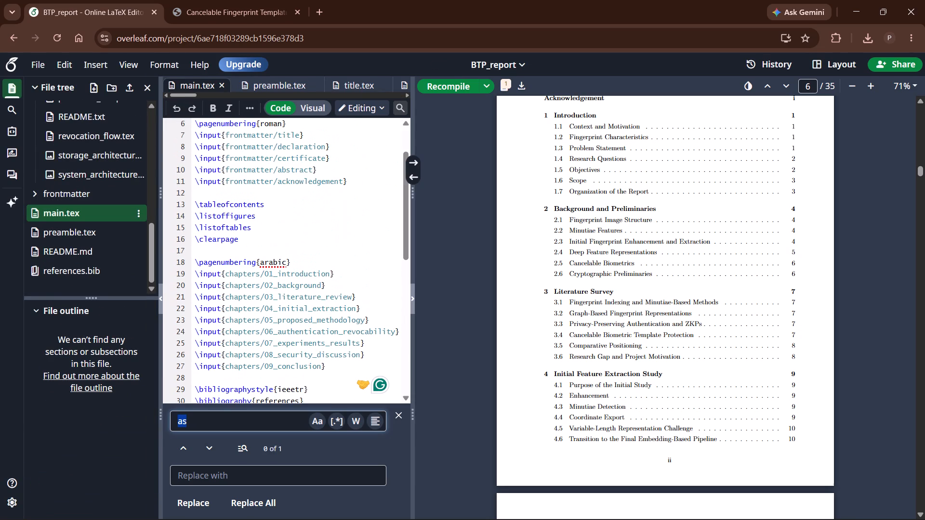
{"action": "scroll", "coordinate": [253, 332], "scroll_direction": "up", "scroll_amount": 1}
{"action": "scroll", "coordinate": [92, 243], "scroll_direction": "up", "scroll_amount": 2}
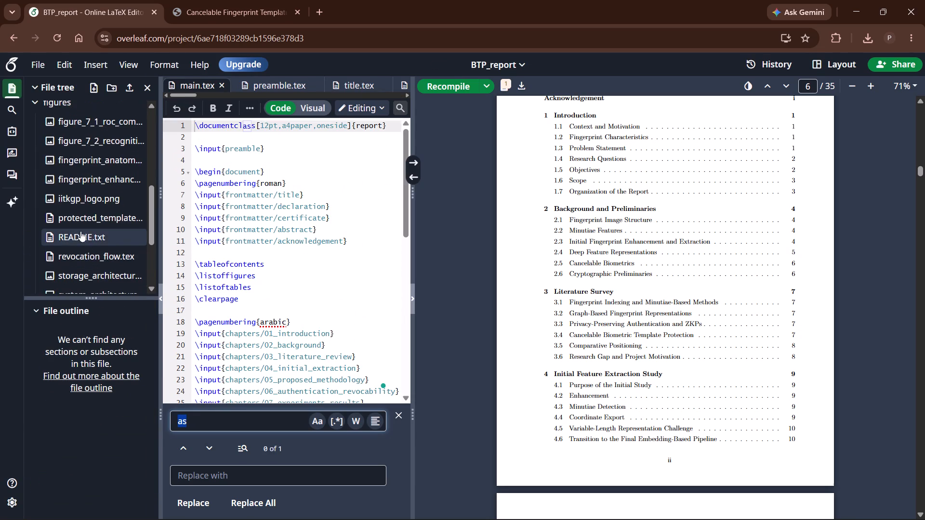
Expand the frontmatter folder, open title.tex and read the title page source through to its end.
{"action": "scroll", "coordinate": [78, 228], "scroll_direction": "down", "scroll_amount": 1}
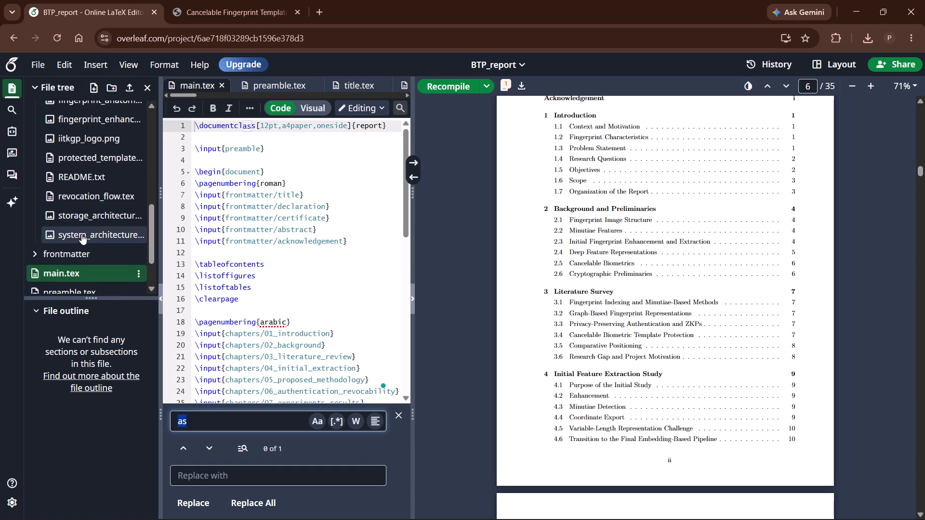
{"action": "scroll", "coordinate": [81, 234], "scroll_direction": "up", "scroll_amount": 7}
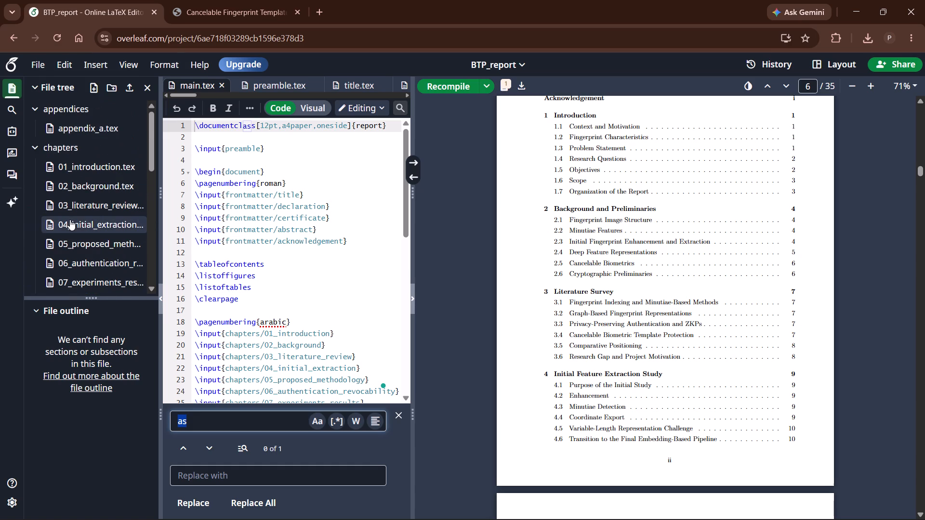
{"action": "scroll", "coordinate": [70, 220], "scroll_direction": "down", "scroll_amount": 6}
{"action": "left_click", "coordinate": [65, 198]}
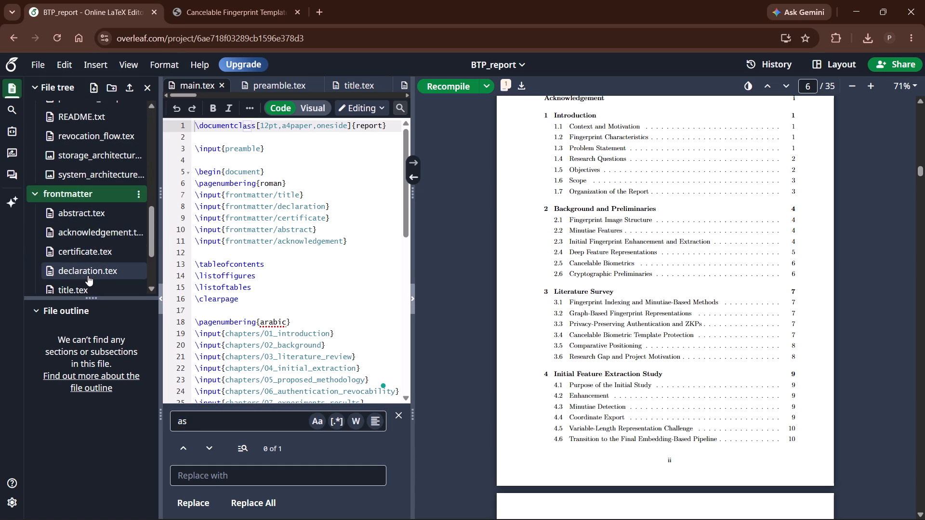
{"action": "scroll", "coordinate": [88, 275], "scroll_direction": "down", "scroll_amount": 1}
{"action": "left_click", "coordinate": [76, 230]}
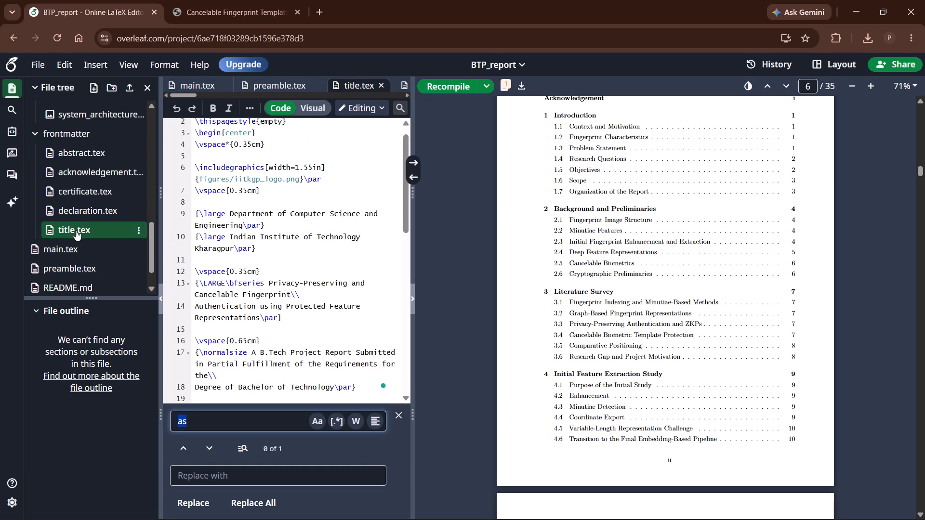
{"action": "scroll", "coordinate": [243, 255], "scroll_direction": "up", "scroll_amount": 3}
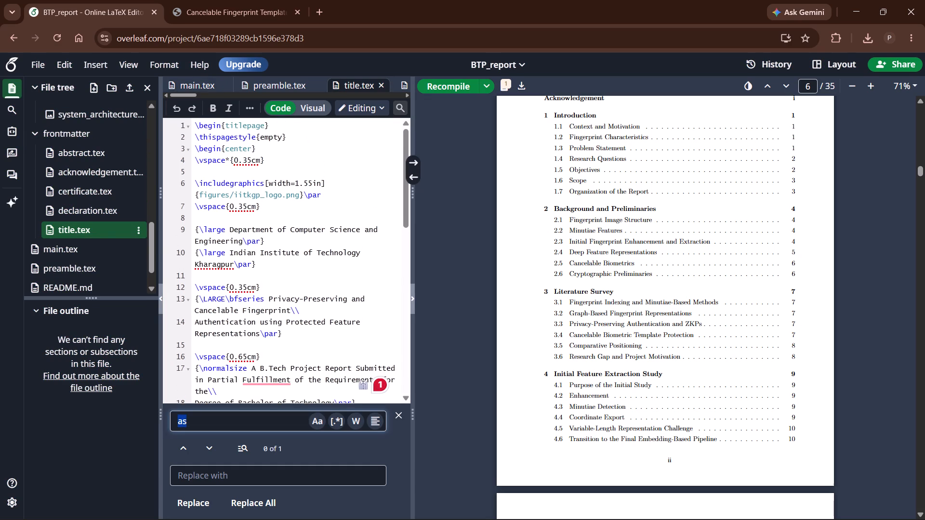
{"action": "scroll", "coordinate": [211, 266], "scroll_direction": "down", "scroll_amount": 5}
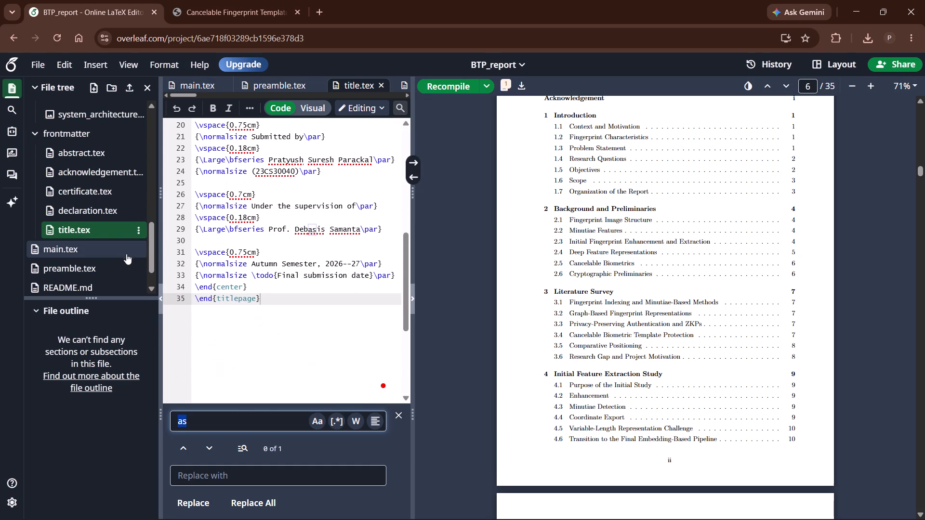
Open declaration.tex, certificate.tex, acknowledgement.tex and abstract.tex in turn and check the source text of each.
{"action": "left_click", "coordinate": [74, 216]}
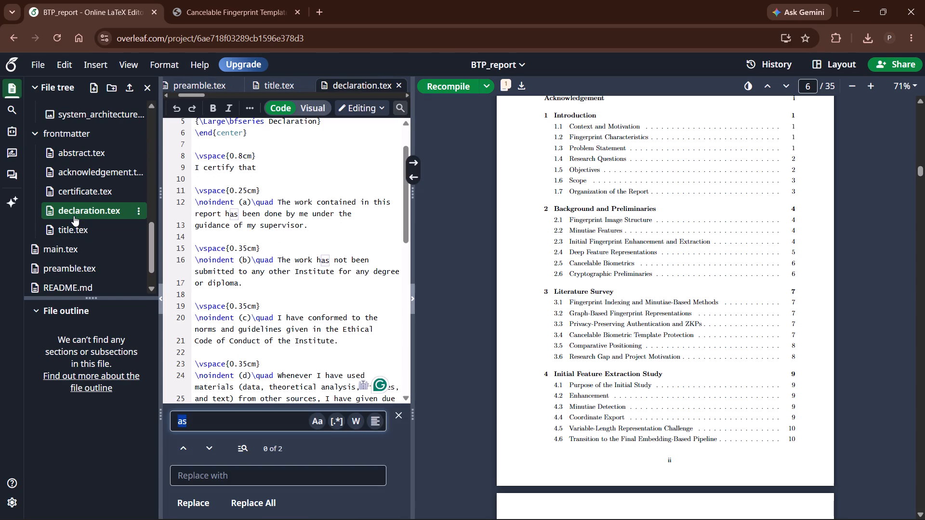
{"action": "scroll", "coordinate": [268, 287], "scroll_direction": "down", "scroll_amount": 4}
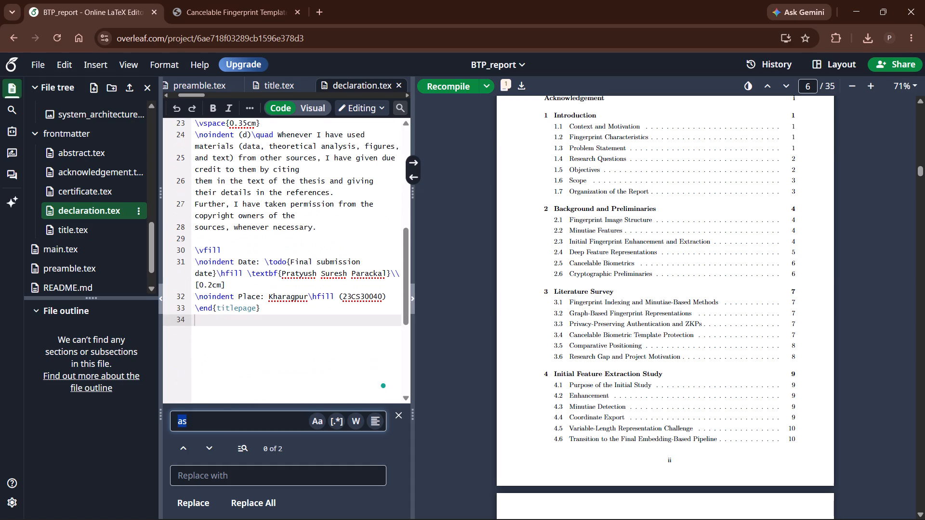
{"action": "left_click", "coordinate": [106, 189]}
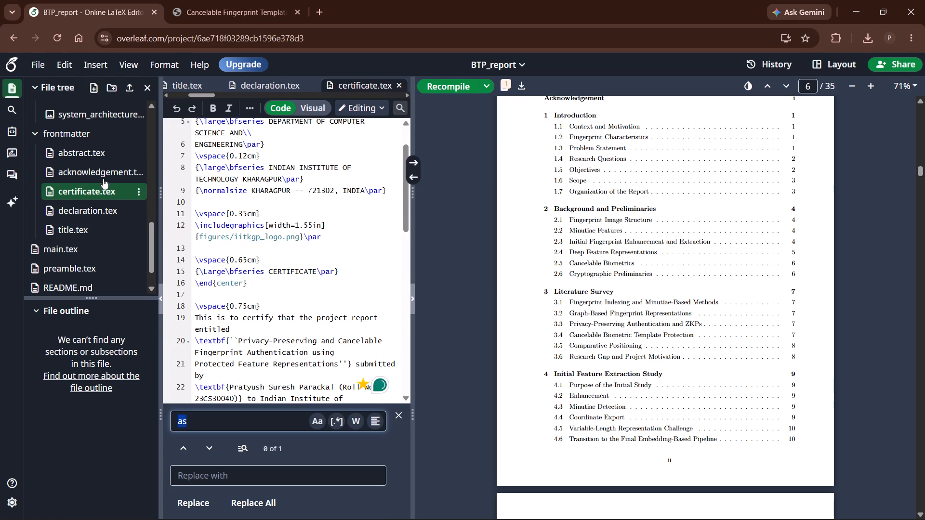
{"action": "left_click", "coordinate": [102, 175]}
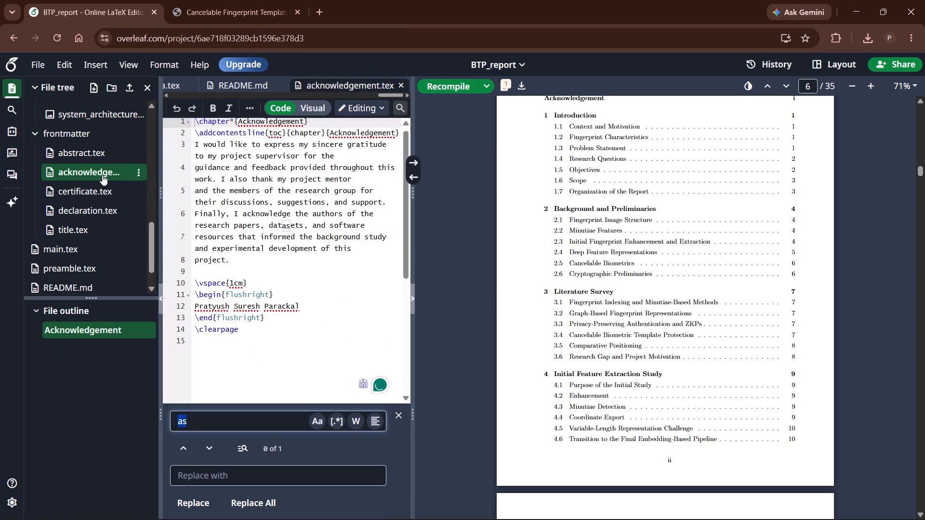
{"action": "left_click", "coordinate": [92, 156]}
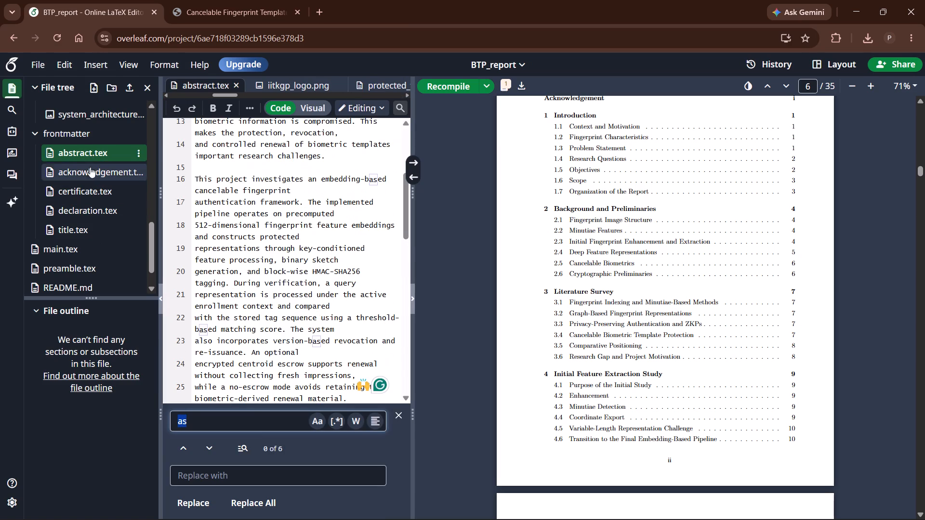
{"action": "scroll", "coordinate": [90, 169], "scroll_direction": "up", "scroll_amount": 1}
{"action": "scroll", "coordinate": [95, 224], "scroll_direction": "down", "scroll_amount": 1}
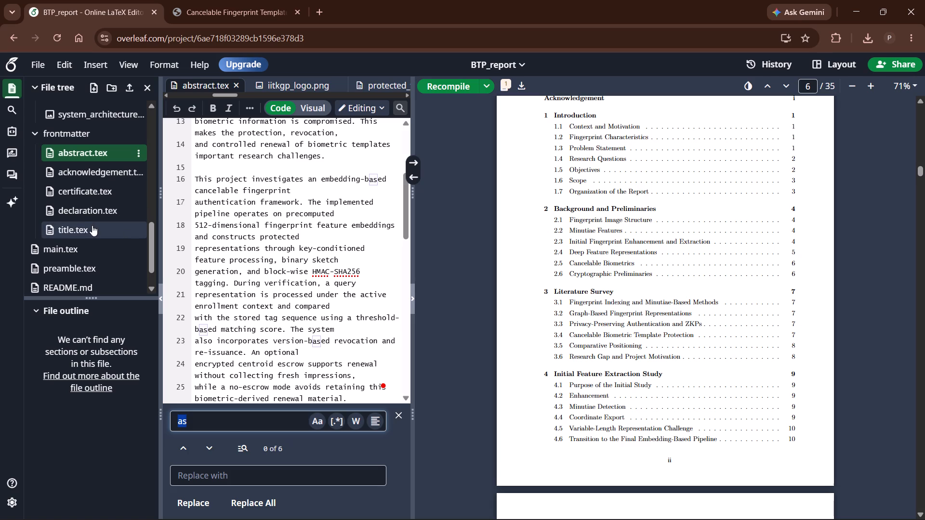
Go through the remaining contents pages of the compiled report down to the List of Figures.
{"action": "scroll", "coordinate": [528, 304], "scroll_direction": "down", "scroll_amount": 6}
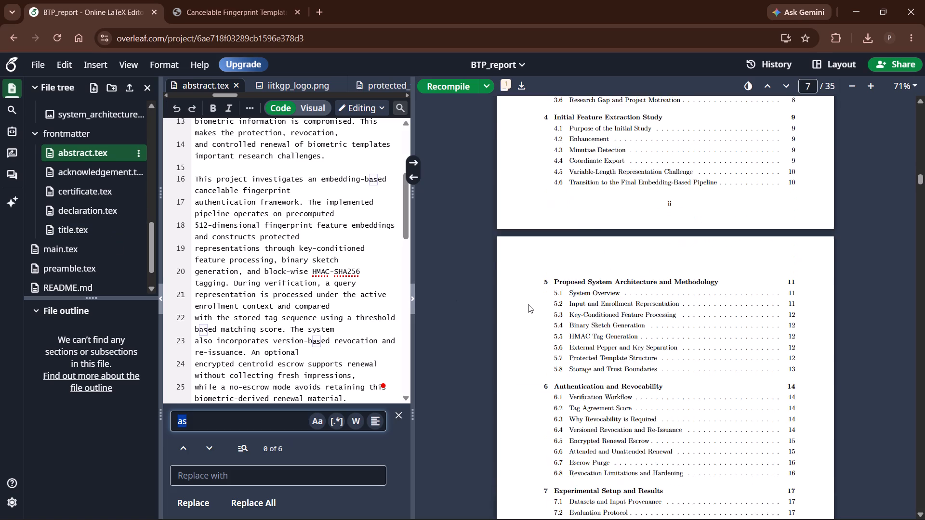
{"action": "scroll", "coordinate": [528, 304], "scroll_direction": "down", "scroll_amount": 15}
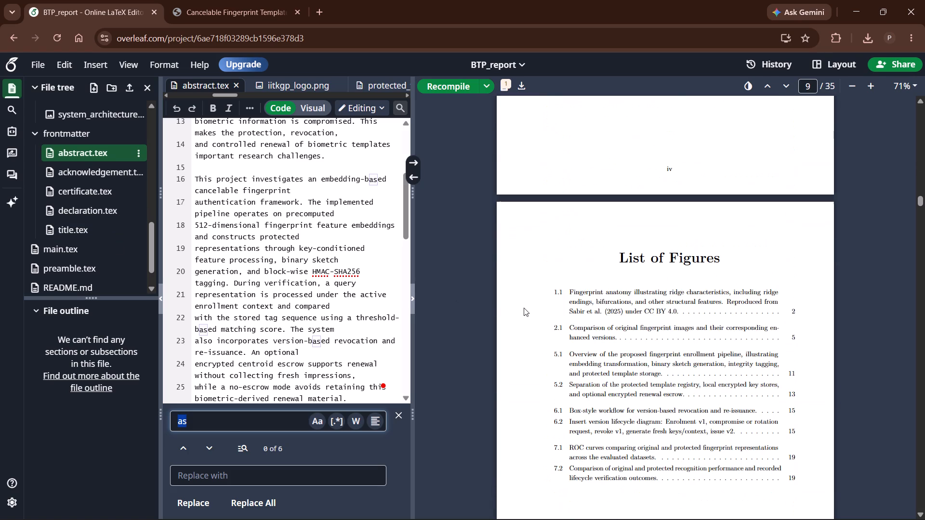
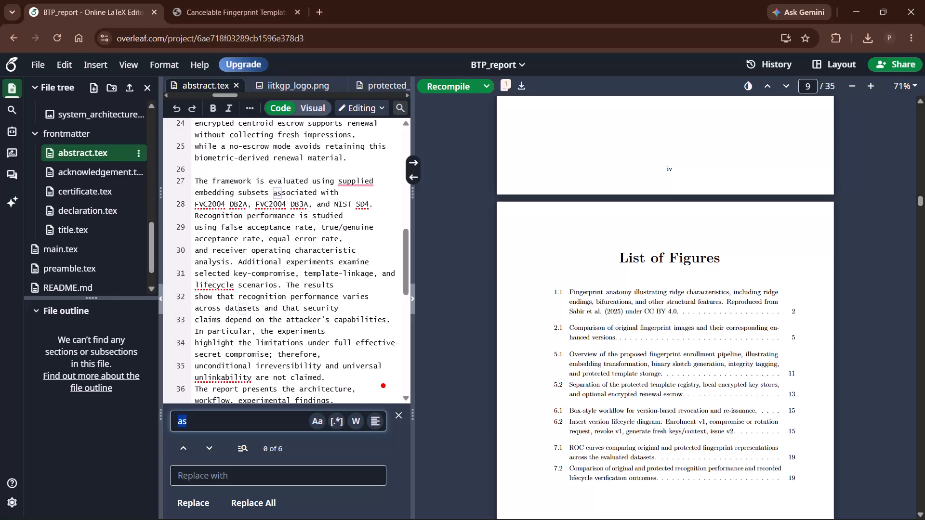
{"action": "scroll", "coordinate": [345, 321], "scroll_direction": "down", "scroll_amount": 5}
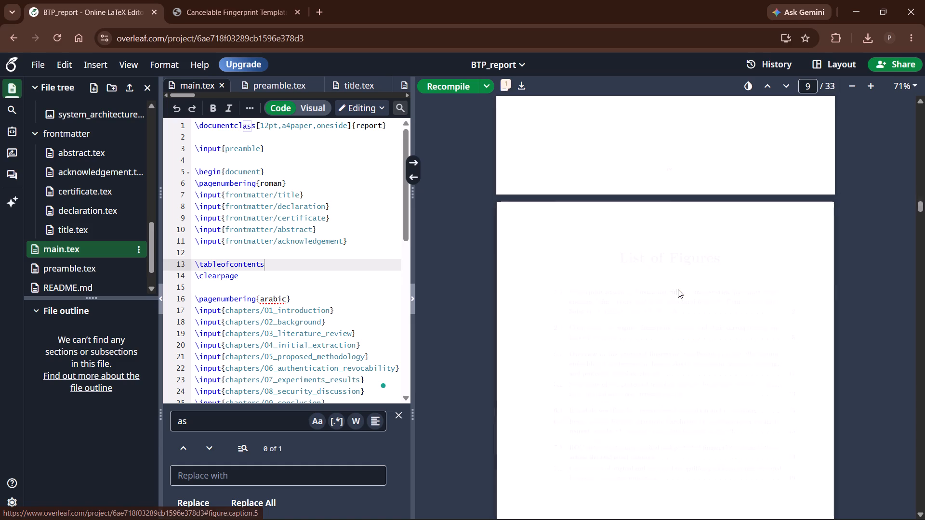
Review the recompiled PDF from the end of the front matter through Chapters 1 to 4, up to the start of Chapter 5.
{"action": "scroll", "coordinate": [670, 293], "scroll_direction": "up", "scroll_amount": 4}
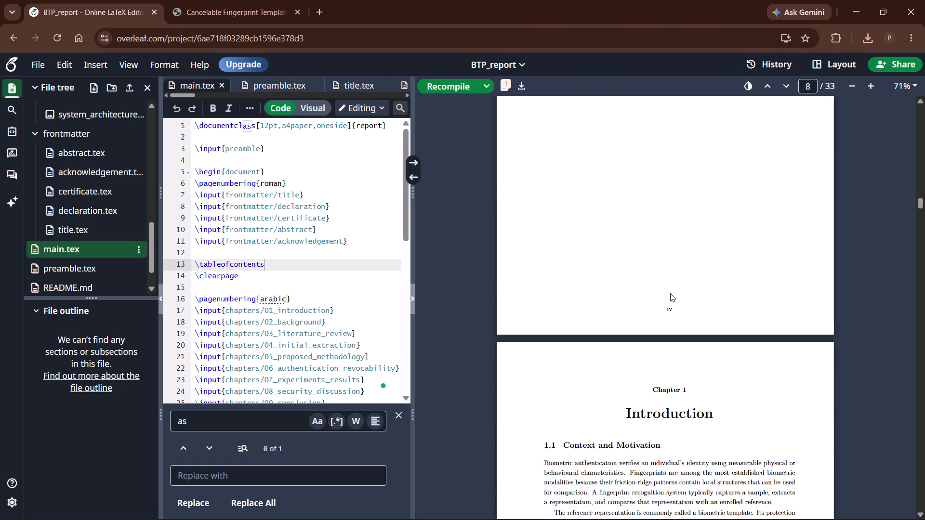
{"action": "scroll", "coordinate": [670, 293], "scroll_direction": "up", "scroll_amount": 7}
{"action": "scroll", "coordinate": [667, 297], "scroll_direction": "down", "scroll_amount": 15}
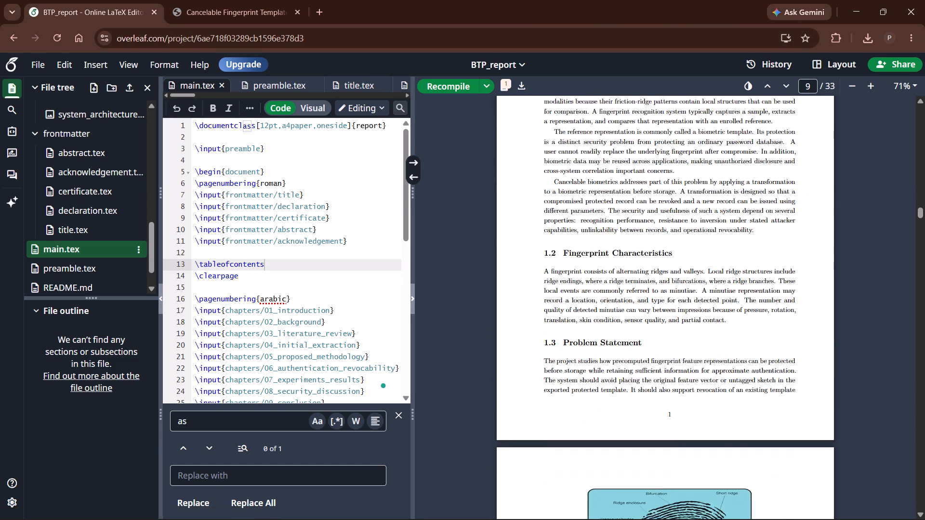
{"action": "scroll", "coordinate": [665, 299], "scroll_direction": "down", "scroll_amount": 18}
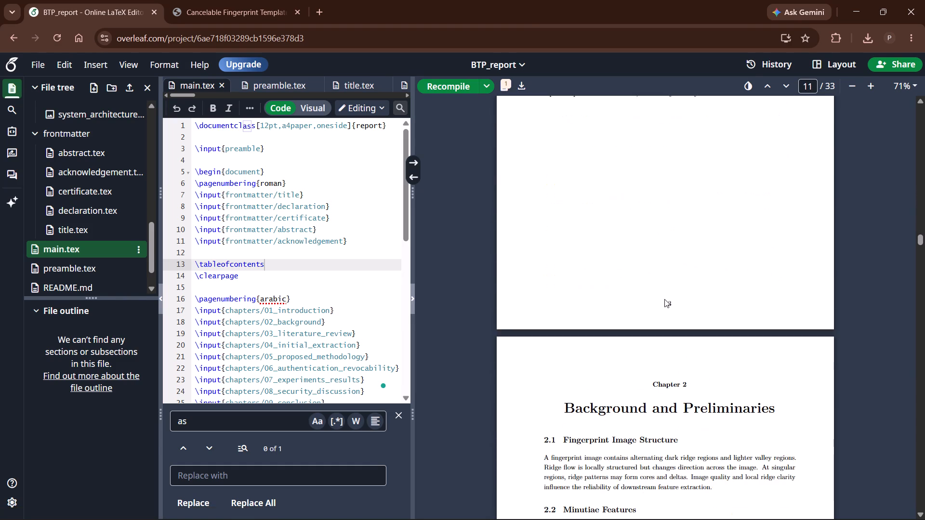
{"action": "scroll", "coordinate": [664, 299], "scroll_direction": "down", "scroll_amount": 13}
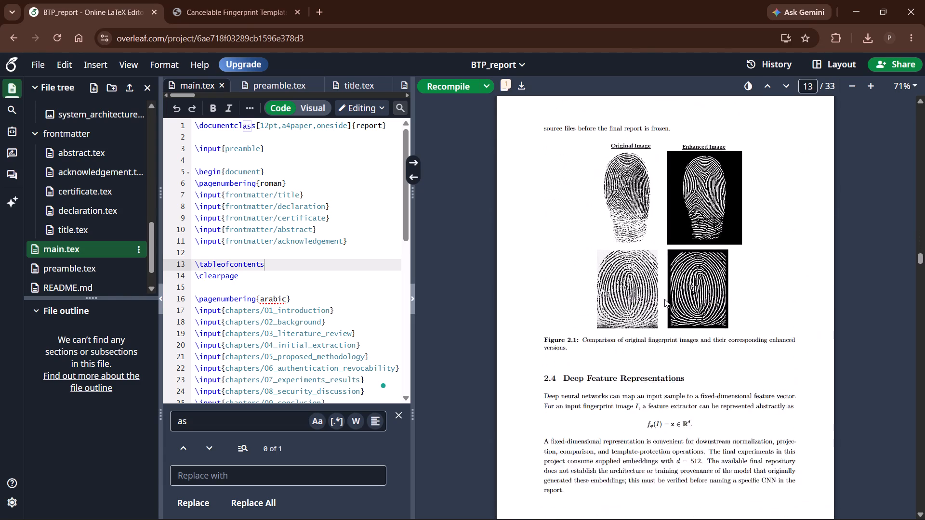
{"action": "scroll", "coordinate": [664, 299], "scroll_direction": "down", "scroll_amount": 14}
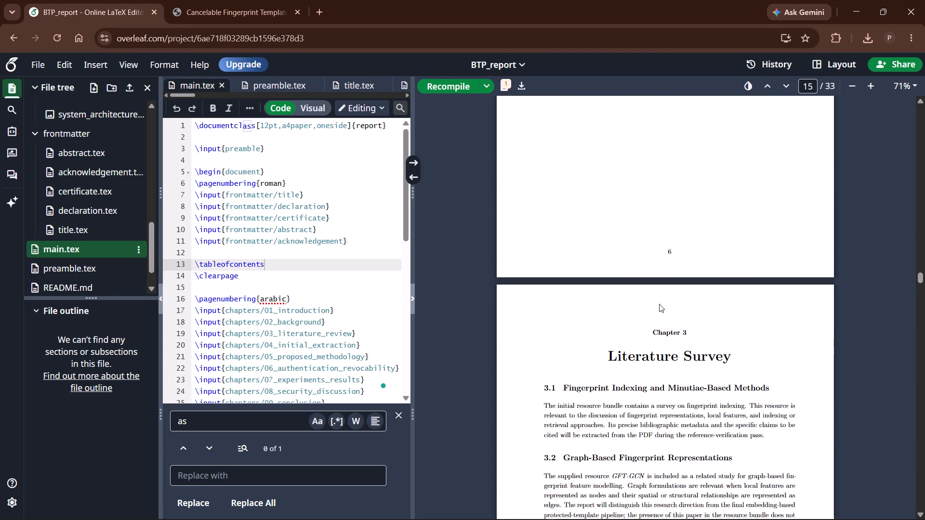
{"action": "scroll", "coordinate": [659, 304], "scroll_direction": "down", "scroll_amount": 17}
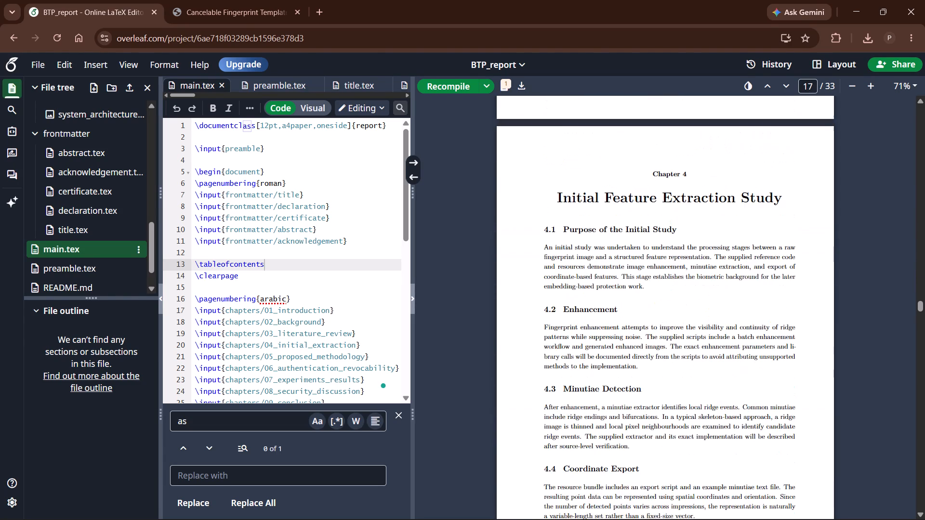
{"action": "scroll", "coordinate": [658, 304], "scroll_direction": "down", "scroll_amount": 8}
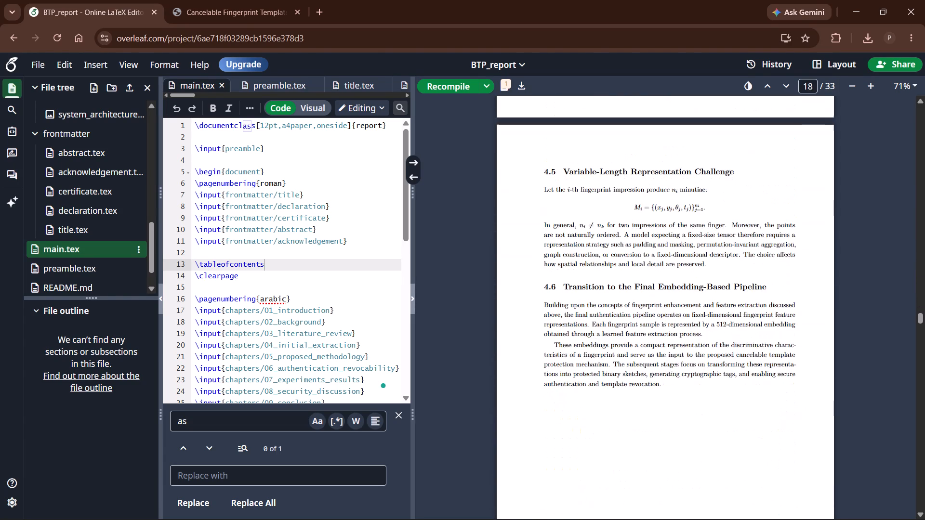
{"action": "scroll", "coordinate": [657, 305], "scroll_direction": "down", "scroll_amount": 7}
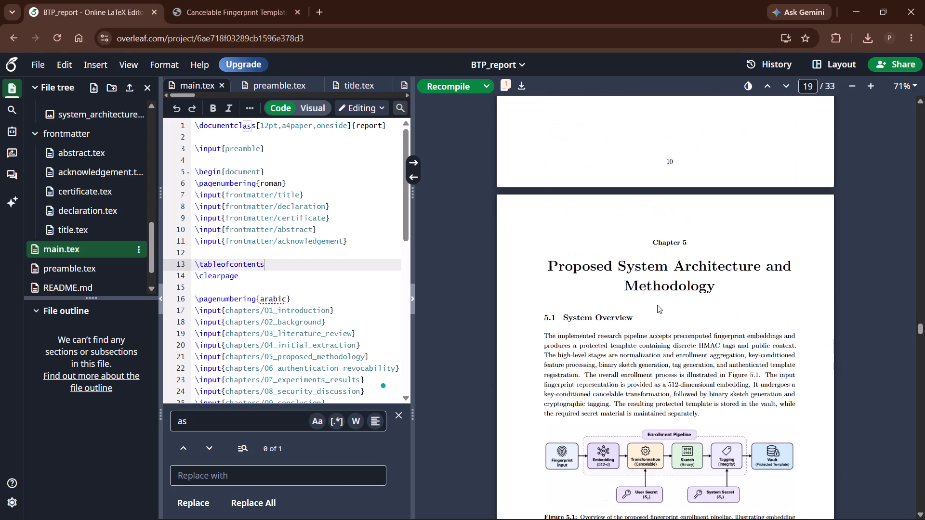
Examine the text and figures of Chapters 5 and 6 in the PDF, up to the version lifecycle diagram.
{"action": "scroll", "coordinate": [657, 305], "scroll_direction": "down", "scroll_amount": 2}
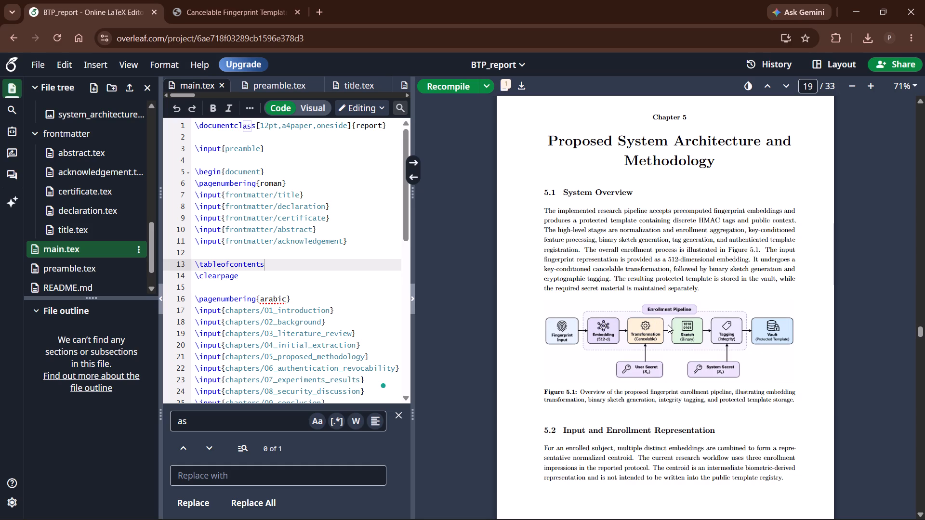
{"action": "scroll", "coordinate": [662, 328], "scroll_direction": "down", "scroll_amount": 2}
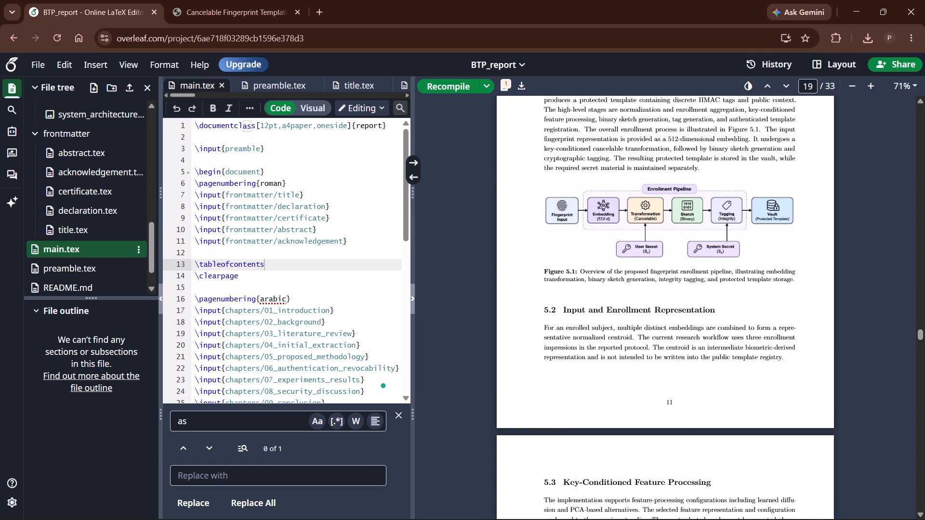
{"action": "scroll", "coordinate": [656, 325], "scroll_direction": "down", "scroll_amount": 3}
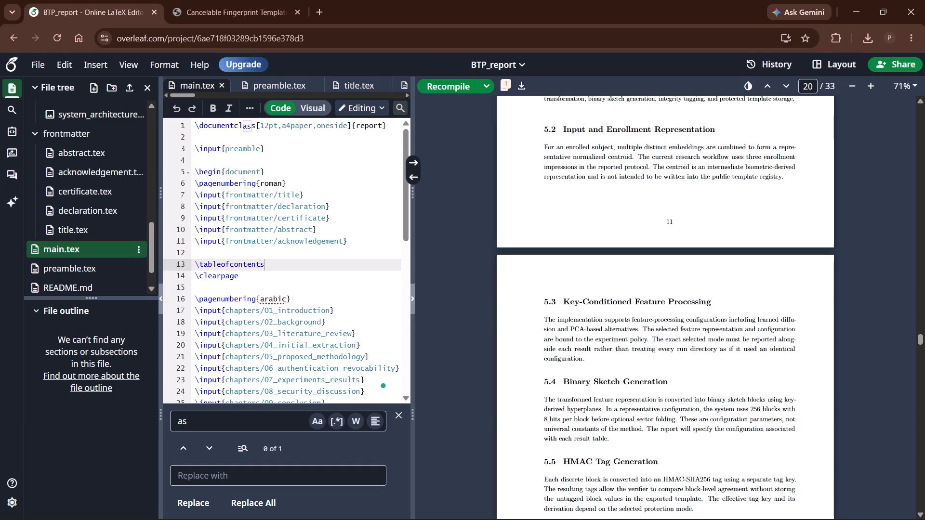
{"action": "scroll", "coordinate": [633, 387], "scroll_direction": "down", "scroll_amount": 3}
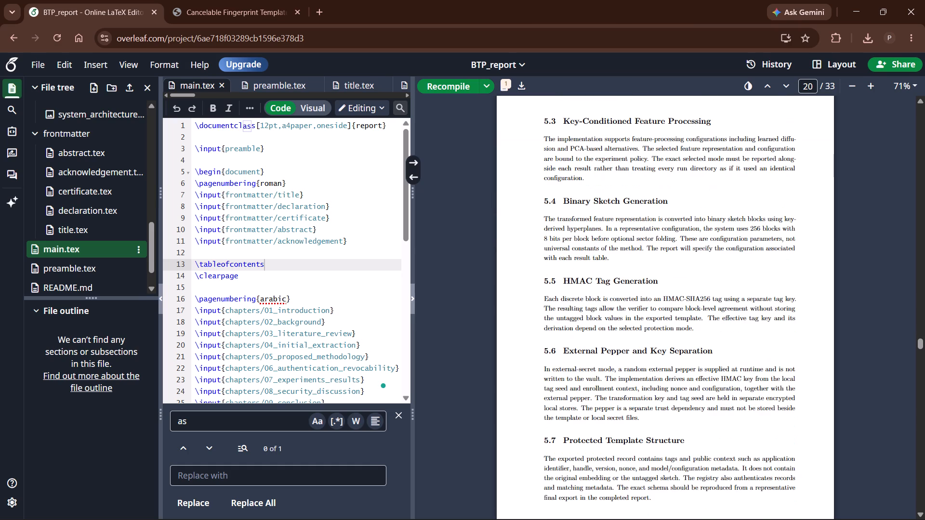
{"action": "scroll", "coordinate": [627, 385], "scroll_direction": "down", "scroll_amount": 5}
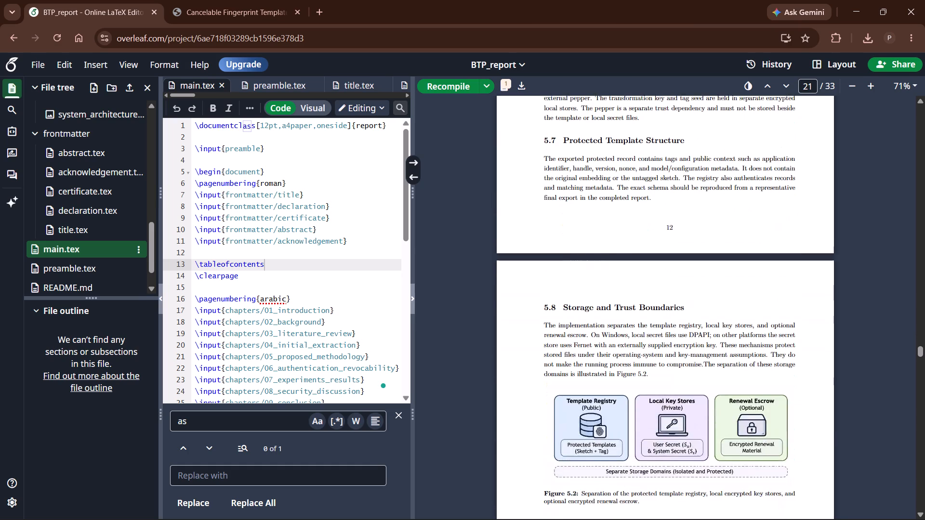
{"action": "scroll", "coordinate": [621, 388], "scroll_direction": "down", "scroll_amount": 1}
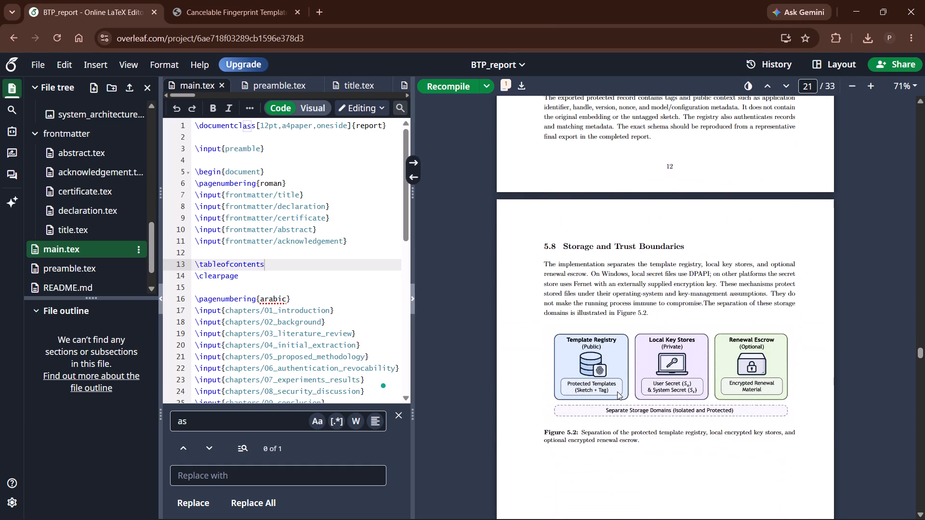
{"action": "scroll", "coordinate": [617, 391], "scroll_direction": "down", "scroll_amount": 15}
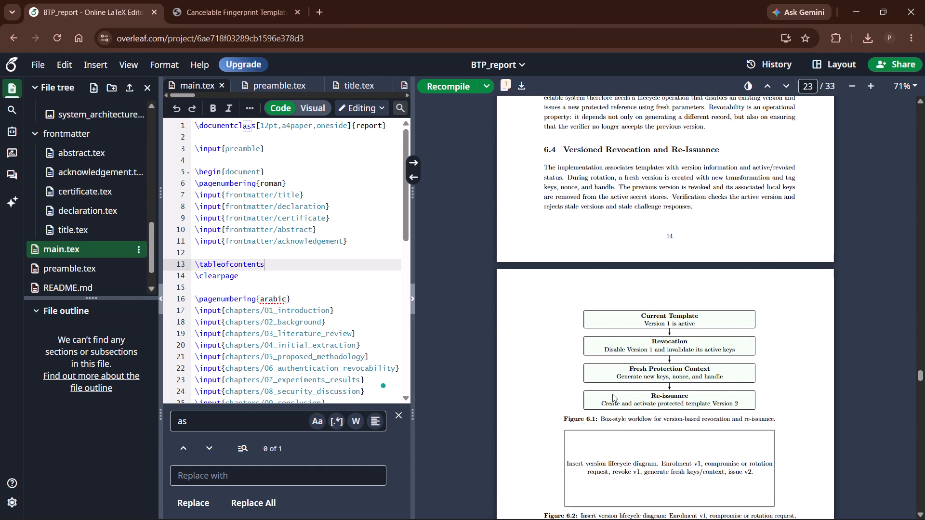
Capture a screenshot of Section 6.4 together with Figure 6.1 and the Figure 6.2 placeholder in the PDF.
{"action": "scroll", "coordinate": [609, 396], "scroll_direction": "down", "scroll_amount": 1}
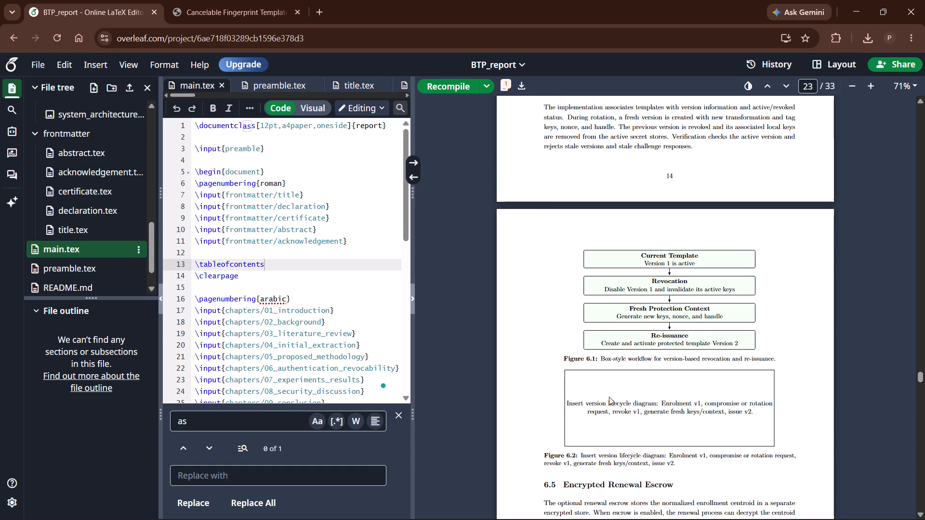
{"action": "scroll", "coordinate": [697, 441], "scroll_direction": "up", "scroll_amount": 1}
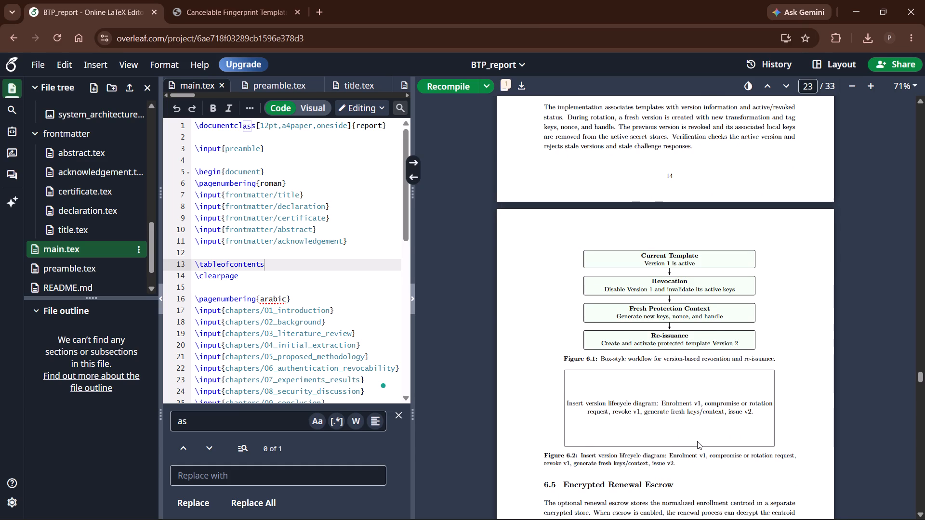
{"action": "scroll", "coordinate": [697, 441], "scroll_direction": "up", "scroll_amount": 1}
{"action": "scroll", "coordinate": [697, 442], "scroll_direction": "down", "scroll_amount": 1}
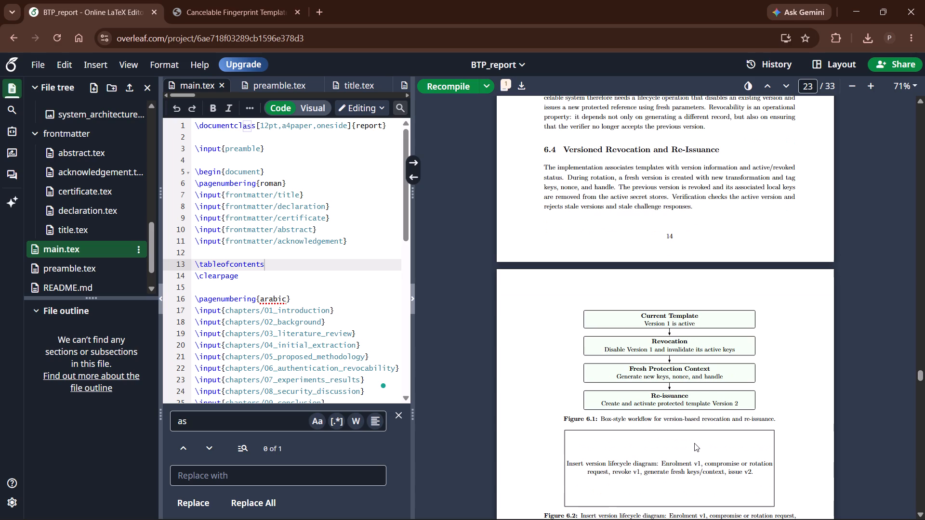
{"action": "scroll", "coordinate": [694, 443], "scroll_direction": "up", "scroll_amount": 1}
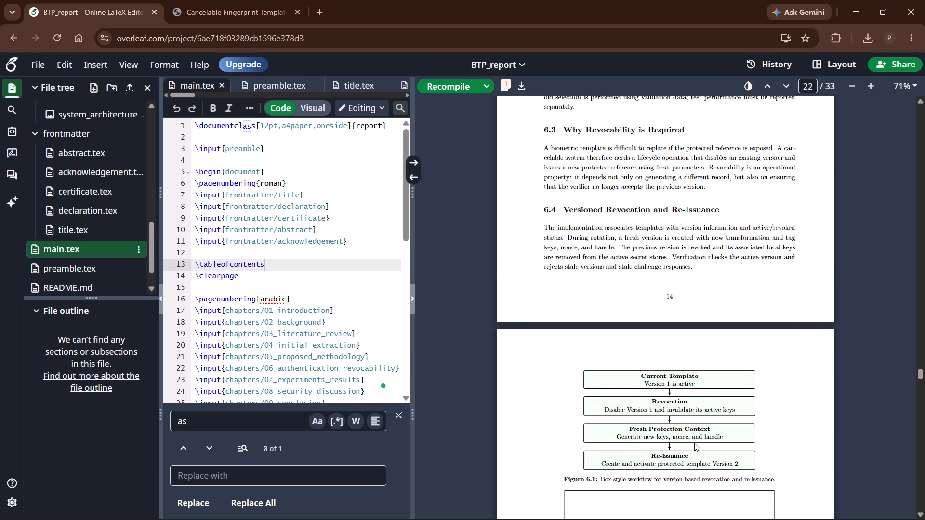
{"action": "scroll", "coordinate": [694, 443], "scroll_direction": "down", "scroll_amount": 1}
{"action": "key", "text": "Print"}
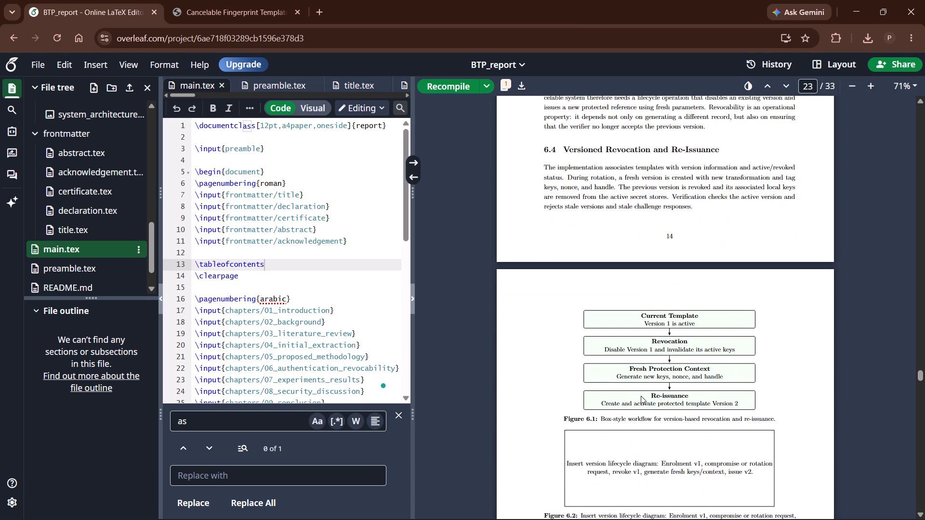
{"action": "left_click_drag", "start_coordinate": [531, 140], "coordinate": [810, 519]}
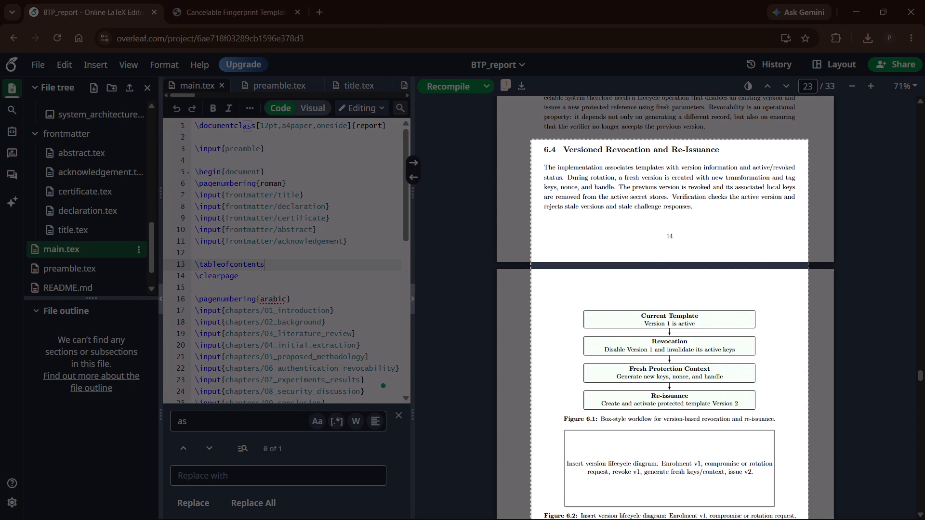
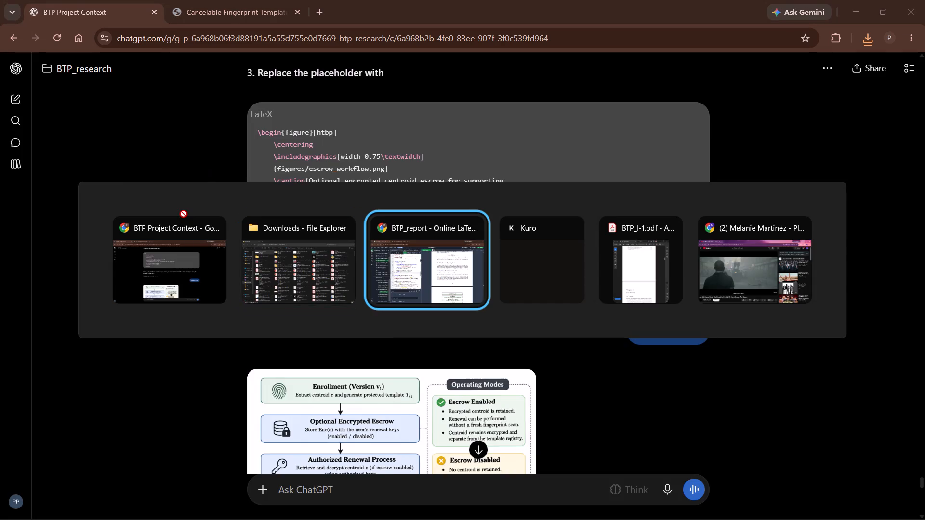
{"action": "left_click_drag", "start_coordinate": [184, 214], "coordinate": [111, 248]}
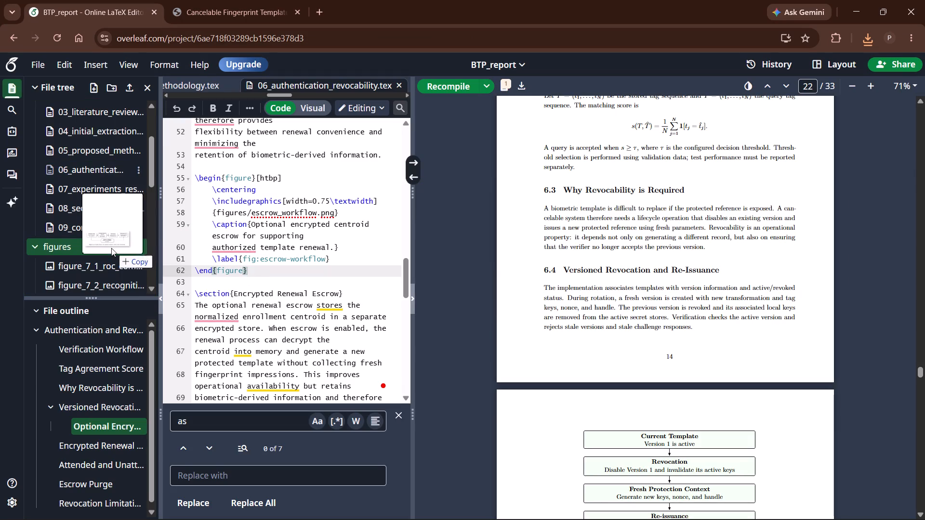
{"action": "left_click_drag", "start_coordinate": [111, 248], "coordinate": [99, 282]}
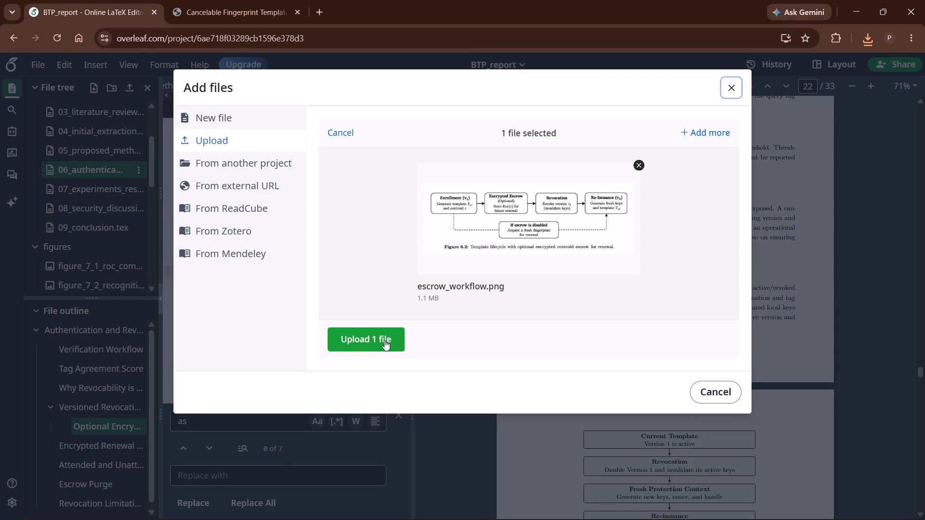
{"action": "left_click", "coordinate": [383, 340]}
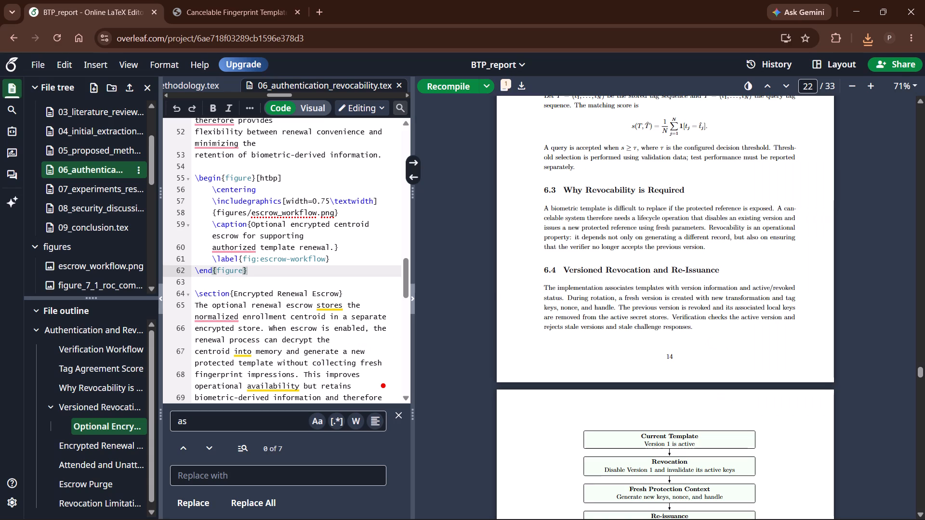
Recompile the report and check Figure 6.2 under subsection 6.4.1 in the PDF.
{"action": "left_click", "coordinate": [430, 90]}
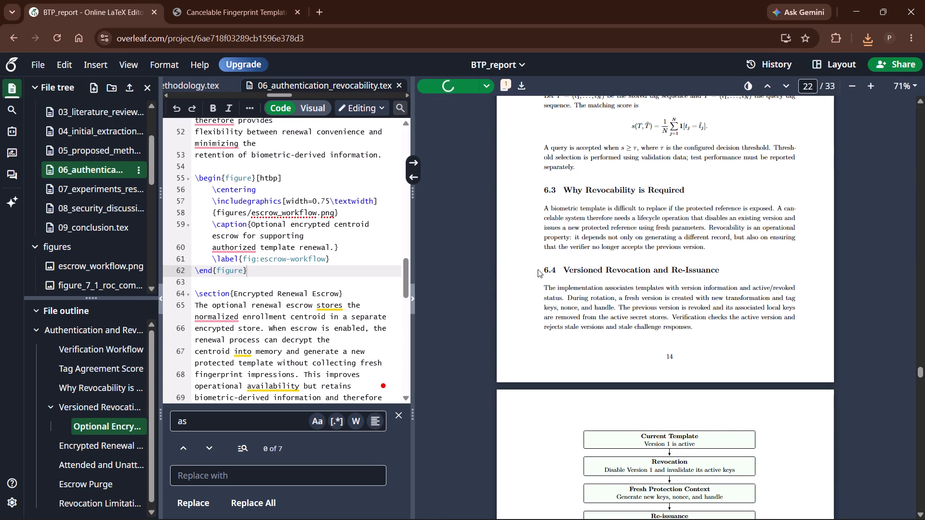
{"action": "scroll", "coordinate": [548, 272], "scroll_direction": "down", "scroll_amount": 5}
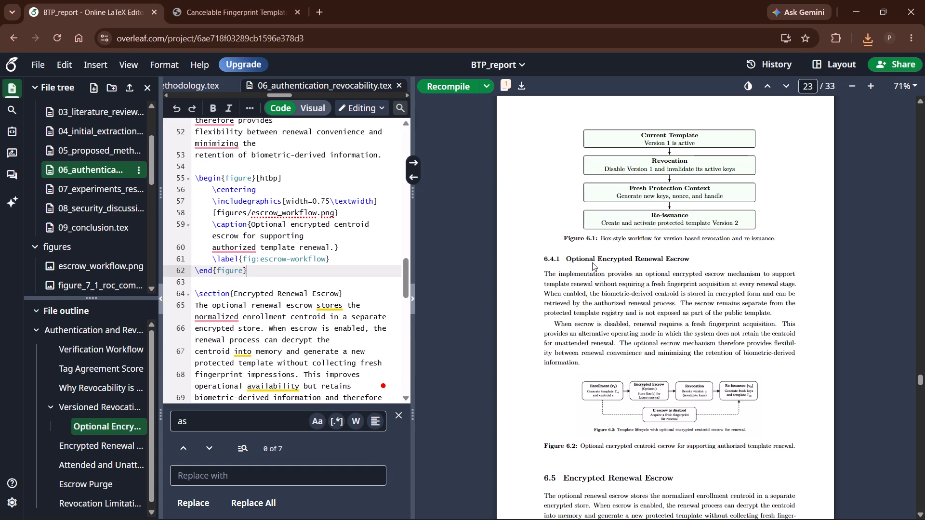
{"action": "scroll", "coordinate": [601, 275], "scroll_direction": "down", "scroll_amount": 2}
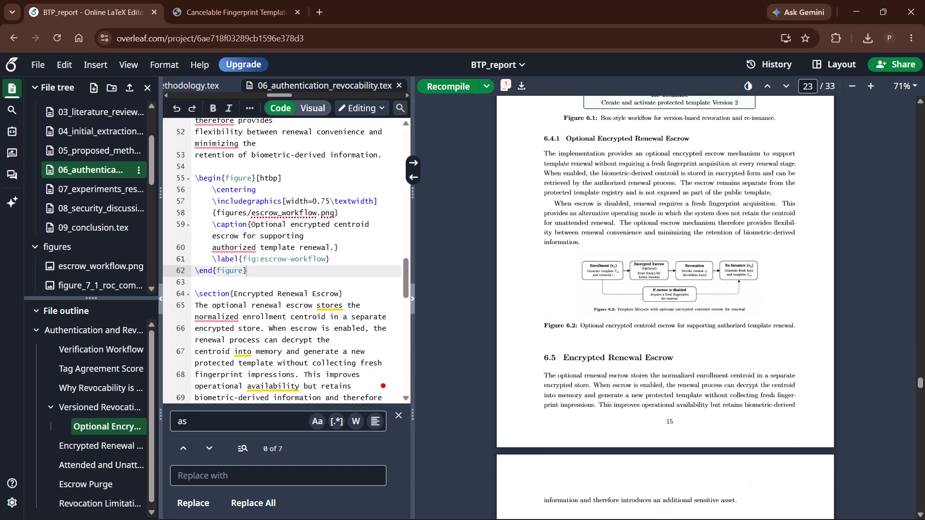
Set the width of the escrow workflow image to 0.95\textwidth and recompile the report.
{"action": "left_click", "coordinate": [325, 199]}
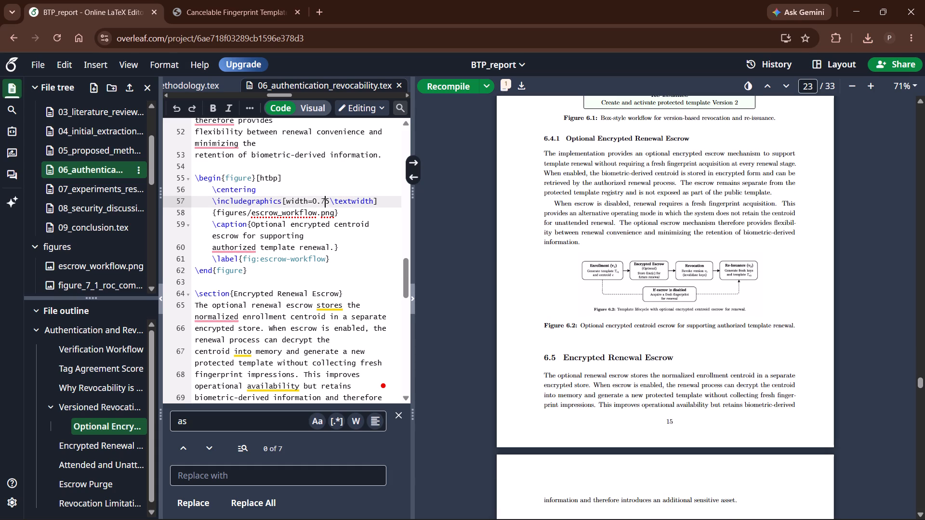
{"action": "key", "text": "BackSpace"}
{"action": "key", "text": "8"}
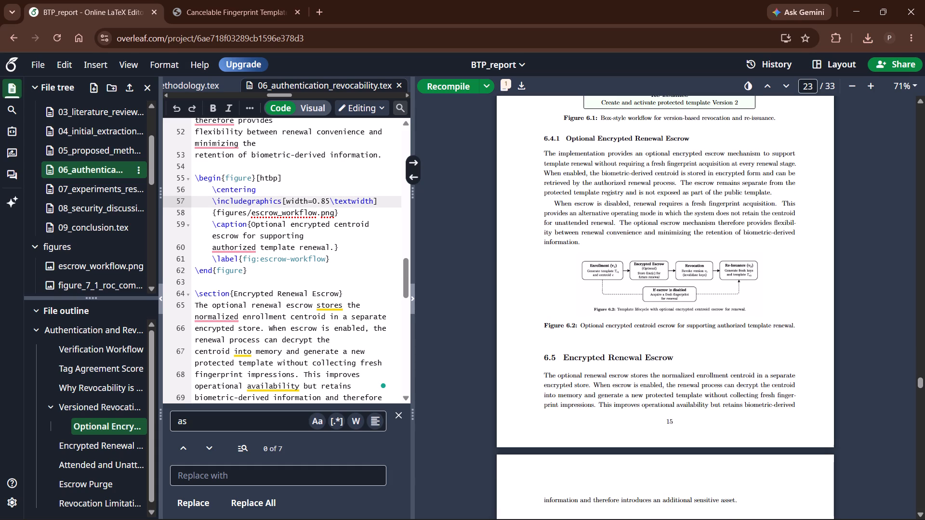
{"action": "key", "text": "BackSpace"}
{"action": "key", "text": "9"}
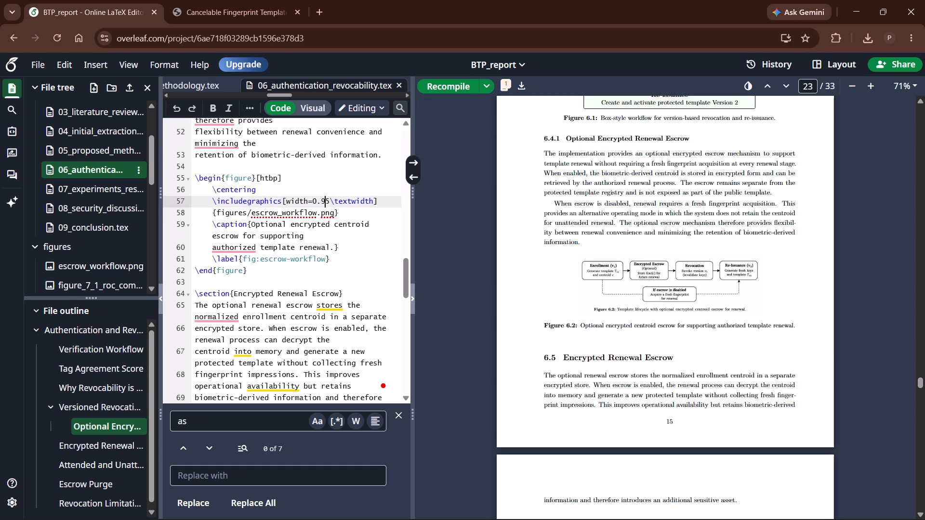
{"action": "key", "text": "ctrl+Return"}
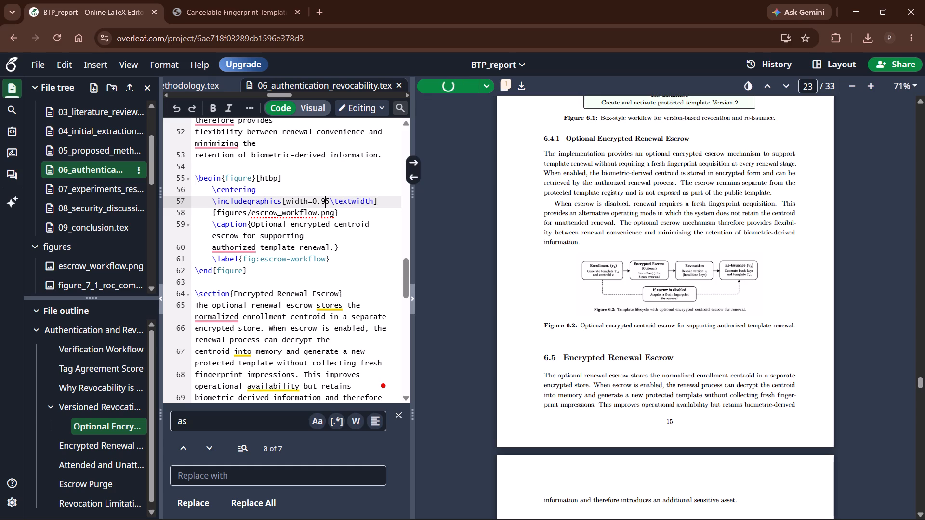
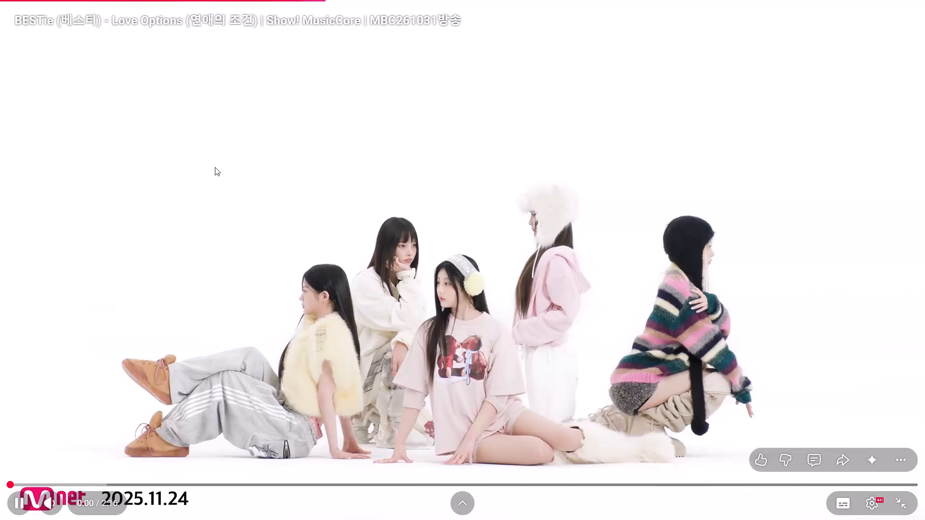
Leave the full-screen YouTube video and switch back to the BTP_report project in Overleaf.
{"action": "key", "text": "Escape"}
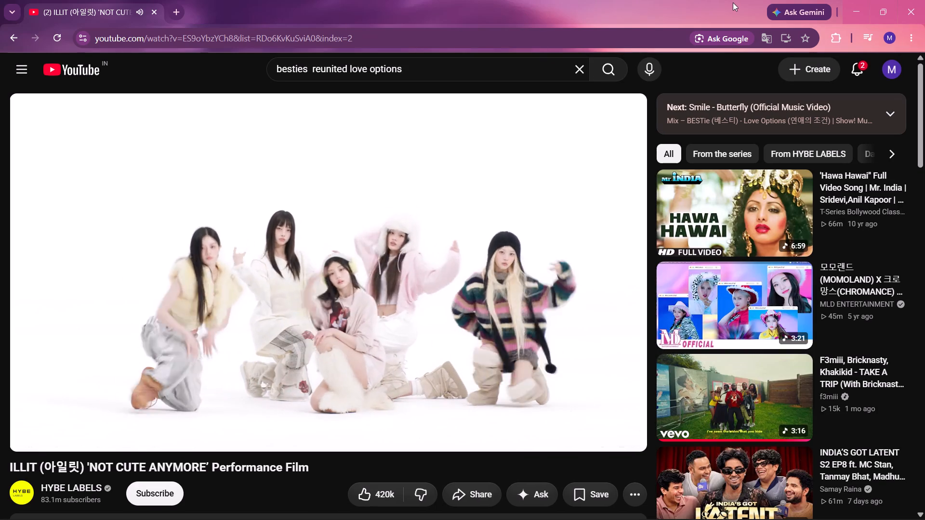
{"action": "left_click", "coordinate": [855, 0]}
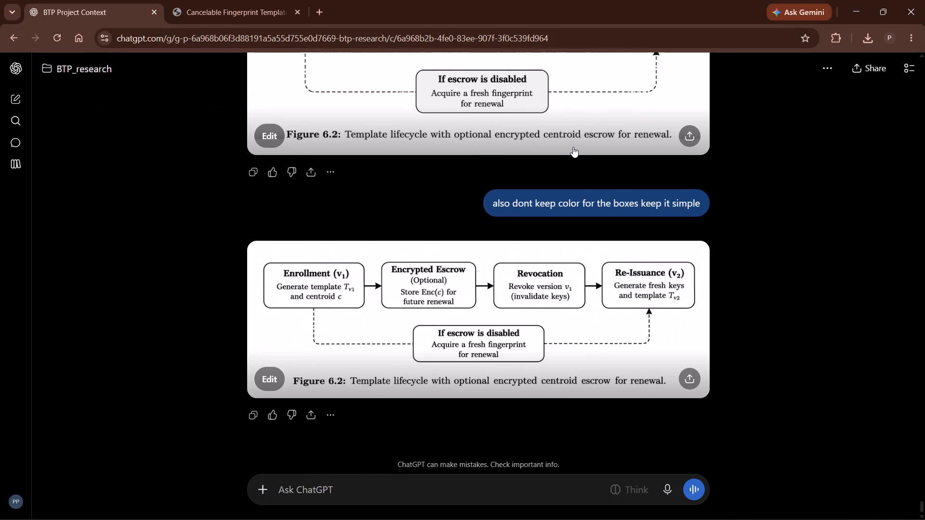
{"action": "scroll", "coordinate": [396, 312], "scroll_direction": "down", "scroll_amount": 3}
{"action": "key", "text": "alt+Tab"}
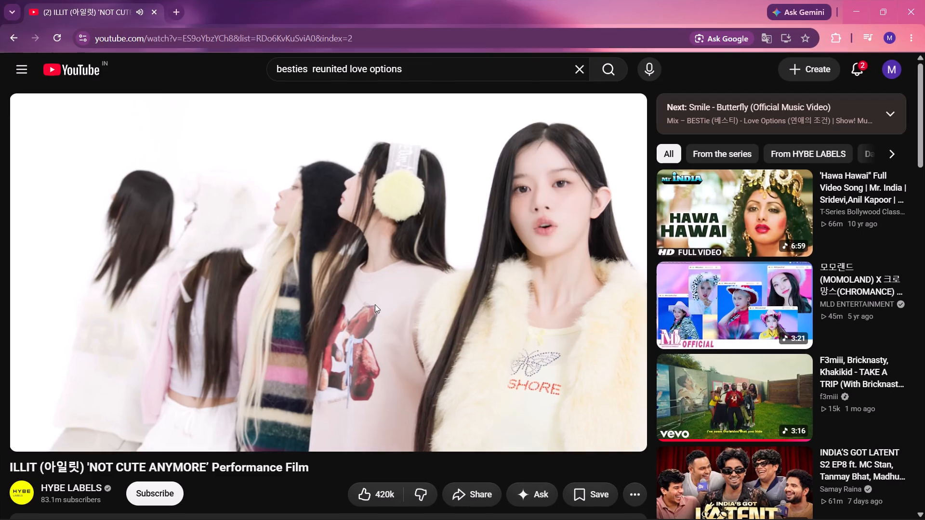
{"action": "key", "text": "alt+Tab"}
{"action": "key", "text": "alt+Tab"}
{"action": "key", "text": "alt+Tab"}
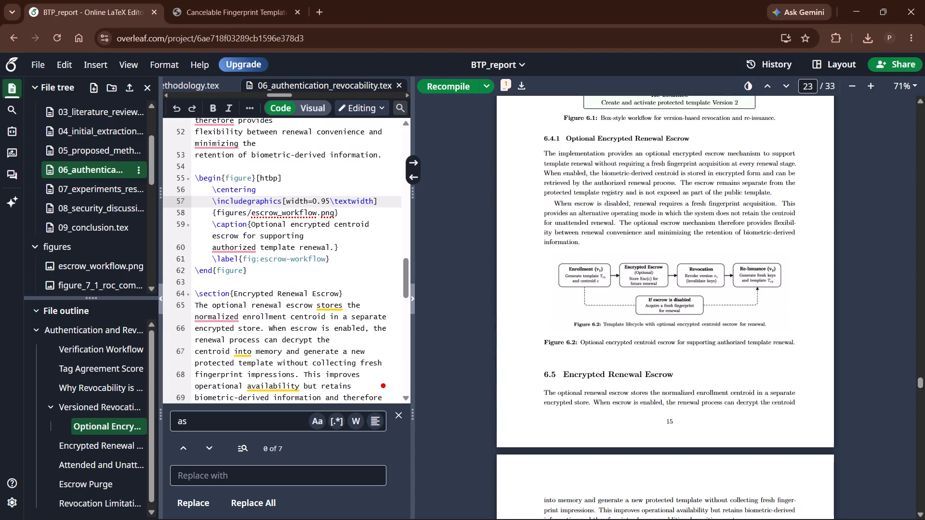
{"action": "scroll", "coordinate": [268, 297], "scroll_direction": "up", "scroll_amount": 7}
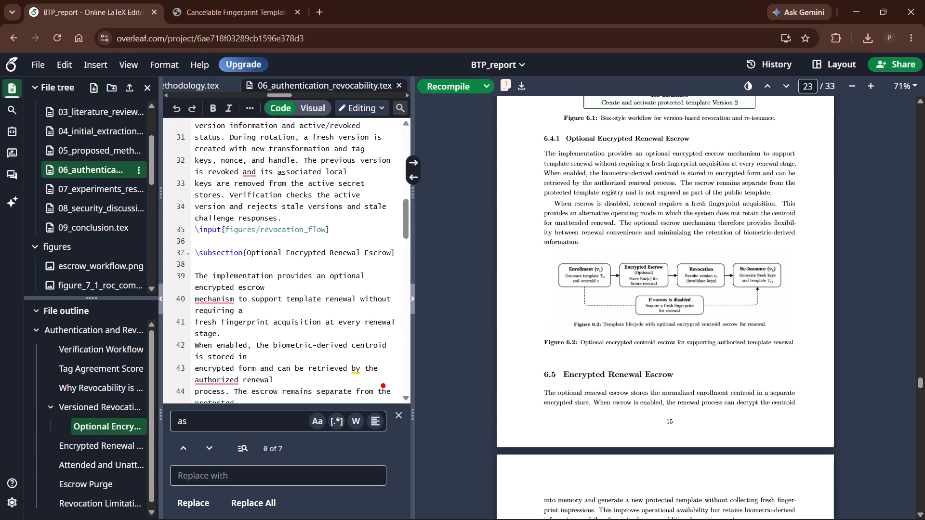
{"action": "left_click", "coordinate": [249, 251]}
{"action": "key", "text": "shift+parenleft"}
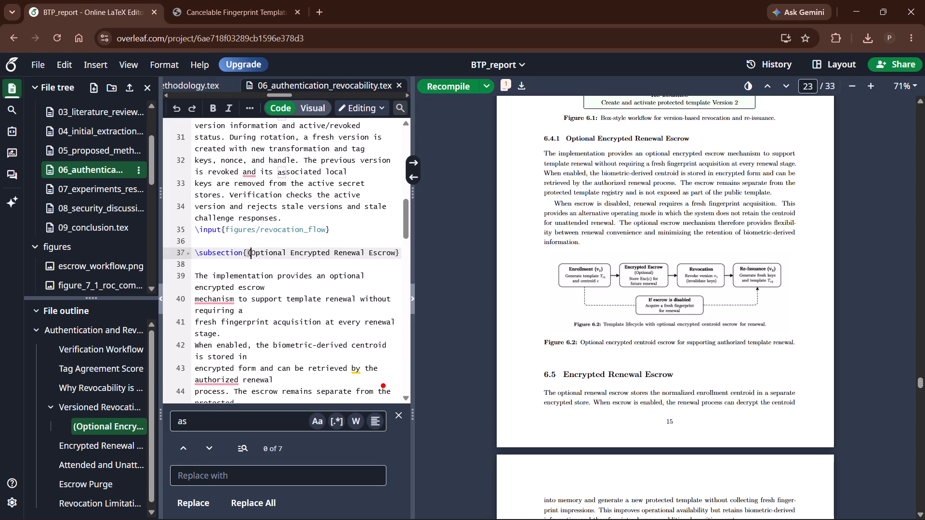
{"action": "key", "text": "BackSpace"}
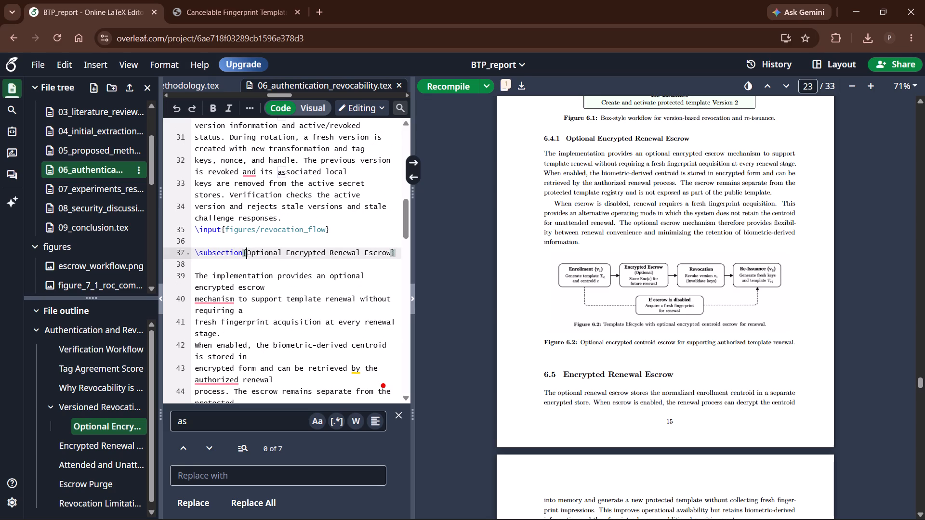
Capture a screenshot of sections 7.2 Evaluation Protocol and 7.3 Evaluation Metrics in the report's PDF.
{"action": "left_click", "coordinate": [618, 223]}
{"action": "scroll", "coordinate": [618, 223], "scroll_direction": "down", "scroll_amount": 8}
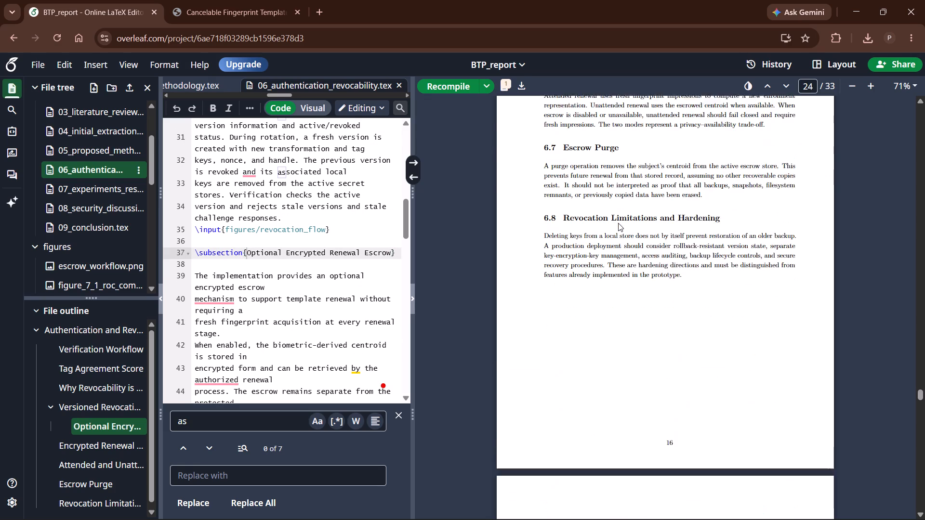
{"action": "scroll", "coordinate": [617, 223], "scroll_direction": "down", "scroll_amount": 6}
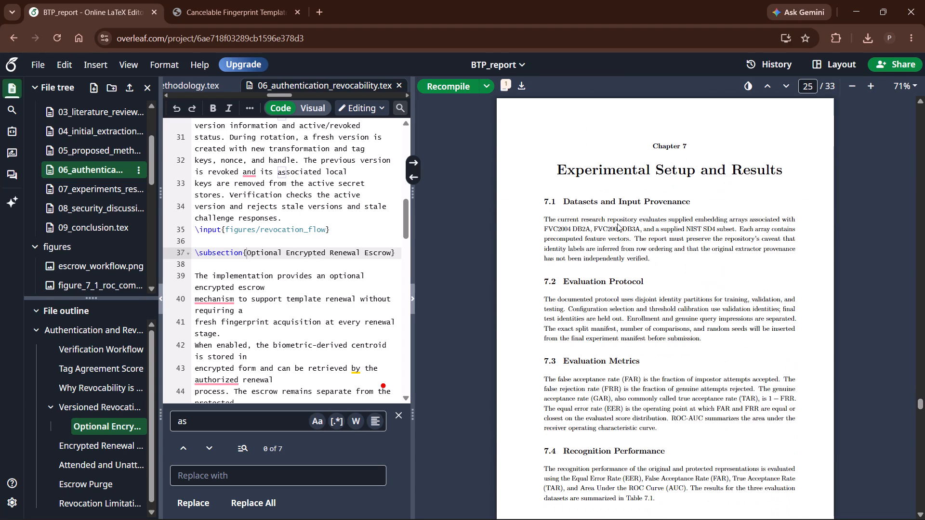
{"action": "scroll", "coordinate": [617, 223], "scroll_direction": "down", "scroll_amount": 1}
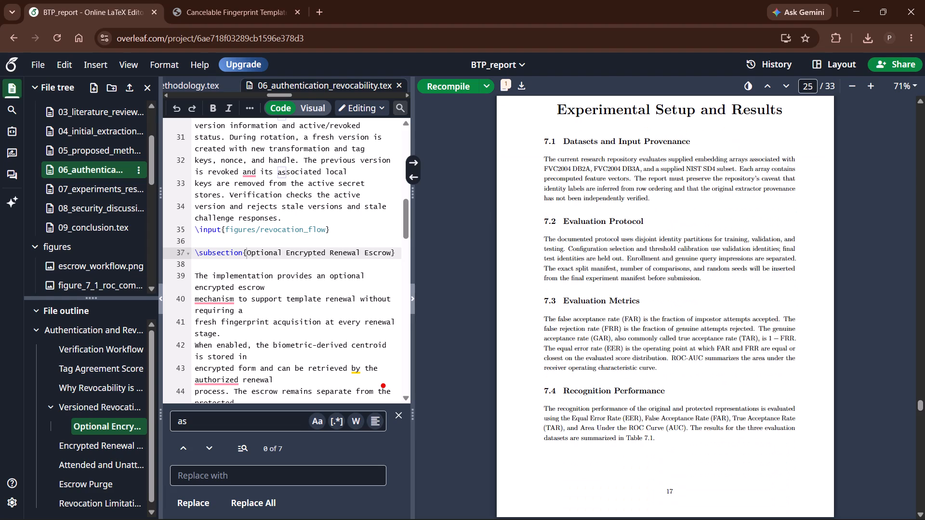
{"action": "scroll", "coordinate": [621, 221], "scroll_direction": "down", "scroll_amount": 3}
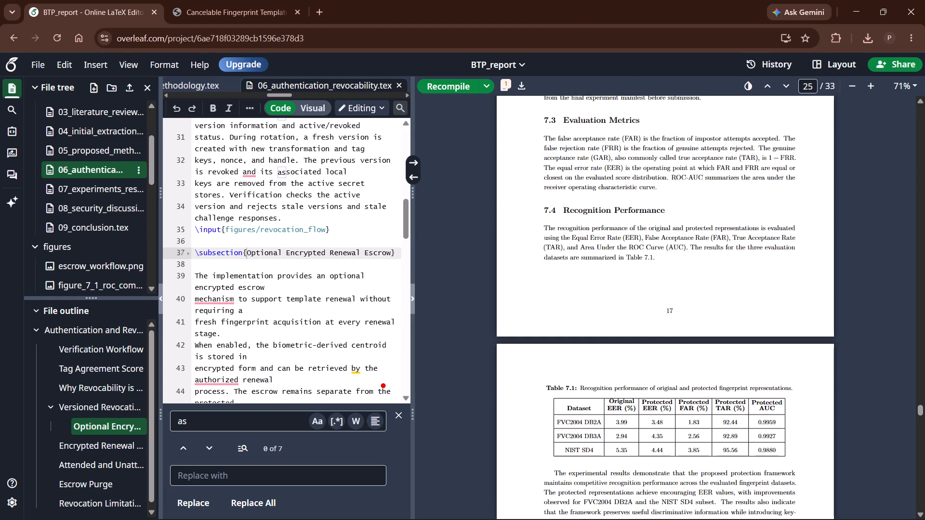
{"action": "scroll", "coordinate": [605, 207], "scroll_direction": "up", "scroll_amount": 1}
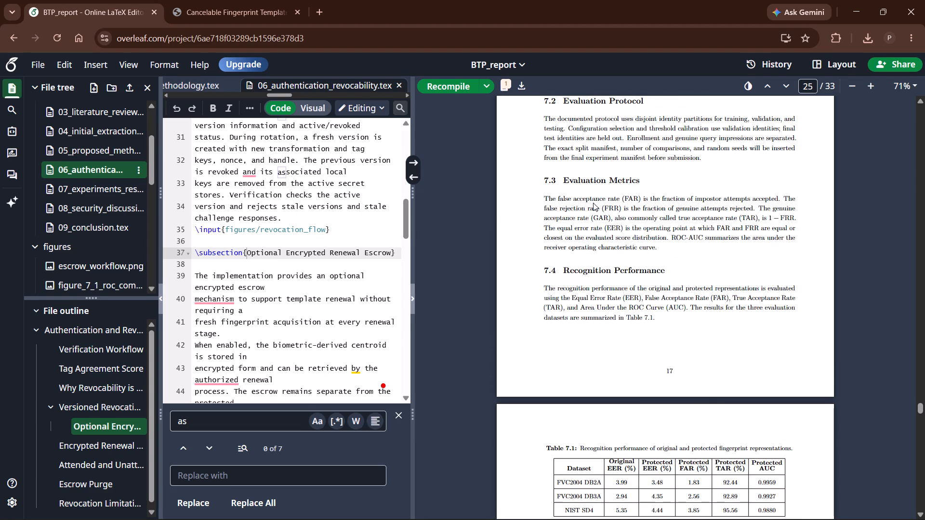
{"action": "key", "text": "Print"}
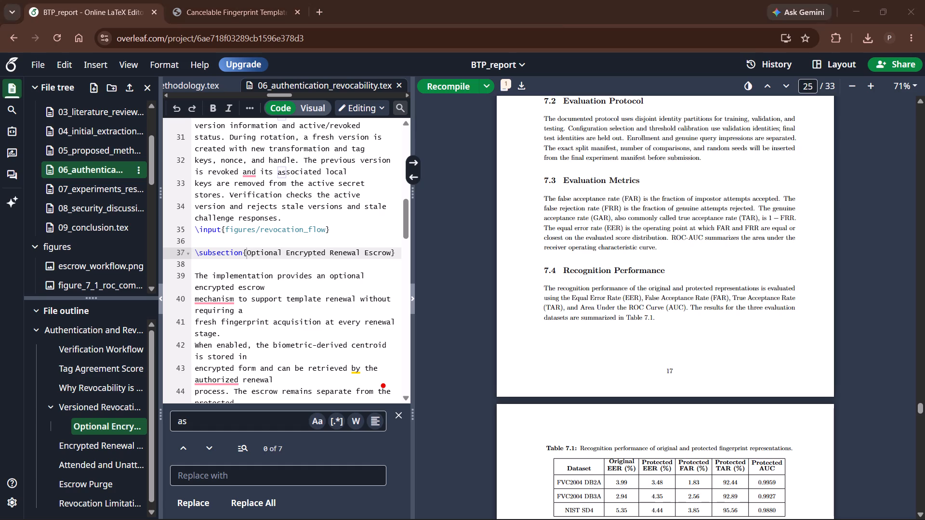
{"action": "left_click_drag", "start_coordinate": [527, 97], "coordinate": [734, 291]}
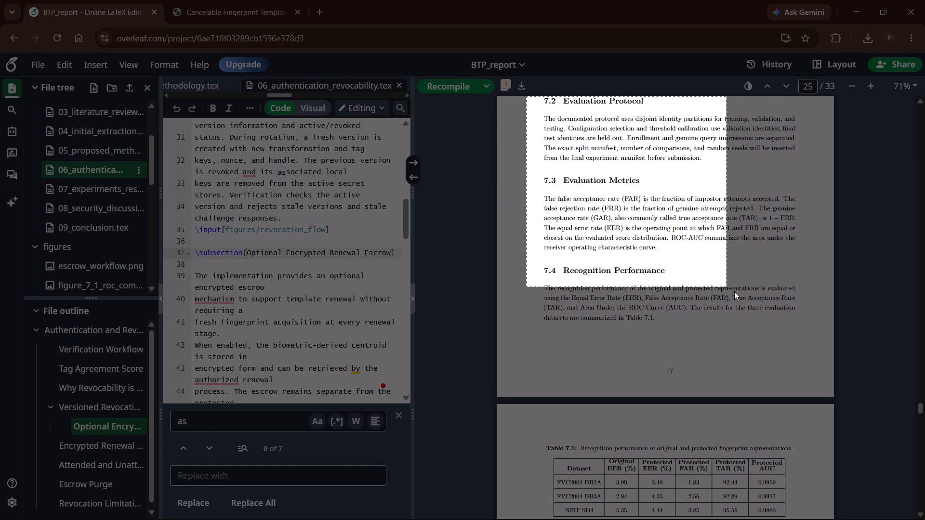
{"action": "left_click_drag", "start_coordinate": [734, 291], "coordinate": [821, 264]}
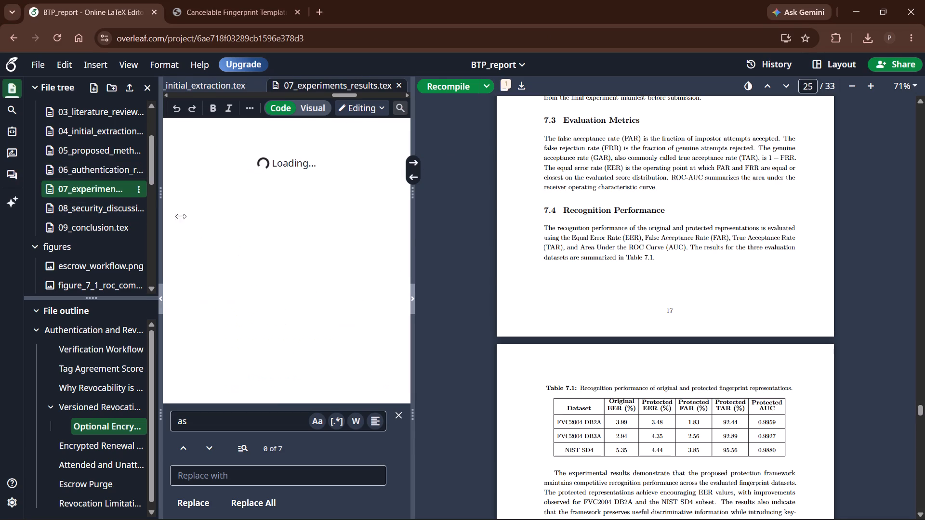
{"action": "scroll", "coordinate": [283, 265], "scroll_direction": "up", "scroll_amount": 2}
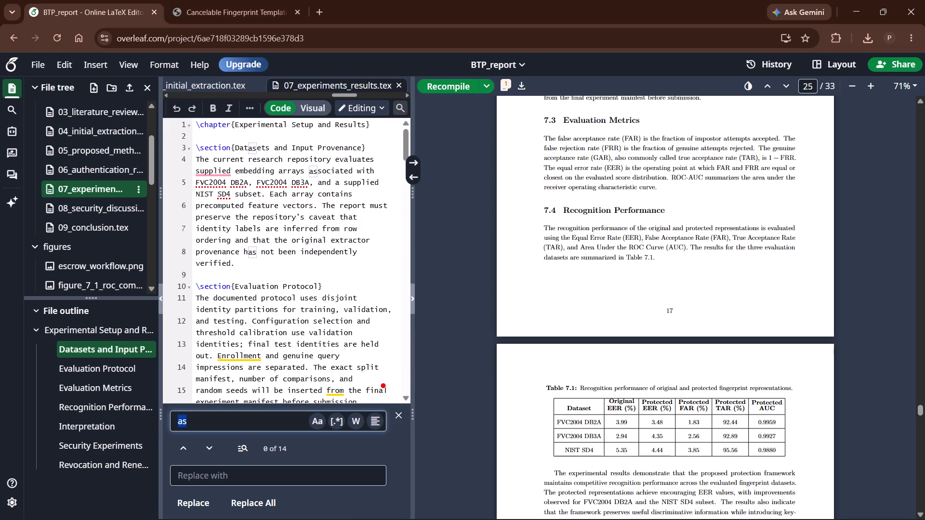
{"action": "scroll", "coordinate": [284, 287], "scroll_direction": "down", "scroll_amount": 4}
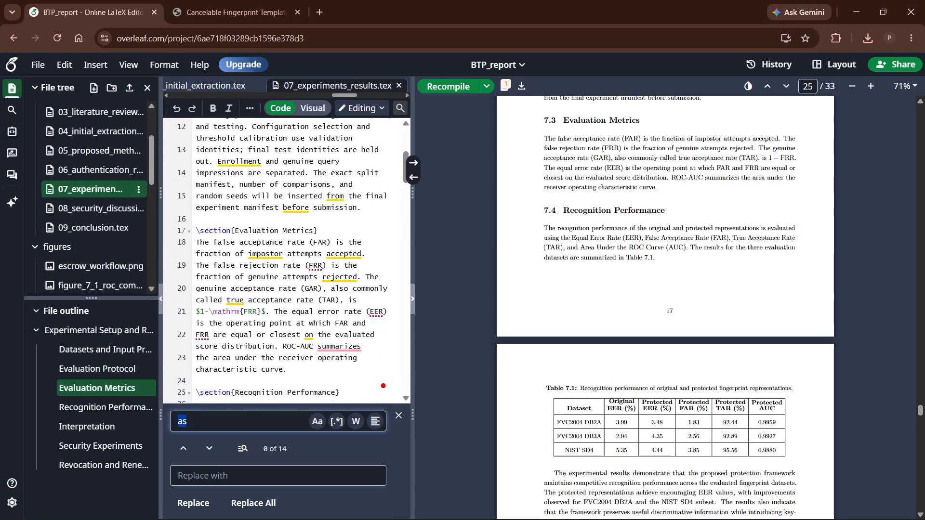
{"action": "left_click_drag", "start_coordinate": [195, 182], "coordinate": [266, 306]}
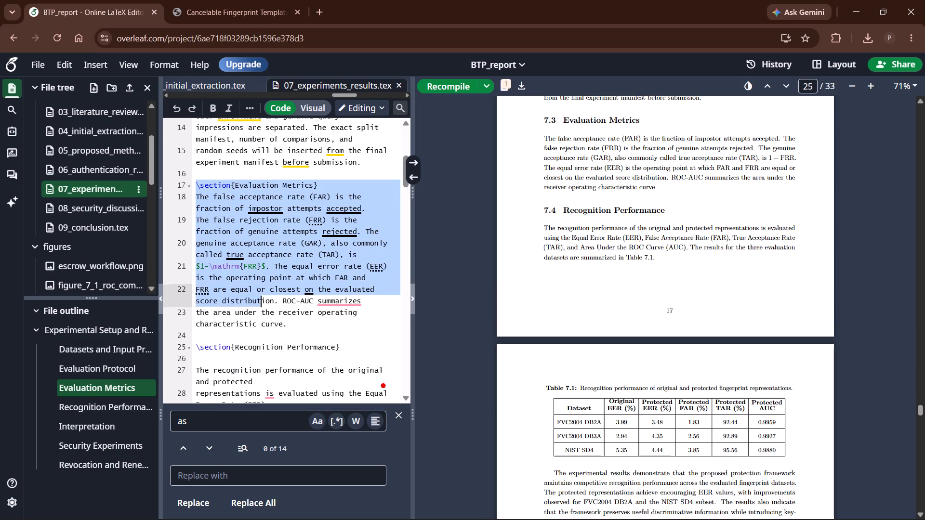
{"action": "left_click_drag", "start_coordinate": [266, 306], "coordinate": [295, 321]}
{"action": "key", "text": "ctrl+v"}
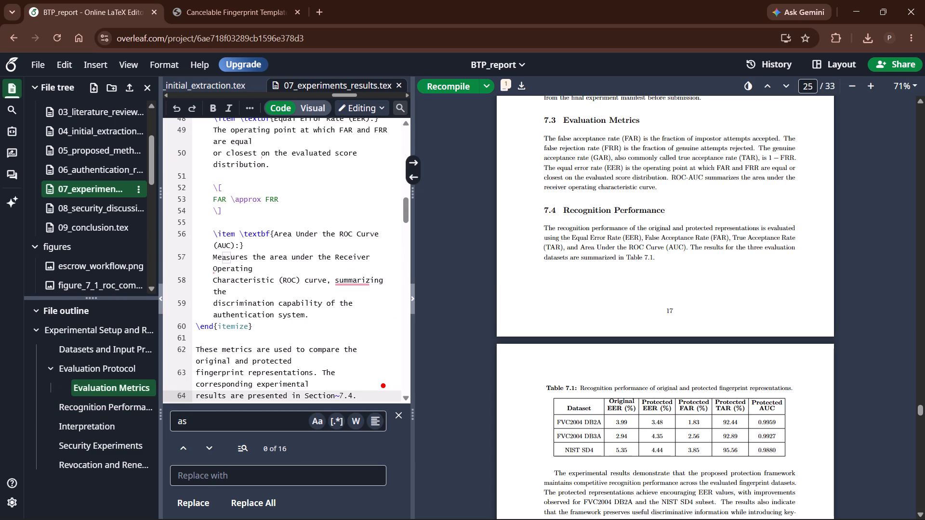
{"action": "left_click", "coordinate": [446, 86]}
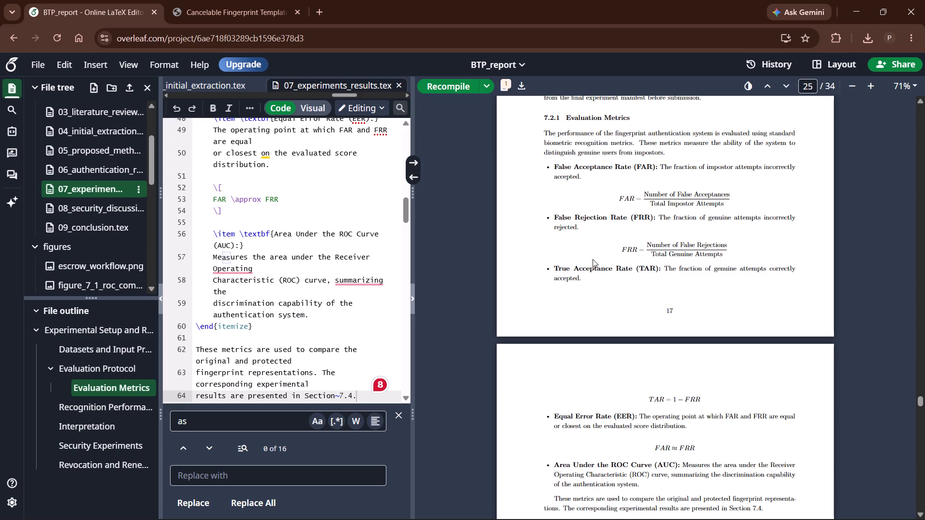
Change the Evaluation Metrics heading command from \subsection to \section and recompile the report.
{"action": "scroll", "coordinate": [593, 259], "scroll_direction": "up", "scroll_amount": 2}
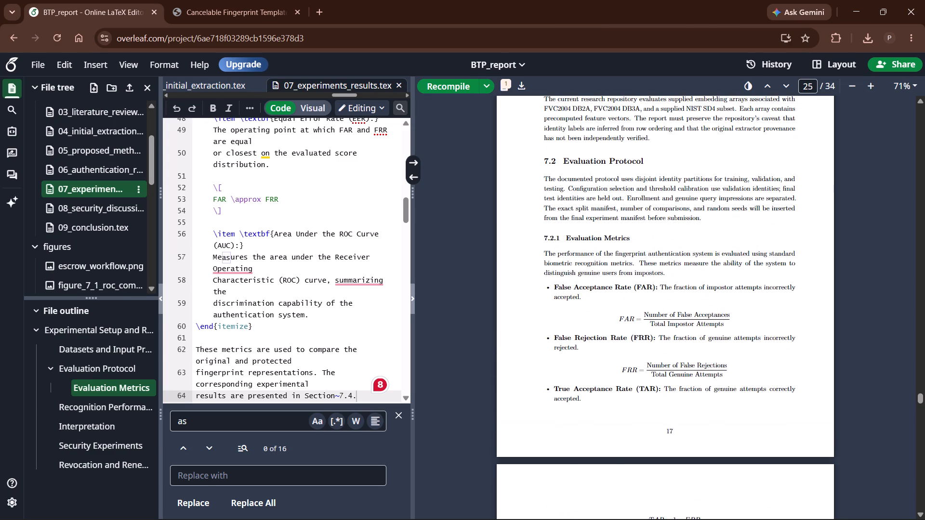
{"action": "scroll", "coordinate": [204, 344], "scroll_direction": "up", "scroll_amount": 3}
{"action": "scroll", "coordinate": [229, 294], "scroll_direction": "up", "scroll_amount": 3}
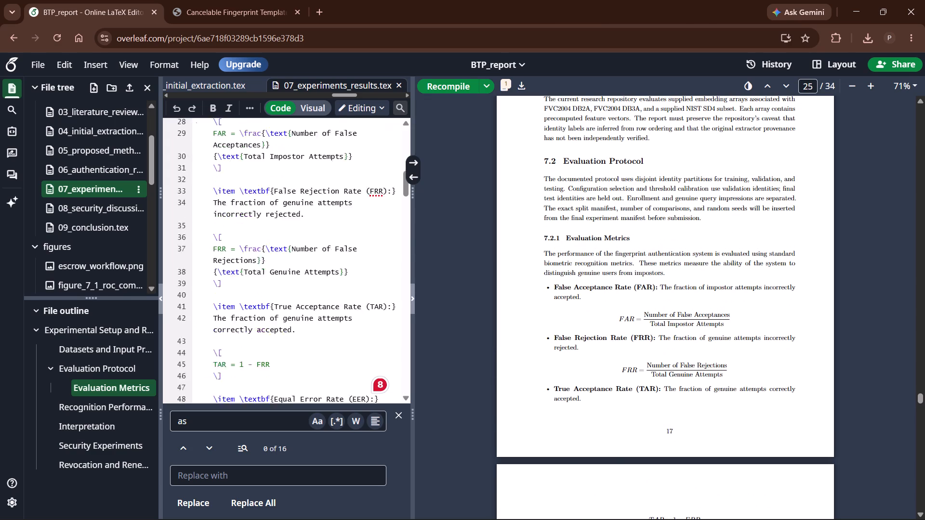
{"action": "scroll", "coordinate": [229, 288], "scroll_direction": "up", "scroll_amount": 3}
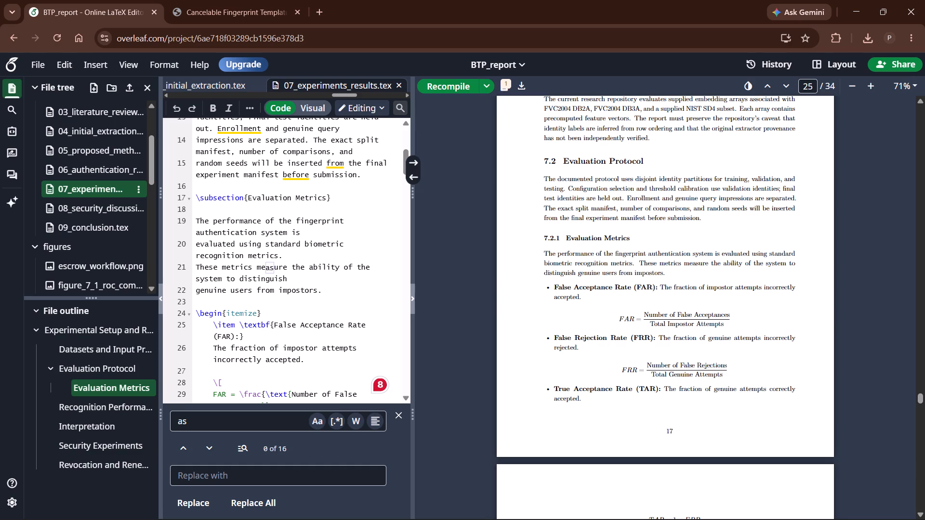
{"action": "left_click", "coordinate": [216, 199]}
{"action": "key", "text": "Left"}
{"action": "key", "text": "BackSpace"}
{"action": "key", "text": "BackSpace"}
{"action": "key", "text": "BackSpace"}
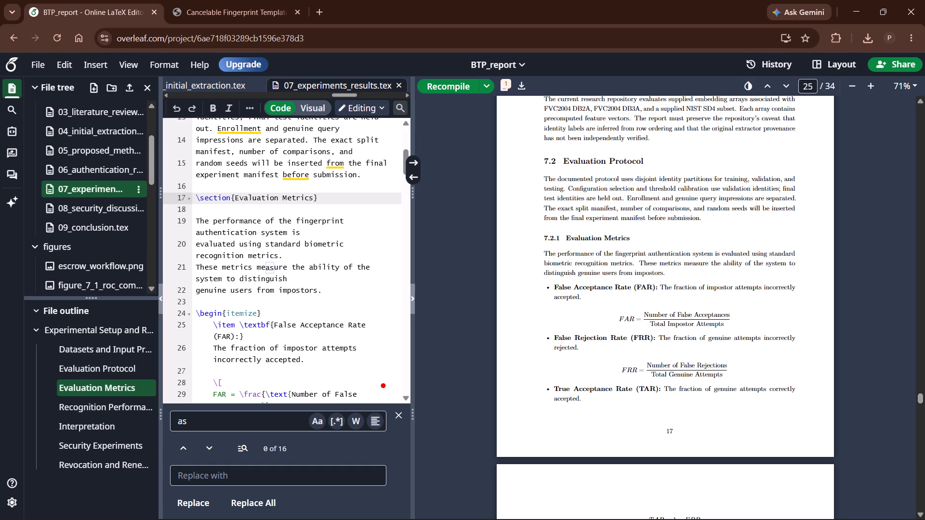
{"action": "left_click", "coordinate": [458, 80]}
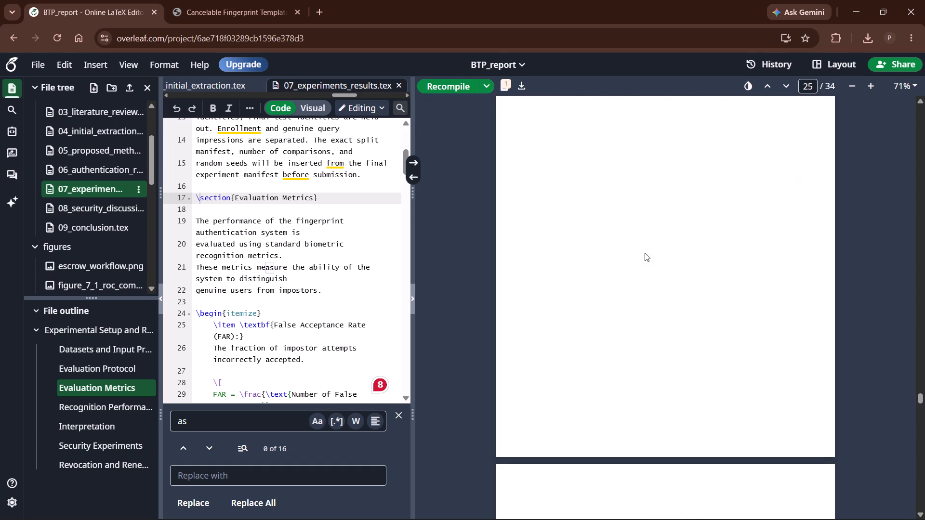
Review the recompiled PDF from the Evaluation Metrics formulas through section 7.7 and the ROC curves in Figure 7.1.
{"action": "scroll", "coordinate": [645, 253], "scroll_direction": "down", "scroll_amount": 4}
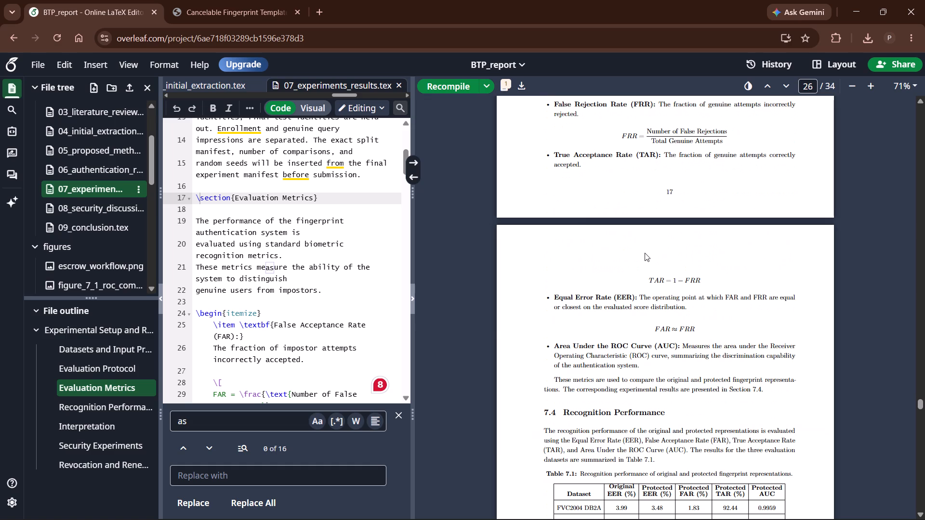
{"action": "scroll", "coordinate": [645, 253], "scroll_direction": "down", "scroll_amount": 5}
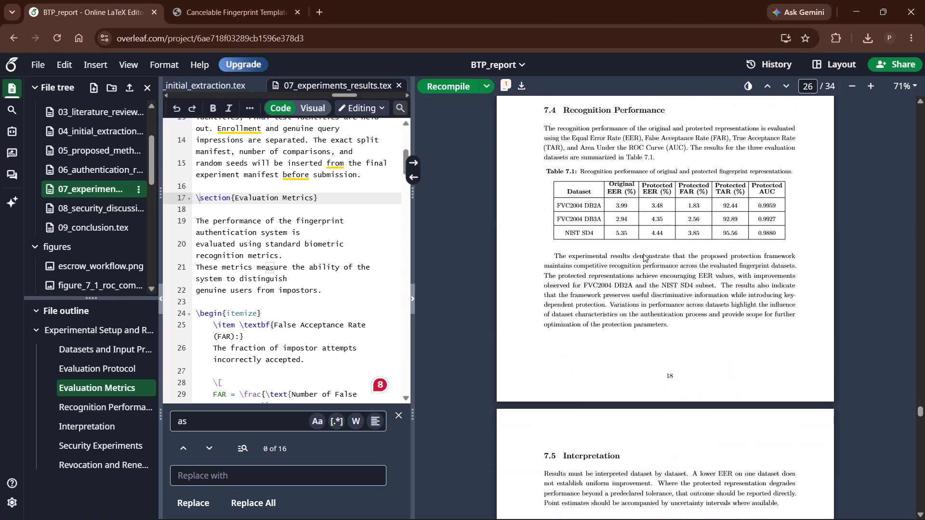
{"action": "scroll", "coordinate": [643, 254], "scroll_direction": "down", "scroll_amount": 6}
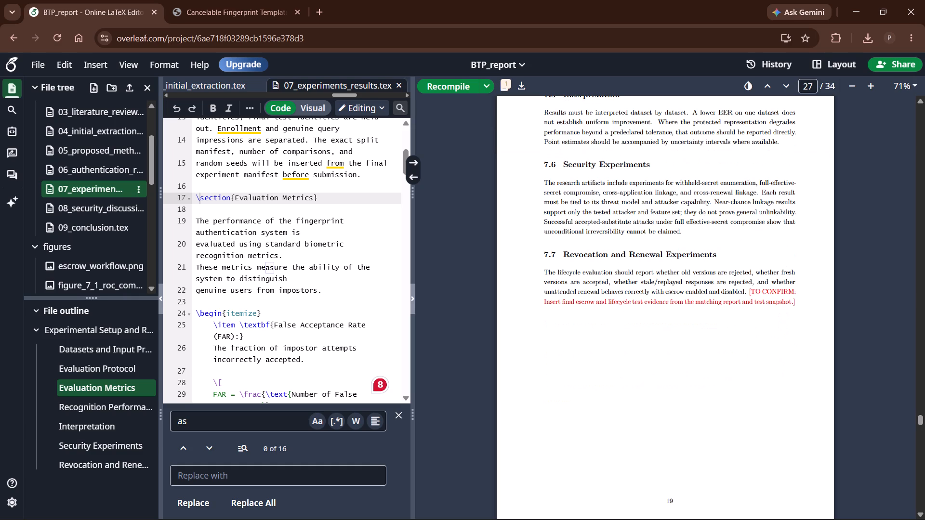
{"action": "scroll", "coordinate": [636, 259], "scroll_direction": "down", "scroll_amount": 4}
{"action": "scroll", "coordinate": [635, 260], "scroll_direction": "up", "scroll_amount": 3}
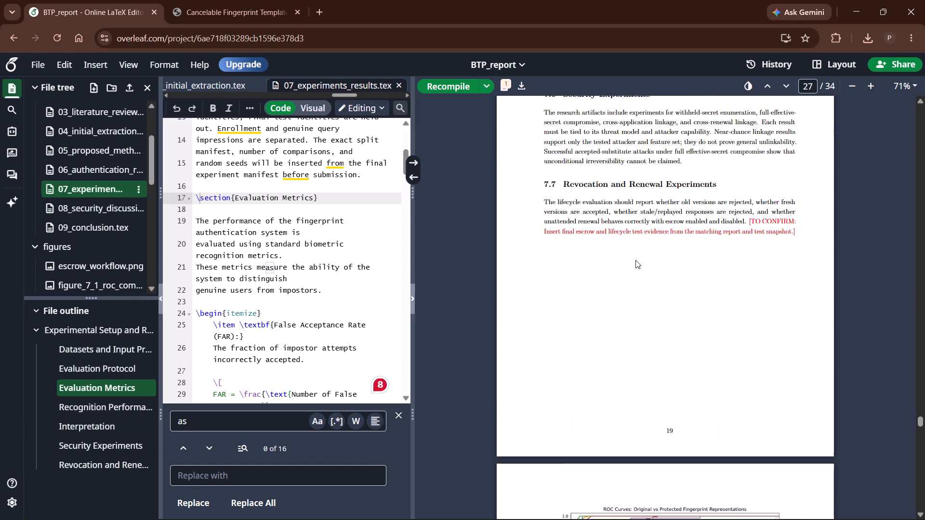
{"action": "scroll", "coordinate": [635, 260], "scroll_direction": "up", "scroll_amount": 1}
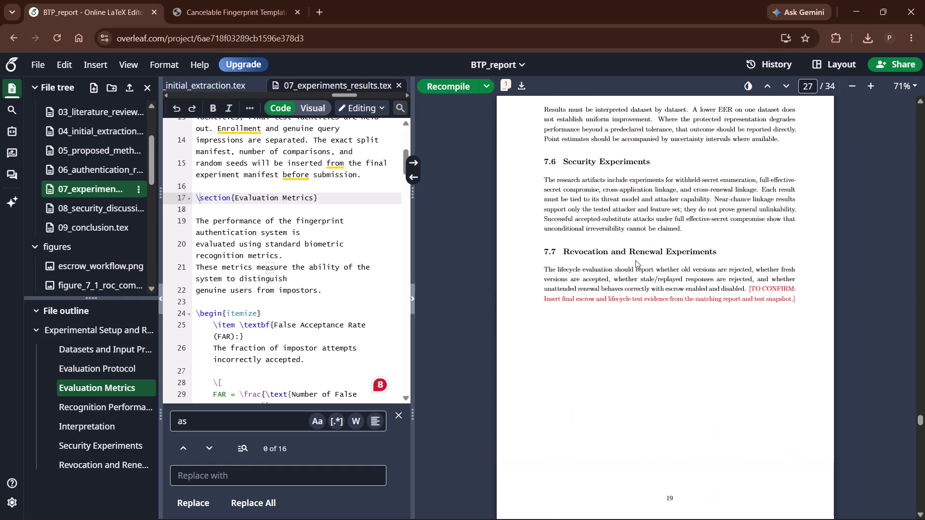
{"action": "scroll", "coordinate": [635, 260], "scroll_direction": "down", "scroll_amount": 4}
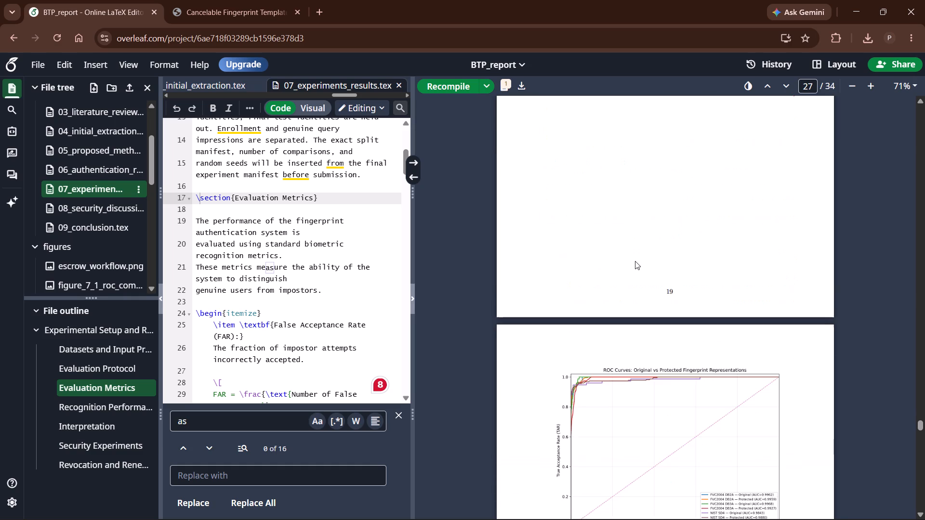
{"action": "scroll", "coordinate": [638, 259], "scroll_direction": "down", "scroll_amount": 2, "text": "ctrl"}
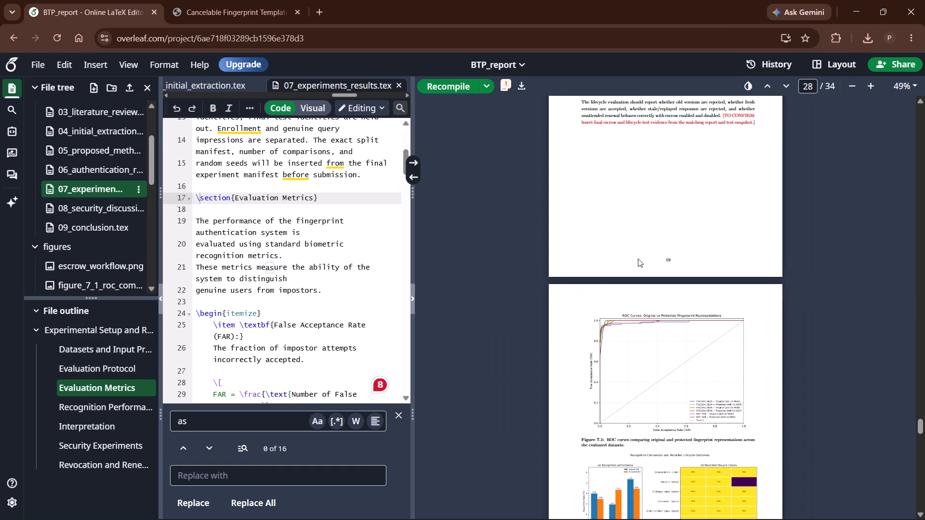
{"action": "scroll", "coordinate": [676, 228], "scroll_direction": "up", "scroll_amount": 1}
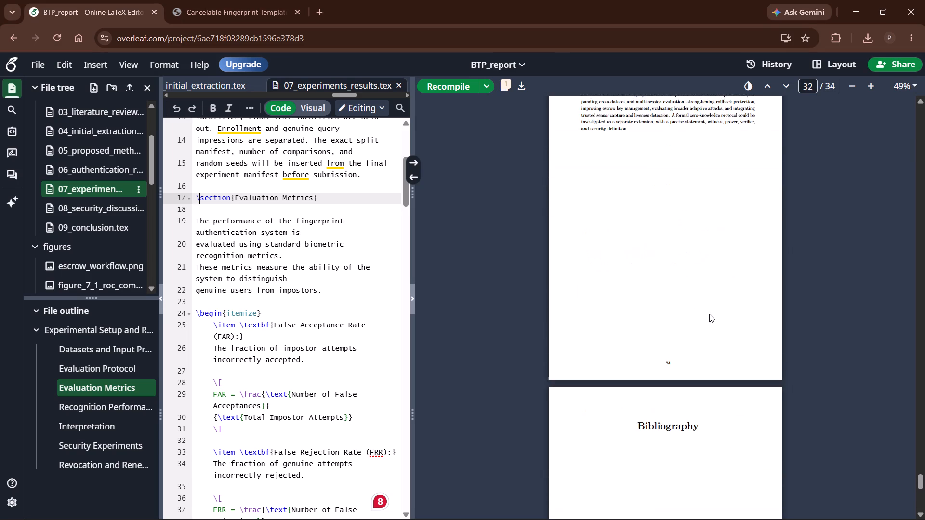
{"action": "scroll", "coordinate": [709, 314], "scroll_direction": "up", "scroll_amount": 9}
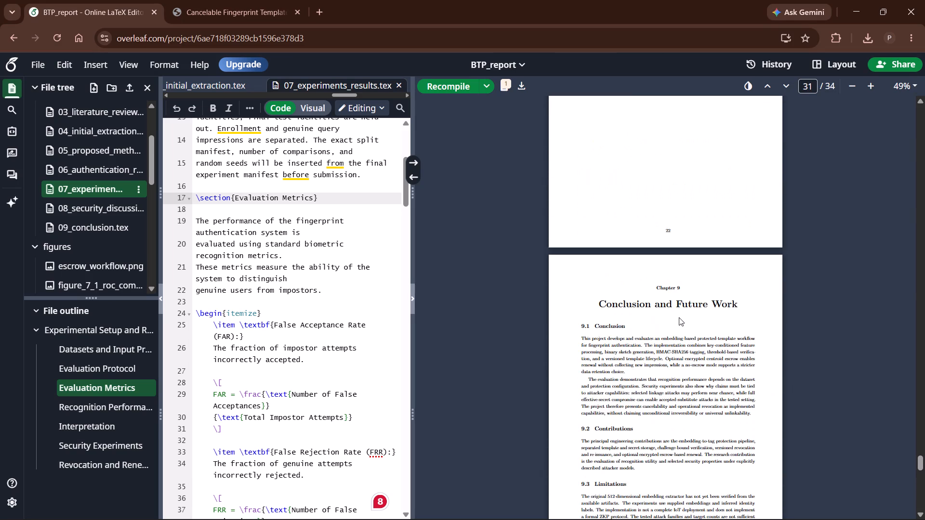
{"action": "scroll", "coordinate": [679, 317], "scroll_direction": "down", "scroll_amount": 6}
{"action": "scroll", "coordinate": [679, 317], "scroll_direction": "up", "scroll_amount": 15}
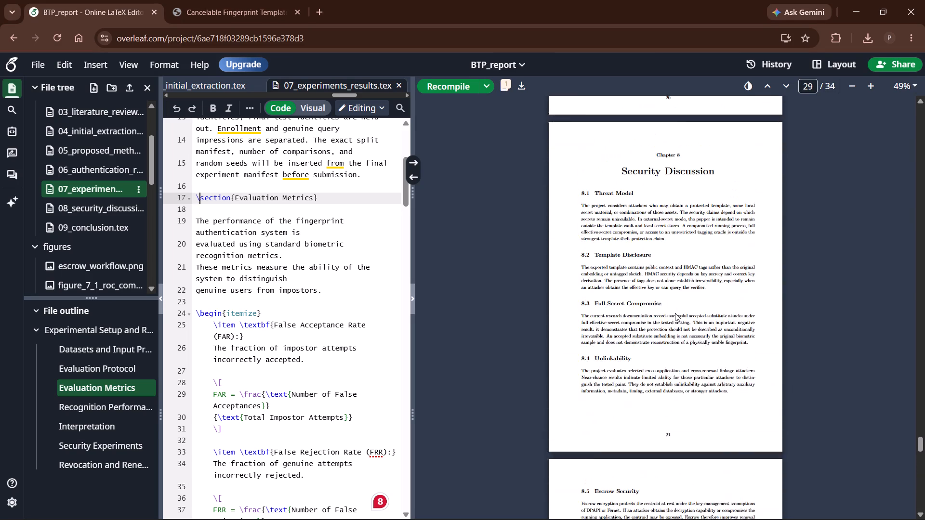
{"action": "scroll", "coordinate": [674, 313], "scroll_direction": "up", "scroll_amount": 8}
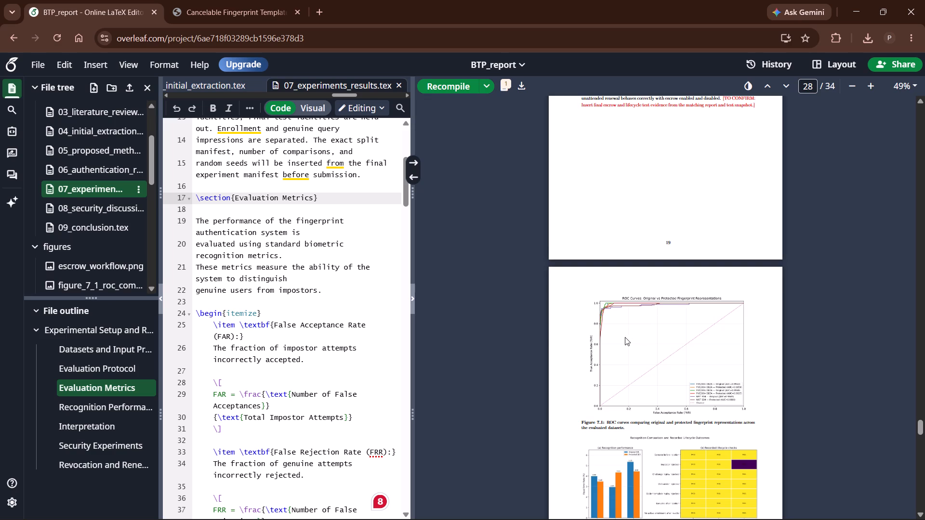
{"action": "scroll", "coordinate": [624, 337], "scroll_direction": "up", "scroll_amount": 4}
{"action": "scroll", "coordinate": [624, 338], "scroll_direction": "down", "scroll_amount": 3}
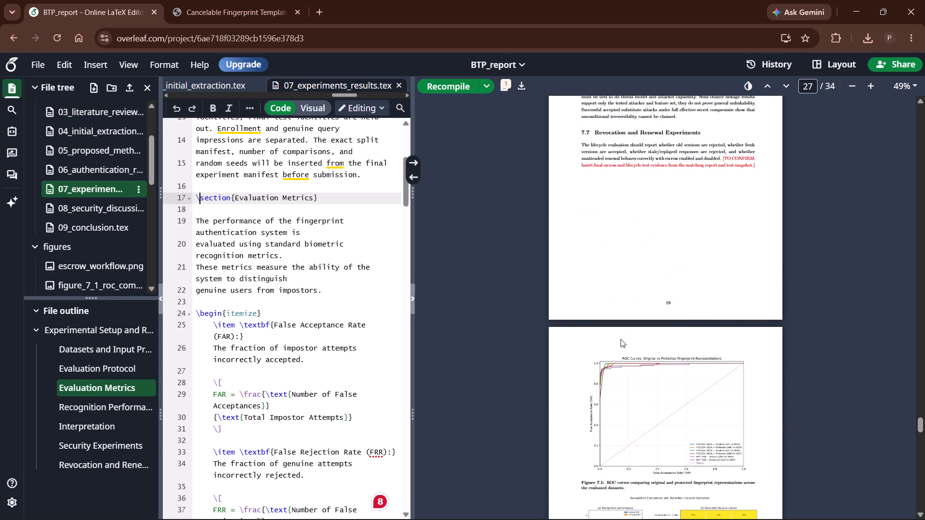
{"action": "scroll", "coordinate": [619, 339], "scroll_direction": "down", "scroll_amount": 6}
{"action": "scroll", "coordinate": [618, 339], "scroll_direction": "up", "scroll_amount": 4}
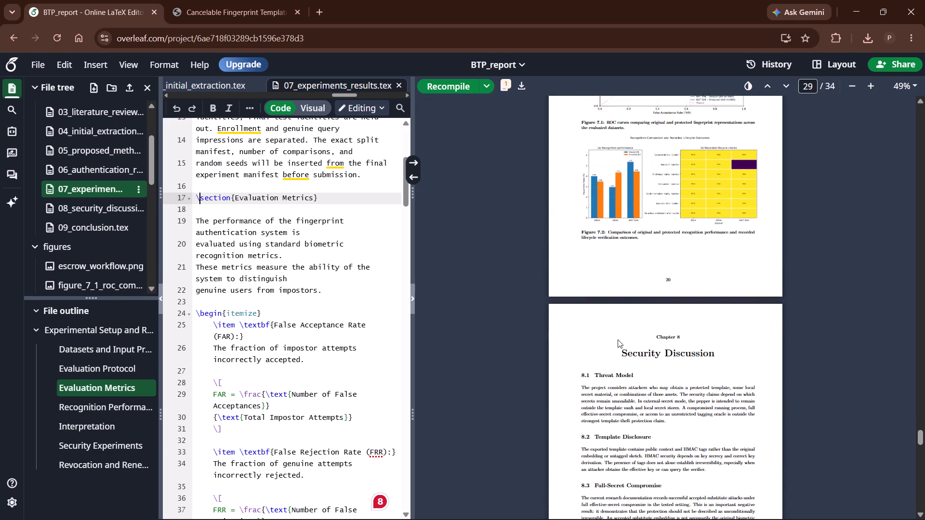
Examine Chapter 7's Sections 7.2 through 7.7 in the PDF, including Table 7.1 and the page breaks, enlarging the pages to 71%.
{"action": "scroll", "coordinate": [618, 339], "scroll_direction": "up", "scroll_amount": 4}
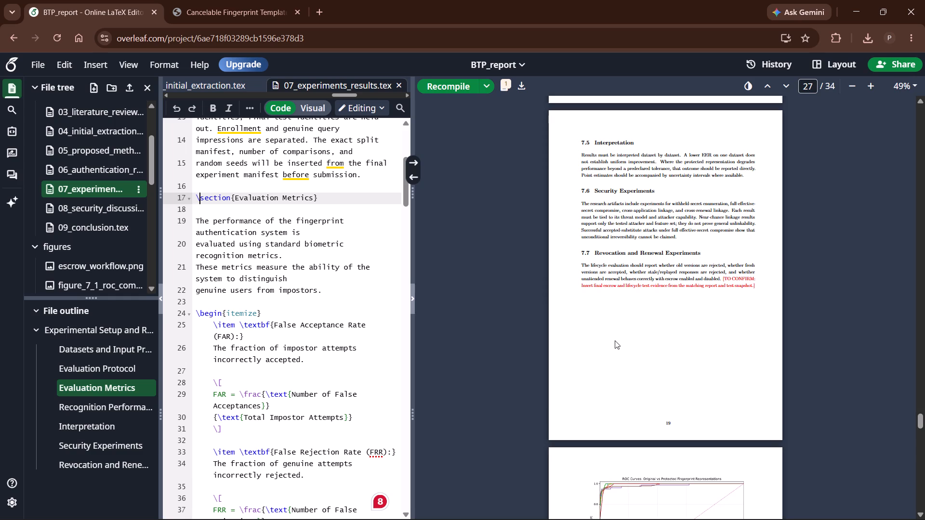
{"action": "scroll", "coordinate": [618, 338], "scroll_direction": "up", "scroll_amount": 3}
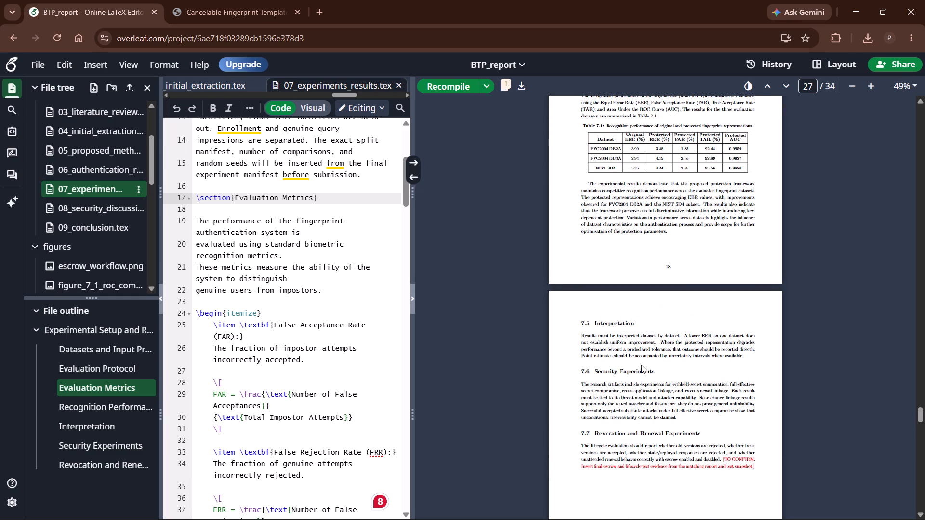
{"action": "scroll", "coordinate": [641, 365], "scroll_direction": "up", "scroll_amount": 2}
{"action": "scroll", "coordinate": [648, 368], "scroll_direction": "down", "scroll_amount": 4}
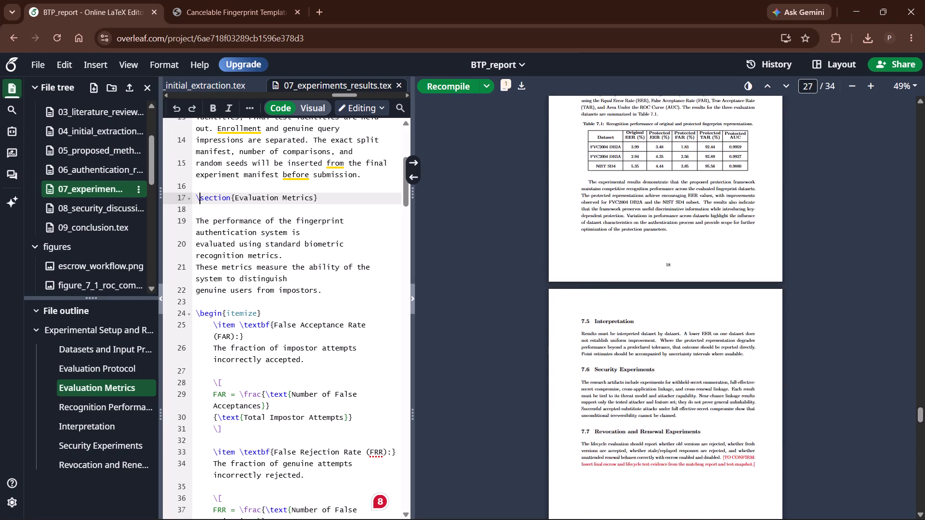
{"action": "scroll", "coordinate": [648, 367], "scroll_direction": "down", "scroll_amount": 1}
{"action": "scroll", "coordinate": [651, 354], "scroll_direction": "up", "scroll_amount": 3, "text": "ctrl"}
{"action": "scroll", "coordinate": [636, 314], "scroll_direction": "up", "scroll_amount": 2}
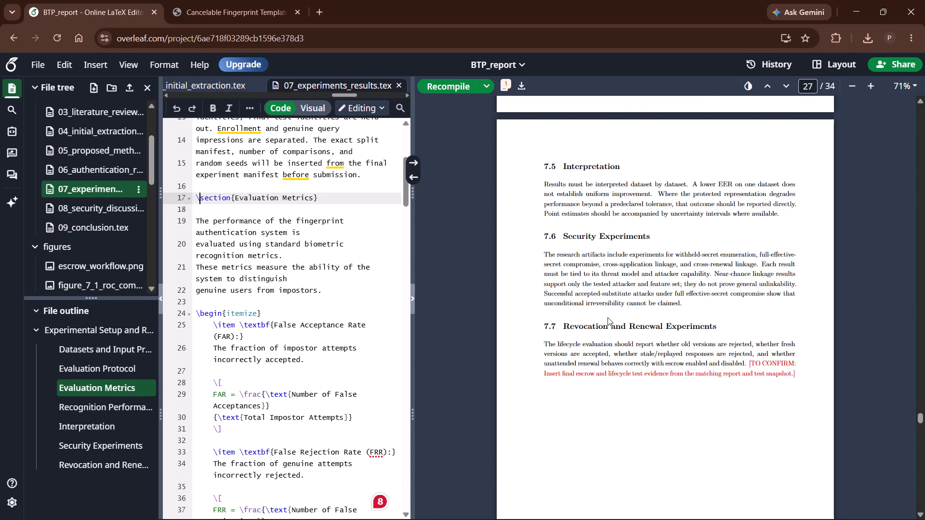
{"action": "scroll", "coordinate": [608, 317], "scroll_direction": "up", "scroll_amount": 14}
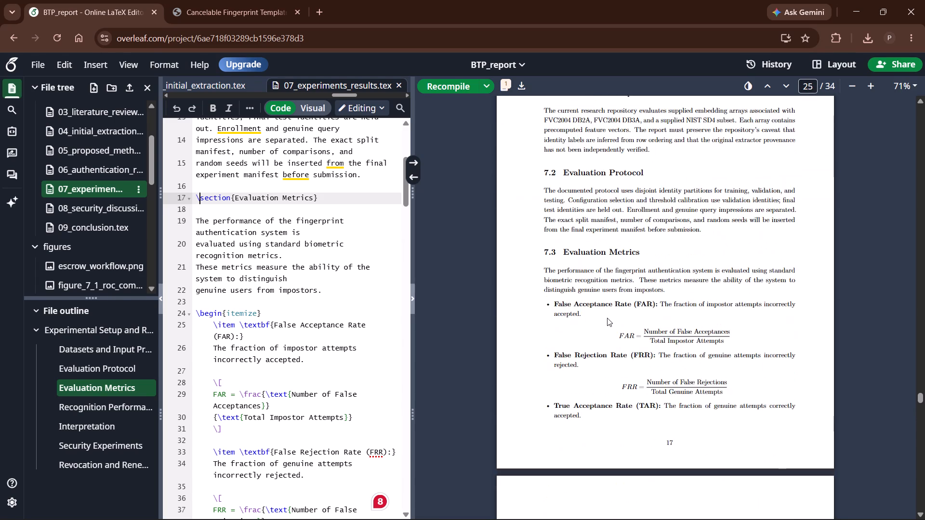
{"action": "scroll", "coordinate": [607, 318], "scroll_direction": "up", "scroll_amount": 4}
{"action": "scroll", "coordinate": [607, 318], "scroll_direction": "down", "scroll_amount": 12}
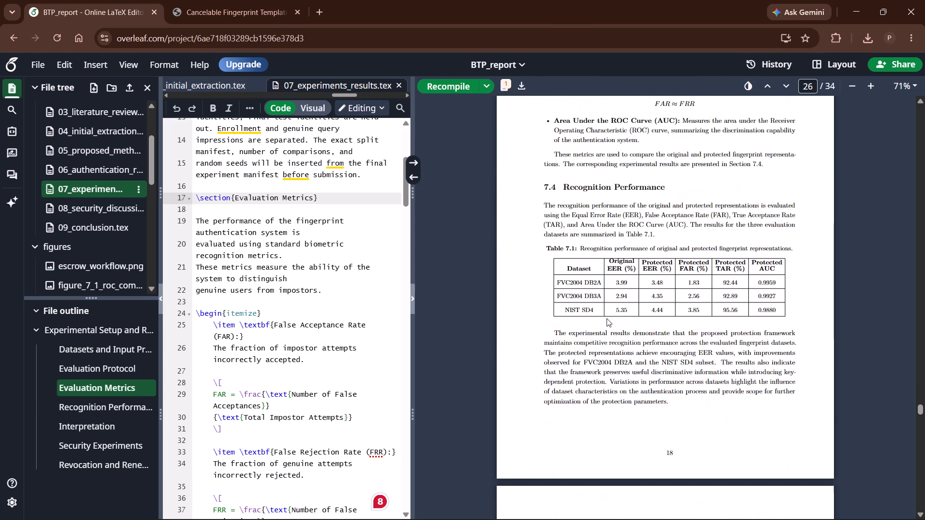
Review the PDF from Section 7.4 to the start of Chapter 8, rechecking Table 7.1, Figures 7.1 and 7.2, and Sections 7.5 to 7.7.
{"action": "scroll", "coordinate": [607, 318], "scroll_direction": "down", "scroll_amount": 17}
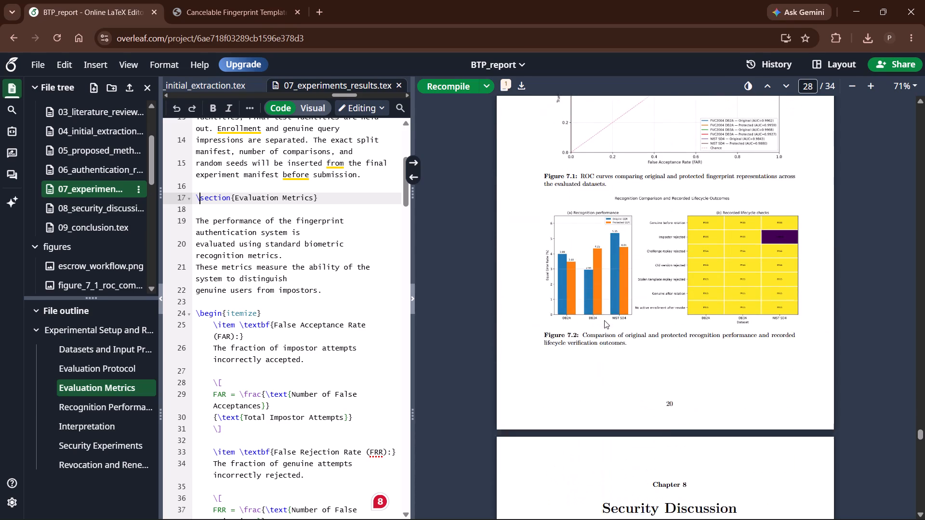
{"action": "scroll", "coordinate": [604, 320], "scroll_direction": "down", "scroll_amount": 6}
{"action": "scroll", "coordinate": [603, 321], "scroll_direction": "up", "scroll_amount": 4}
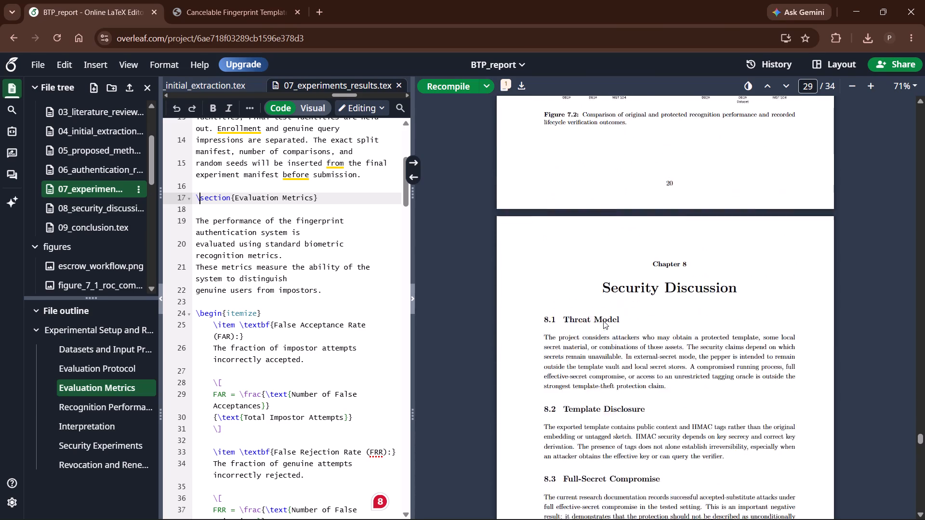
{"action": "scroll", "coordinate": [603, 321], "scroll_direction": "up", "scroll_amount": 14}
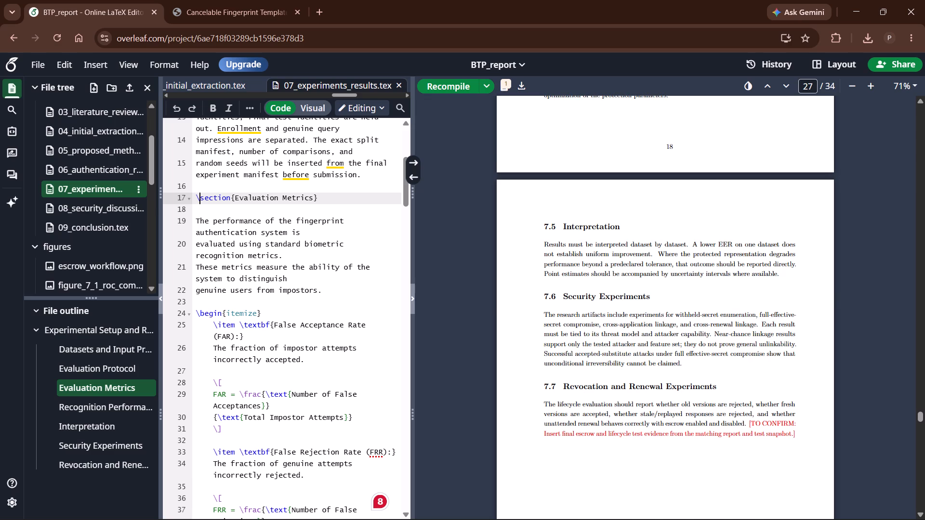
{"action": "scroll", "coordinate": [678, 342], "scroll_direction": "up", "scroll_amount": 2}
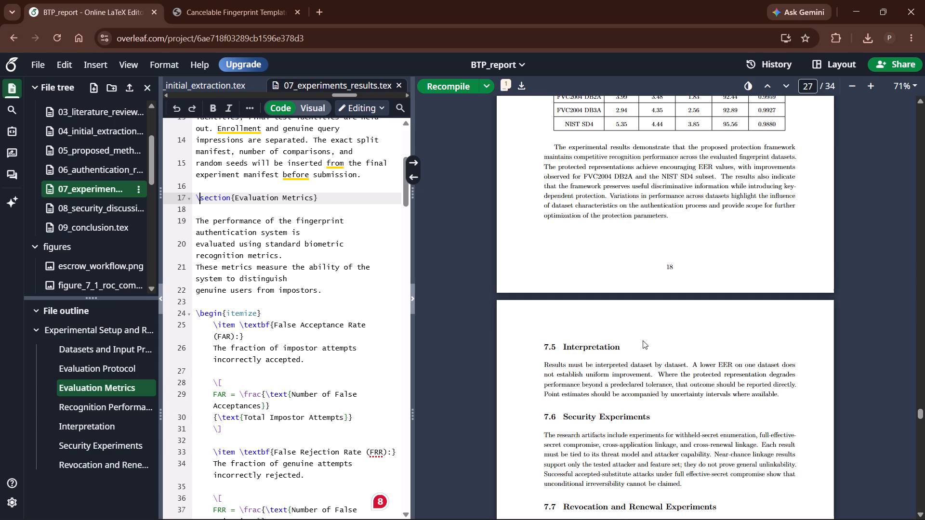
{"action": "scroll", "coordinate": [642, 341], "scroll_direction": "up", "scroll_amount": 2}
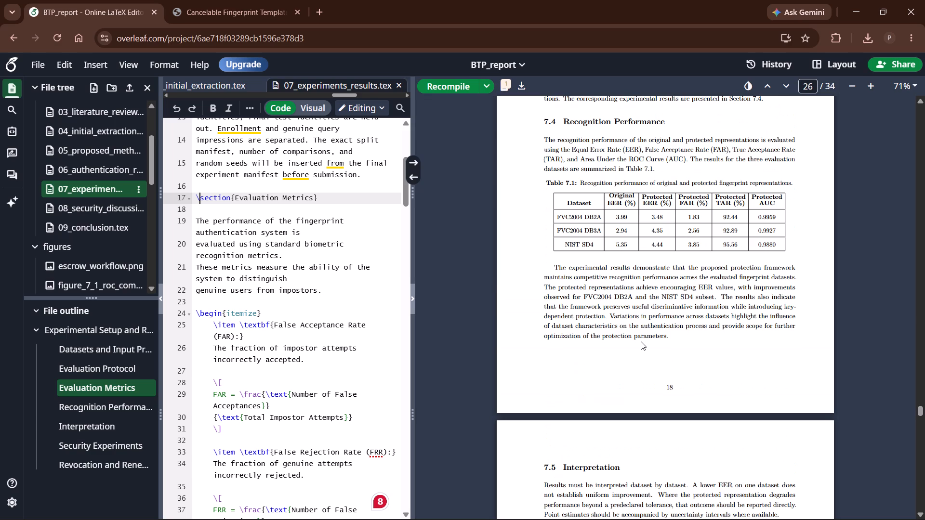
{"action": "scroll", "coordinate": [641, 341], "scroll_direction": "up", "scroll_amount": 4}
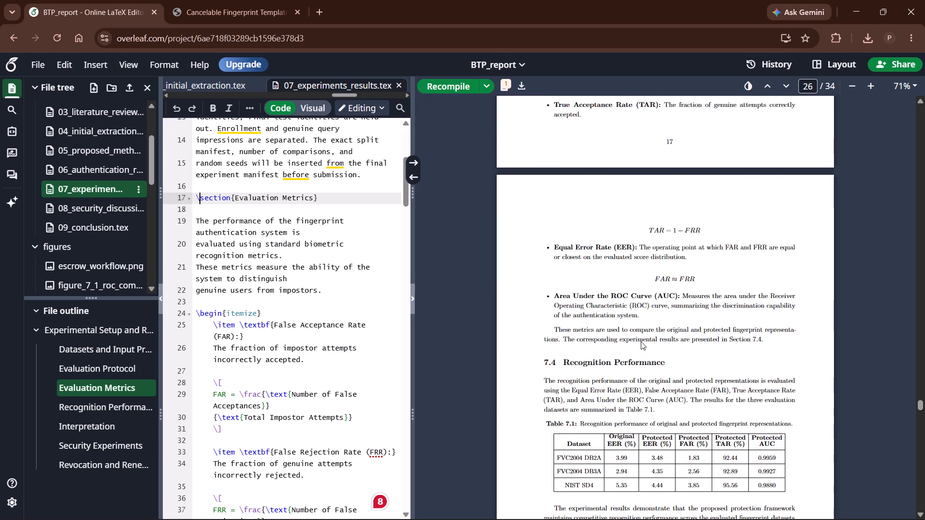
{"action": "scroll", "coordinate": [641, 341], "scroll_direction": "down", "scroll_amount": 3}
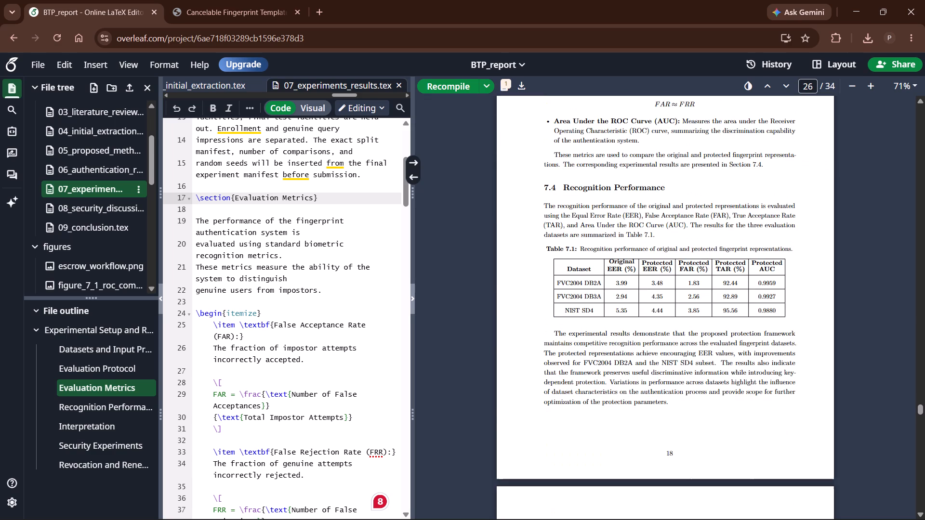
{"action": "scroll", "coordinate": [641, 341], "scroll_direction": "down", "scroll_amount": 3}
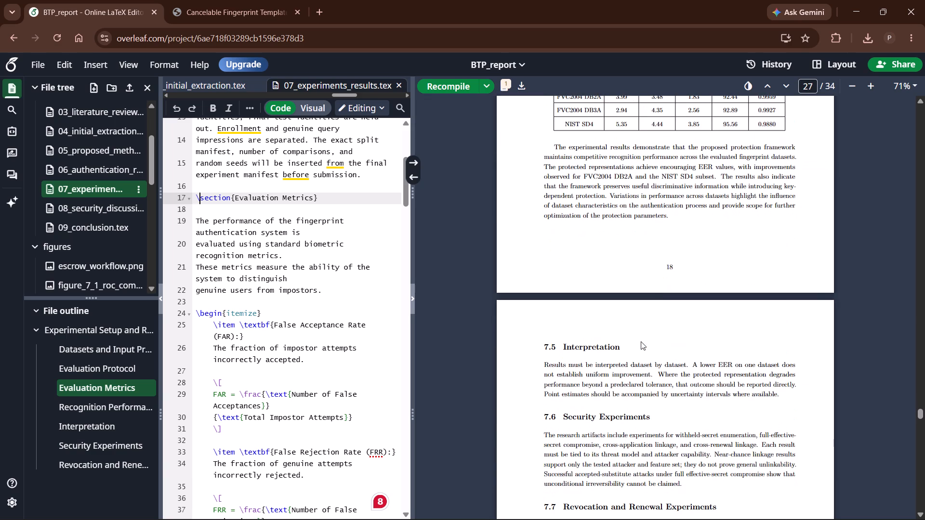
{"action": "scroll", "coordinate": [641, 341], "scroll_direction": "down", "scroll_amount": 2}
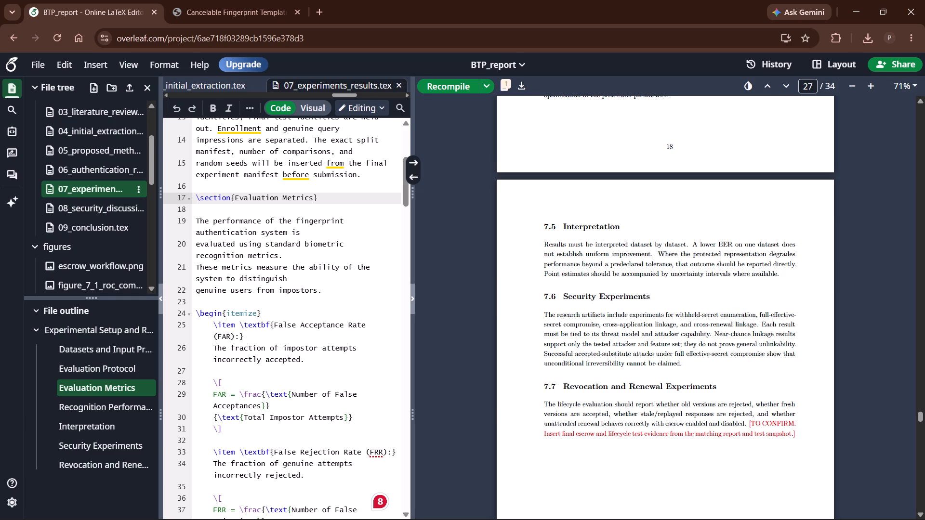
{"action": "scroll", "coordinate": [640, 359], "scroll_direction": "down", "scroll_amount": 1}
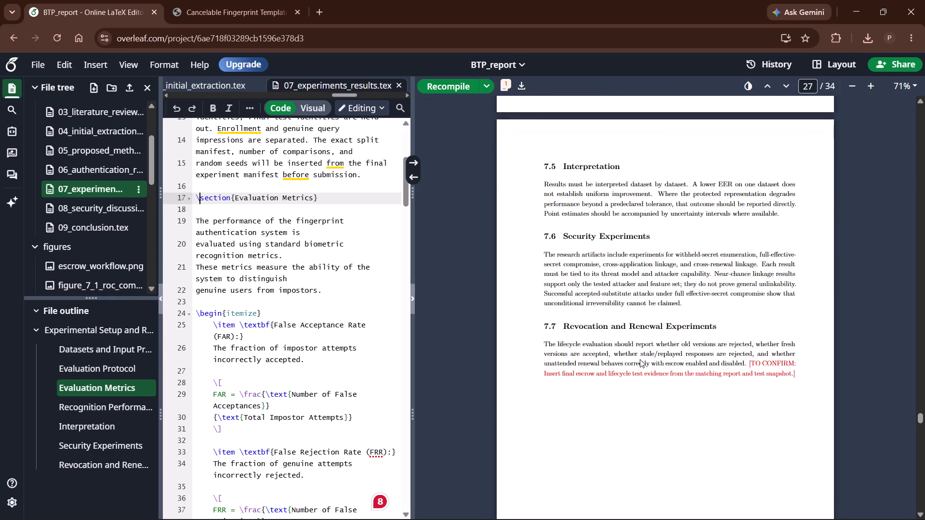
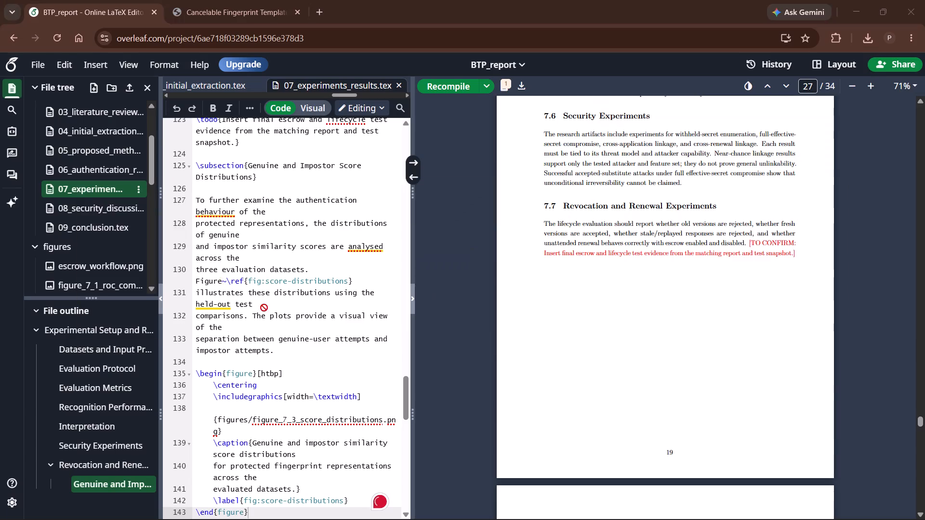
{"action": "left_click_drag", "start_coordinate": [264, 308], "coordinate": [99, 266]}
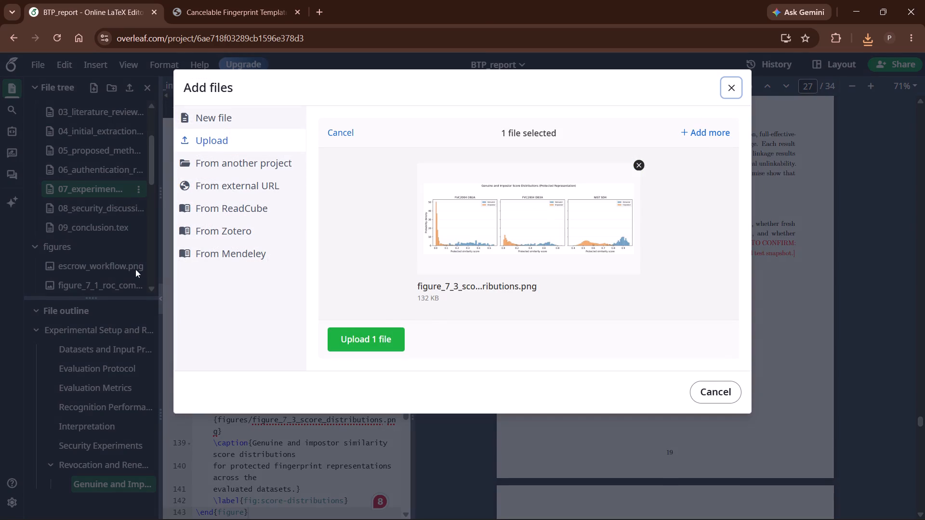
{"action": "left_click", "coordinate": [389, 335]}
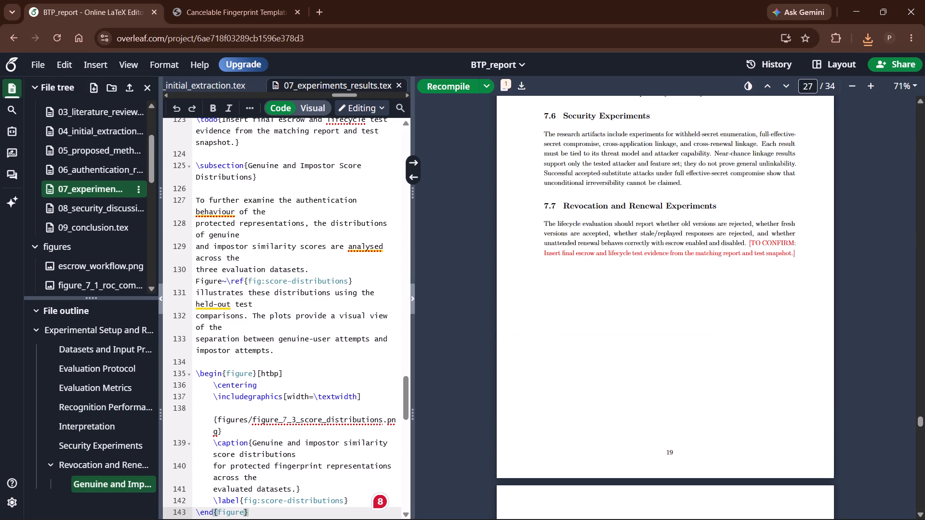
Recompile the report with the new score-distributions subsection and figure.
{"action": "scroll", "coordinate": [353, 426], "scroll_direction": "down", "scroll_amount": 4}
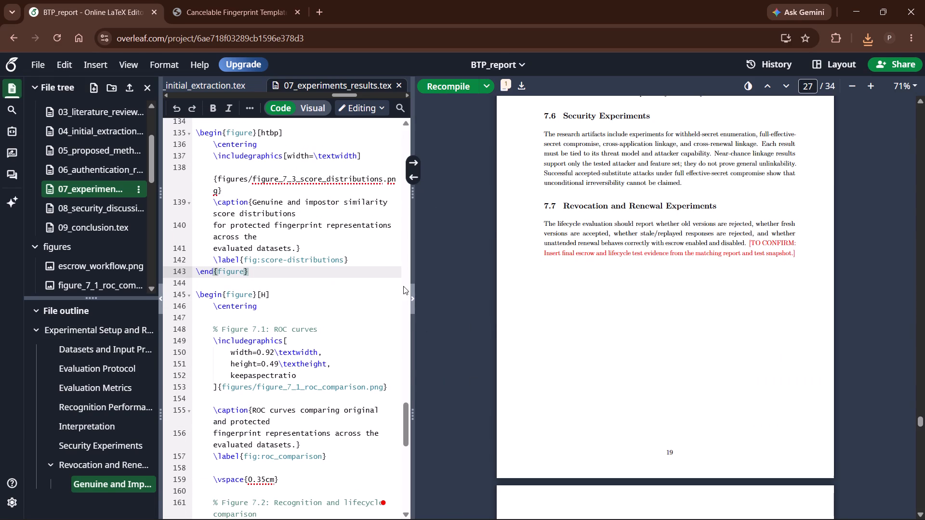
{"action": "left_click", "coordinate": [436, 90]}
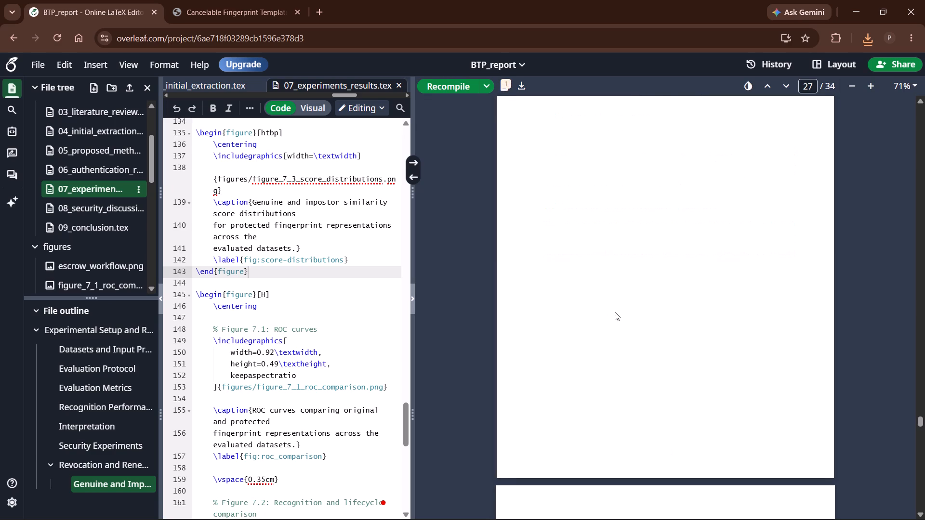
Examine how the score-distribution, ROC and recognition-lifecycle figures fall across the pages after section 7.7.1 in the compiled PDF.
{"action": "scroll", "coordinate": [615, 312], "scroll_direction": "down", "scroll_amount": 6}
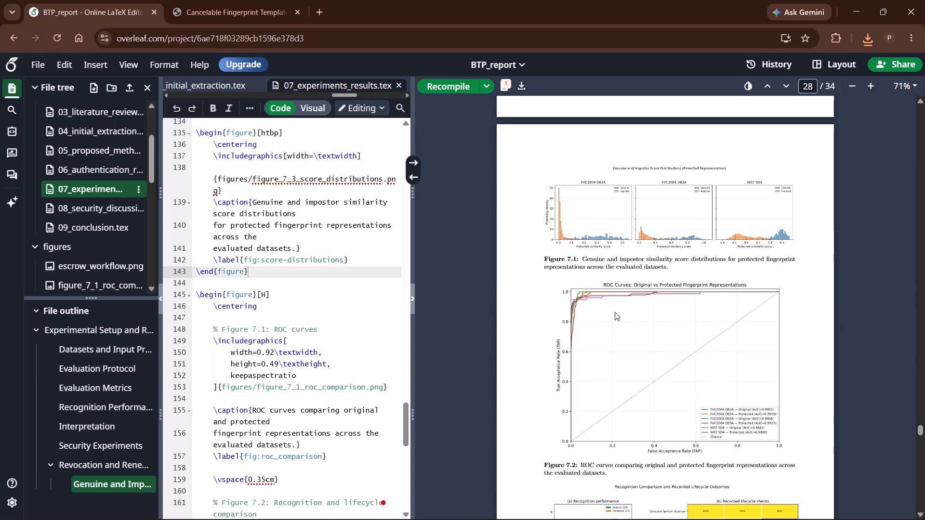
{"action": "scroll", "coordinate": [615, 312], "scroll_direction": "down", "scroll_amount": 3}
{"action": "scroll", "coordinate": [615, 312], "scroll_direction": "up", "scroll_amount": 7}
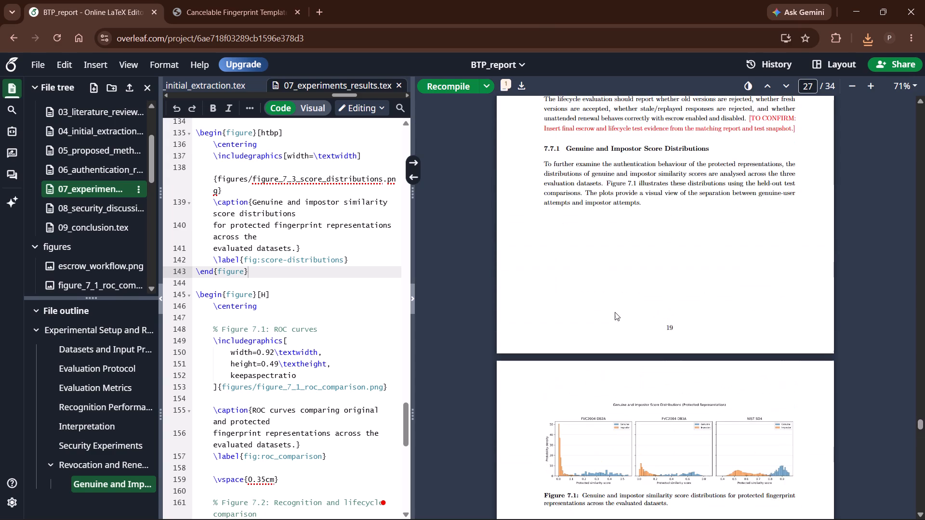
{"action": "scroll", "coordinate": [615, 312], "scroll_direction": "down", "scroll_amount": 1}
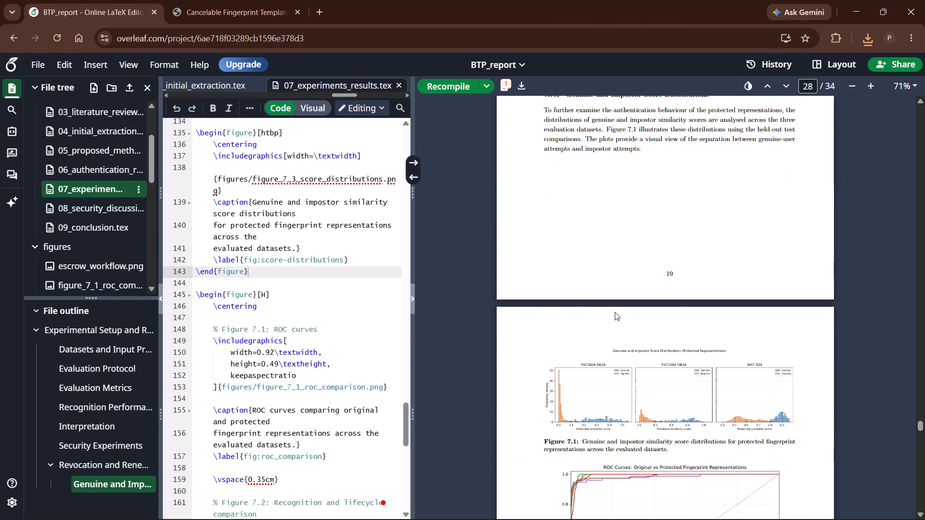
{"action": "scroll", "coordinate": [615, 312], "scroll_direction": "down", "scroll_amount": 3}
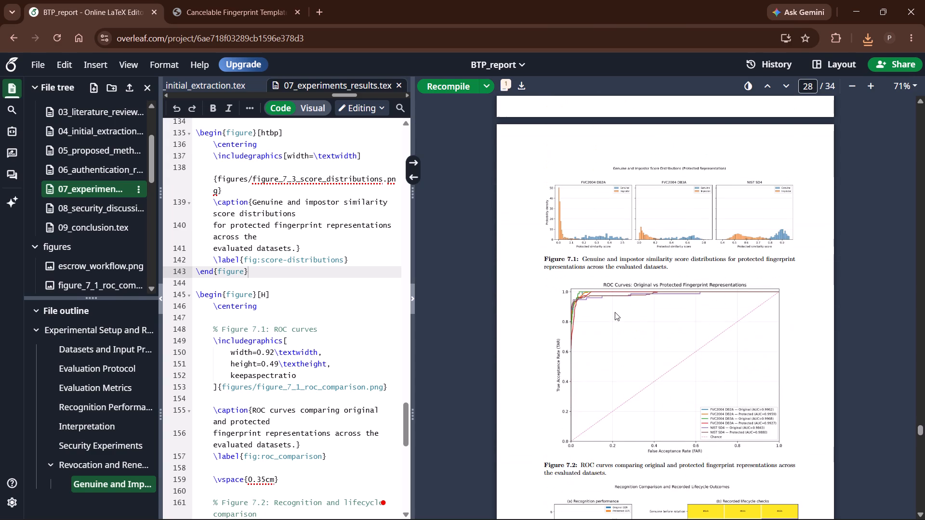
{"action": "scroll", "coordinate": [615, 312], "scroll_direction": "down", "scroll_amount": 3}
{"action": "scroll", "coordinate": [615, 312], "scroll_direction": "up", "scroll_amount": 3}
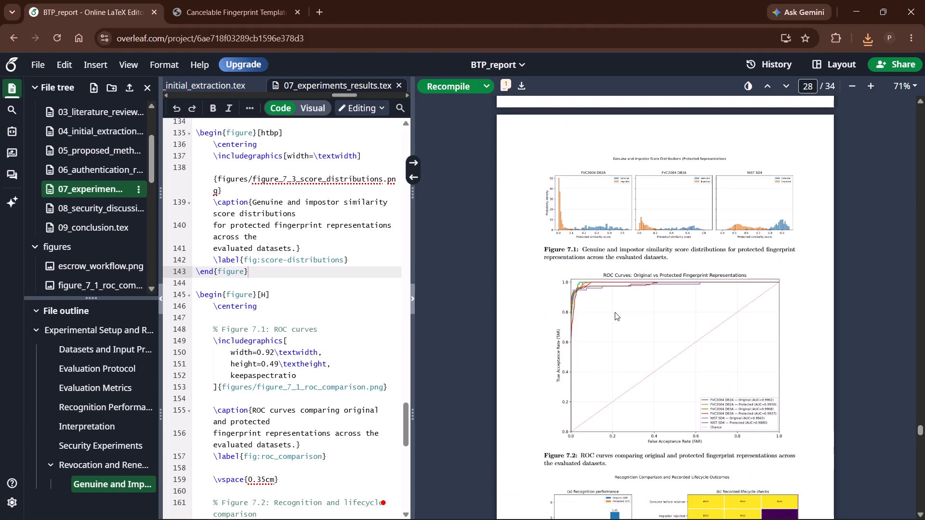
{"action": "scroll", "coordinate": [615, 312], "scroll_direction": "down", "scroll_amount": 3}
{"action": "scroll", "coordinate": [614, 312], "scroll_direction": "up", "scroll_amount": 4}
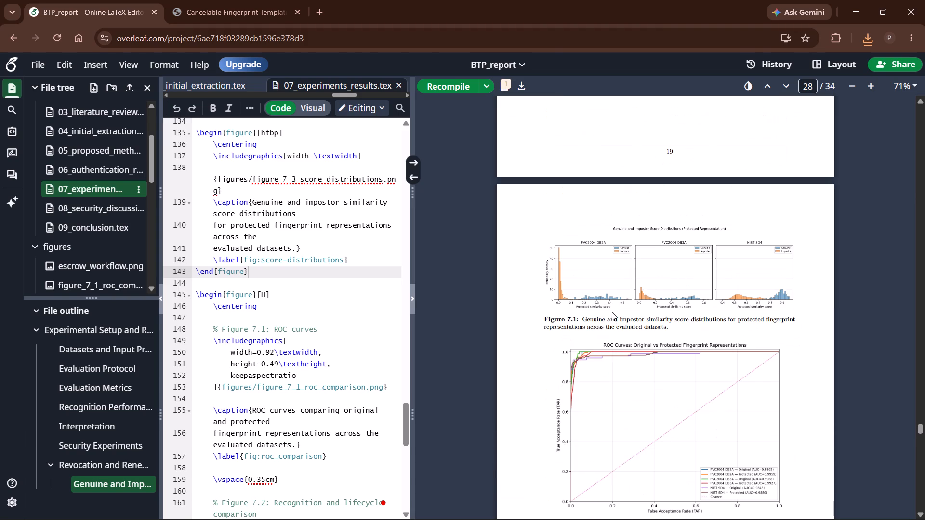
{"action": "scroll", "coordinate": [608, 312], "scroll_direction": "up", "scroll_amount": 3}
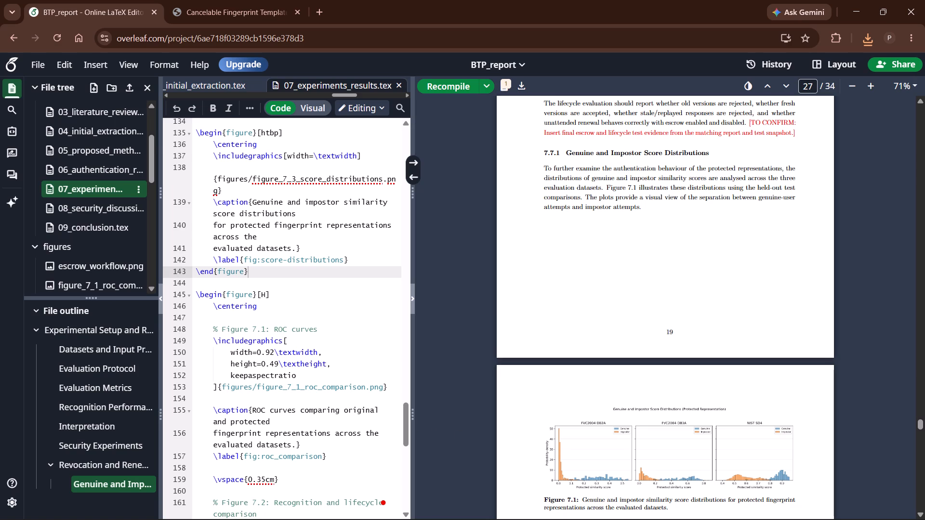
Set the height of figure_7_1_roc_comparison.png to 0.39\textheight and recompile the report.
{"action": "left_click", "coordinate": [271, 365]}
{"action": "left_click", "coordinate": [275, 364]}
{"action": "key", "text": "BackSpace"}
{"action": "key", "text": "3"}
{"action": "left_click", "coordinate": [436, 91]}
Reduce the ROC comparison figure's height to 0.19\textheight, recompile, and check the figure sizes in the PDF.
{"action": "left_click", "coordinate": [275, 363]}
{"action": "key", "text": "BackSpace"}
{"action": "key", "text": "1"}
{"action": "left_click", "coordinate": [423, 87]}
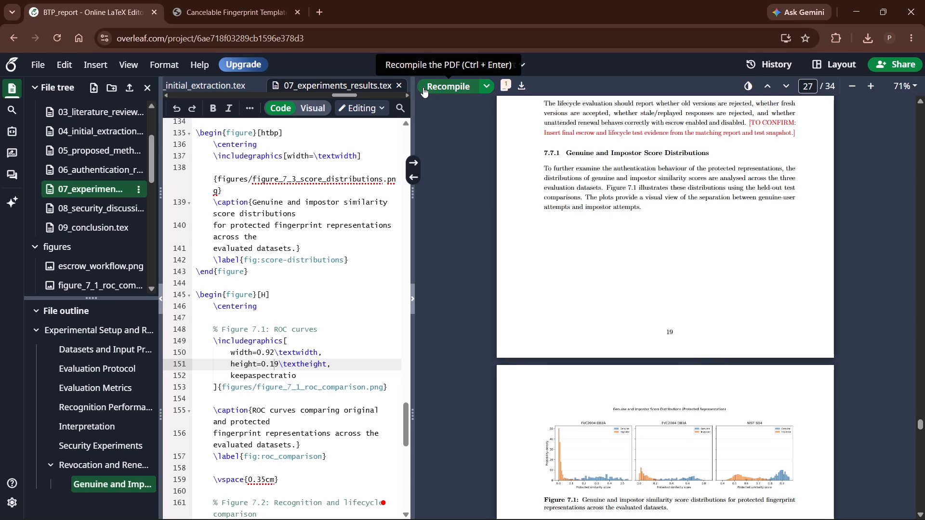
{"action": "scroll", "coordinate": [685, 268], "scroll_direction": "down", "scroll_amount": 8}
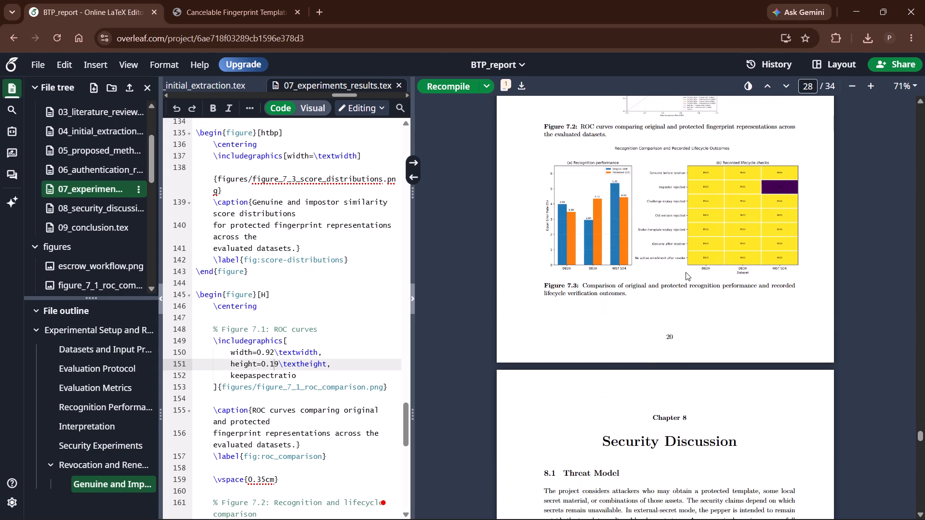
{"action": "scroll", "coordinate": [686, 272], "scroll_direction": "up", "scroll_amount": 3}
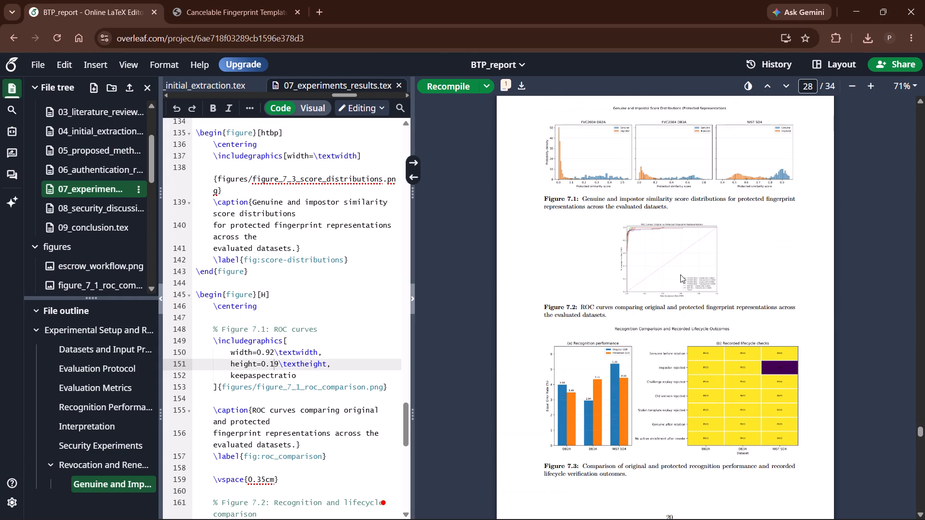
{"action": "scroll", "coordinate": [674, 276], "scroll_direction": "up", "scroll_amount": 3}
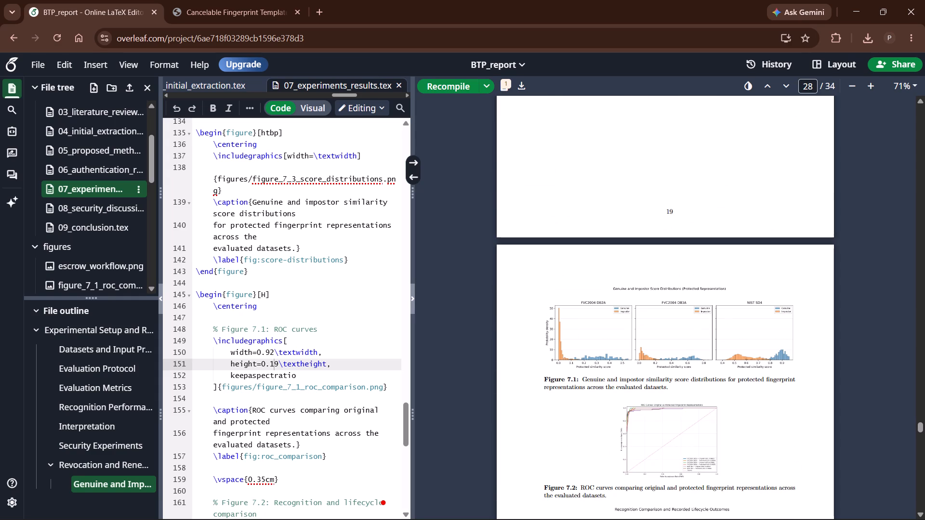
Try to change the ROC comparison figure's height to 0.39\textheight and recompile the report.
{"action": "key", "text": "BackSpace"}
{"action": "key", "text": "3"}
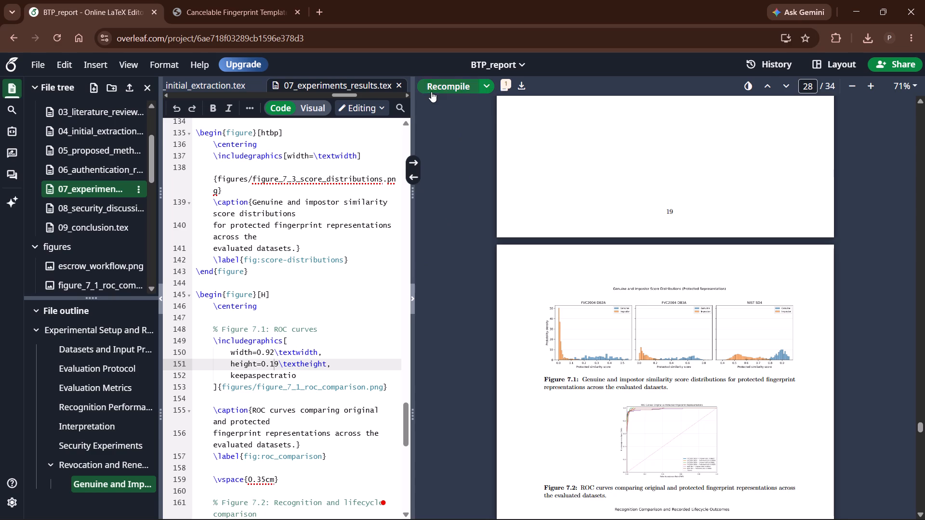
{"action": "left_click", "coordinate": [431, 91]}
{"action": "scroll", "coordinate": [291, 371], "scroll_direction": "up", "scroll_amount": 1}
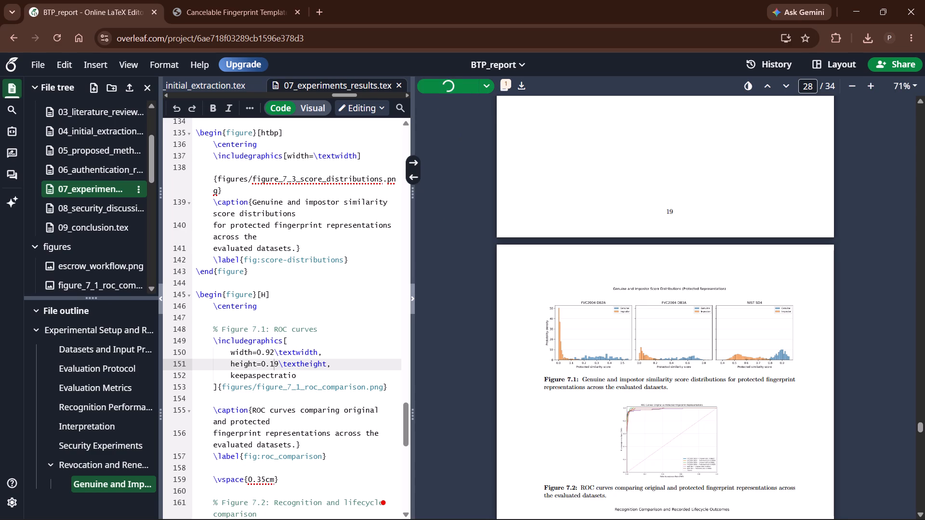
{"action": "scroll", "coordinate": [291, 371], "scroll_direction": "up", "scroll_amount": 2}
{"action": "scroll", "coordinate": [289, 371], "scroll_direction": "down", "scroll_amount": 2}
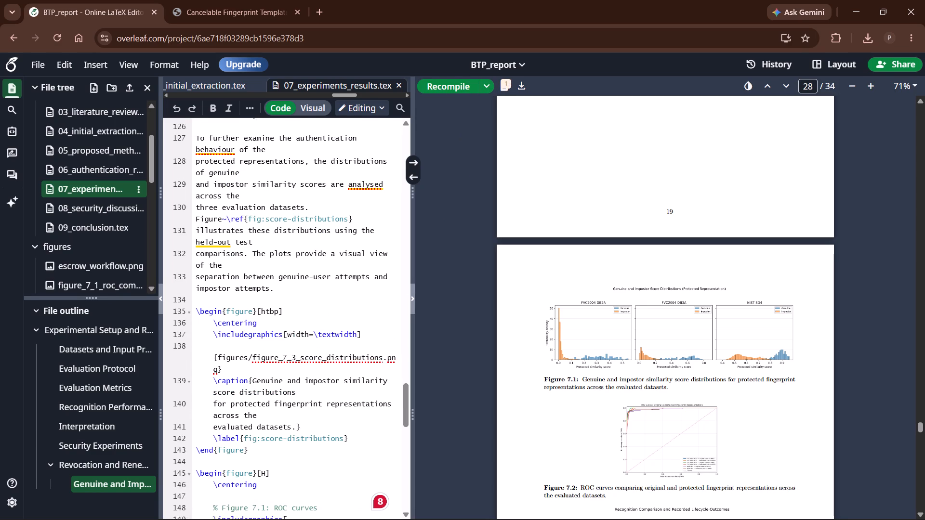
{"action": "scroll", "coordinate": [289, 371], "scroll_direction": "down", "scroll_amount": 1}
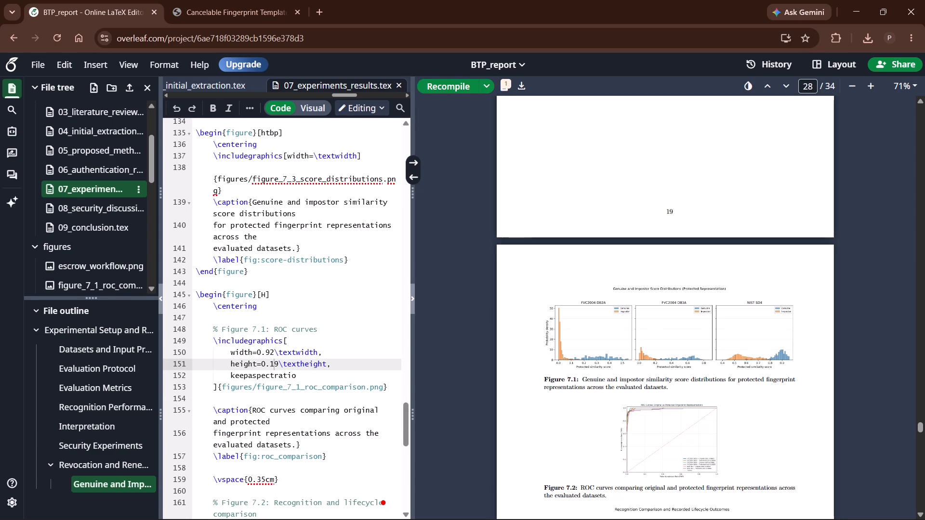
Set the ROC comparison figure's height to 0.39\textheight in 07_experiments_results.tex and recompile the report.
{"action": "left_click", "coordinate": [275, 365]}
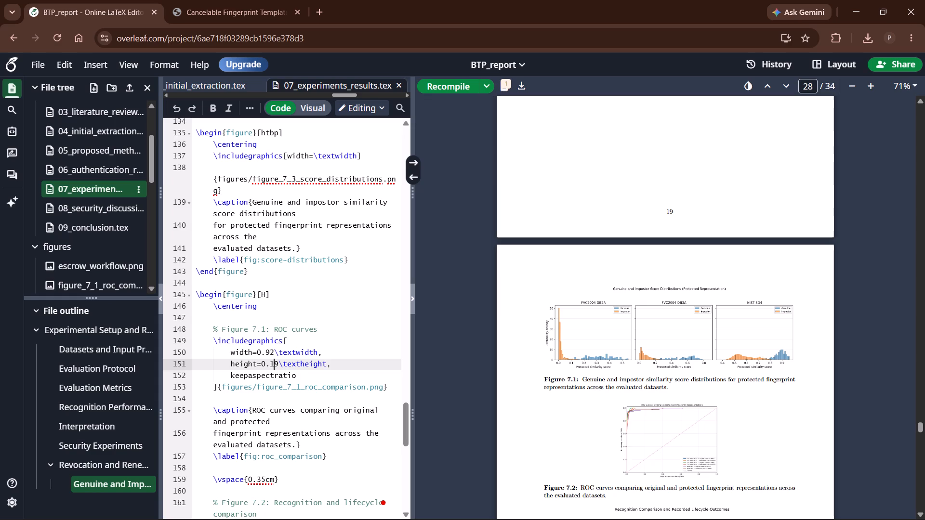
{"action": "key", "text": "BackSpace"}
{"action": "key", "text": "2"}
{"action": "key", "text": "BackSpace"}
{"action": "key", "text": "3"}
{"action": "key", "text": "ctrl+Return"}
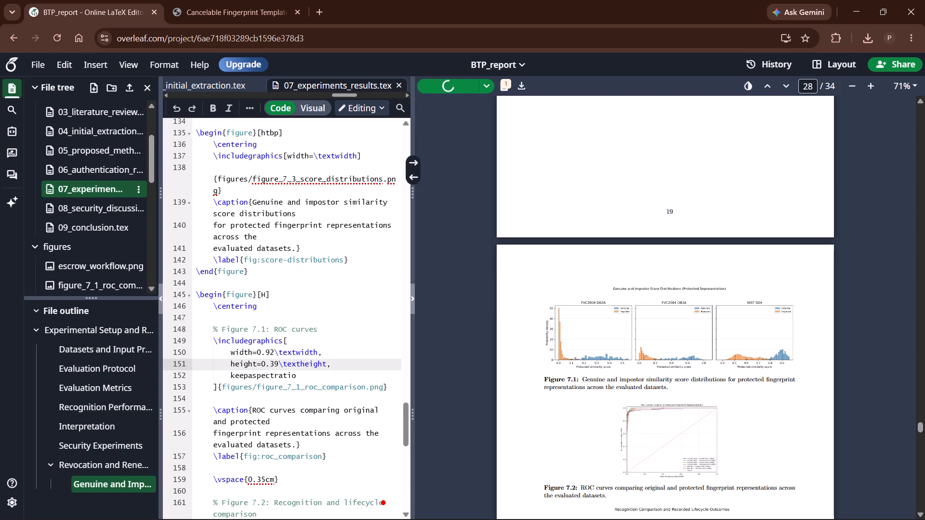
Set the height of figure_7_2_recognition_lifecycle.png to 0.49\textheight and recompile the report.
{"action": "scroll", "coordinate": [245, 448], "scroll_direction": "down", "scroll_amount": 4}
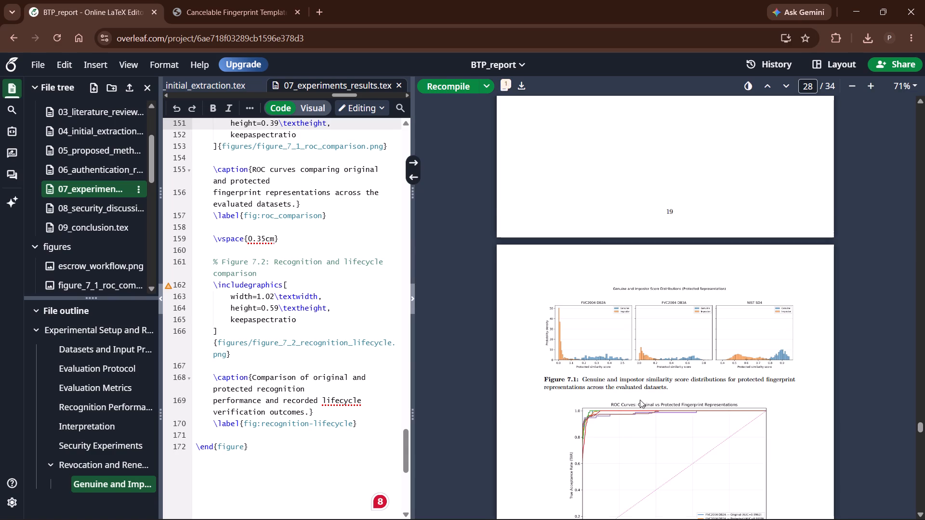
{"action": "scroll", "coordinate": [640, 400], "scroll_direction": "down", "scroll_amount": 6}
{"action": "scroll", "coordinate": [638, 400], "scroll_direction": "up", "scroll_amount": 4}
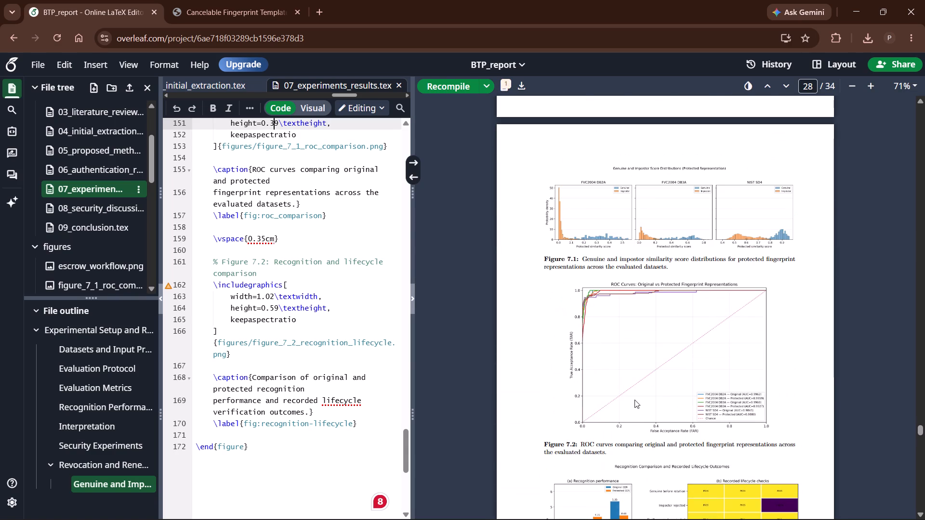
{"action": "left_click", "coordinate": [274, 310]}
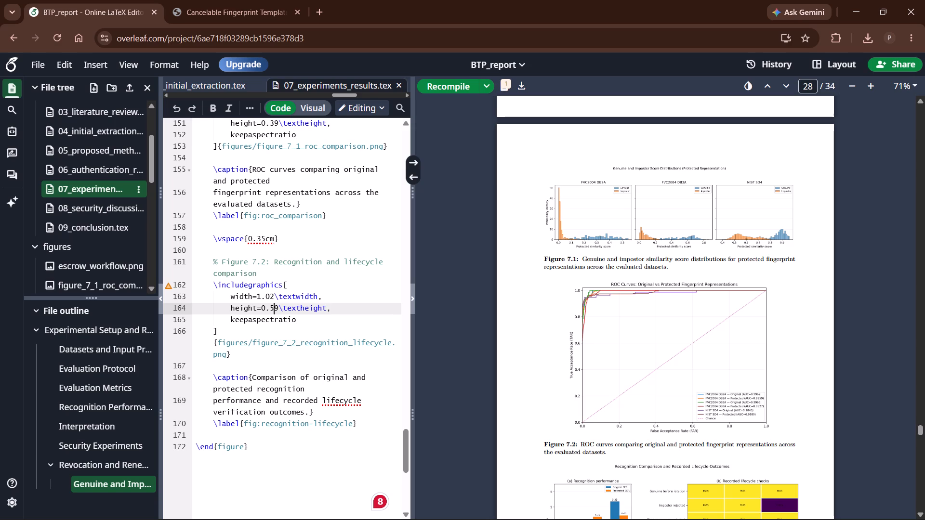
{"action": "key", "text": "BackSpace"}
{"action": "key", "text": "4"}
{"action": "key", "text": "ctrl+Return"}
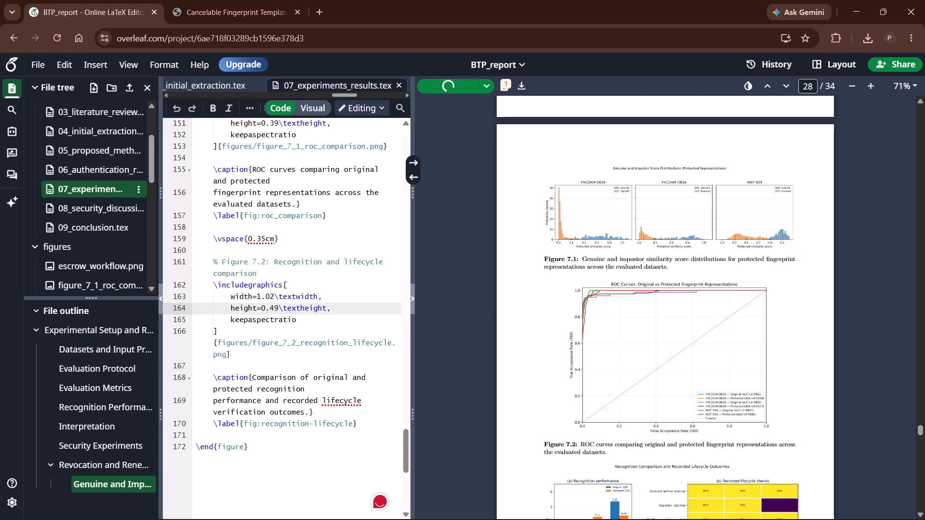
Examine the Chapter 7 figures in the compiled PDF and their code and surrounding sections in 07_experiments_results.tex.
{"action": "scroll", "coordinate": [498, 314], "scroll_direction": "down", "scroll_amount": 2}
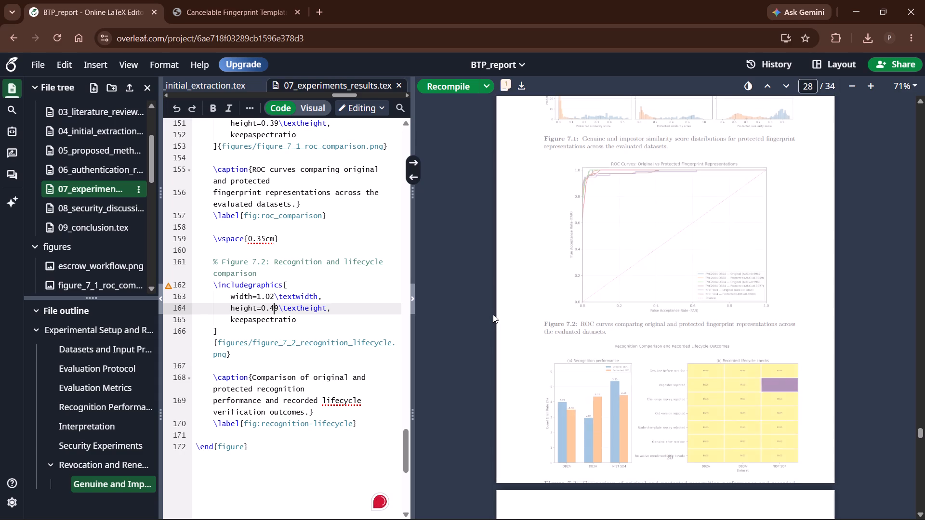
{"action": "scroll", "coordinate": [493, 314], "scroll_direction": "up", "scroll_amount": 1}
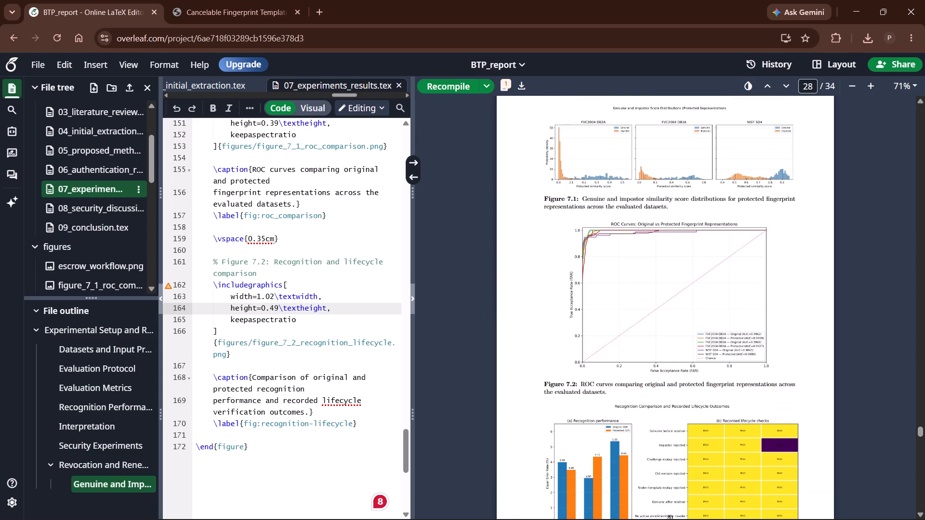
{"action": "scroll", "coordinate": [309, 292], "scroll_direction": "up", "scroll_amount": 2}
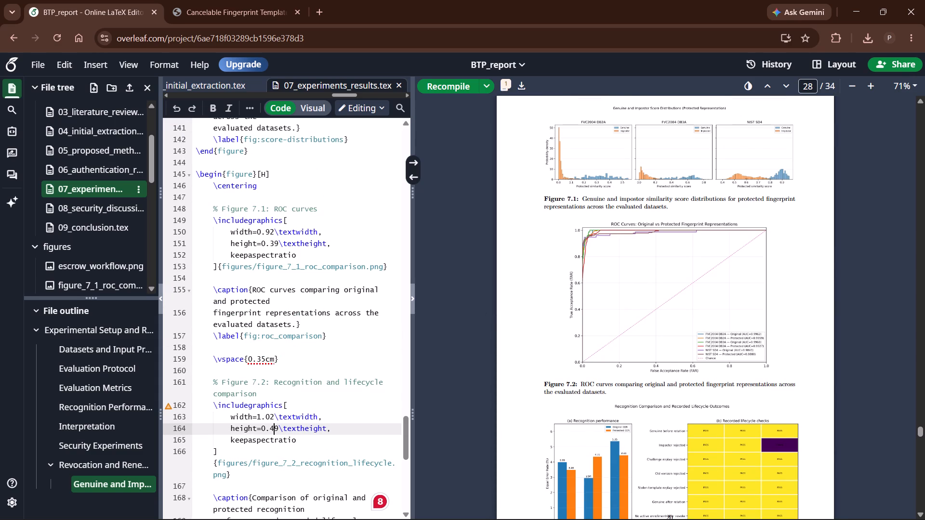
{"action": "scroll", "coordinate": [262, 338], "scroll_direction": "up", "scroll_amount": 3}
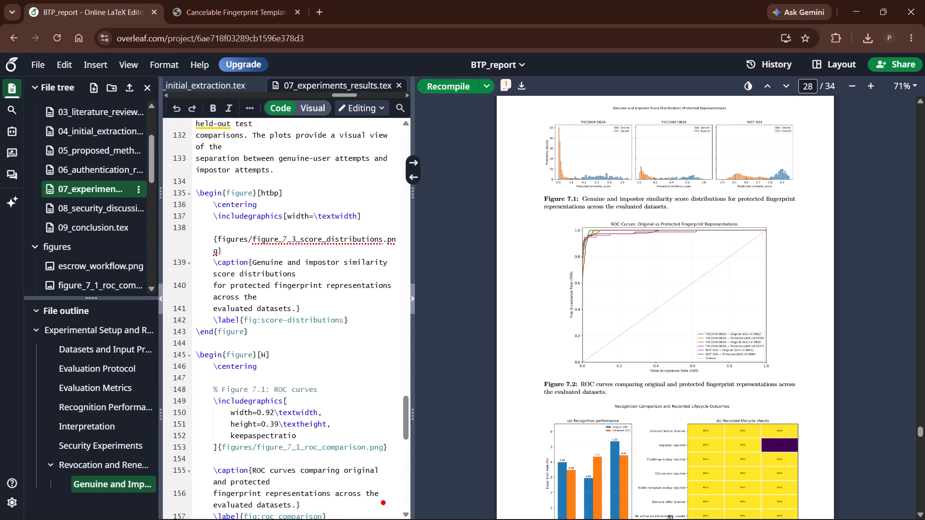
{"action": "scroll", "coordinate": [282, 230], "scroll_direction": "up", "scroll_amount": 2}
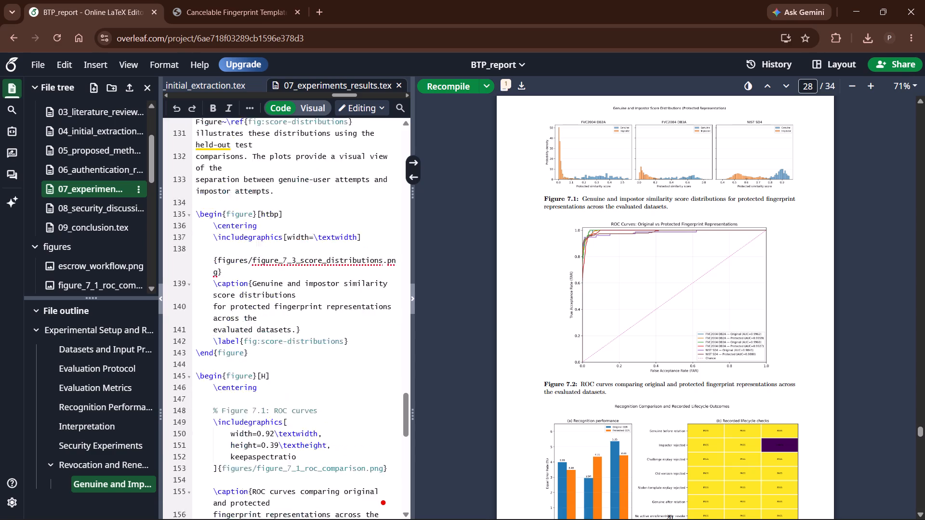
{"action": "scroll", "coordinate": [283, 224], "scroll_direction": "up", "scroll_amount": 6}
{"action": "scroll", "coordinate": [278, 242], "scroll_direction": "down", "scroll_amount": 2}
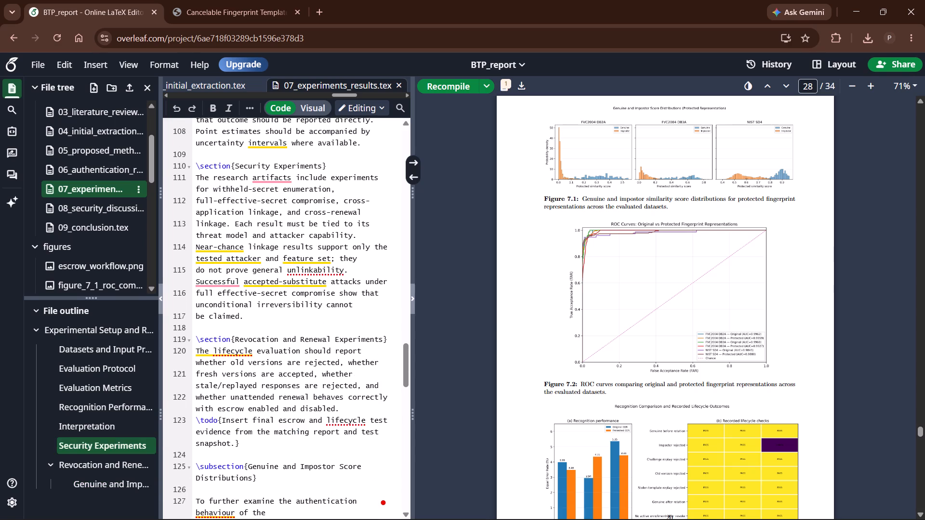
{"action": "scroll", "coordinate": [278, 244], "scroll_direction": "down", "scroll_amount": 4}
{"action": "scroll", "coordinate": [302, 343], "scroll_direction": "down", "scroll_amount": 2}
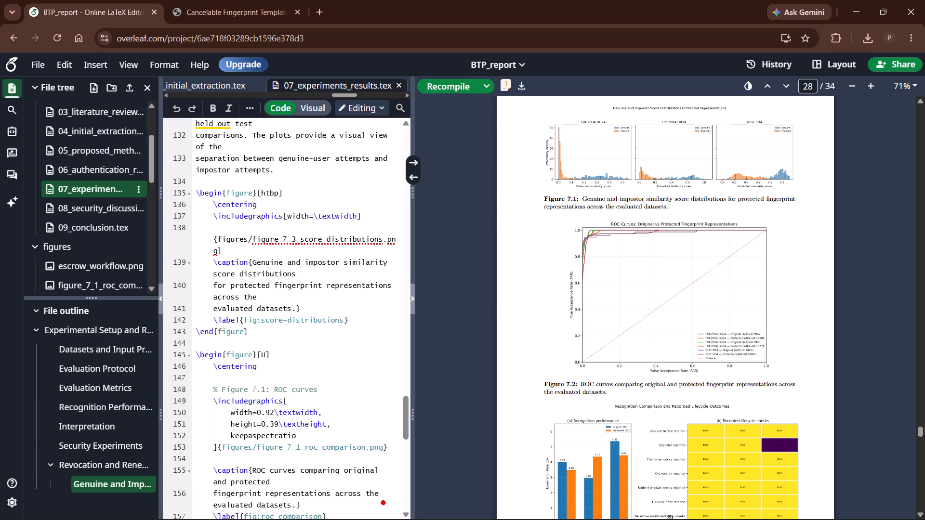
{"action": "scroll", "coordinate": [262, 407], "scroll_direction": "down", "scroll_amount": 2}
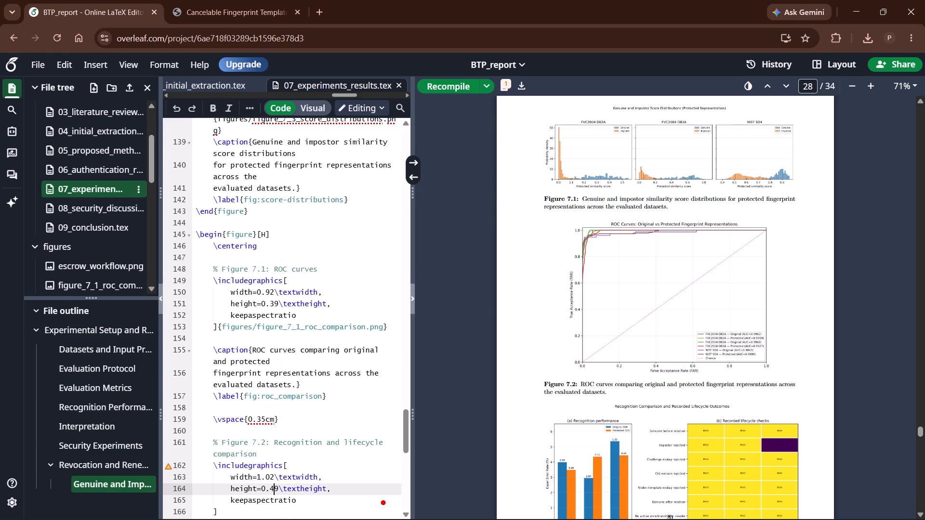
{"action": "scroll", "coordinate": [262, 406], "scroll_direction": "up", "scroll_amount": 2}
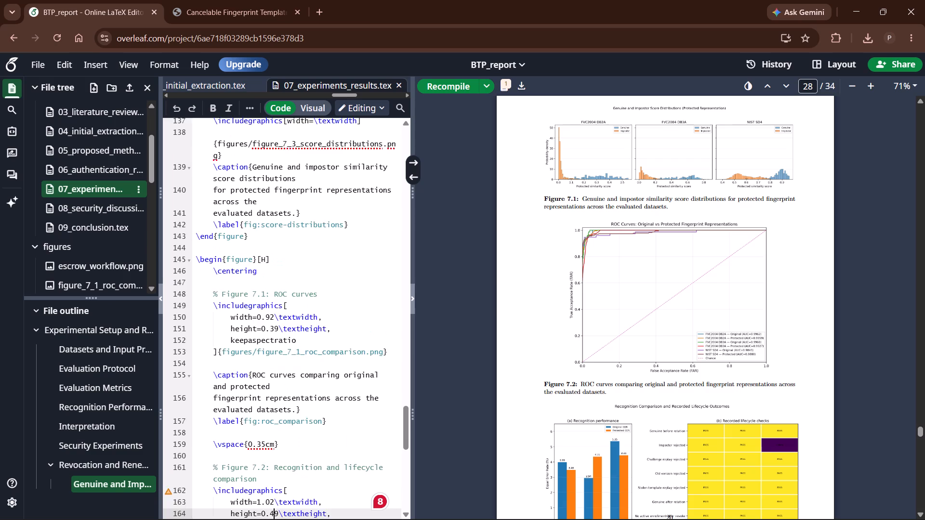
{"action": "scroll", "coordinate": [262, 406], "scroll_direction": "down", "scroll_amount": 8}
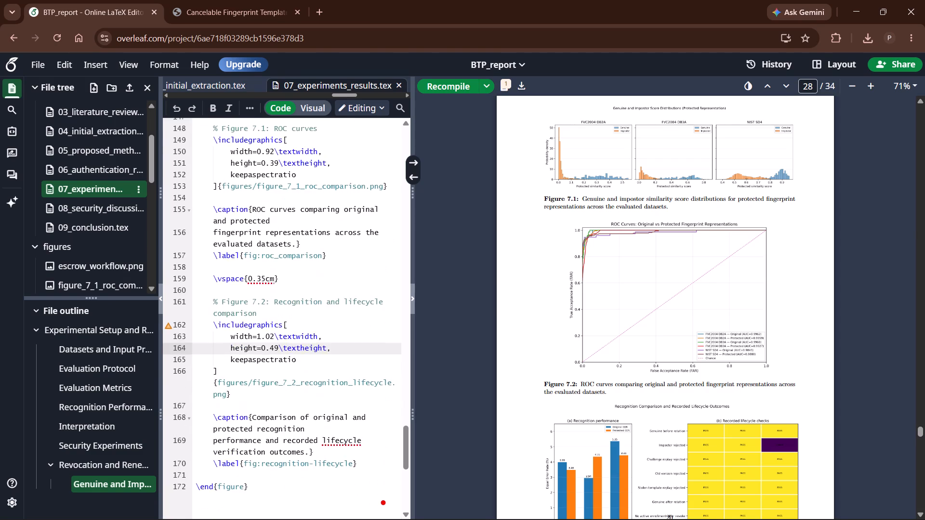
{"action": "scroll", "coordinate": [262, 406], "scroll_direction": "down", "scroll_amount": 3}
{"action": "scroll", "coordinate": [262, 406], "scroll_direction": "up", "scroll_amount": 5}
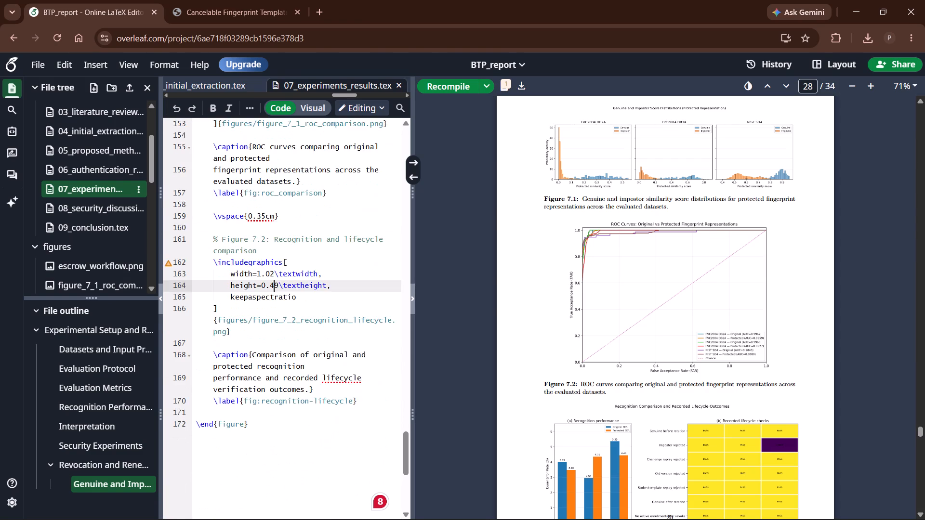
{"action": "scroll", "coordinate": [262, 406], "scroll_direction": "up", "scroll_amount": 6}
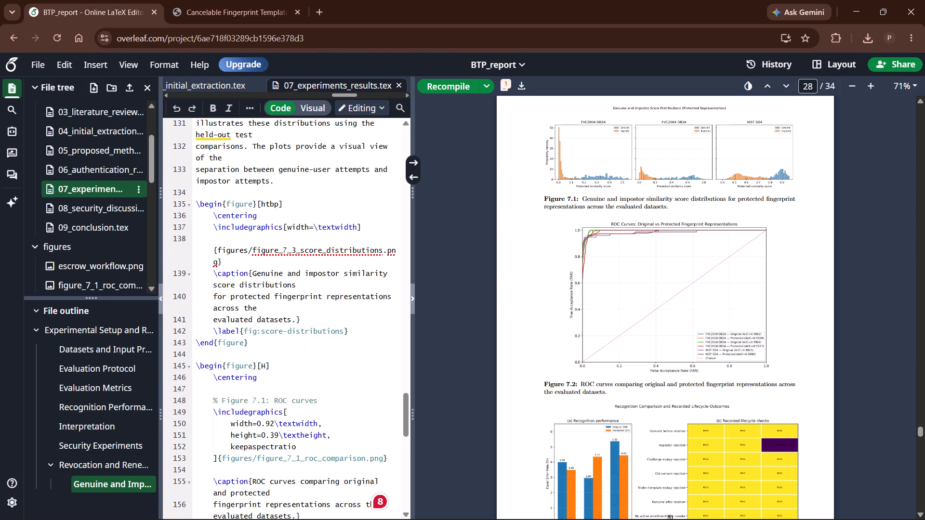
{"action": "scroll", "coordinate": [262, 406], "scroll_direction": "up", "scroll_amount": 6}
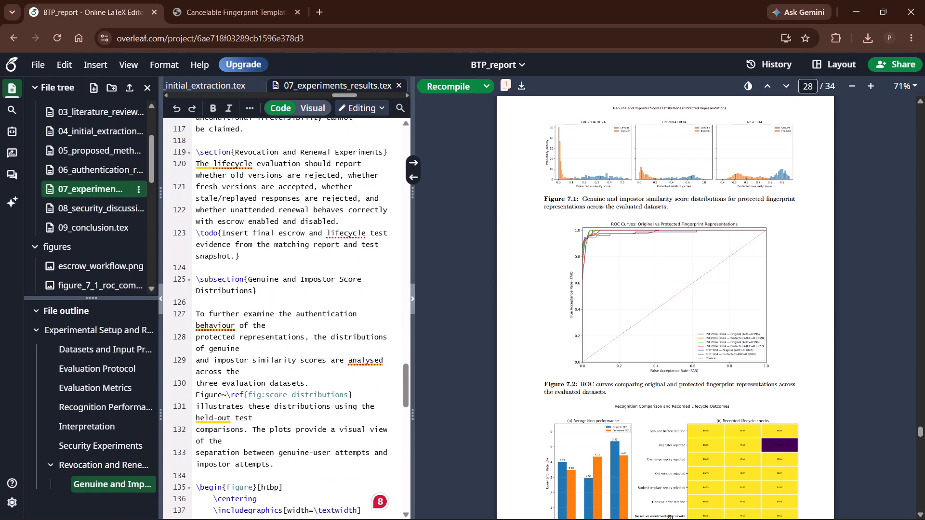
{"action": "scroll", "coordinate": [262, 406], "scroll_direction": "up", "scroll_amount": 3}
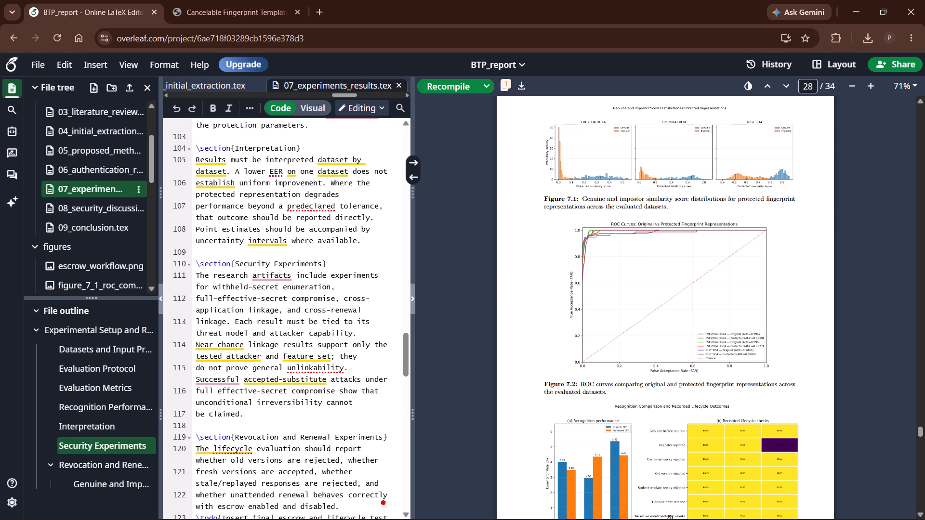
{"action": "scroll", "coordinate": [262, 406], "scroll_direction": "down", "scroll_amount": 11}
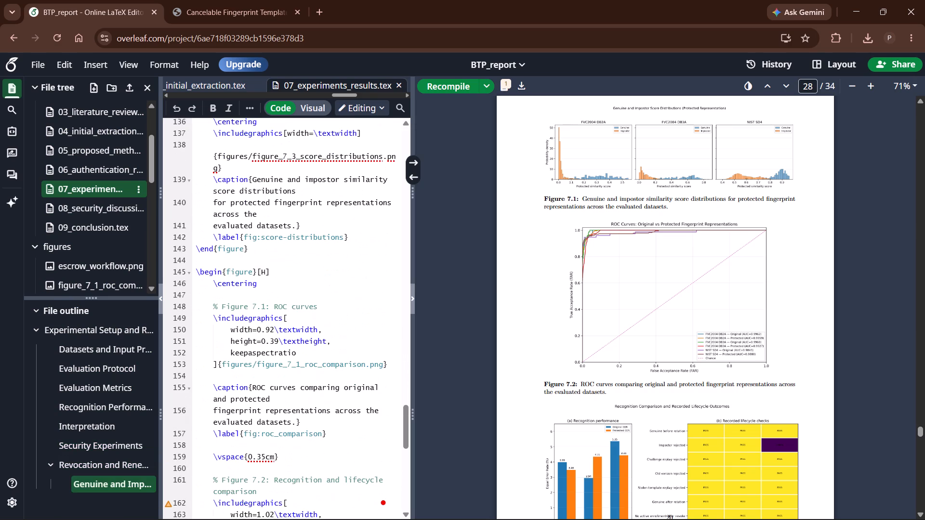
{"action": "scroll", "coordinate": [259, 401], "scroll_direction": "up", "scroll_amount": 1}
{"action": "scroll", "coordinate": [248, 281], "scroll_direction": "up", "scroll_amount": 1}
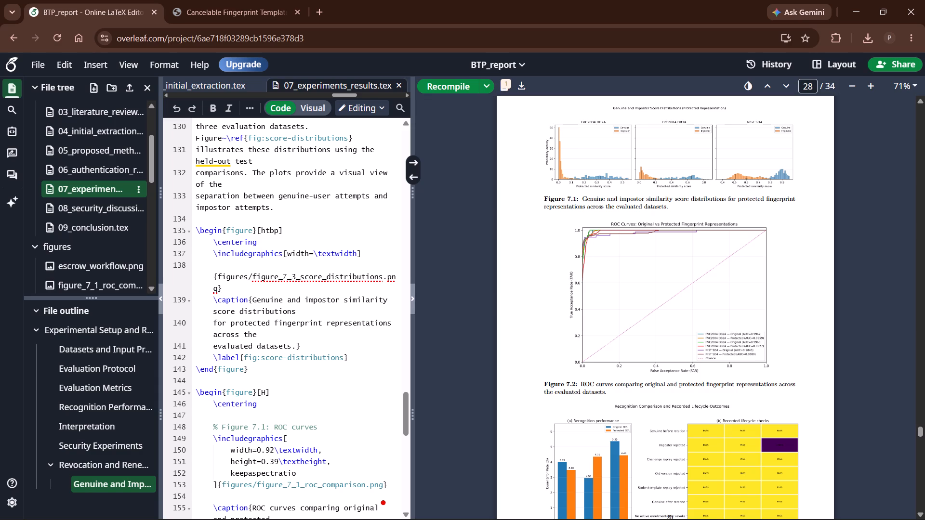
Capture a screenshot of the PDF spanning Section 7.7's blank space and the following page with the Chapter 7 figures.
{"action": "scroll", "coordinate": [835, 297], "scroll_direction": "up", "scroll_amount": 3}
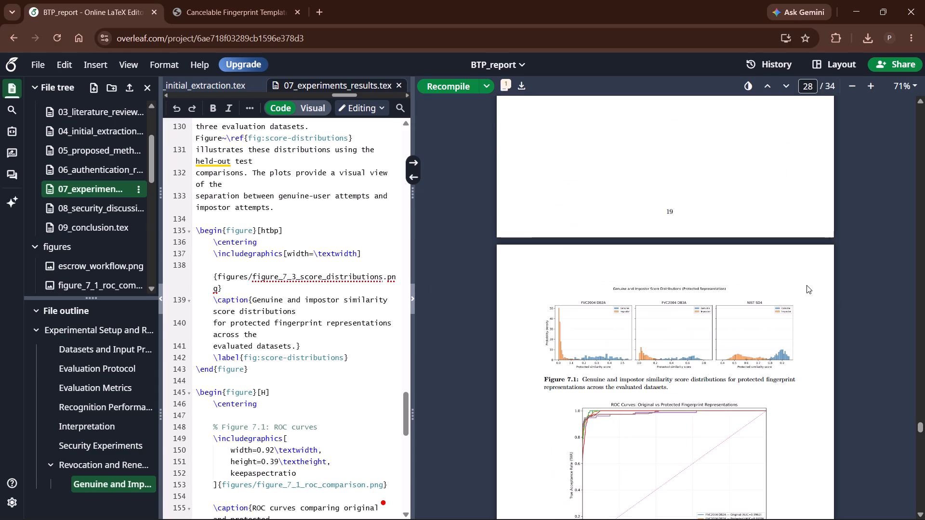
{"action": "scroll", "coordinate": [780, 289], "scroll_direction": "down", "scroll_amount": 4, "text": "ctrl"}
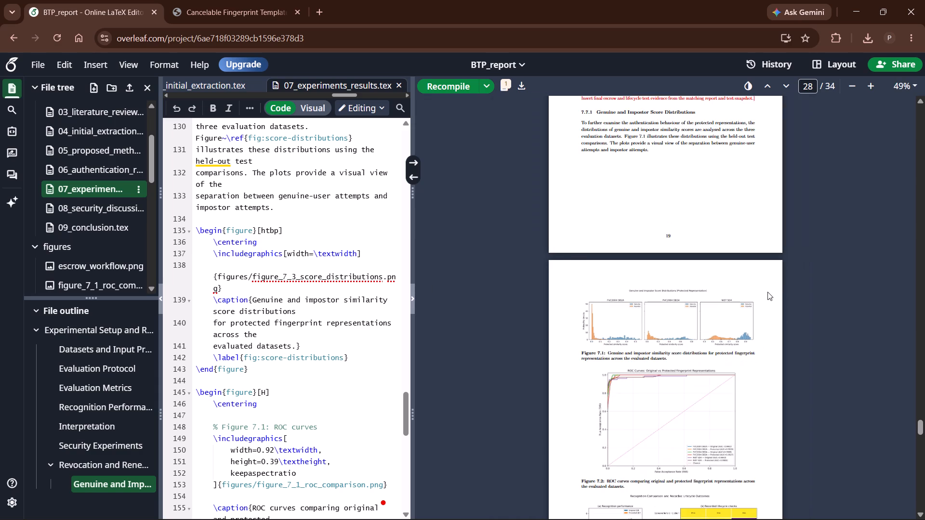
{"action": "scroll", "coordinate": [766, 293], "scroll_direction": "down", "scroll_amount": 1, "text": "ctrl"}
{"action": "key", "text": "Print"}
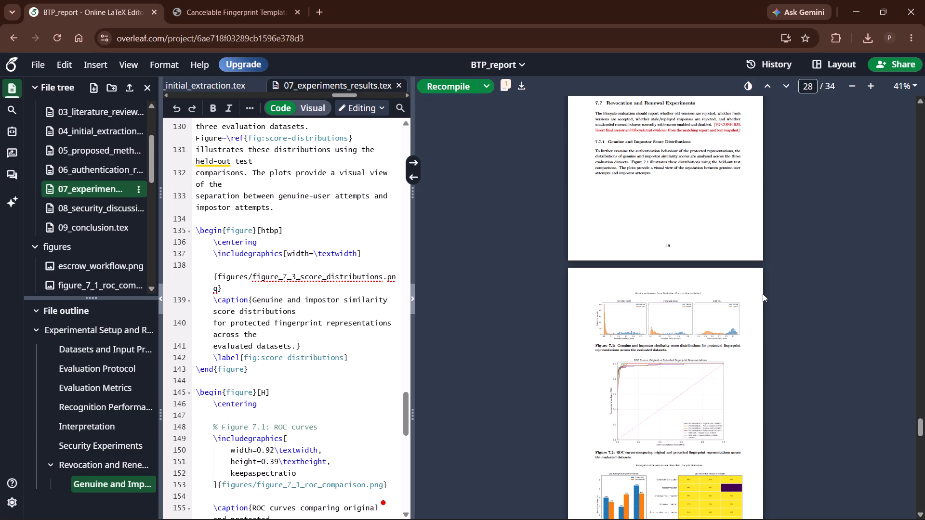
{"action": "left_click_drag", "start_coordinate": [575, 92], "coordinate": [767, 519]}
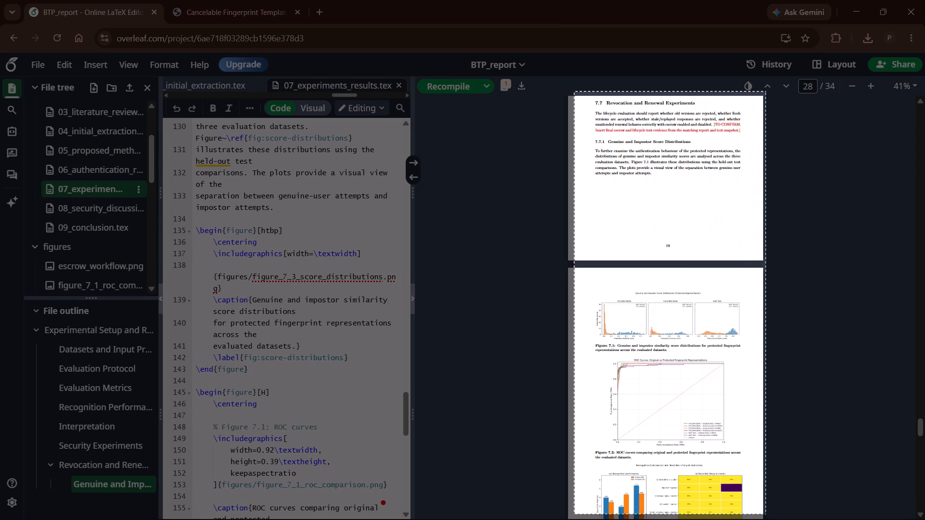
{"action": "left_click_drag", "start_coordinate": [767, 519], "coordinate": [776, 519]}
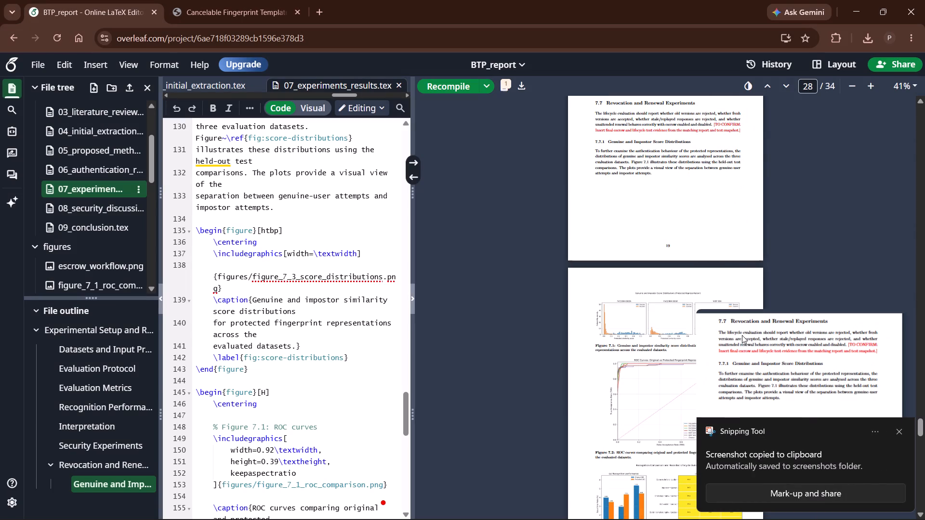
{"action": "left_click", "coordinate": [775, 347]}
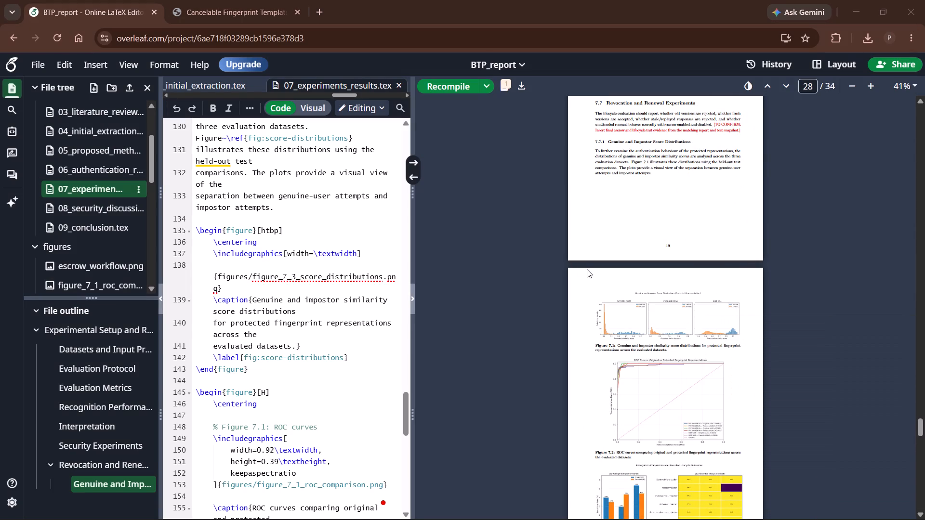
{"action": "left_click_drag", "start_coordinate": [559, 338], "coordinate": [585, 264]}
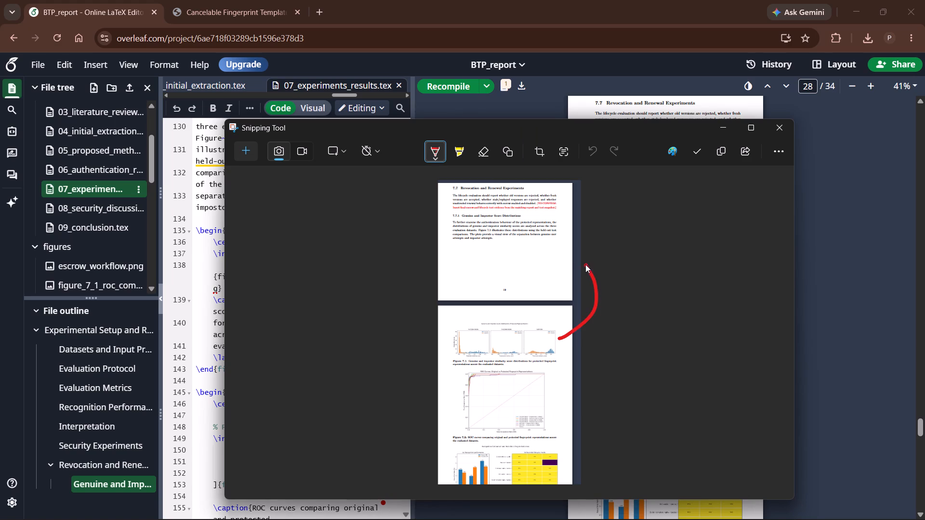
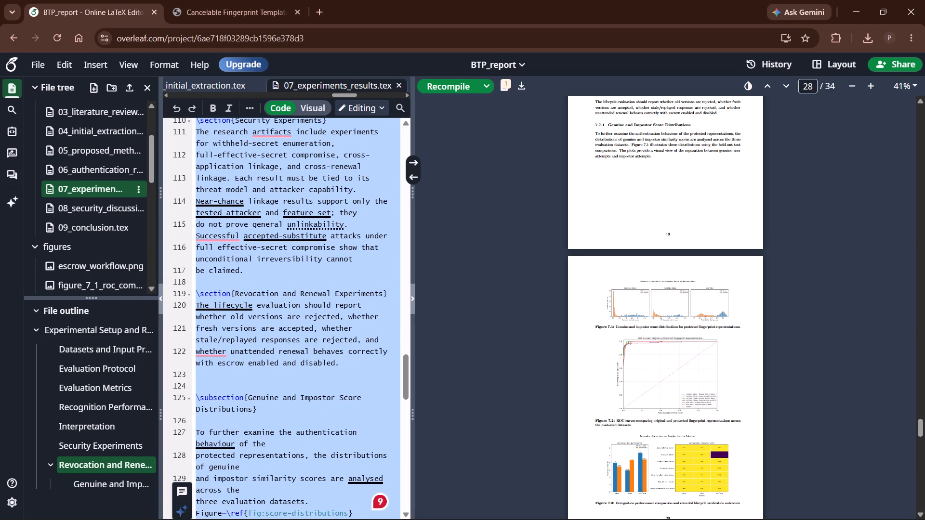
{"action": "left_click", "coordinate": [238, 288]}
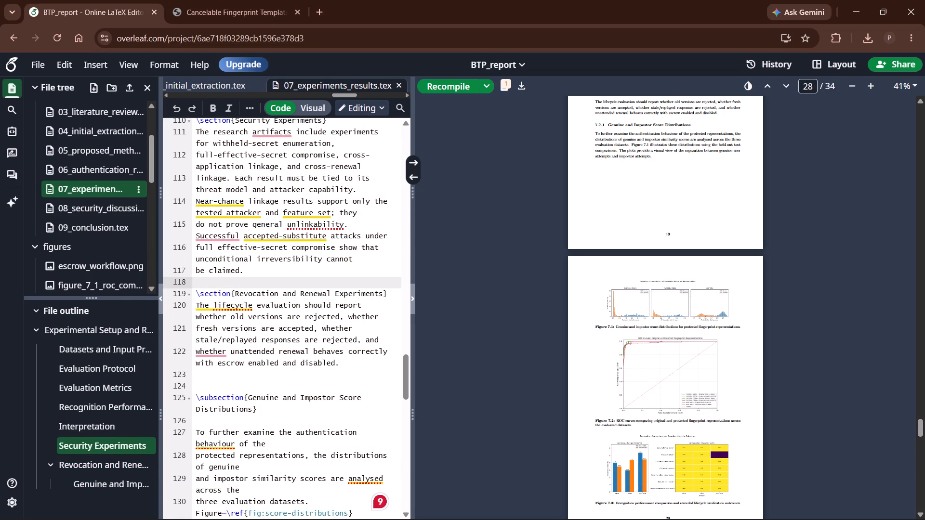
{"action": "left_click_drag", "start_coordinate": [196, 292], "coordinate": [299, 460]}
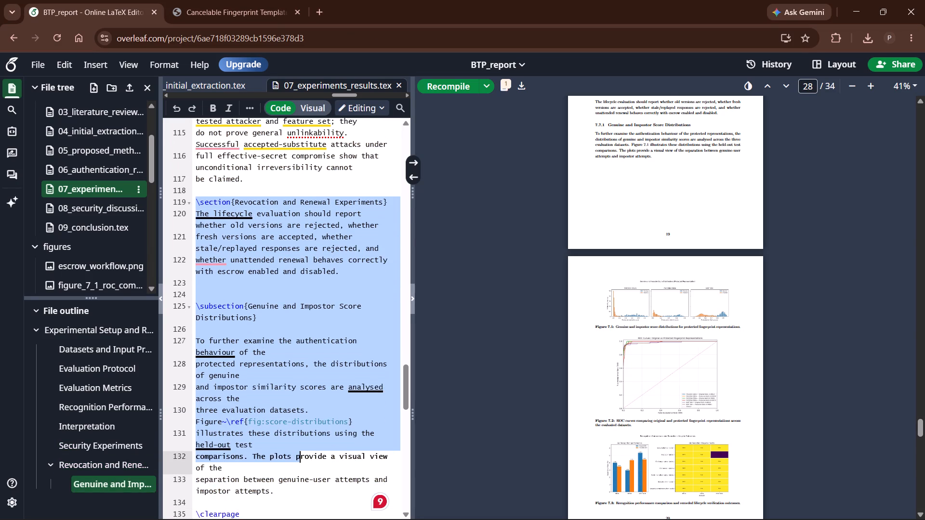
{"action": "left_click_drag", "start_coordinate": [299, 460], "coordinate": [283, 363]}
{"action": "scroll", "coordinate": [299, 460], "scroll_direction": "down", "scroll_amount": 12}
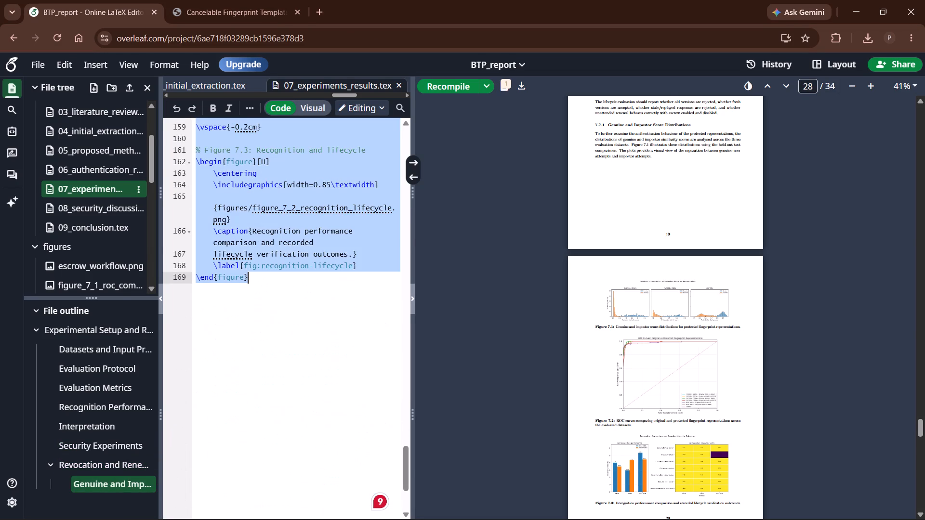
{"action": "left_click_drag", "start_coordinate": [283, 363], "coordinate": [284, 350]}
{"action": "key", "text": "ctrl+v"}
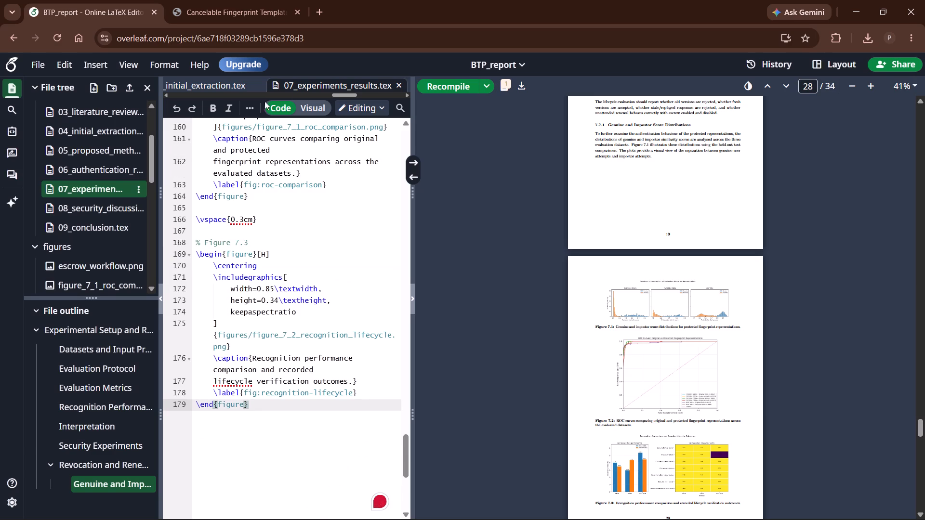
{"action": "left_click", "coordinate": [435, 89]}
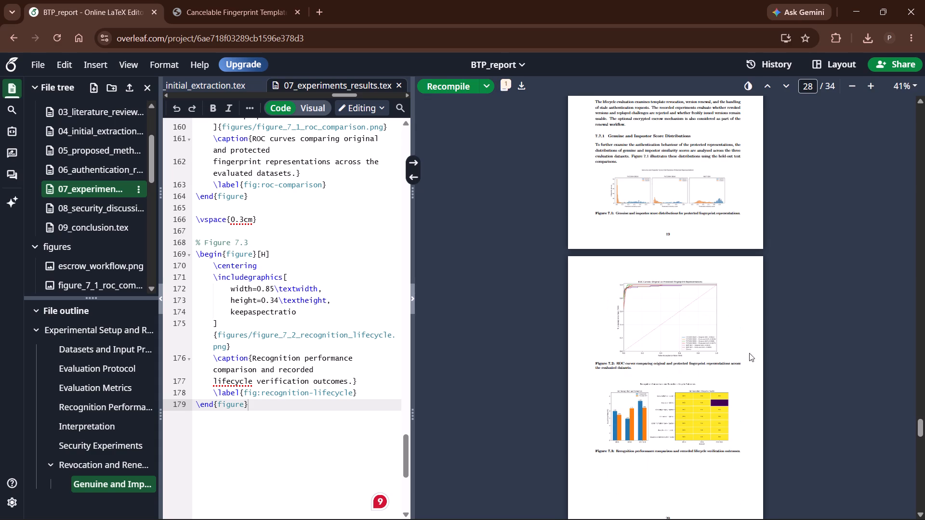
Examine the recompiled pages with Section 7.7 and Figures 7.1 to 7.3 at a larger zoom, checking figure placement and blank space.
{"action": "scroll", "coordinate": [753, 359], "scroll_direction": "down", "scroll_amount": 3}
{"action": "scroll", "coordinate": [741, 357], "scroll_direction": "up", "scroll_amount": 4}
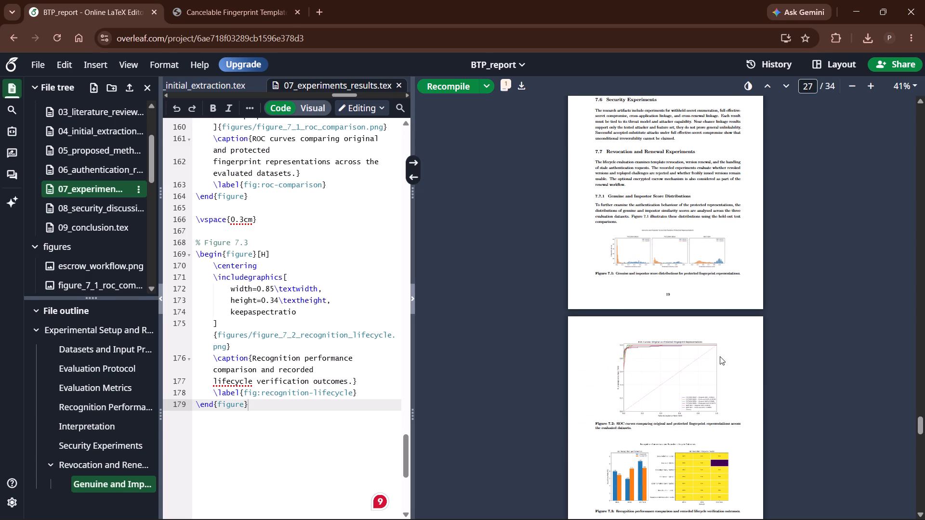
{"action": "scroll", "coordinate": [720, 356], "scroll_direction": "up", "scroll_amount": 6, "text": "ctrl"}
{"action": "scroll", "coordinate": [693, 320], "scroll_direction": "up", "scroll_amount": 5}
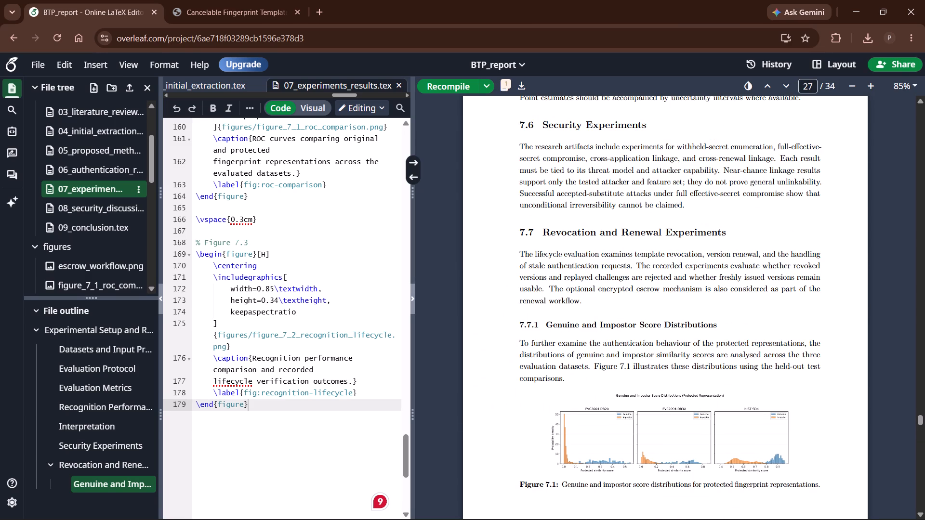
{"action": "scroll", "coordinate": [667, 325], "scroll_direction": "up", "scroll_amount": 2}
{"action": "scroll", "coordinate": [667, 325], "scroll_direction": "down", "scroll_amount": 18}
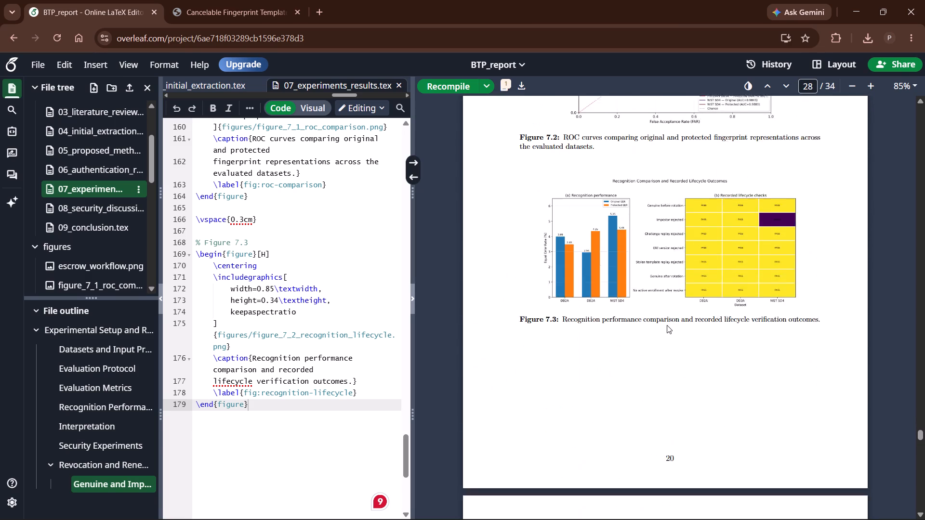
{"action": "scroll", "coordinate": [666, 325], "scroll_direction": "up", "scroll_amount": 3}
Review the compiled pages from Chapter 8 Security Discussion through Chapter 9, the Bibliography and Appendix A.
{"action": "scroll", "coordinate": [666, 325], "scroll_direction": "down", "scroll_amount": 5}
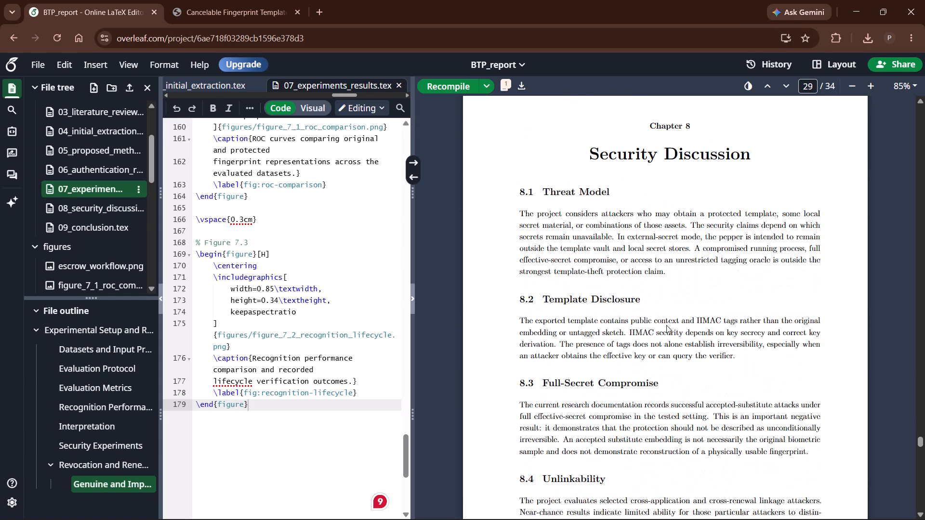
{"action": "scroll", "coordinate": [666, 325], "scroll_direction": "down", "scroll_amount": 6}
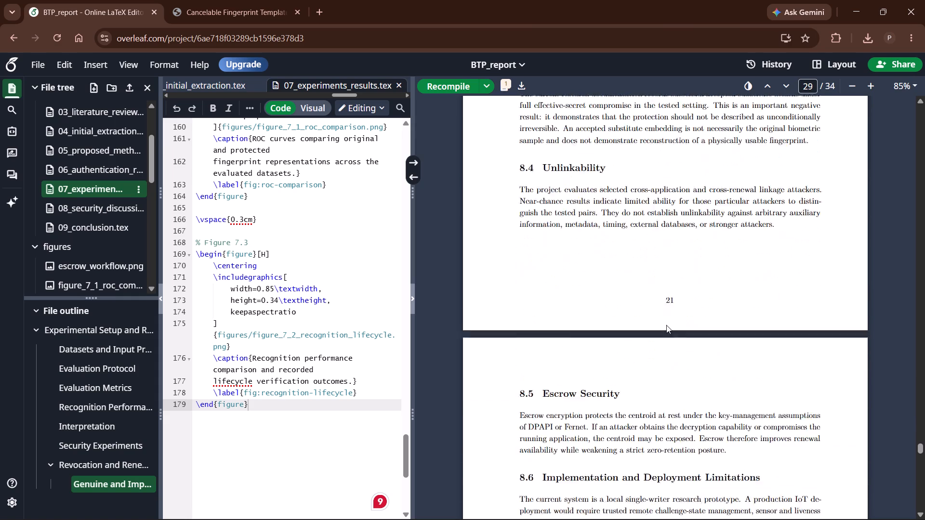
{"action": "scroll", "coordinate": [666, 325], "scroll_direction": "down", "scroll_amount": 13}
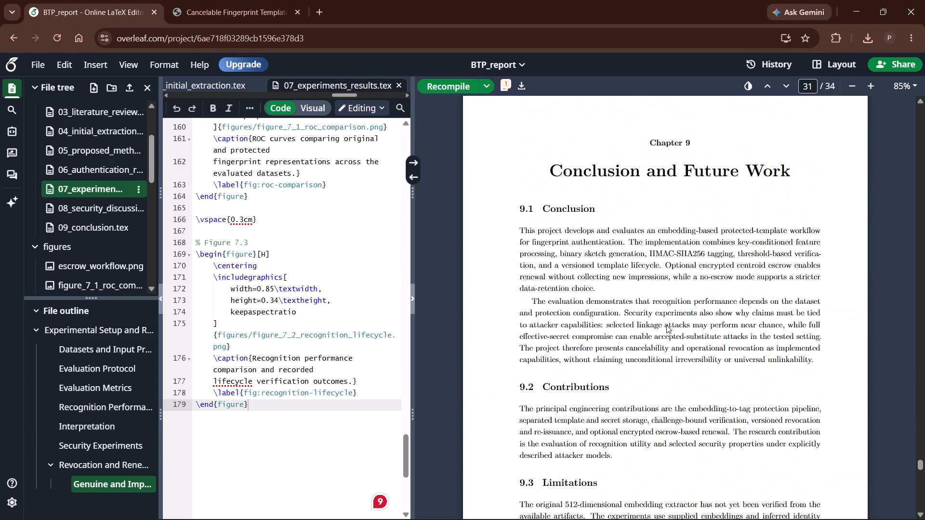
{"action": "scroll", "coordinate": [666, 325], "scroll_direction": "down", "scroll_amount": 17}
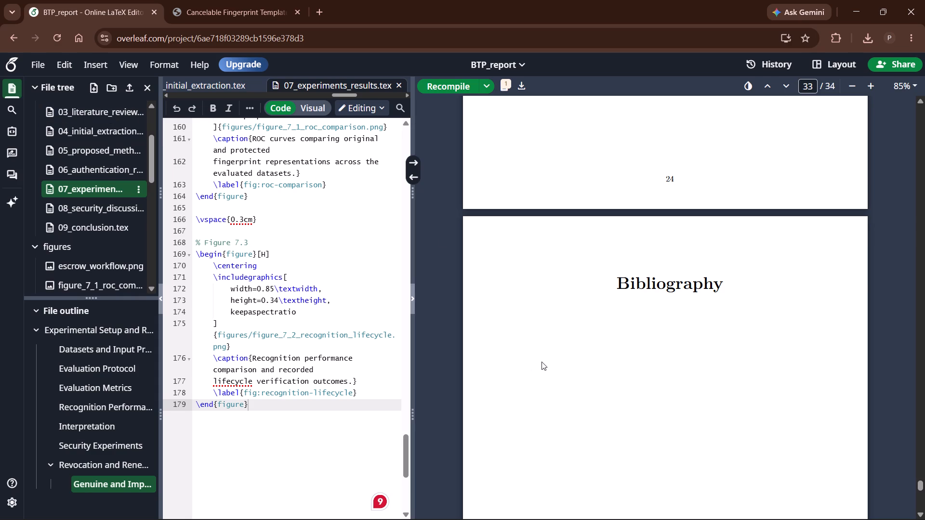
{"action": "scroll", "coordinate": [697, 327], "scroll_direction": "up", "scroll_amount": 9}
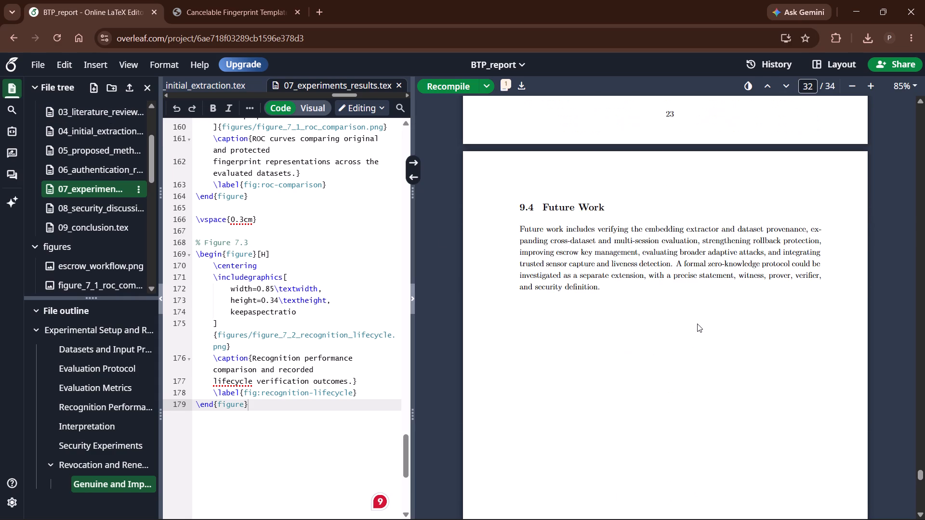
{"action": "scroll", "coordinate": [697, 324], "scroll_direction": "down", "scroll_amount": 20}
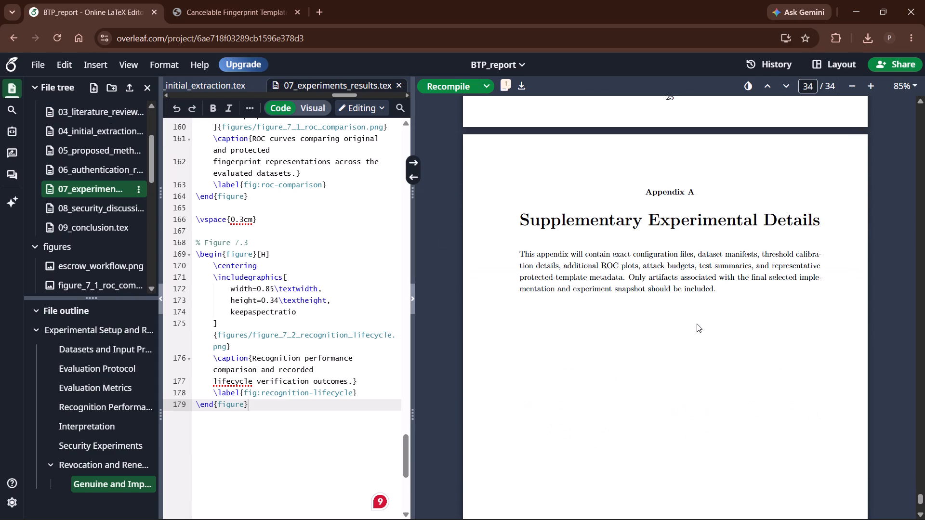
{"action": "scroll", "coordinate": [697, 324], "scroll_direction": "down", "scroll_amount": 7}
{"action": "scroll", "coordinate": [697, 324], "scroll_direction": "up", "scroll_amount": 11}
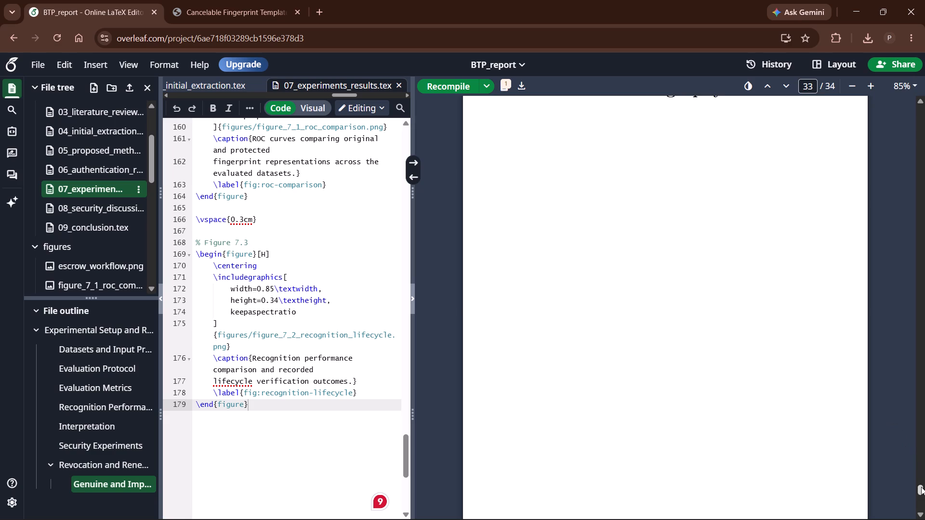
Return to the start of the compiled report and review the title page and the Declaration page for remaining placeholders.
{"action": "left_click_drag", "start_coordinate": [921, 487], "coordinate": [901, 100]}
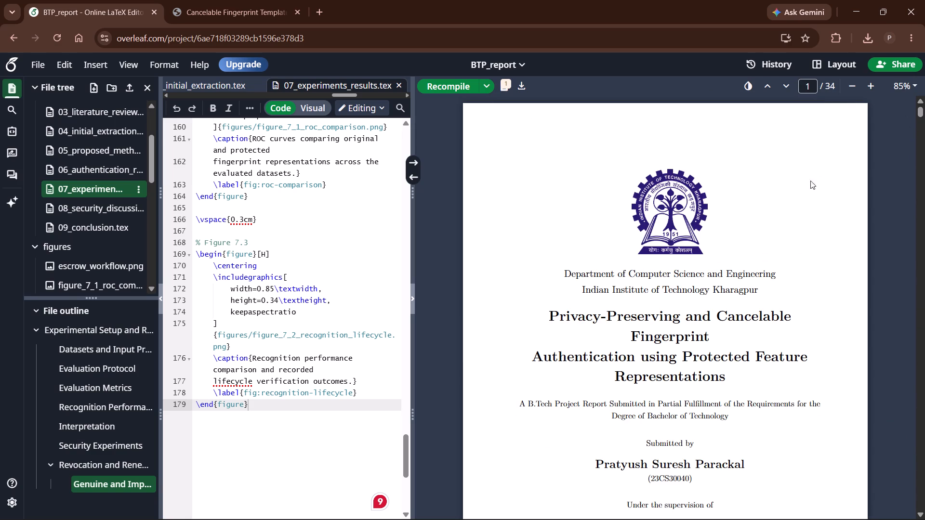
{"action": "scroll", "coordinate": [720, 255], "scroll_direction": "down", "scroll_amount": 3}
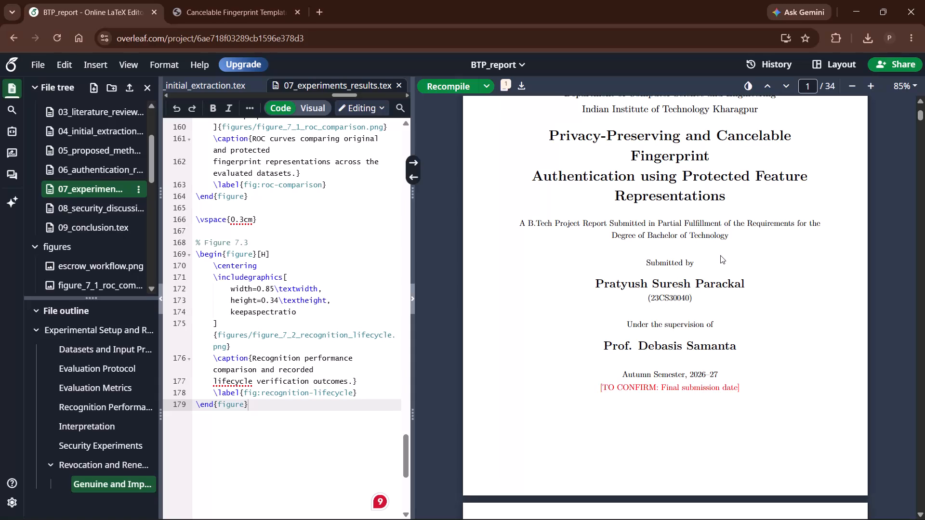
{"action": "scroll", "coordinate": [687, 314], "scroll_direction": "up", "scroll_amount": 1}
{"action": "scroll", "coordinate": [687, 314], "scroll_direction": "right", "scroll_amount": 1}
{"action": "scroll", "coordinate": [687, 314], "scroll_direction": "down", "scroll_amount": 1}
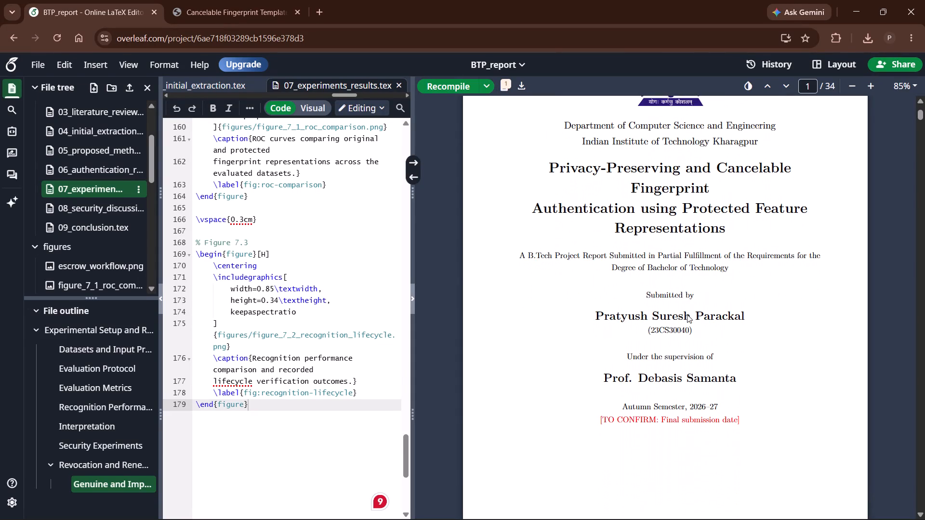
{"action": "scroll", "coordinate": [687, 314], "scroll_direction": "down", "scroll_amount": 2}
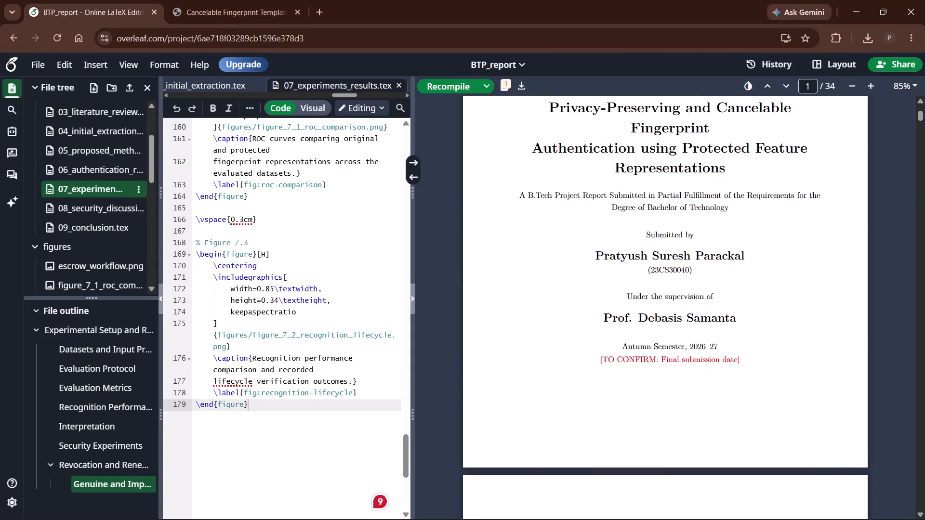
{"action": "scroll", "coordinate": [687, 314], "scroll_direction": "down", "scroll_amount": 2}
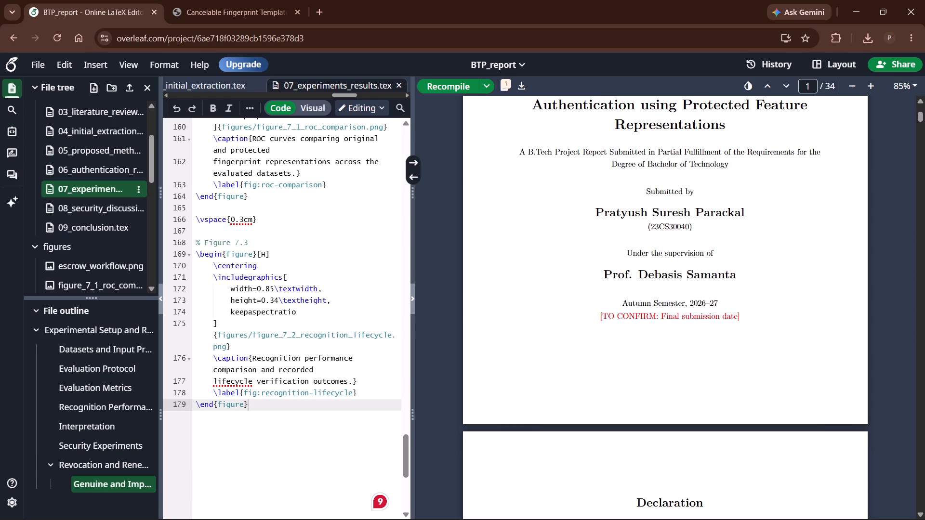
{"action": "scroll", "coordinate": [687, 314], "scroll_direction": "down", "scroll_amount": 2}
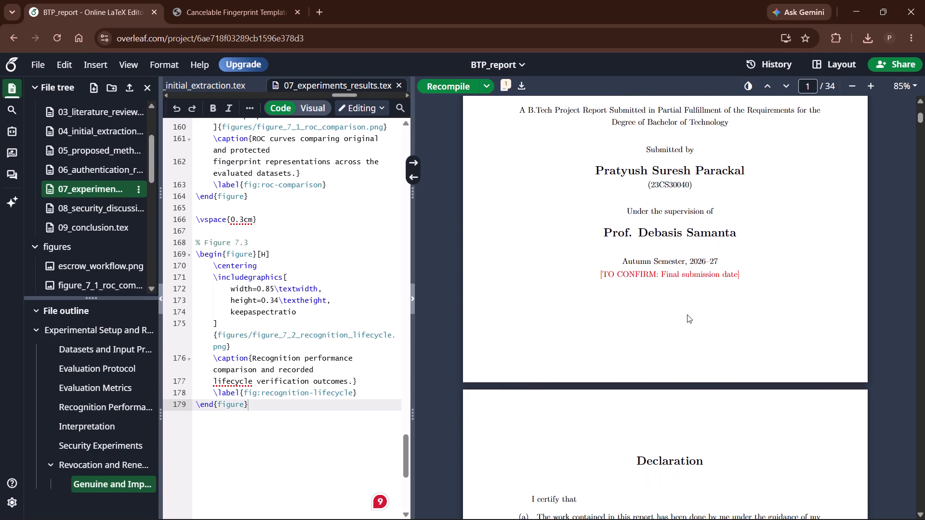
{"action": "scroll", "coordinate": [687, 314], "scroll_direction": "down", "scroll_amount": 2}
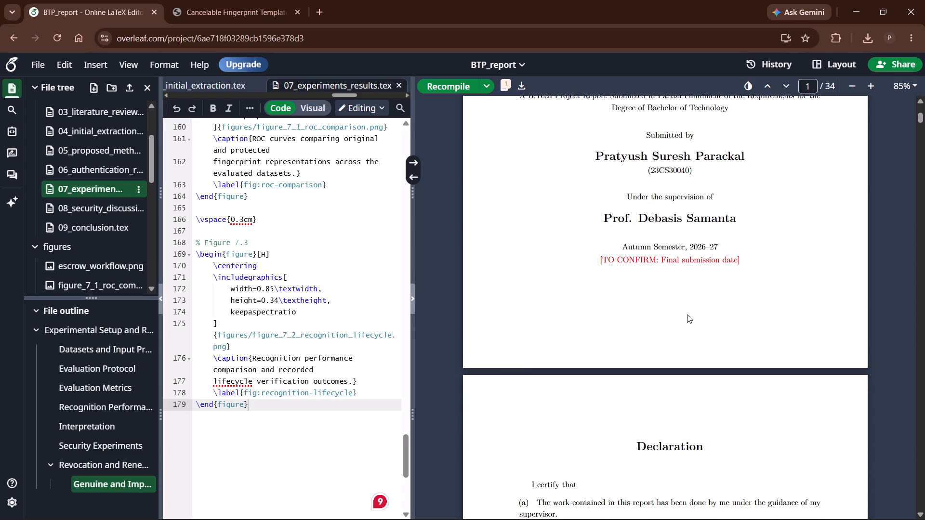
{"action": "scroll", "coordinate": [687, 314], "scroll_direction": "down", "scroll_amount": 2}
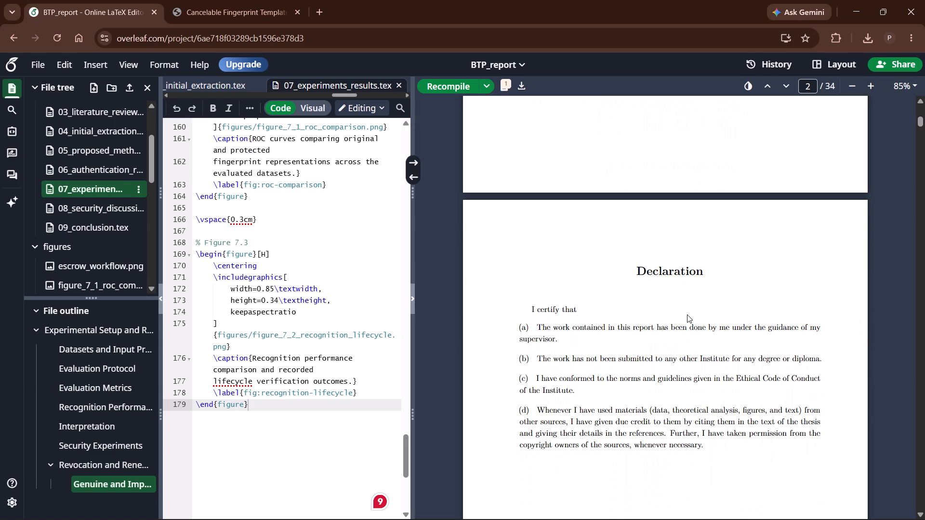
{"action": "scroll", "coordinate": [687, 314], "scroll_direction": "down", "scroll_amount": 1}
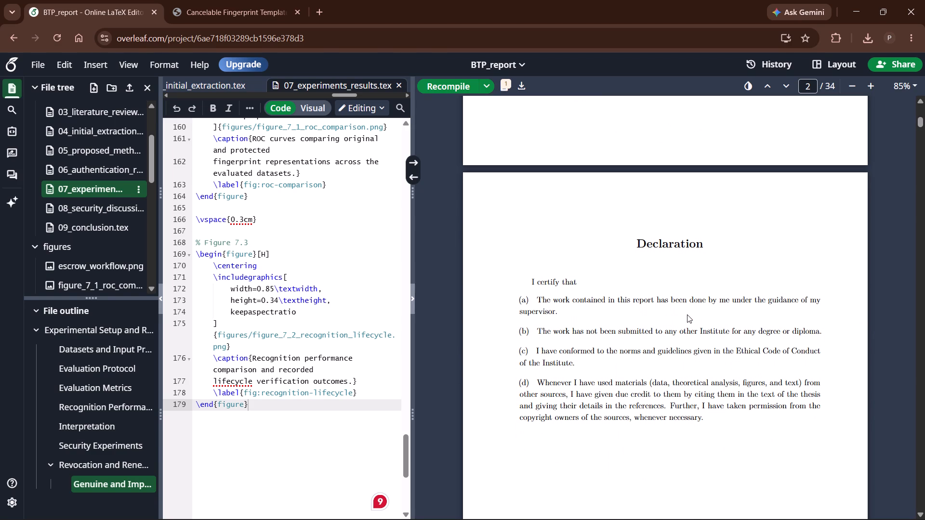
{"action": "scroll", "coordinate": [687, 314], "scroll_direction": "down", "scroll_amount": 1}
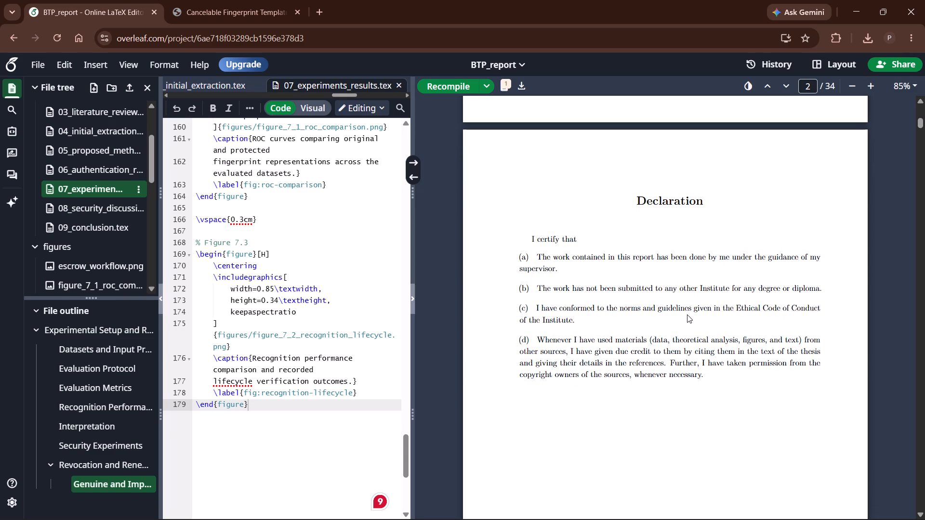
{"action": "scroll", "coordinate": [687, 314], "scroll_direction": "down", "scroll_amount": 1}
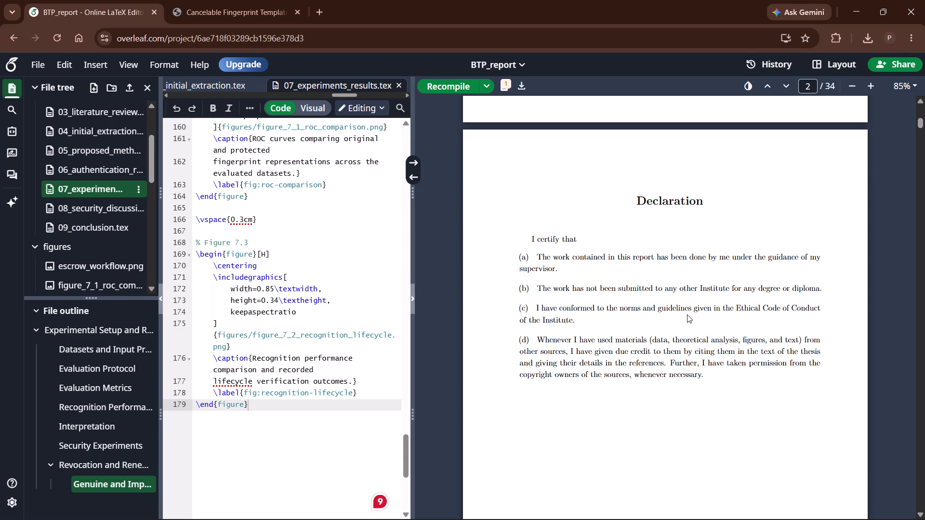
Review the rest of the Declaration page and the full Certificate page, checking the wording, dates and signature details for placeholders.
{"action": "scroll", "coordinate": [687, 314], "scroll_direction": "down", "scroll_amount": 1}
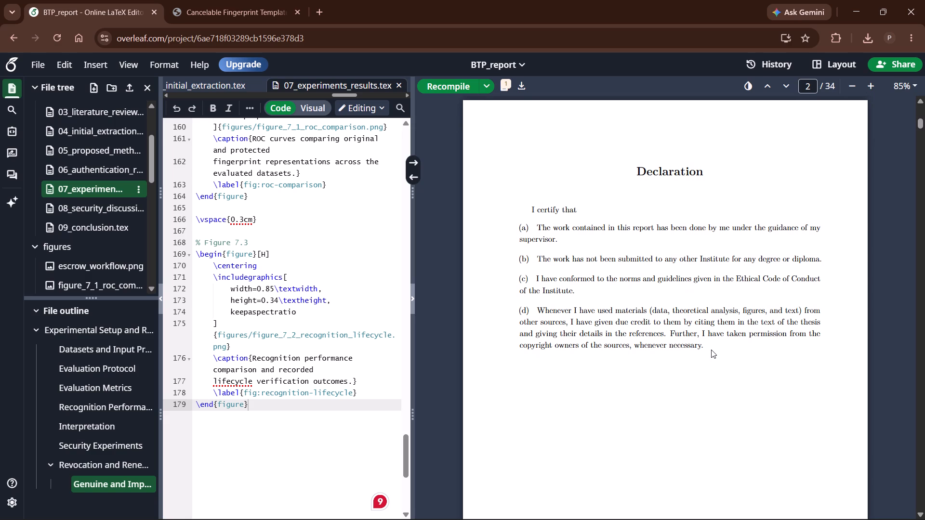
{"action": "scroll", "coordinate": [711, 350], "scroll_direction": "down", "scroll_amount": 1}
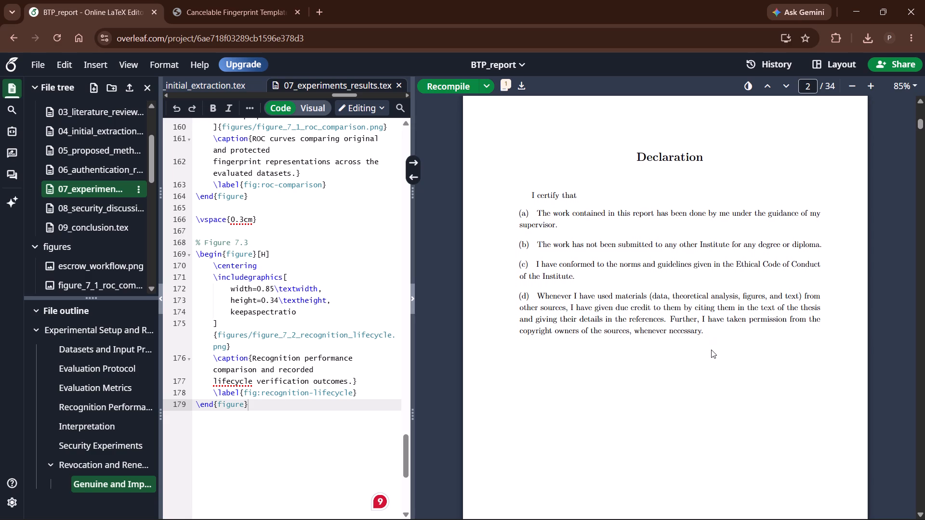
{"action": "scroll", "coordinate": [711, 350], "scroll_direction": "down", "scroll_amount": 3}
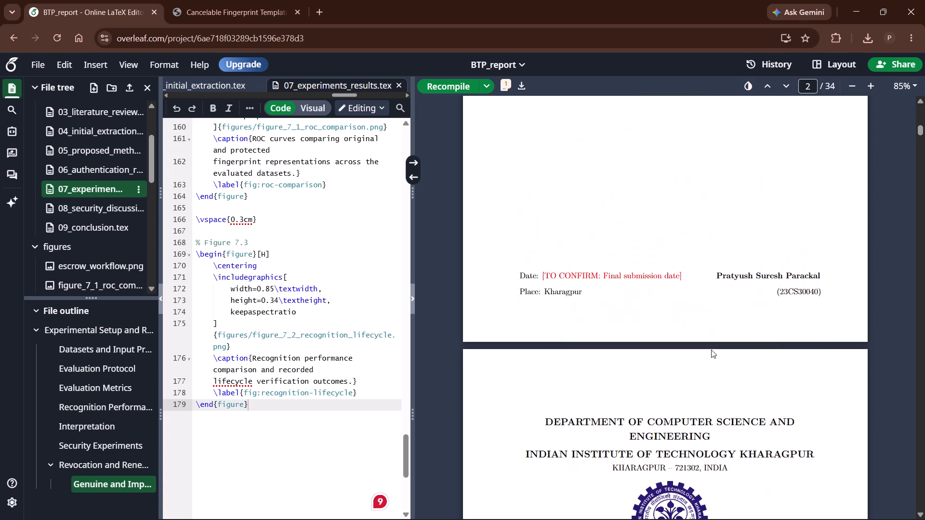
{"action": "scroll", "coordinate": [711, 350], "scroll_direction": "down", "scroll_amount": 1}
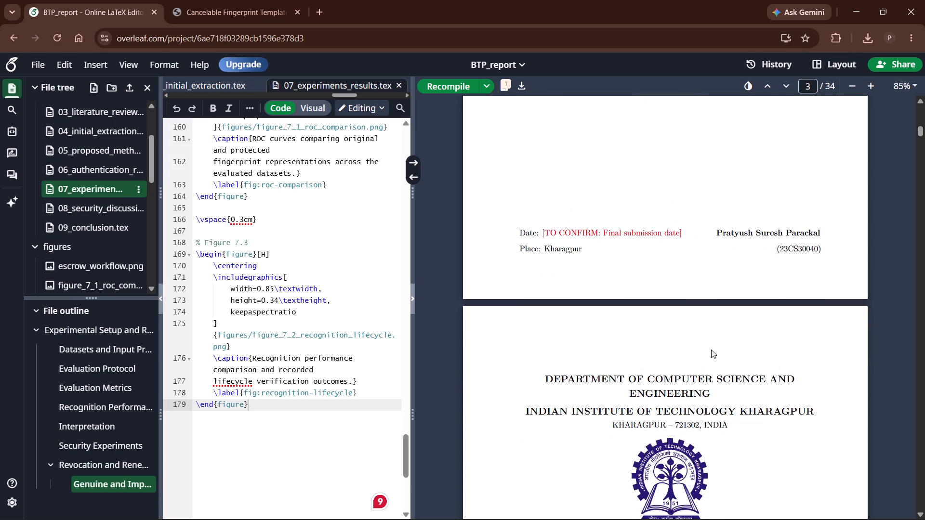
{"action": "scroll", "coordinate": [711, 350], "scroll_direction": "down", "scroll_amount": 3}
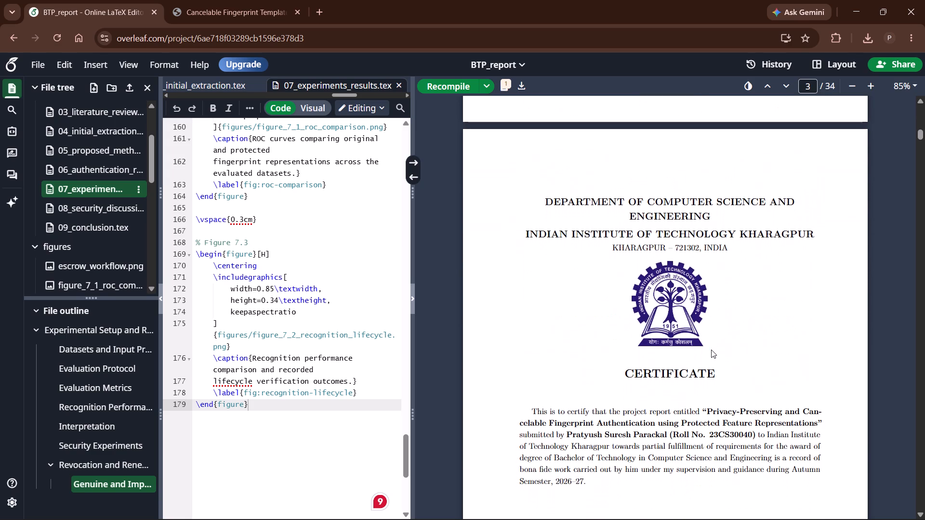
{"action": "scroll", "coordinate": [711, 350], "scroll_direction": "down", "scroll_amount": 1}
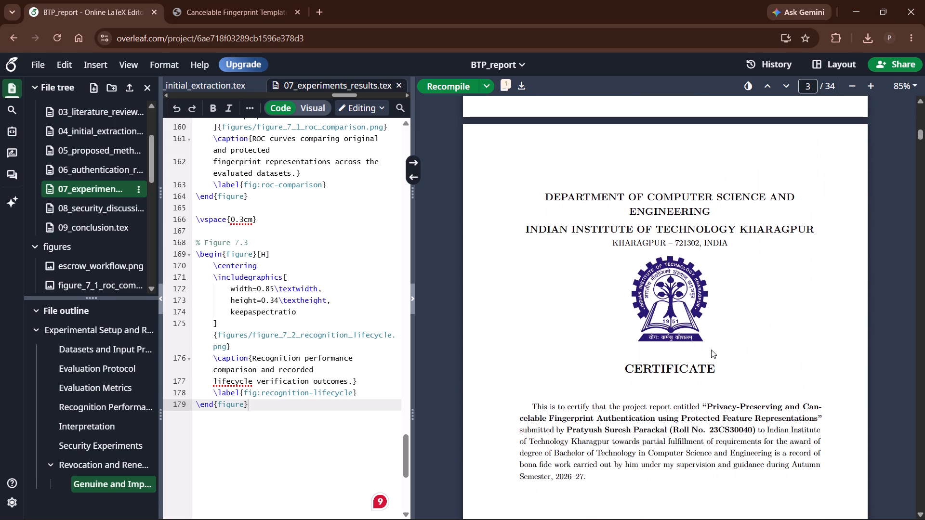
{"action": "scroll", "coordinate": [711, 350], "scroll_direction": "down", "scroll_amount": 2}
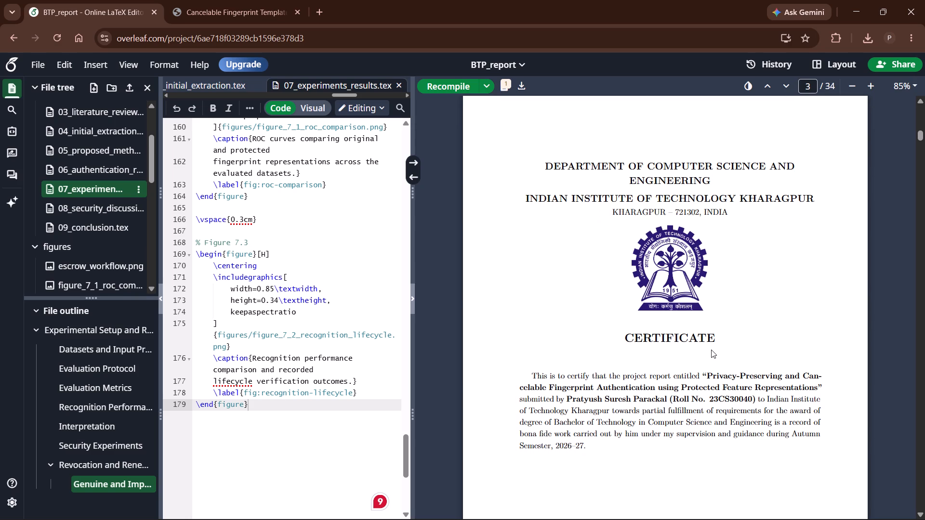
{"action": "scroll", "coordinate": [711, 350], "scroll_direction": "down", "scroll_amount": 2}
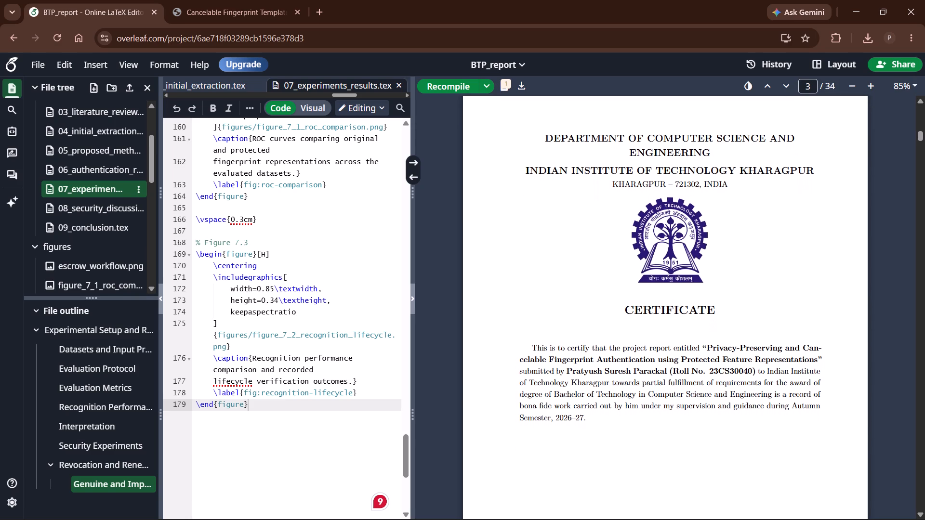
{"action": "scroll", "coordinate": [711, 350], "scroll_direction": "down", "scroll_amount": 2}
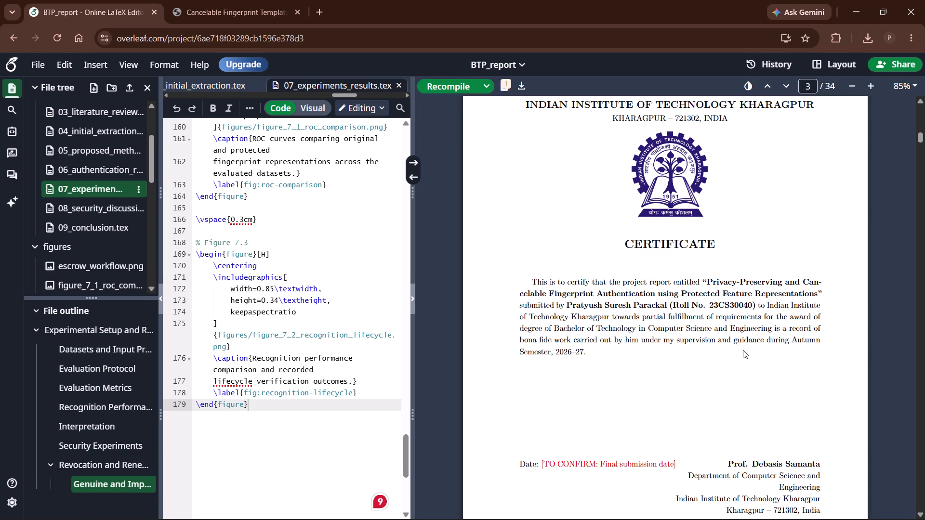
{"action": "scroll", "coordinate": [743, 350], "scroll_direction": "down", "scroll_amount": 3}
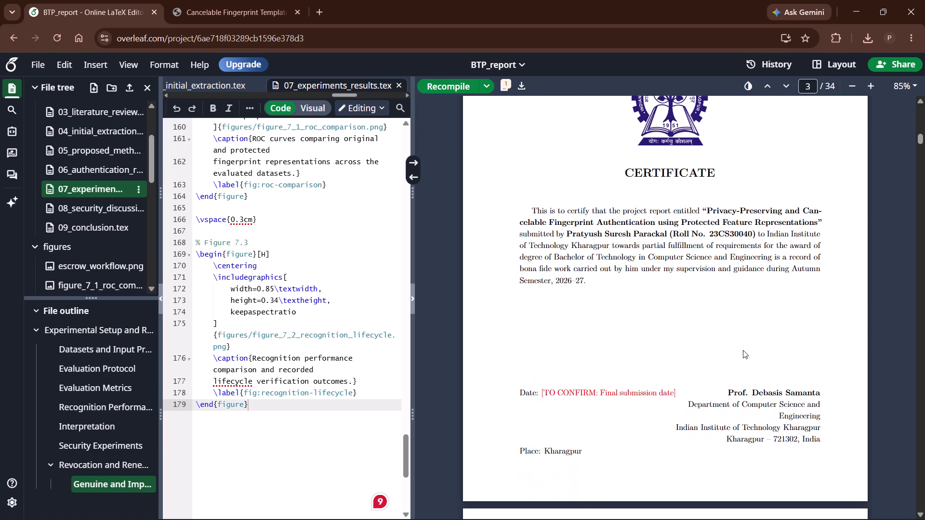
Read through the Abstract page of the compiled report, from its opening paragraph to the keywords.
{"action": "scroll", "coordinate": [743, 350], "scroll_direction": "down", "scroll_amount": 4}
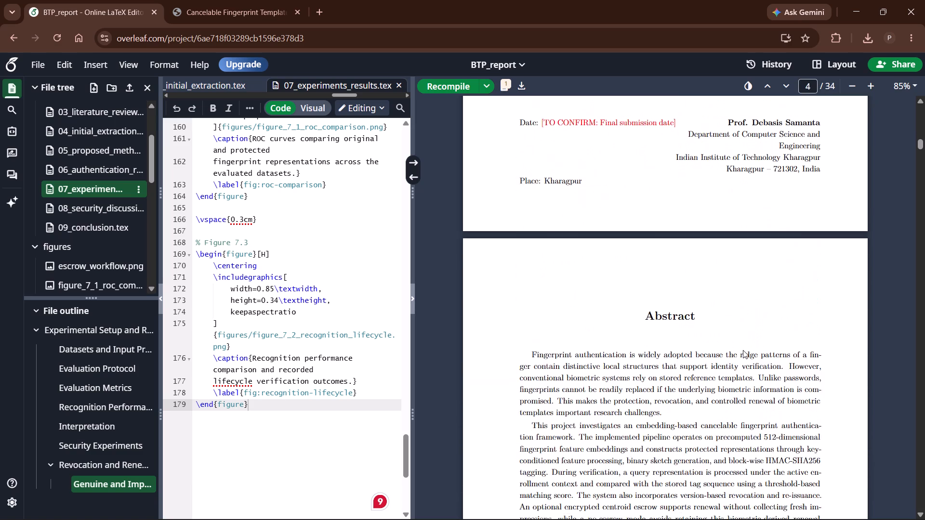
{"action": "scroll", "coordinate": [743, 350], "scroll_direction": "down", "scroll_amount": 1}
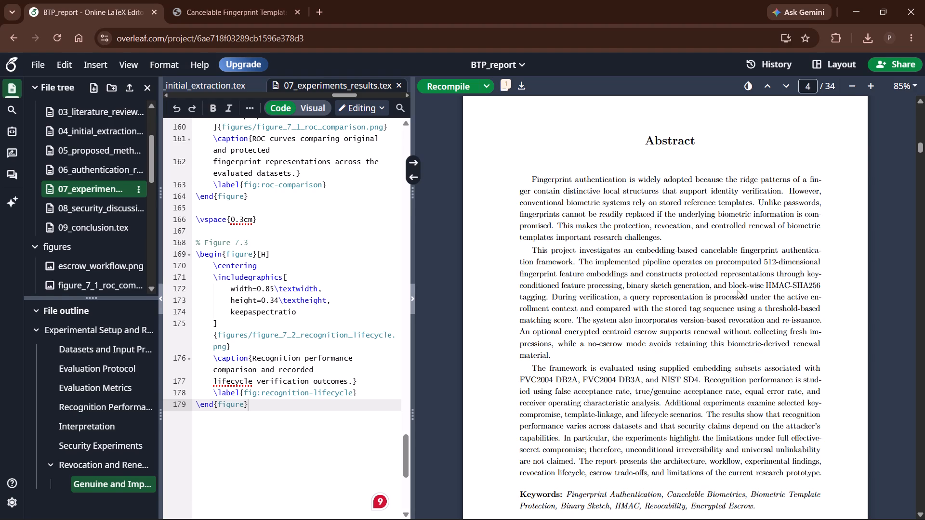
{"action": "scroll", "coordinate": [738, 290], "scroll_direction": "down", "scroll_amount": 1}
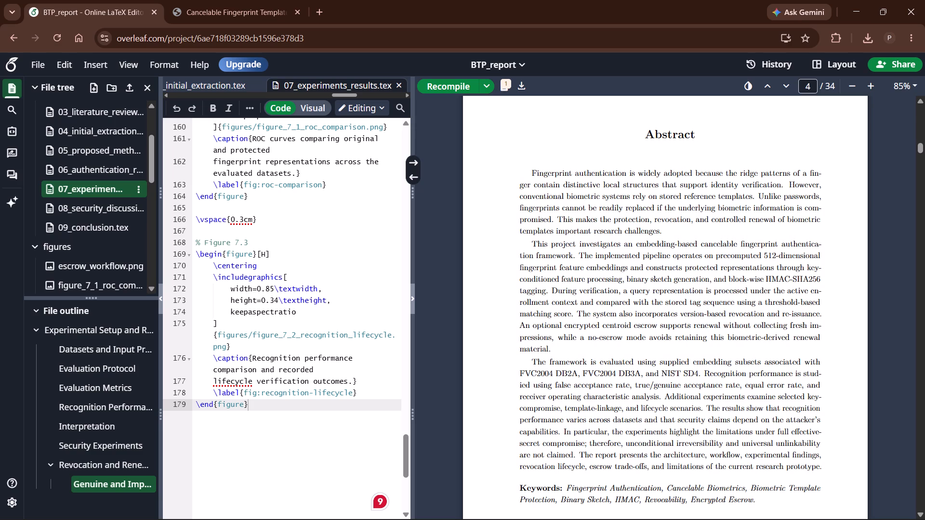
{"action": "scroll", "coordinate": [738, 290], "scroll_direction": "down", "scroll_amount": 1}
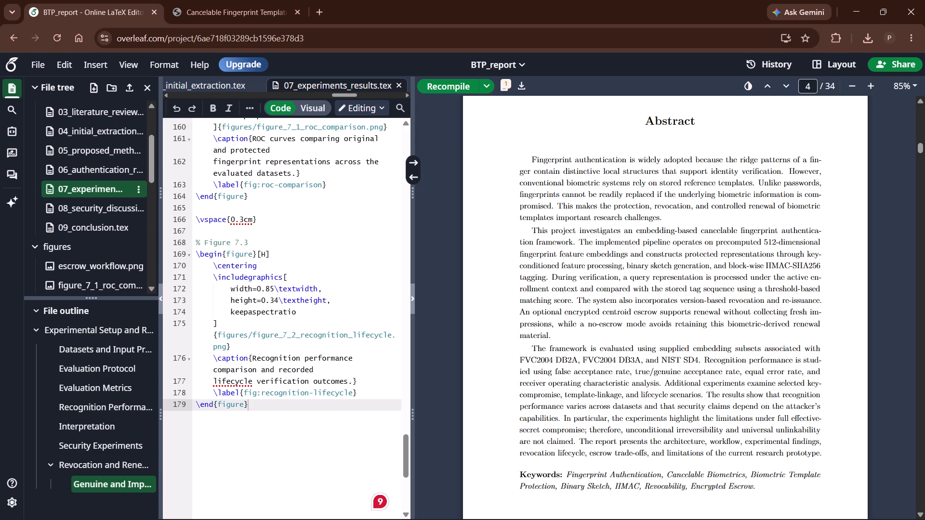
{"action": "scroll", "coordinate": [578, 359], "scroll_direction": "down", "scroll_amount": 1}
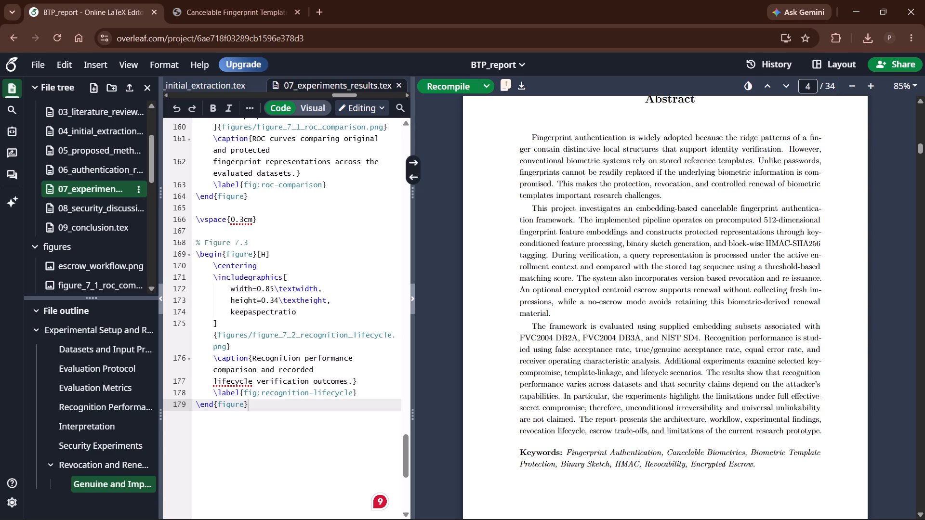
{"action": "scroll", "coordinate": [680, 400], "scroll_direction": "down", "scroll_amount": 1}
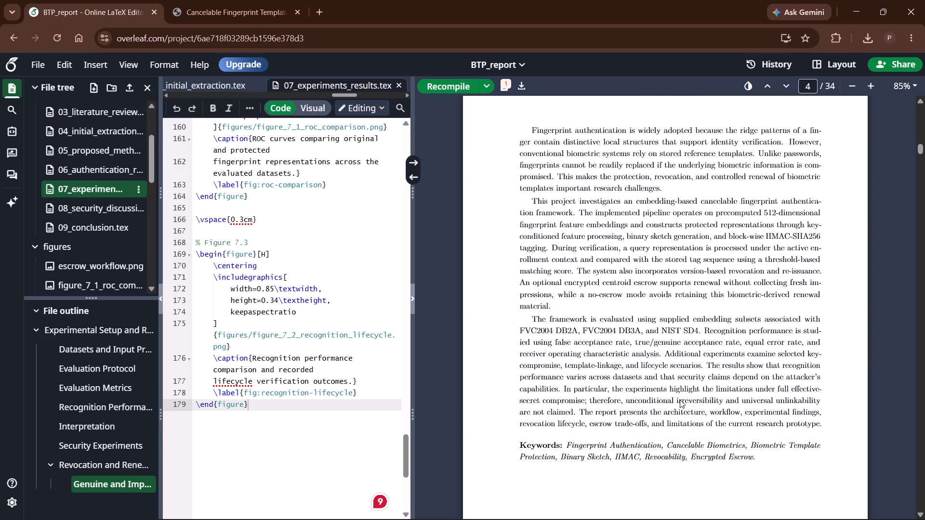
{"action": "scroll", "coordinate": [680, 400], "scroll_direction": "down", "scroll_amount": 1}
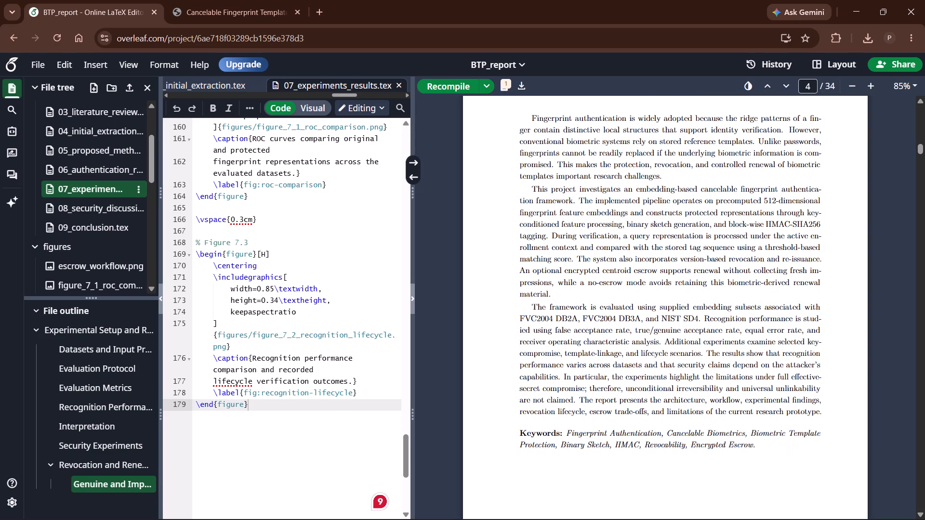
{"action": "scroll", "coordinate": [680, 400], "scroll_direction": "down", "scroll_amount": 1}
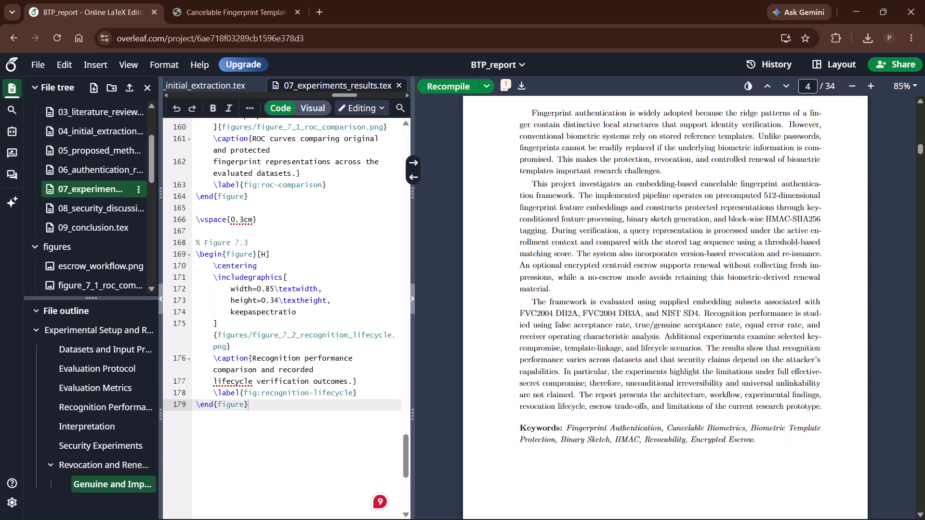
{"action": "scroll", "coordinate": [680, 400], "scroll_direction": "down", "scroll_amount": 2}
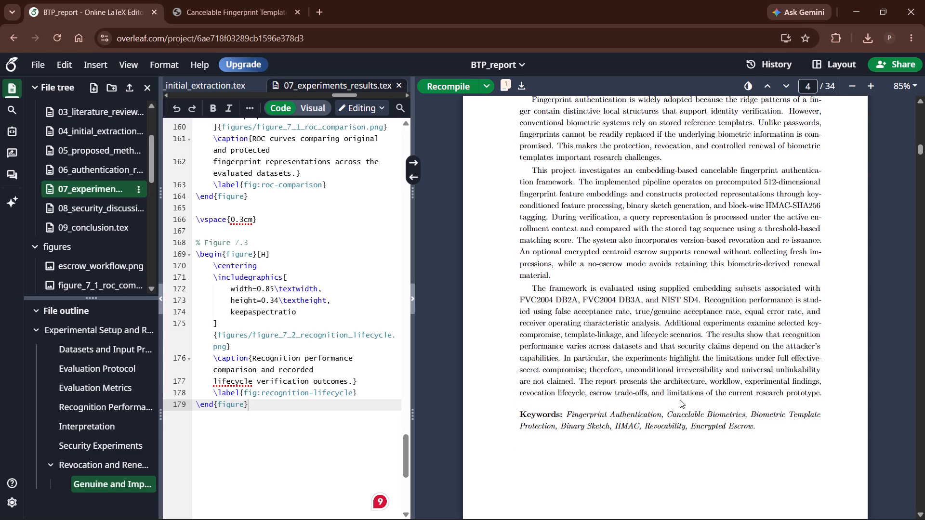
{"action": "scroll", "coordinate": [680, 400], "scroll_direction": "down", "scroll_amount": 1}
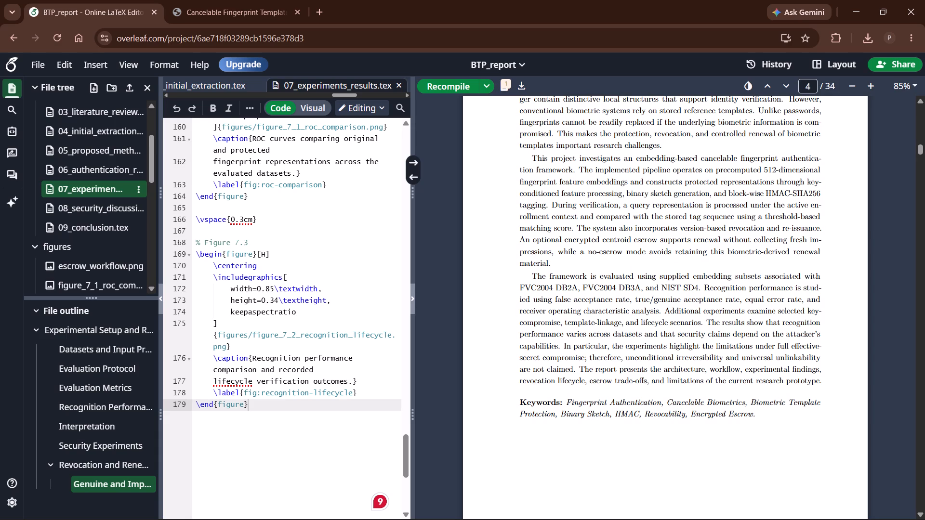
{"action": "scroll", "coordinate": [680, 400], "scroll_direction": "down", "scroll_amount": 1}
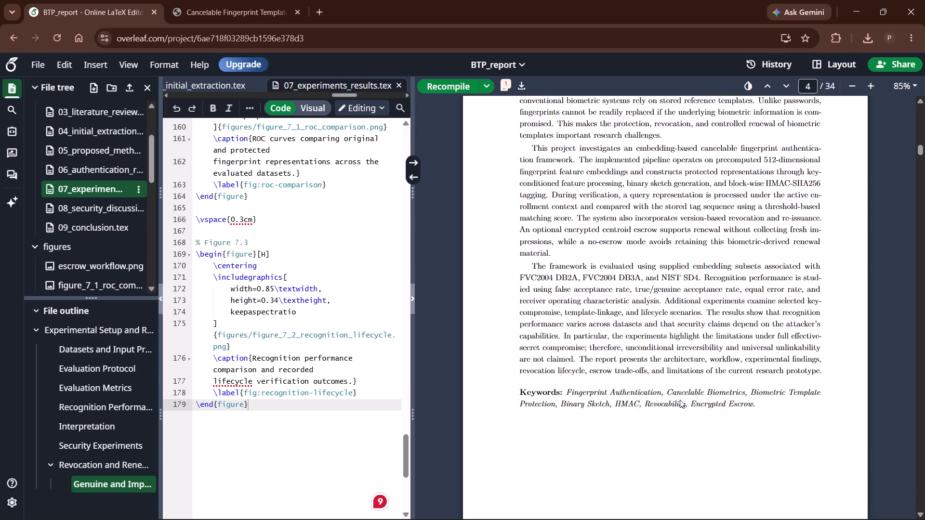
{"action": "scroll", "coordinate": [680, 400], "scroll_direction": "down", "scroll_amount": 1}
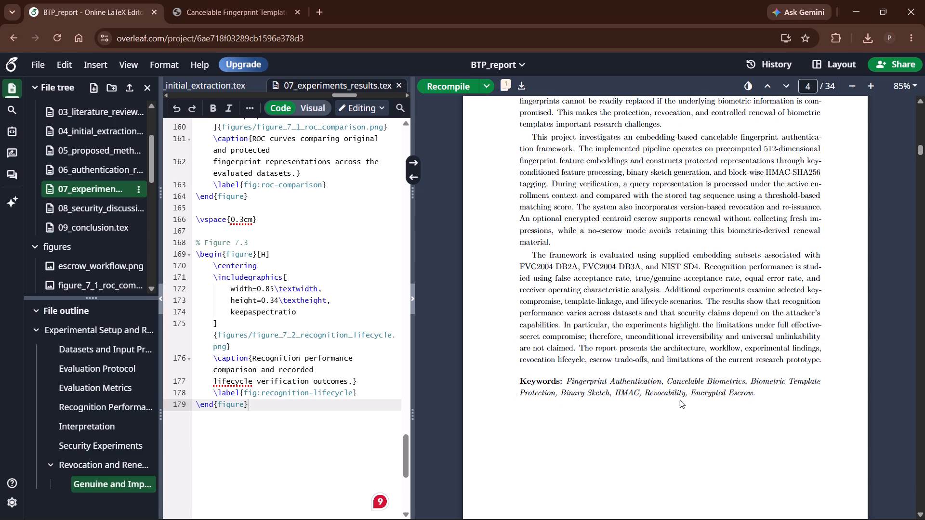
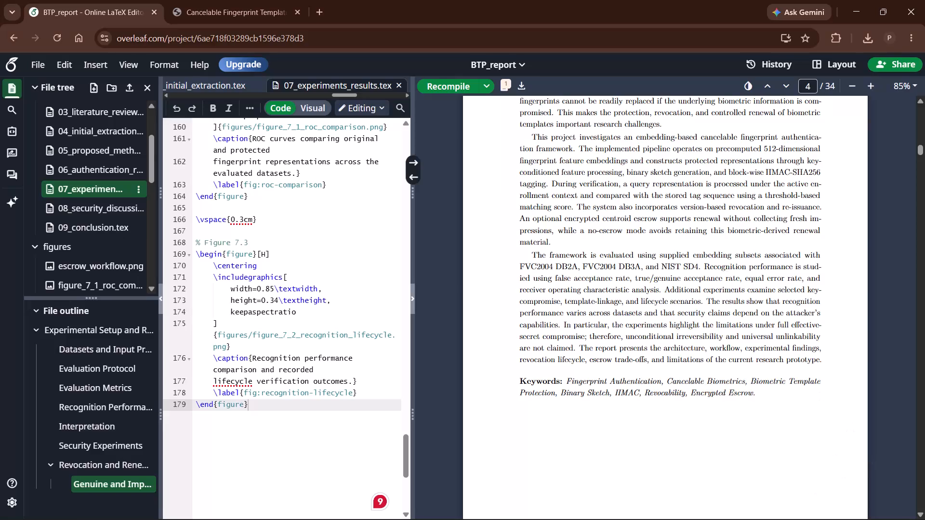
Review the Acknowledgement page and the table of contents entries for Chapters 1 to 4 in the compiled report.
{"action": "scroll", "coordinate": [773, 381], "scroll_direction": "down", "scroll_amount": 6}
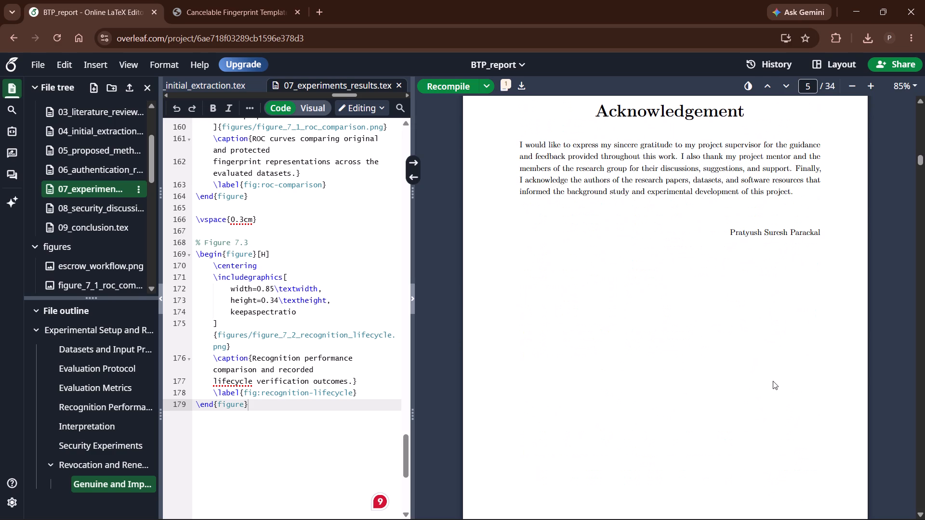
{"action": "scroll", "coordinate": [781, 366], "scroll_direction": "down", "scroll_amount": 7}
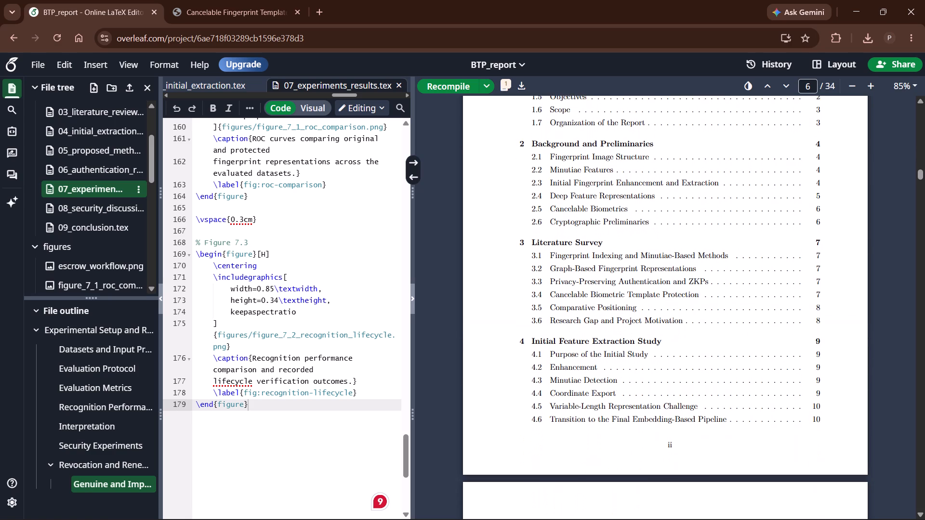
{"action": "scroll", "coordinate": [781, 366], "scroll_direction": "down", "scroll_amount": 5}
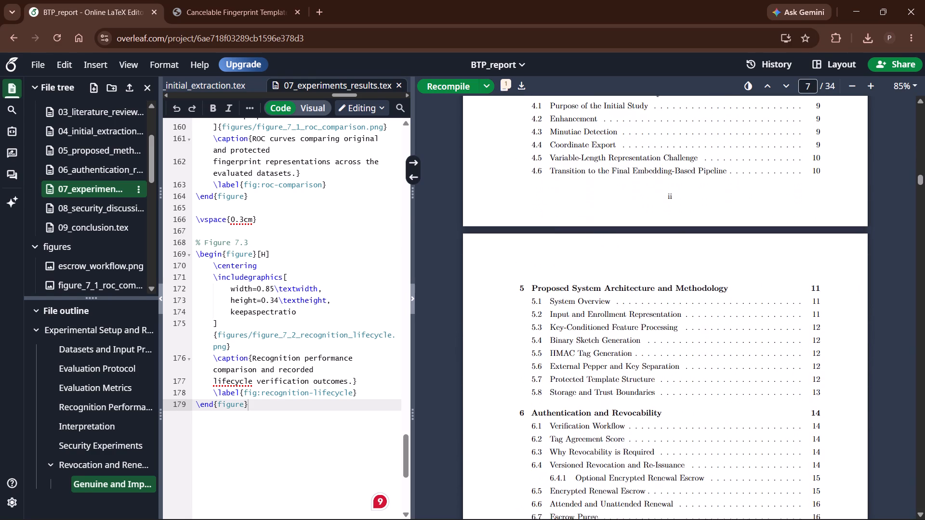
Check the table of contents entries and page numbers from Chapter 5 through Chapter 9 and Appendix A.
{"action": "scroll", "coordinate": [781, 366], "scroll_direction": "down", "scroll_amount": 3}
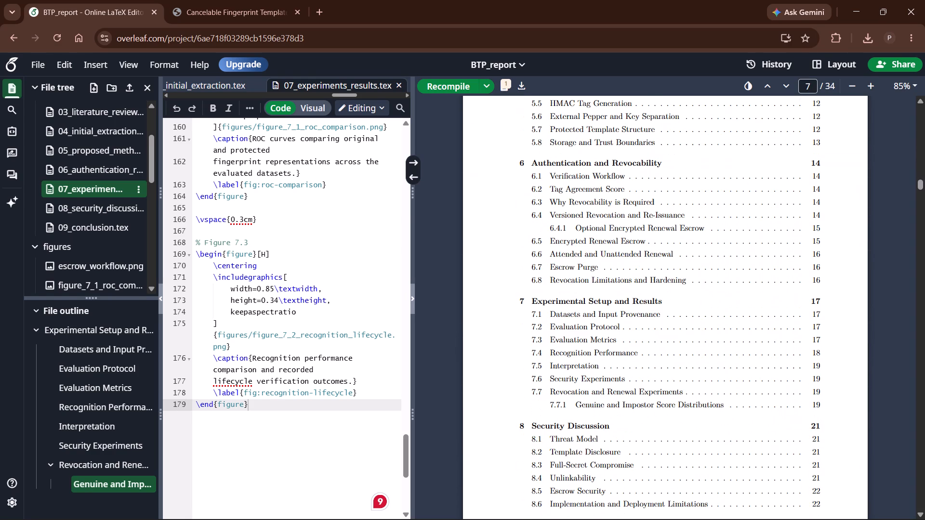
{"action": "scroll", "coordinate": [781, 366], "scroll_direction": "down", "scroll_amount": 2}
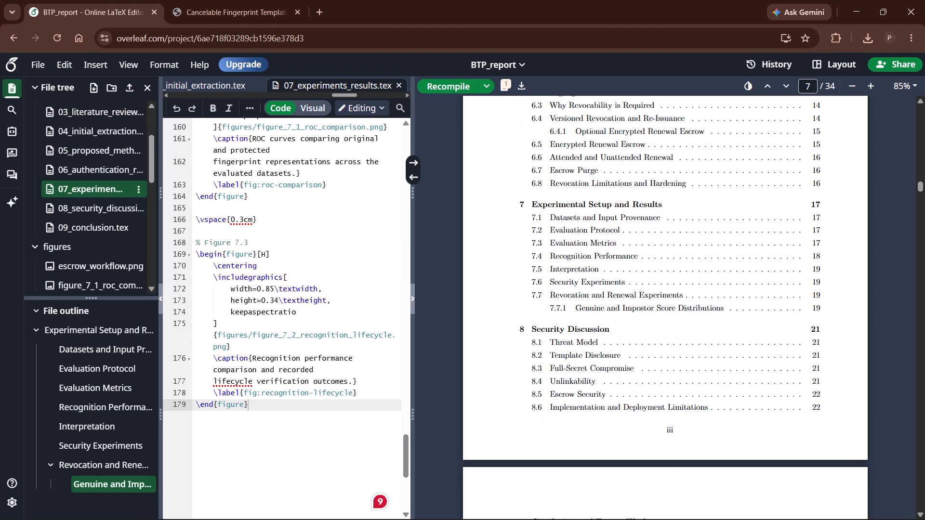
{"action": "scroll", "coordinate": [781, 366], "scroll_direction": "up", "scroll_amount": 1}
{"action": "scroll", "coordinate": [781, 366], "scroll_direction": "down", "scroll_amount": 3}
{"action": "scroll", "coordinate": [781, 366], "scroll_direction": "up", "scroll_amount": 1}
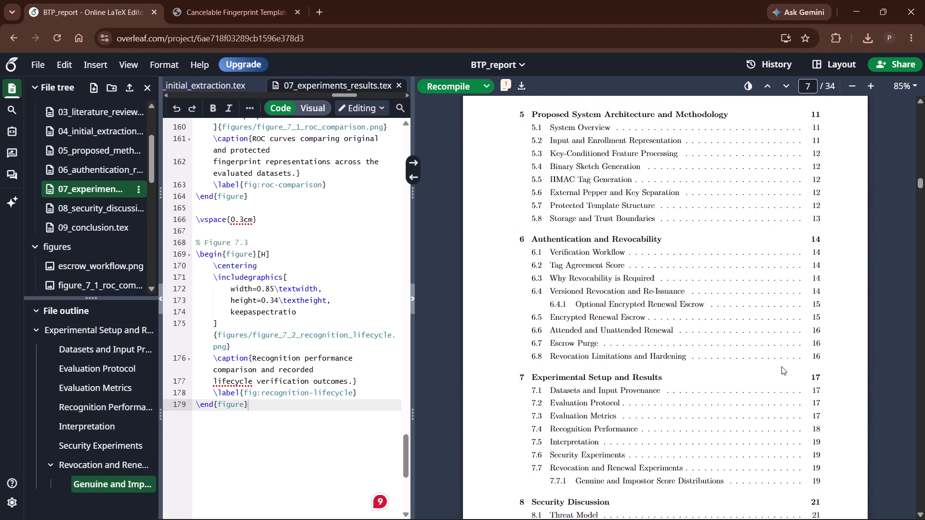
{"action": "scroll", "coordinate": [781, 366], "scroll_direction": "up", "scroll_amount": 1}
{"action": "scroll", "coordinate": [781, 366], "scroll_direction": "down", "scroll_amount": 6}
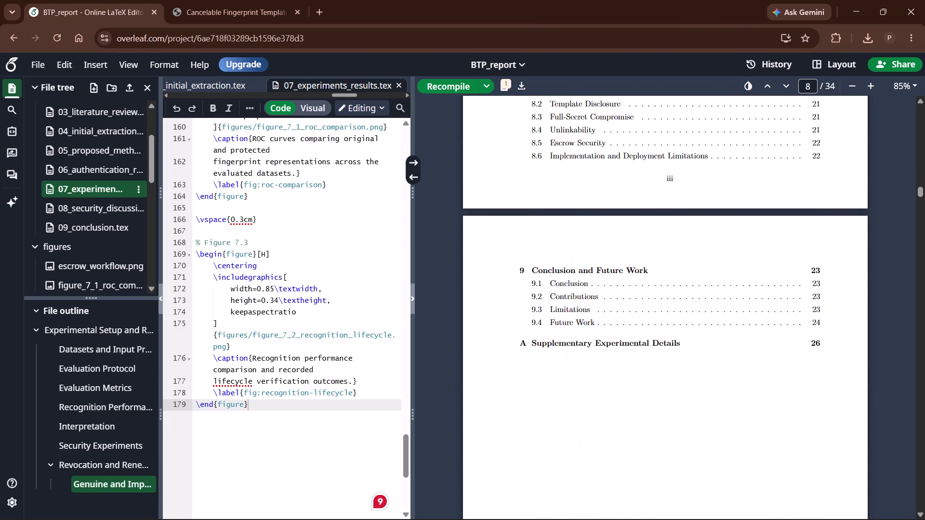
{"action": "scroll", "coordinate": [781, 366], "scroll_direction": "down", "scroll_amount": 2}
Examine the opening page of Chapter 1 Introduction and compare its layout with Chapter 1 of BTP_I-1.pdf in Adobe Acrobat.
{"action": "scroll", "coordinate": [781, 366], "scroll_direction": "down", "scroll_amount": 1}
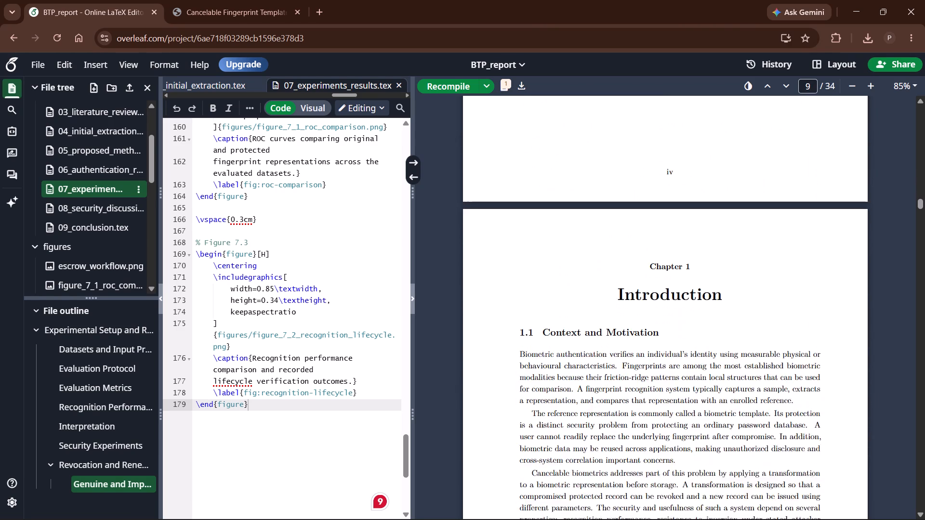
{"action": "scroll", "coordinate": [781, 366], "scroll_direction": "down", "scroll_amount": 2}
{"action": "scroll", "coordinate": [781, 366], "scroll_direction": "up", "scroll_amount": 1}
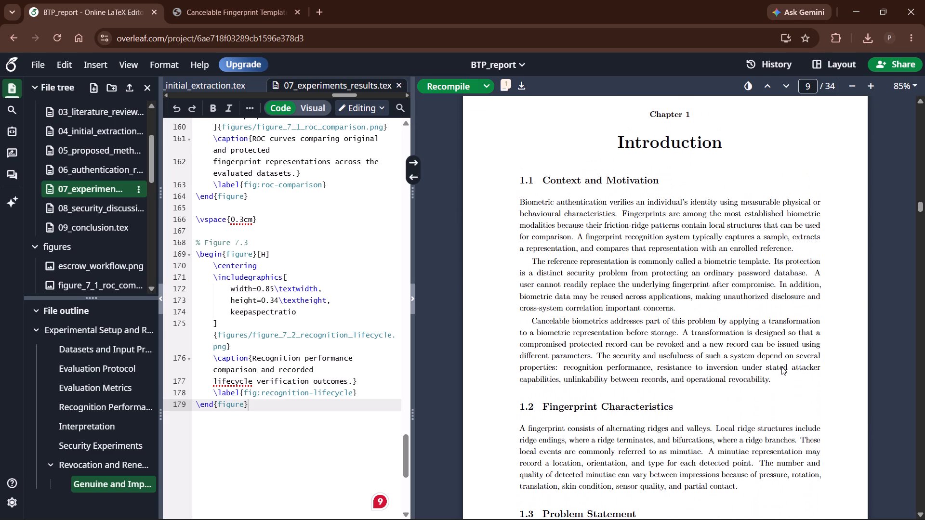
{"action": "scroll", "coordinate": [781, 366], "scroll_direction": "up", "scroll_amount": 1}
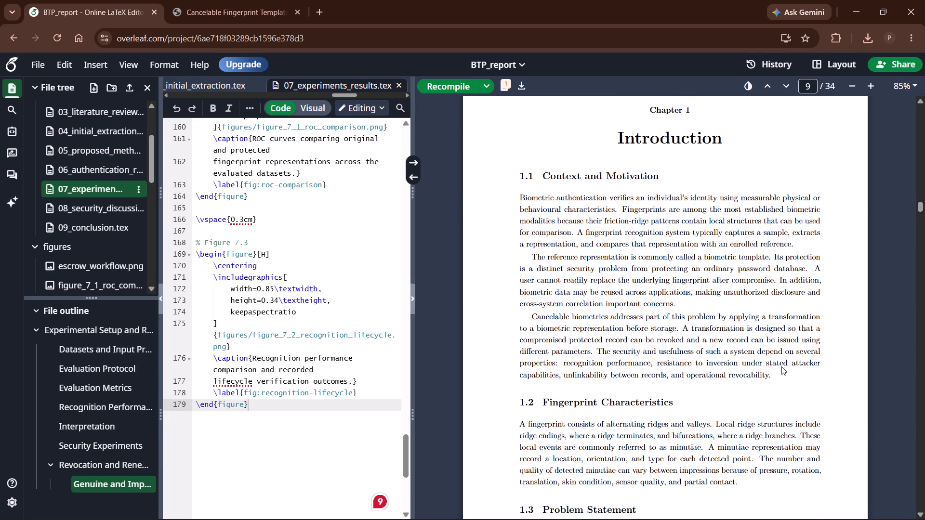
{"action": "scroll", "coordinate": [781, 366], "scroll_direction": "down", "scroll_amount": 1}
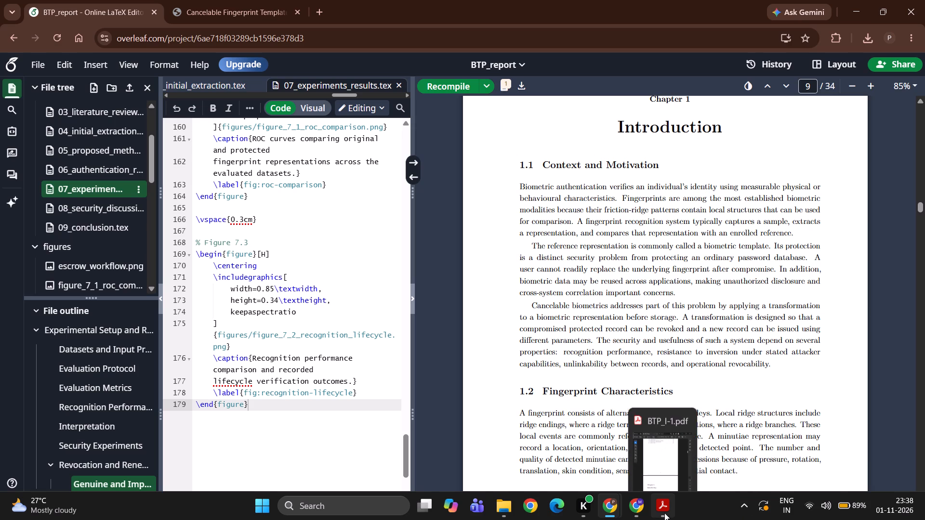
{"action": "left_click", "coordinate": [671, 464]}
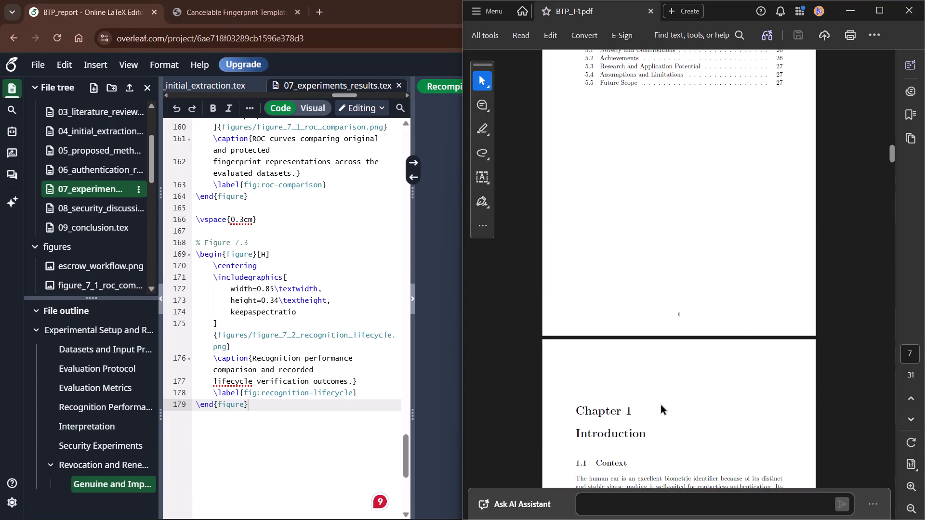
{"action": "scroll", "coordinate": [661, 405], "scroll_direction": "down", "scroll_amount": 2}
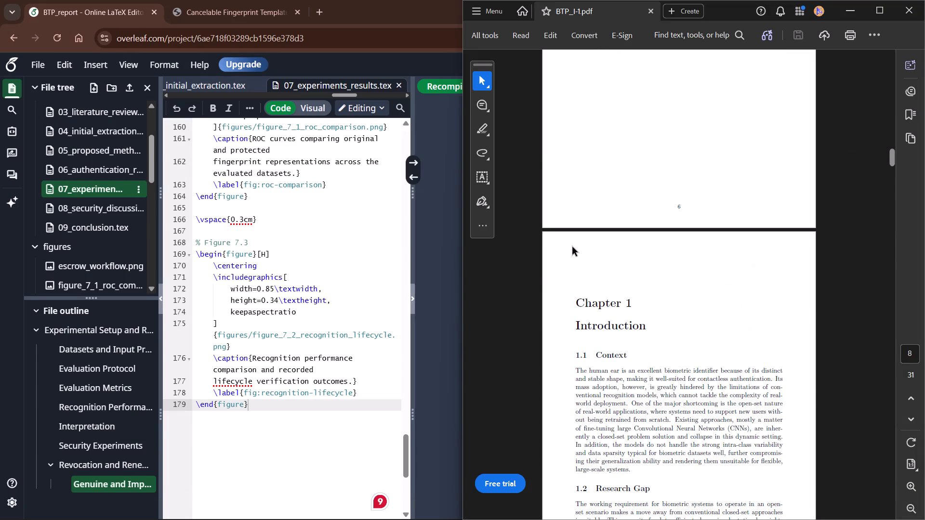
{"action": "key", "text": "alt+Tab"}
{"action": "key", "text": "alt+Tab"}
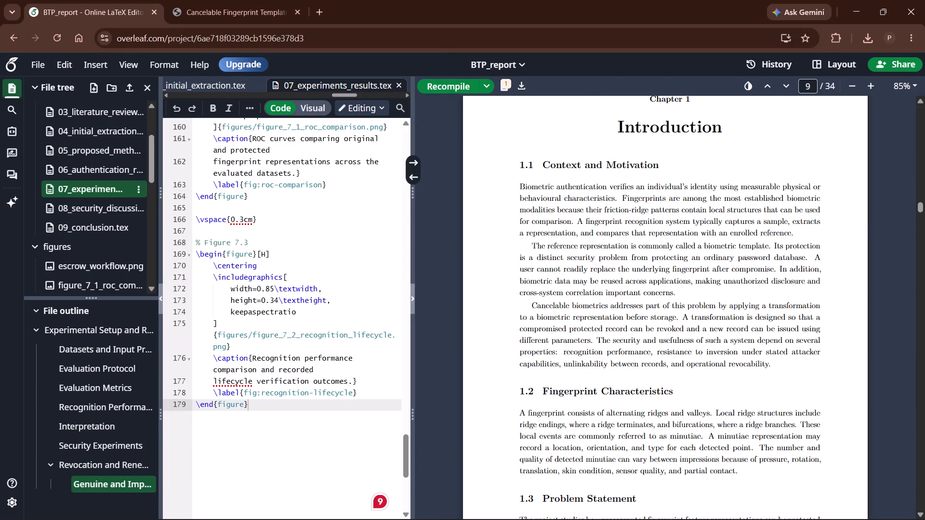
{"action": "key", "text": "alt+Tab"}
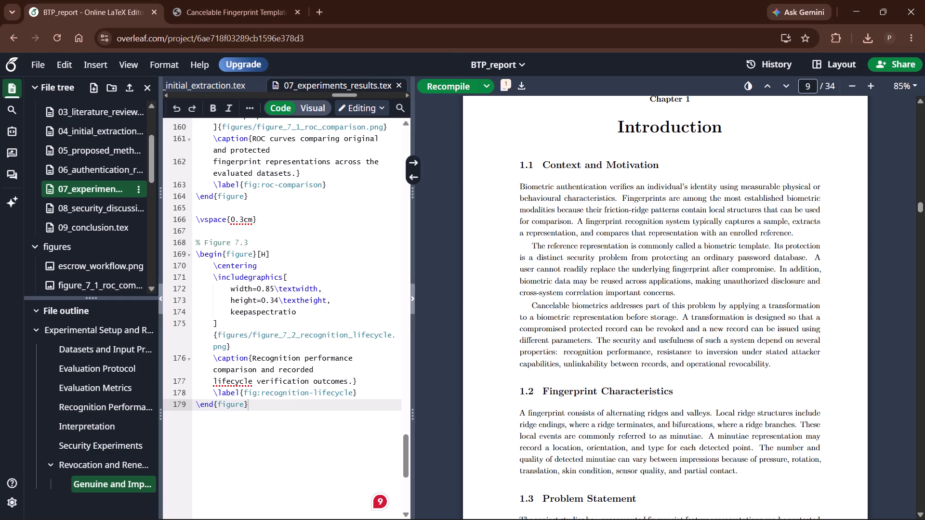
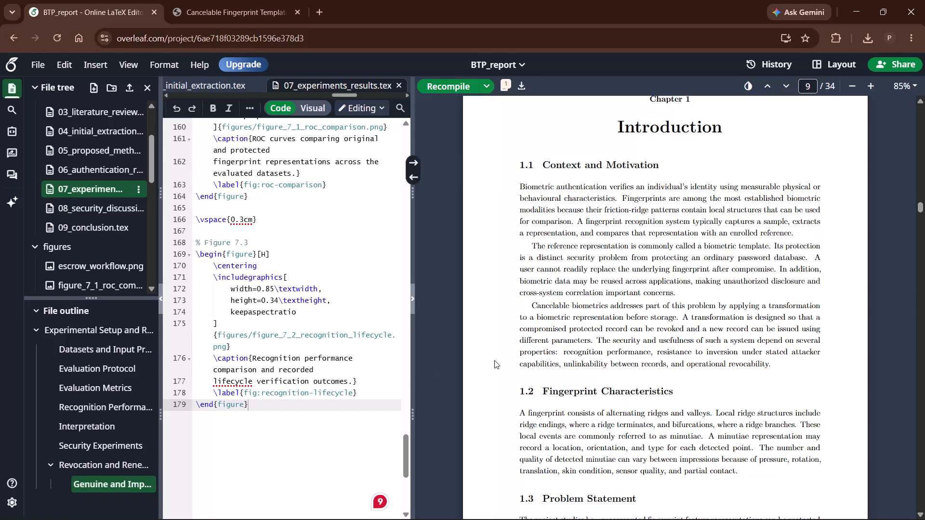
Proofread Sections 1.1 to 1.3 of the Introduction and check the placement of Figure 1.1 in the compiled report.
{"action": "scroll", "coordinate": [599, 332], "scroll_direction": "down", "scroll_amount": 3}
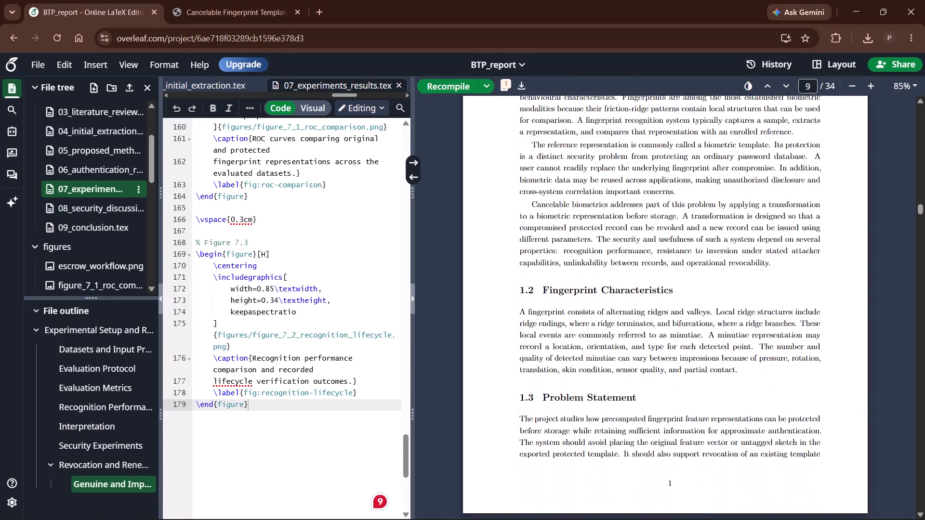
{"action": "scroll", "coordinate": [599, 332], "scroll_direction": "down", "scroll_amount": 2}
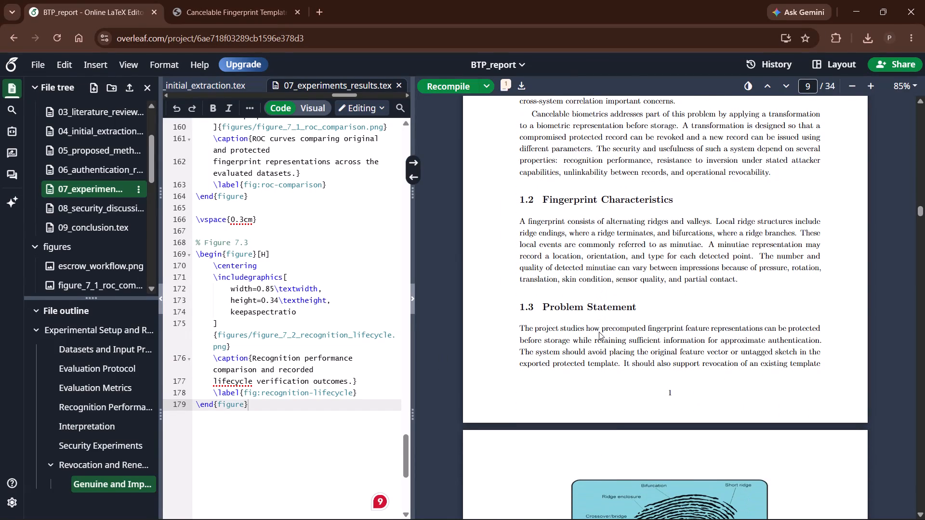
{"action": "scroll", "coordinate": [599, 332], "scroll_direction": "down", "scroll_amount": 1}
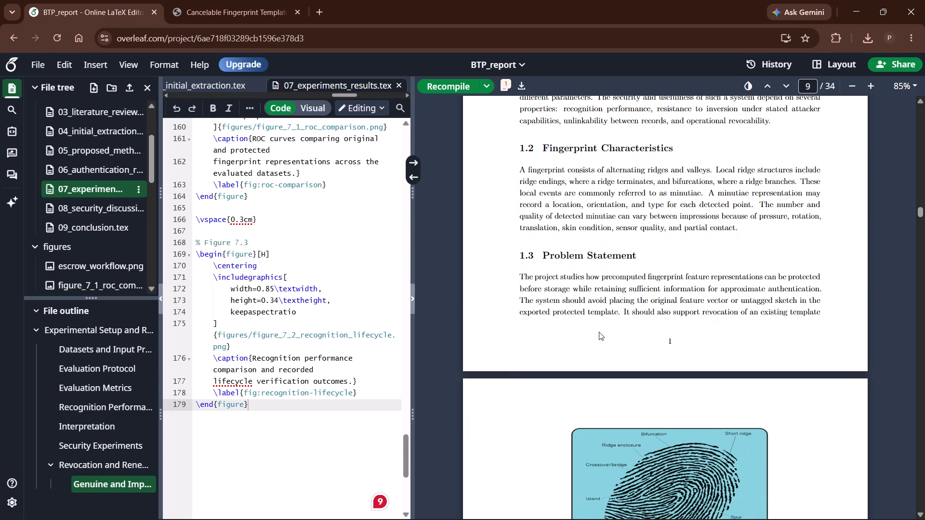
{"action": "scroll", "coordinate": [599, 332], "scroll_direction": "down", "scroll_amount": 2}
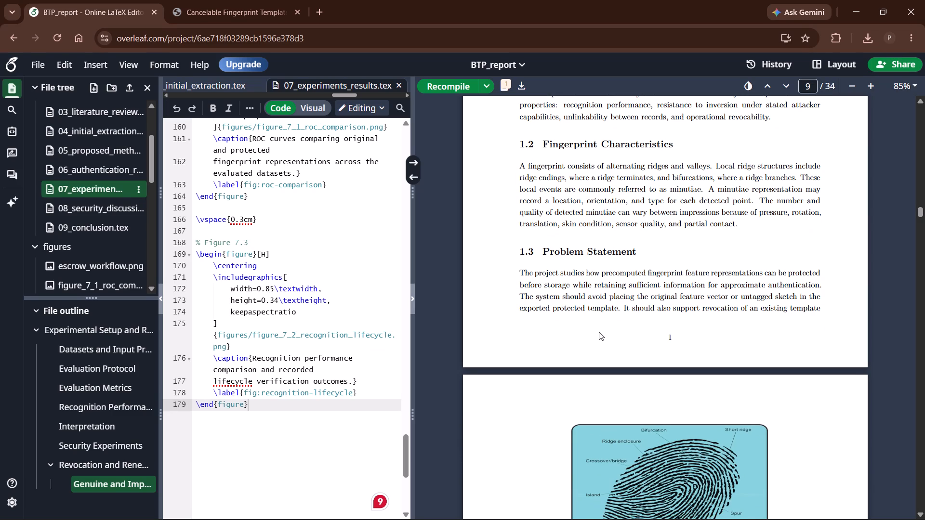
{"action": "scroll", "coordinate": [599, 332], "scroll_direction": "down", "scroll_amount": 3}
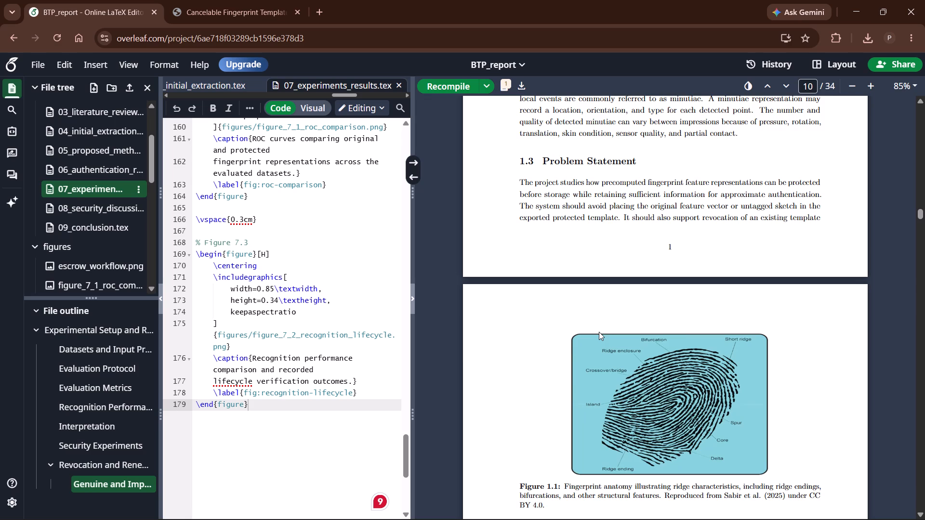
{"action": "scroll", "coordinate": [599, 332], "scroll_direction": "down", "scroll_amount": 4}
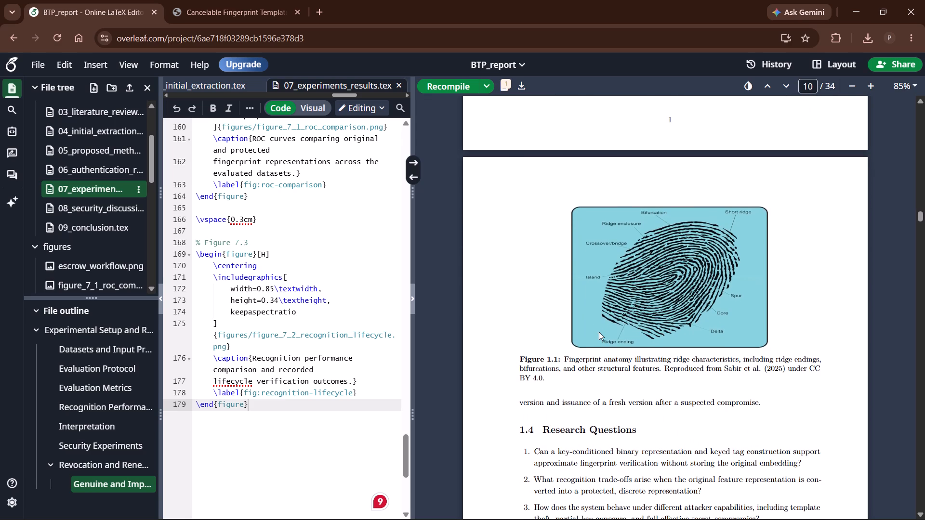
{"action": "scroll", "coordinate": [599, 332], "scroll_direction": "down", "scroll_amount": 2}
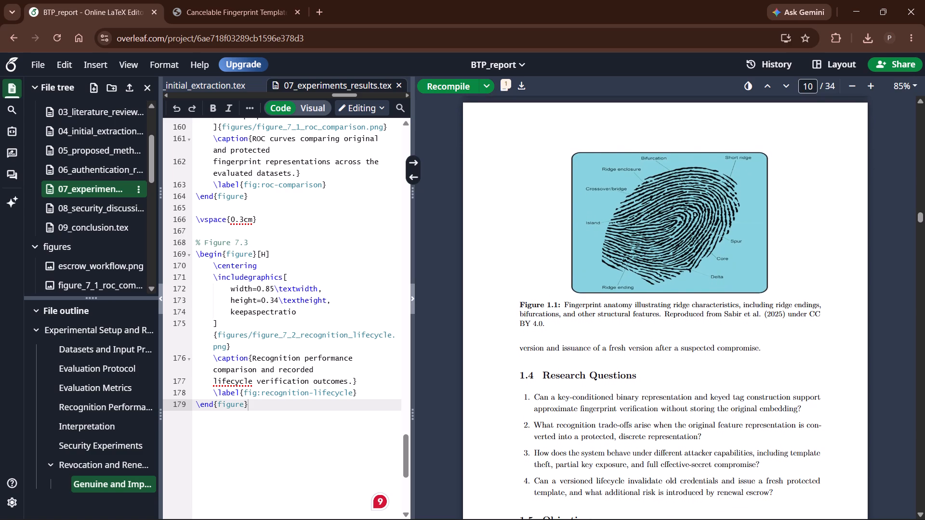
Proofread Sections 1.4 Research Questions and 1.5 Objectives, continuing to 1.6 Scope and 1.7 Organization of the Report.
{"action": "scroll", "coordinate": [642, 346], "scroll_direction": "down", "scroll_amount": 1}
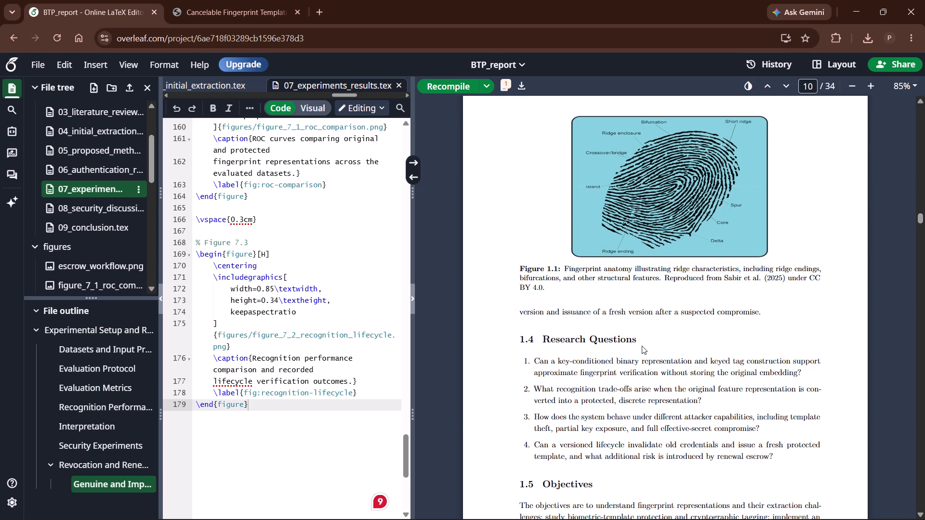
{"action": "scroll", "coordinate": [642, 346], "scroll_direction": "down", "scroll_amount": 2}
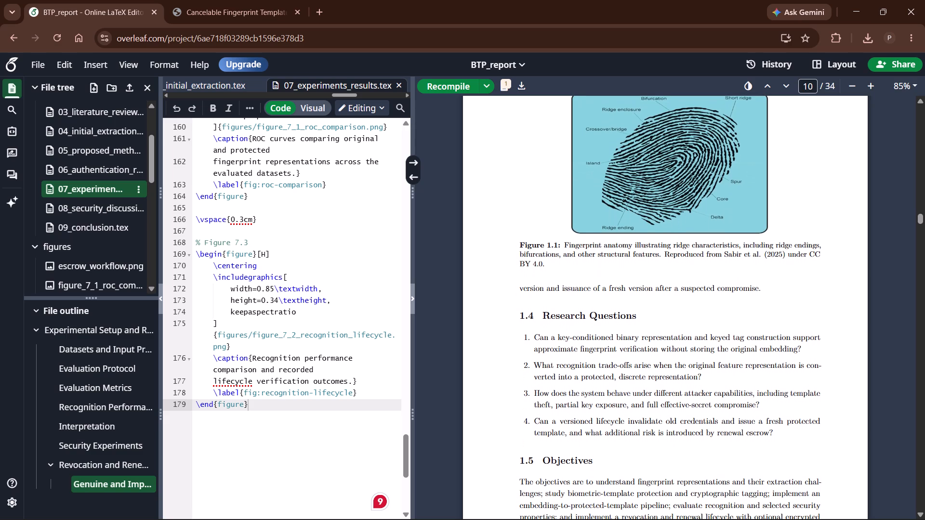
{"action": "scroll", "coordinate": [642, 346], "scroll_direction": "down", "scroll_amount": 2}
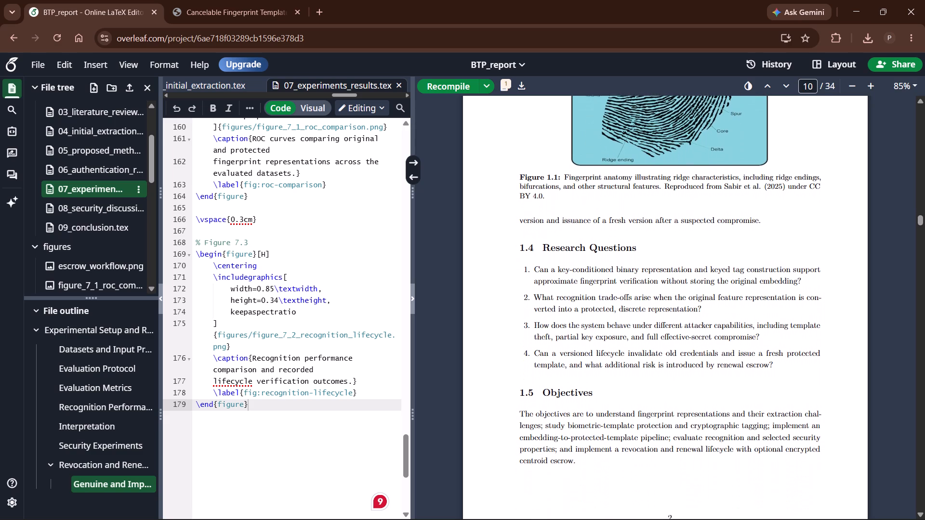
{"action": "scroll", "coordinate": [642, 346], "scroll_direction": "down", "scroll_amount": 2}
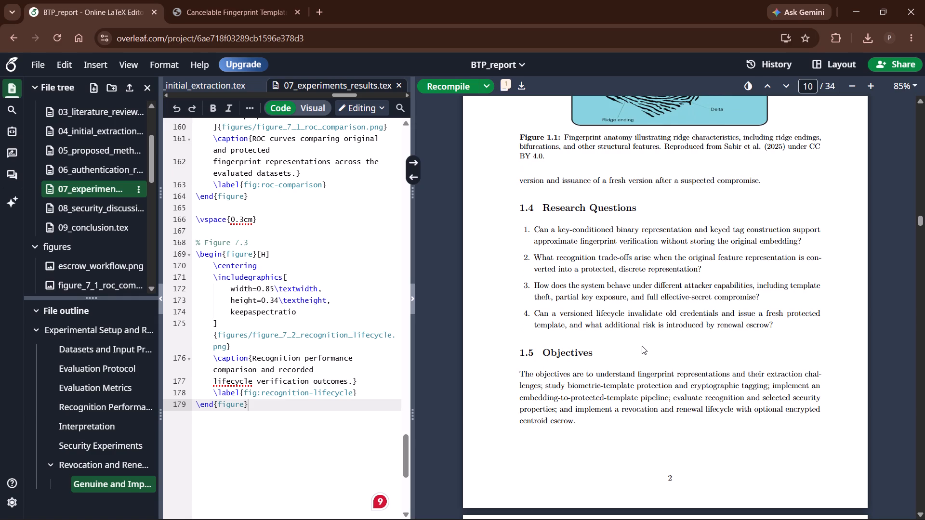
{"action": "scroll", "coordinate": [642, 346], "scroll_direction": "down", "scroll_amount": 3}
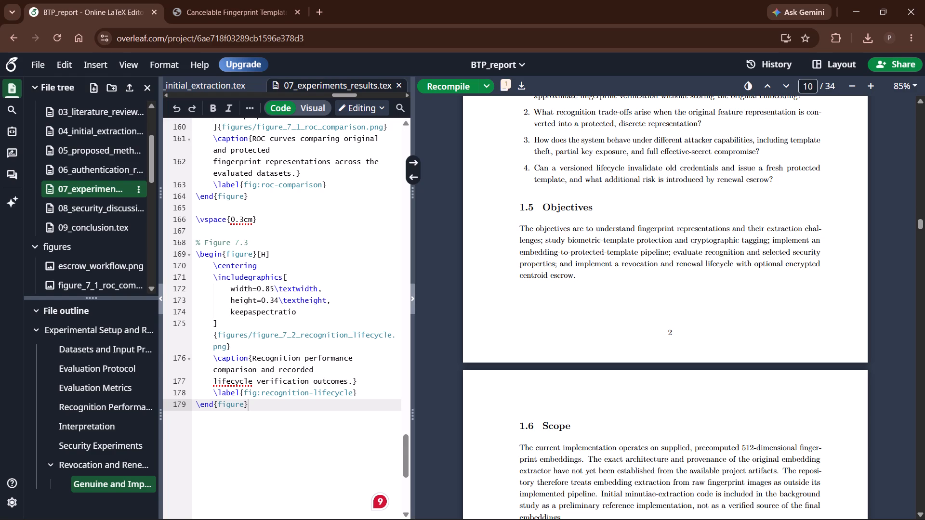
{"action": "scroll", "coordinate": [545, 237], "scroll_direction": "down", "scroll_amount": 3}
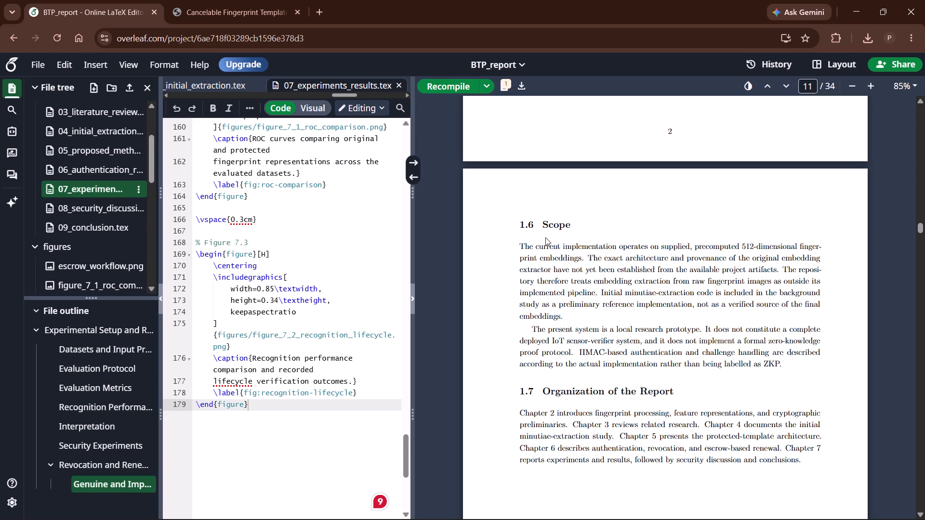
Capture a screenshot of Section 1.6 Scope, covering its heading and both paragraphs.
{"action": "key", "text": "Print"}
{"action": "left_click_drag", "start_coordinate": [494, 179], "coordinate": [596, 261]}
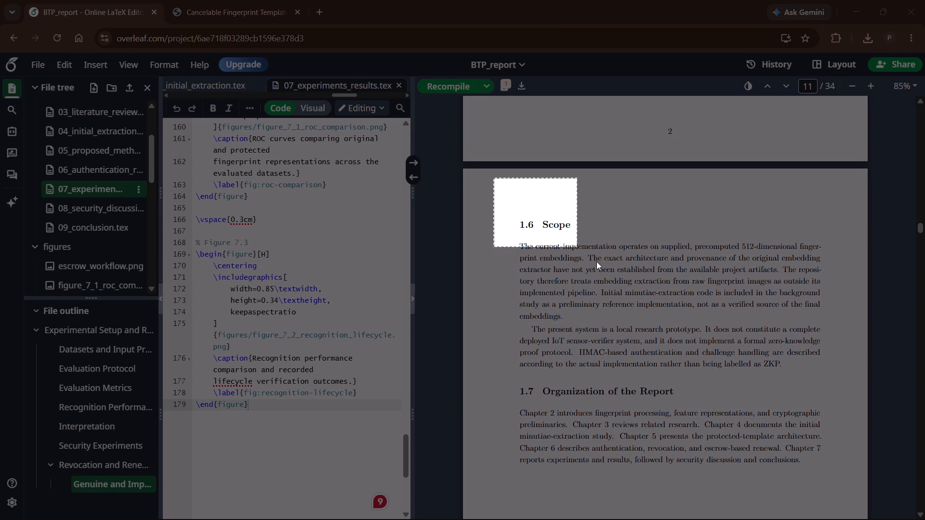
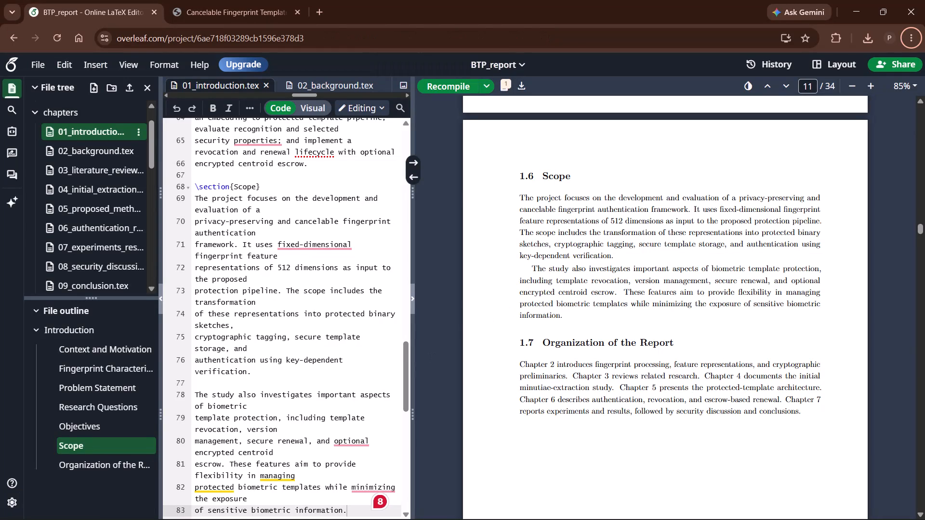
Paste the copied paragraph starting "The work is implemented as a research prototype" on a new line at the end of the Scope section.
{"action": "scroll", "coordinate": [336, 415], "scroll_direction": "down", "scroll_amount": 1}
{"action": "left_click", "coordinate": [352, 435]}
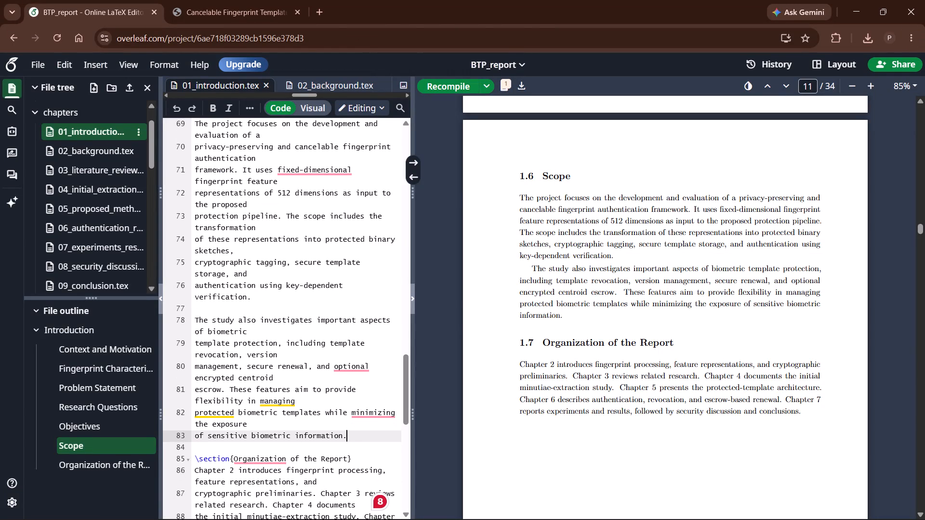
{"action": "key", "text": "Return"}
{"action": "key", "text": "ctrl+v"}
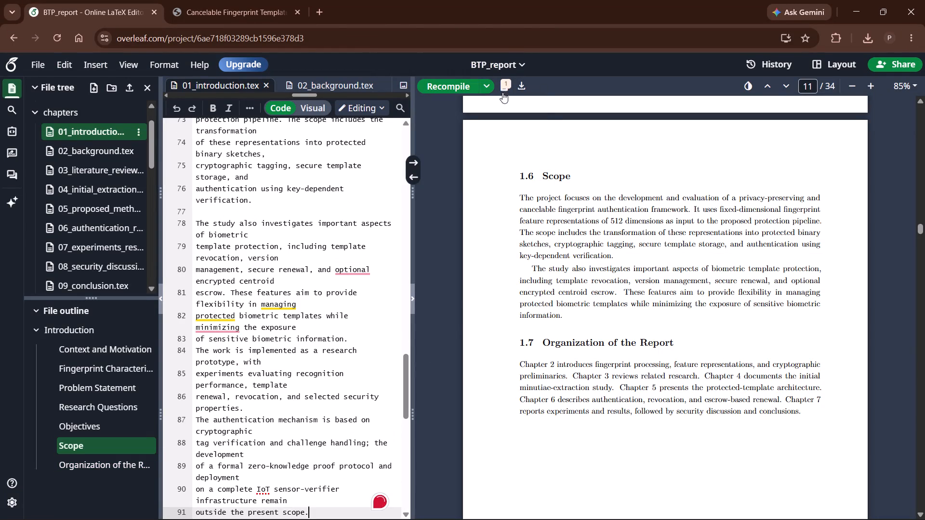
Recompile the report PDF with the added research-prototype paragraph.
{"action": "left_click", "coordinate": [462, 90]}
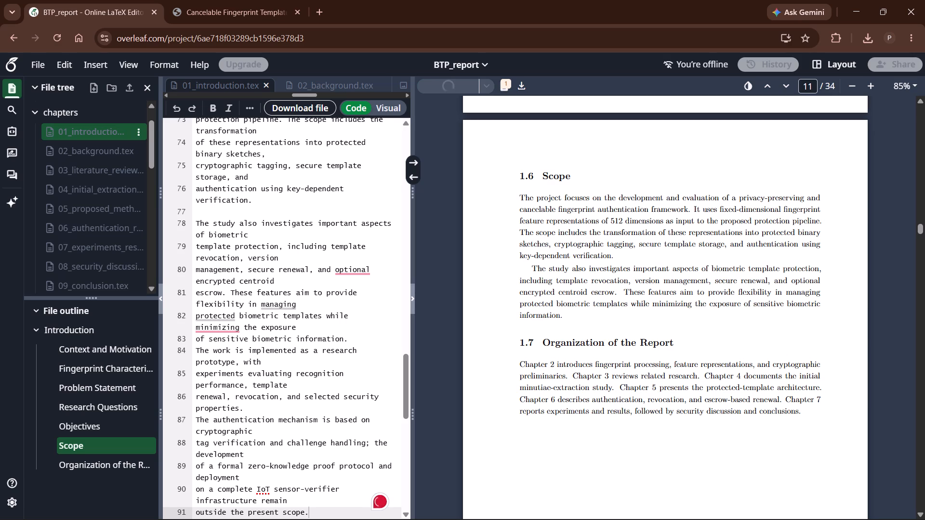
{"action": "scroll", "coordinate": [280, 384], "scroll_direction": "down", "scroll_amount": 1}
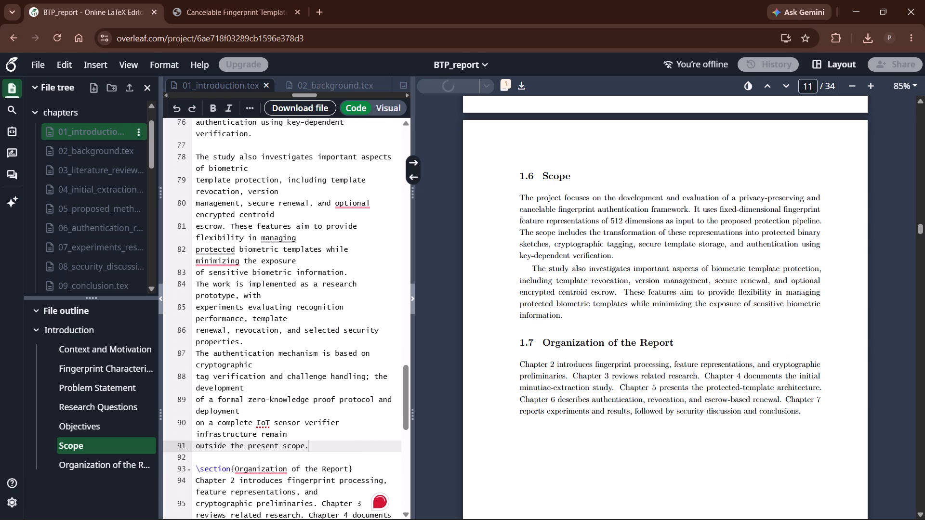
{"action": "scroll", "coordinate": [280, 384], "scroll_direction": "down", "scroll_amount": 1}
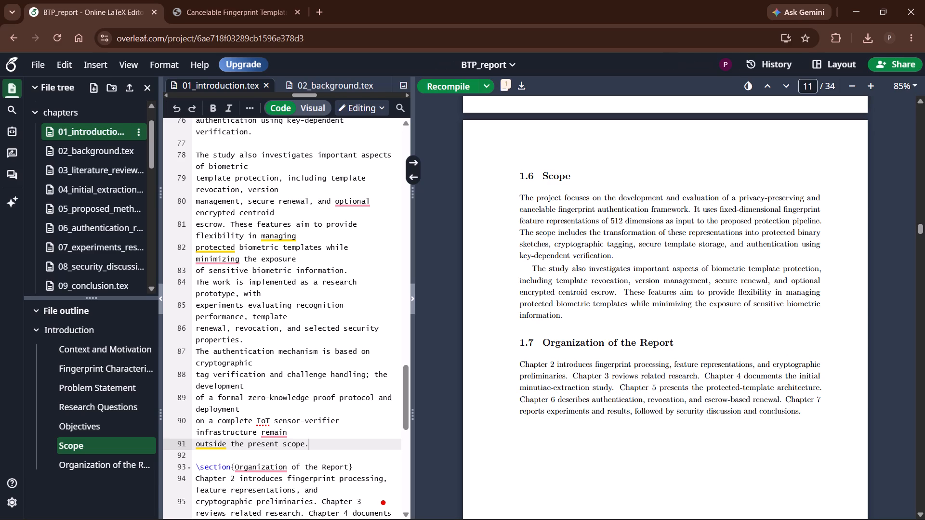
{"action": "left_click", "coordinate": [461, 89]}
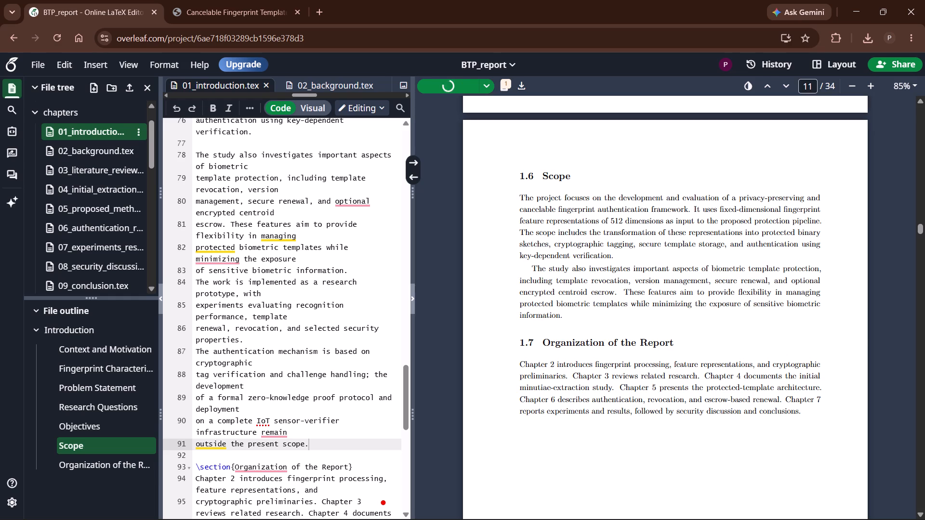
Insert a blank line before "The work is implemented as a research prototype" to make it a separate paragraph, and recompile the report.
{"action": "left_click", "coordinate": [357, 265]}
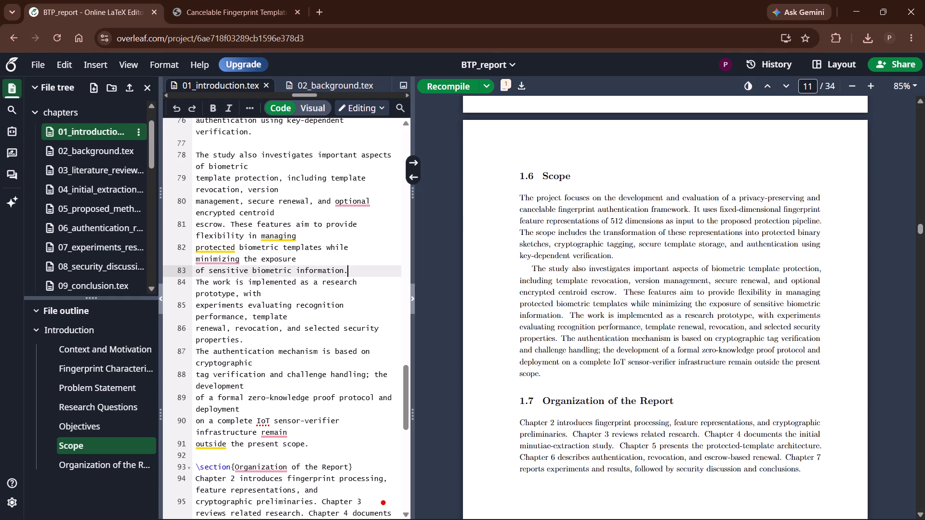
{"action": "key", "text": "Return"}
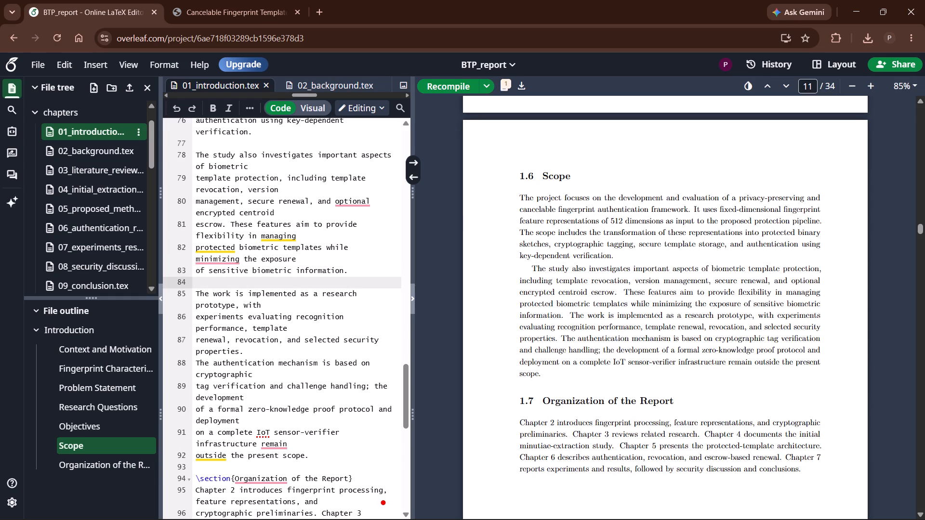
{"action": "left_click_drag", "start_coordinate": [449, 88], "coordinate": [579, 315]}
{"action": "scroll", "coordinate": [579, 315], "scroll_direction": "down", "scroll_amount": 6}
{"action": "scroll", "coordinate": [579, 315], "scroll_direction": "up", "scroll_amount": 3}
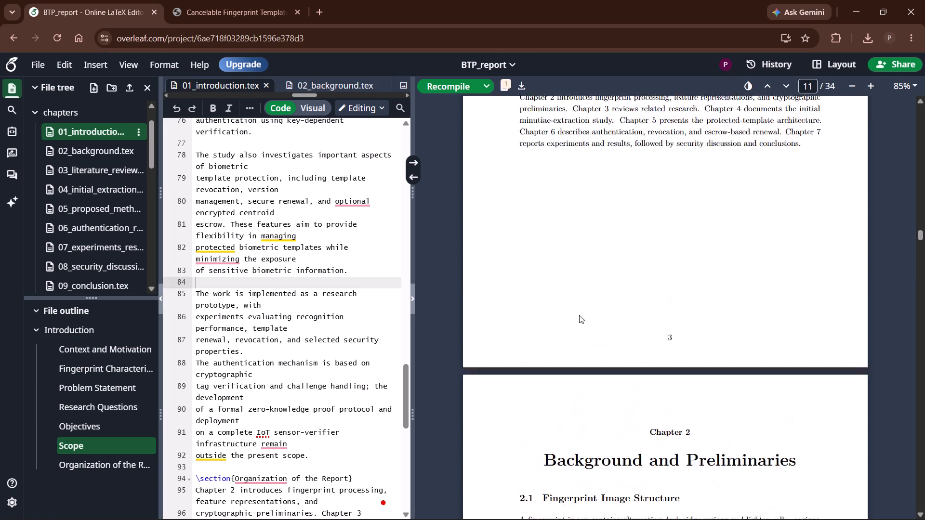
{"action": "scroll", "coordinate": [579, 315], "scroll_direction": "up", "scroll_amount": 3}
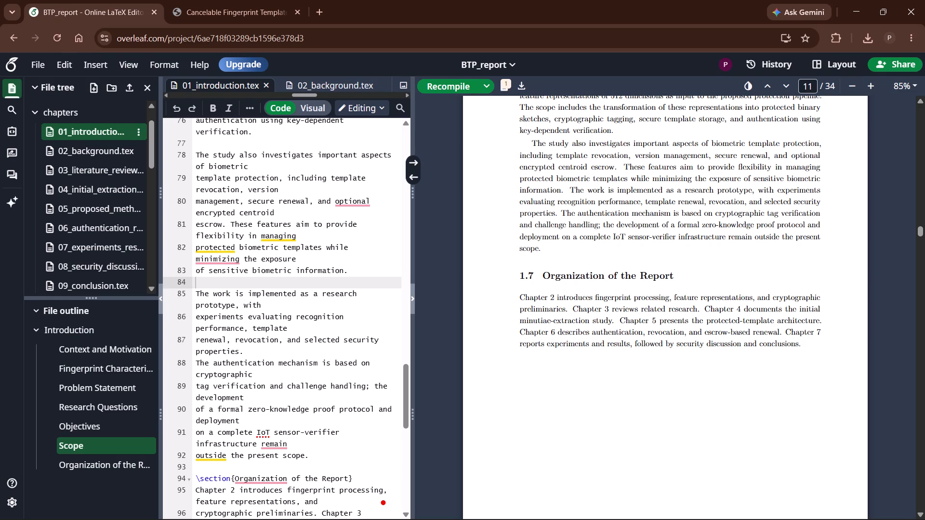
{"action": "left_click", "coordinate": [448, 91]}
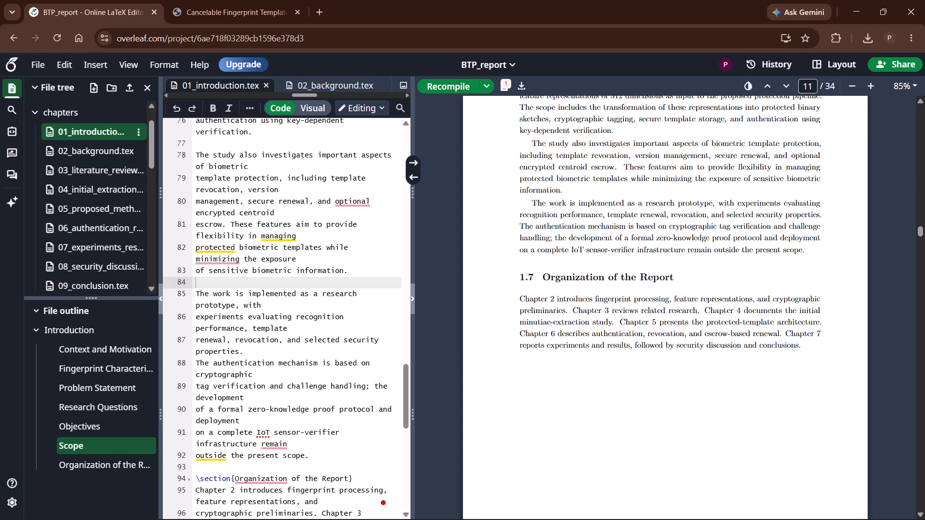
Review the recompiled page with Sections 1.6 and 1.7, checking the layout and the space before Chapter 2.
{"action": "scroll", "coordinate": [534, 305], "scroll_direction": "up", "scroll_amount": 2}
{"action": "scroll", "coordinate": [534, 305], "scroll_direction": "down", "scroll_amount": 2}
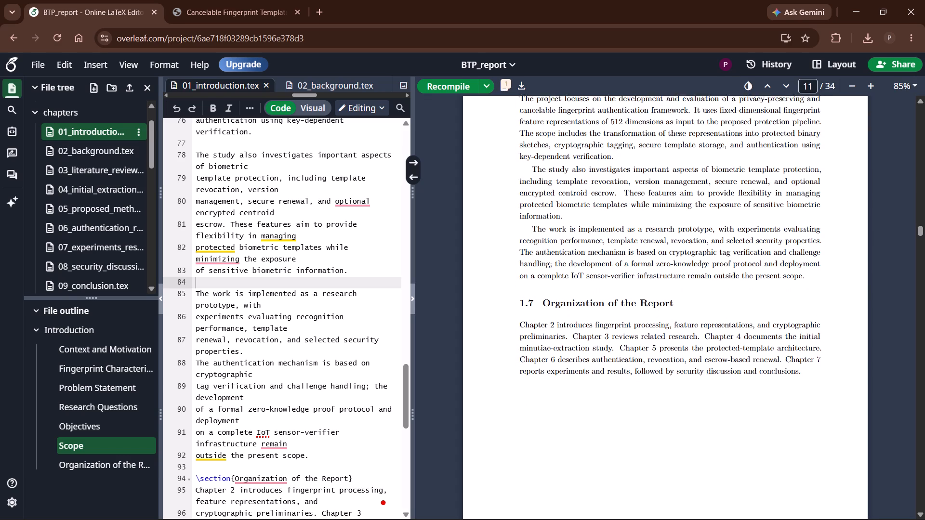
{"action": "scroll", "coordinate": [534, 305], "scroll_direction": "down", "scroll_amount": 2}
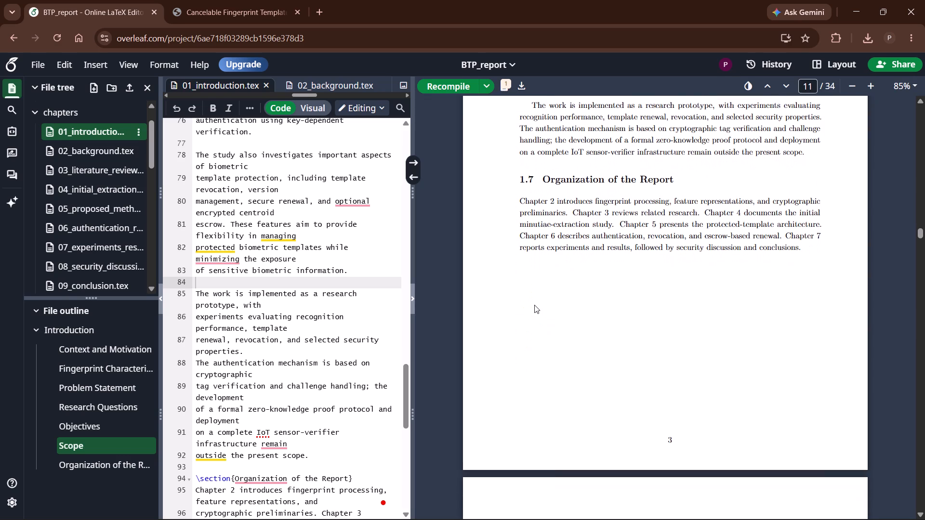
{"action": "scroll", "coordinate": [534, 305], "scroll_direction": "down", "scroll_amount": 2}
{"action": "scroll", "coordinate": [534, 305], "scroll_direction": "up", "scroll_amount": 3}
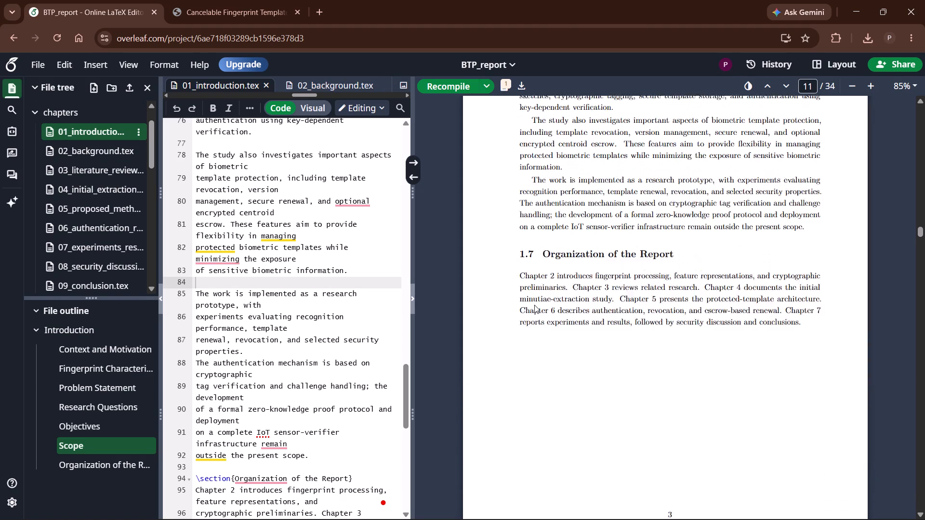
{"action": "scroll", "coordinate": [534, 305], "scroll_direction": "up", "scroll_amount": 1}
{"action": "scroll", "coordinate": [534, 305], "scroll_direction": "down", "scroll_amount": 1}
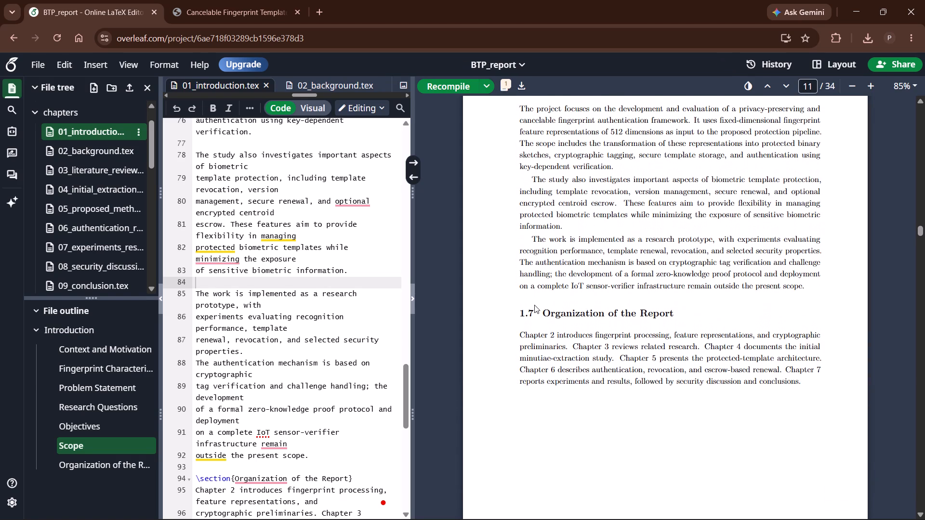
{"action": "scroll", "coordinate": [534, 305], "scroll_direction": "down", "scroll_amount": 3}
{"action": "scroll", "coordinate": [534, 305], "scroll_direction": "up", "scroll_amount": 2}
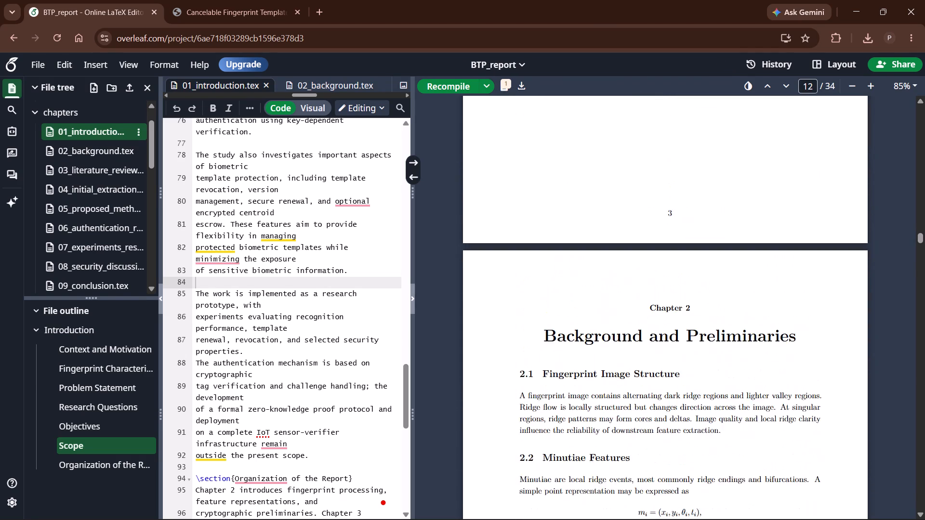
{"action": "scroll", "coordinate": [534, 305], "scroll_direction": "up", "scroll_amount": 2}
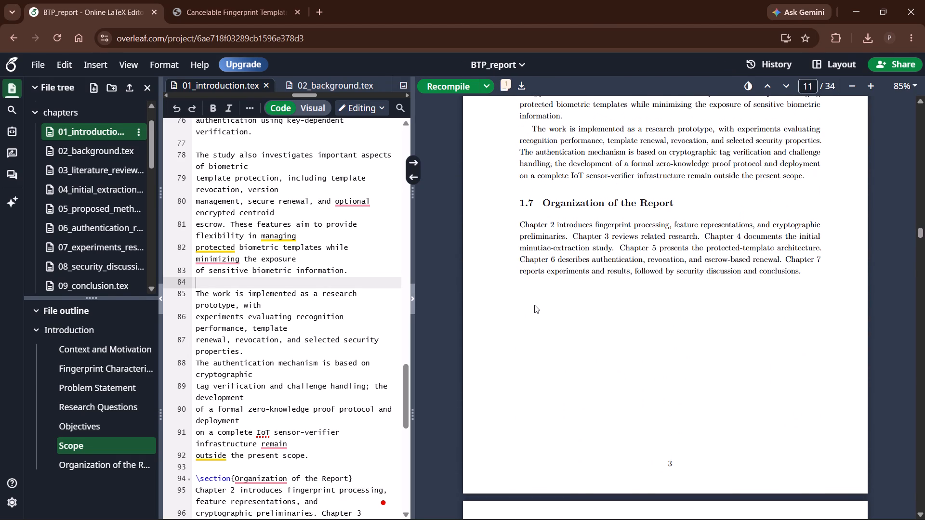
Capture a screenshot of Section 1.7 Organization of the Report together with the blank space beneath it.
{"action": "key", "text": "Print"}
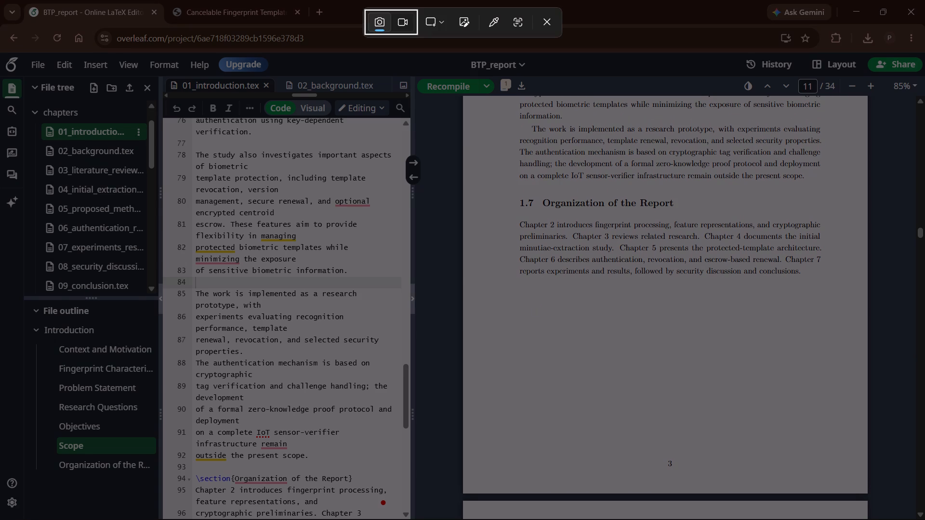
{"action": "left_click_drag", "start_coordinate": [512, 190], "coordinate": [832, 475]}
{"action": "left_click", "coordinate": [286, 0]}
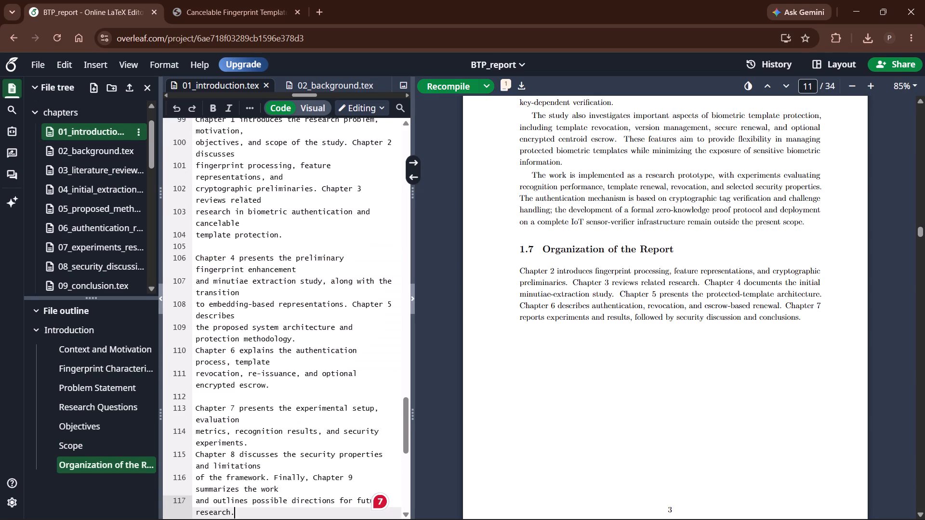
{"action": "left_click", "coordinate": [446, 87]}
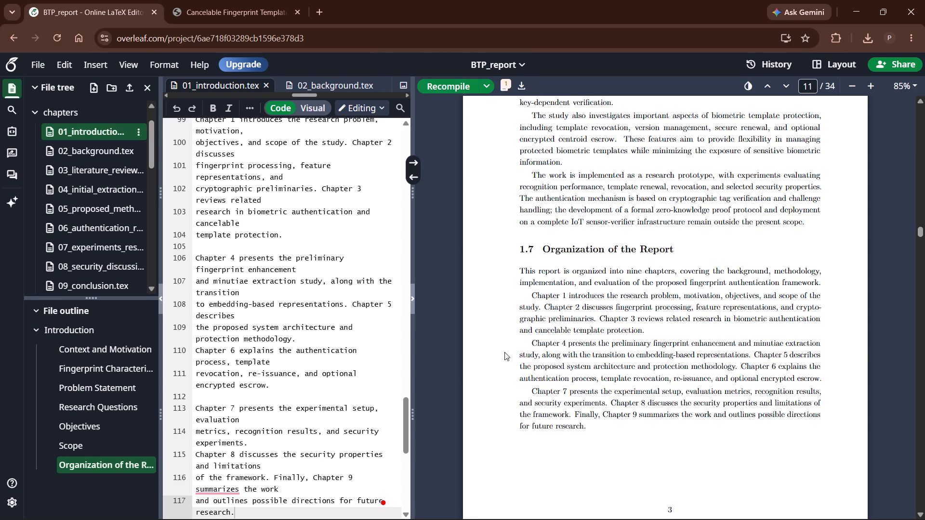
Review Section 1.7 in the recompiled report, checking its text and the space left before Chapter 2.
{"action": "scroll", "coordinate": [559, 461], "scroll_direction": "down", "scroll_amount": 1}
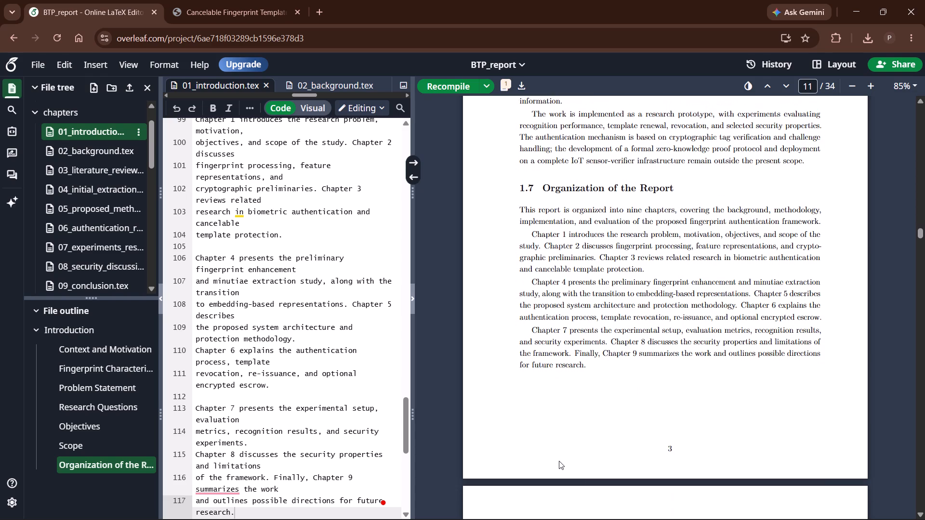
{"action": "scroll", "coordinate": [559, 461], "scroll_direction": "down", "scroll_amount": 3}
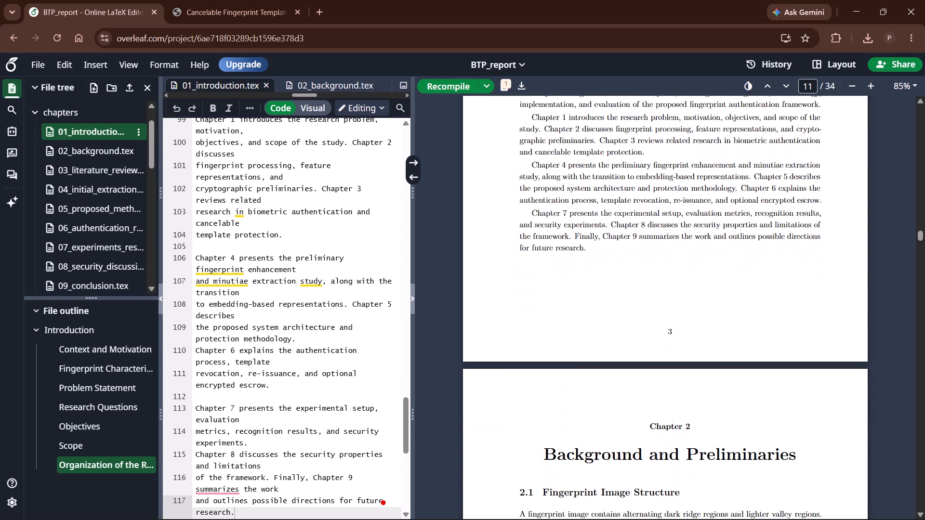
{"action": "scroll", "coordinate": [559, 461], "scroll_direction": "down", "scroll_amount": 2}
{"action": "scroll", "coordinate": [559, 461], "scroll_direction": "up", "scroll_amount": 2}
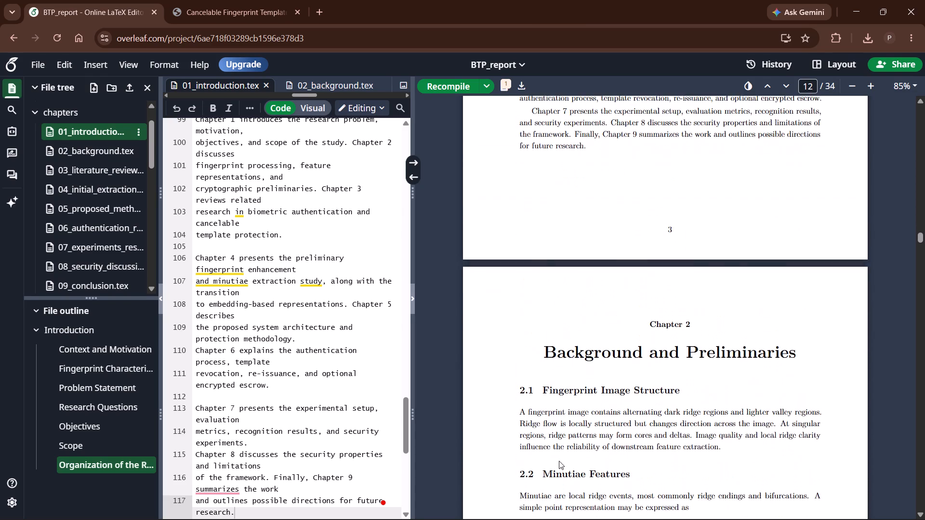
{"action": "scroll", "coordinate": [559, 461], "scroll_direction": "up", "scroll_amount": 3}
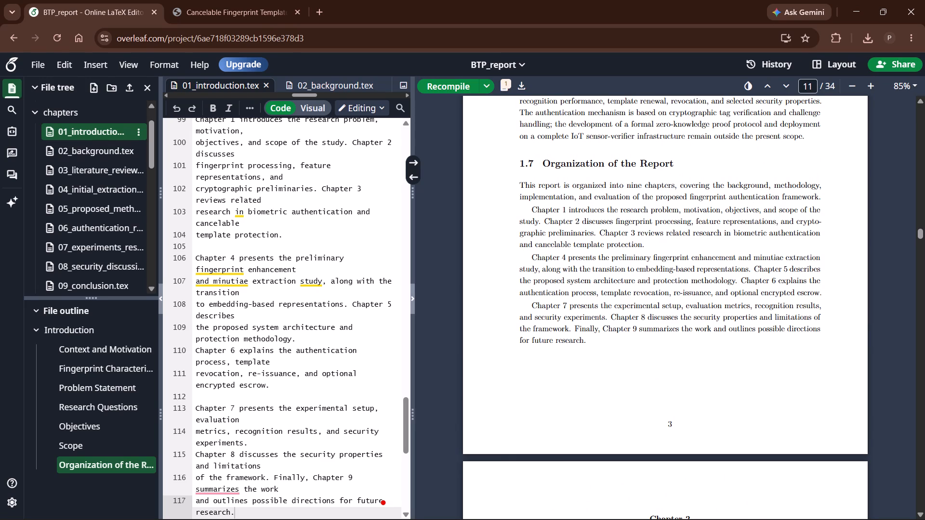
Look through the Chapter 2 pages of the compiled report, including Figure 2.1 and Sections 2.5 and 2.6.
{"action": "scroll", "coordinate": [497, 336], "scroll_direction": "down", "scroll_amount": 1}
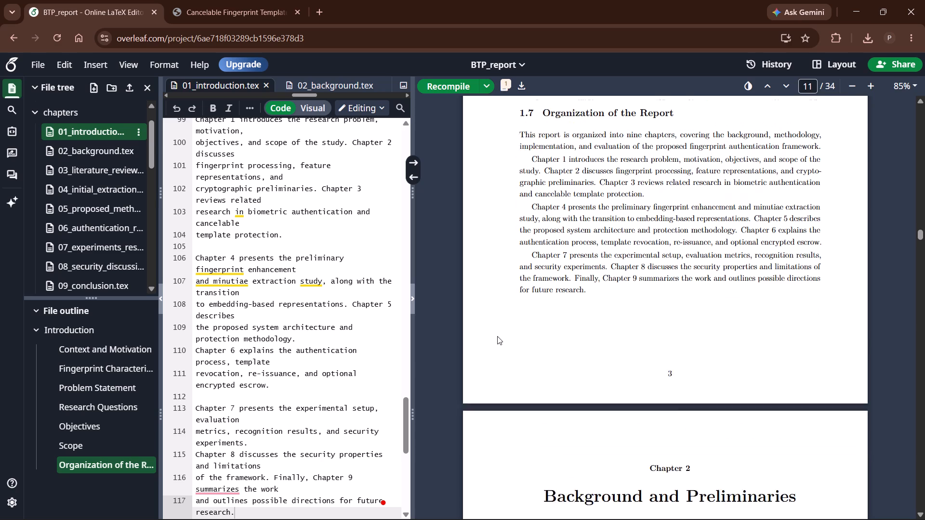
{"action": "scroll", "coordinate": [497, 336], "scroll_direction": "down", "scroll_amount": 10}
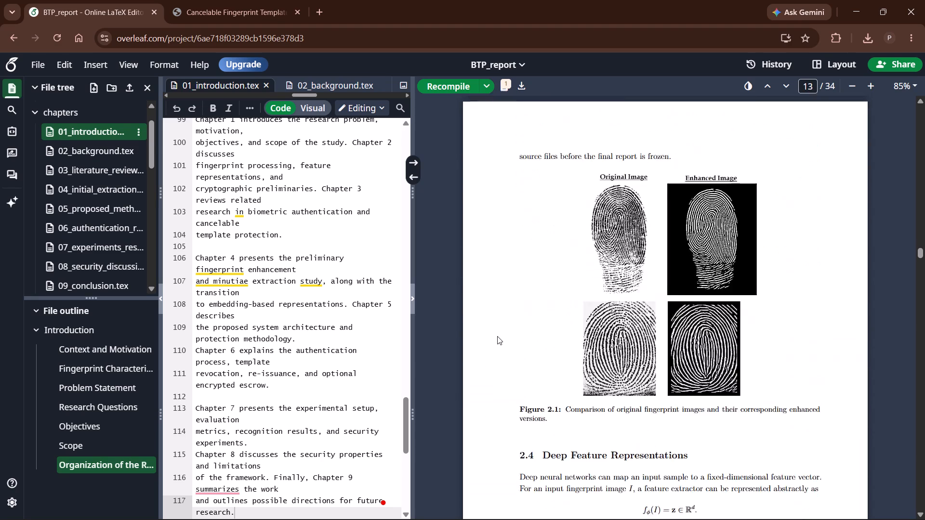
{"action": "scroll", "coordinate": [497, 336], "scroll_direction": "down", "scroll_amount": 3}
{"action": "scroll", "coordinate": [497, 336], "scroll_direction": "up", "scroll_amount": 1}
{"action": "scroll", "coordinate": [497, 336], "scroll_direction": "down", "scroll_amount": 1}
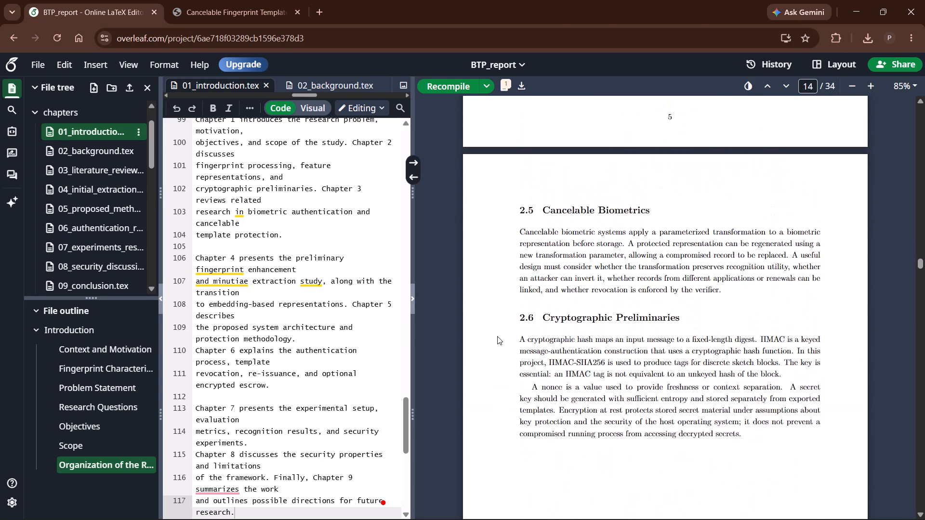
{"action": "scroll", "coordinate": [497, 336], "scroll_direction": "down", "scroll_amount": 4}
{"action": "scroll", "coordinate": [497, 336], "scroll_direction": "up", "scroll_amount": 1}
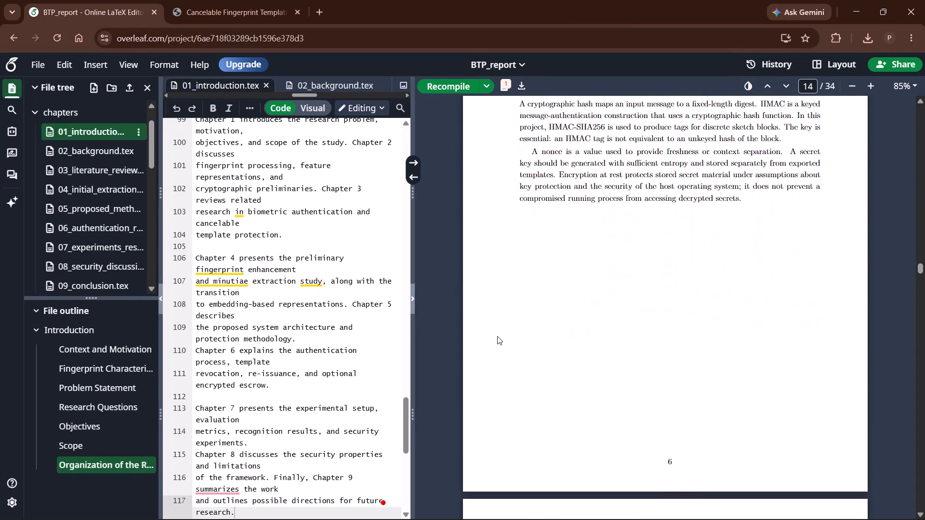
{"action": "scroll", "coordinate": [497, 336], "scroll_direction": "up", "scroll_amount": 3}
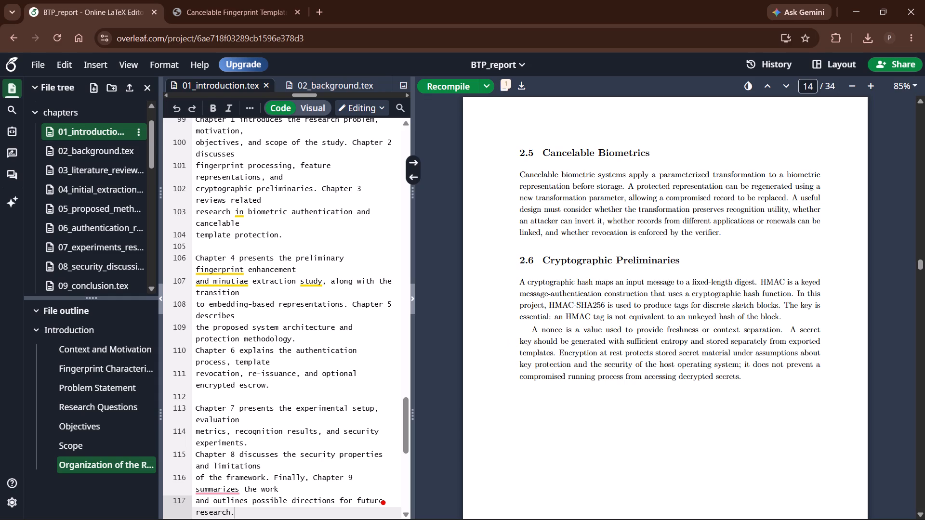
Skim the compiled report from Chapter 3 through the Chapter 6 figures, and return to the Chapter 3 literature sections.
{"action": "scroll", "coordinate": [619, 376], "scroll_direction": "down", "scroll_amount": 8}
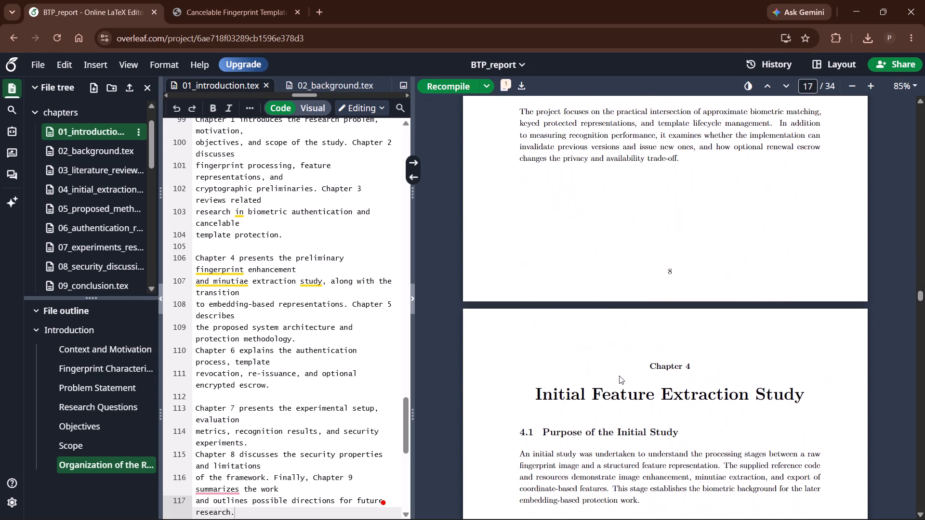
{"action": "scroll", "coordinate": [619, 376], "scroll_direction": "down", "scroll_amount": 6}
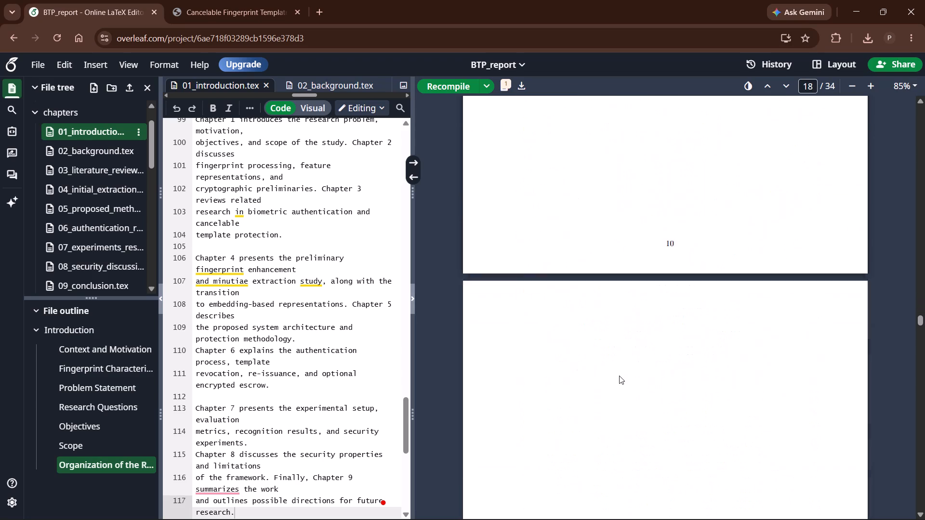
{"action": "scroll", "coordinate": [619, 376], "scroll_direction": "down", "scroll_amount": 3}
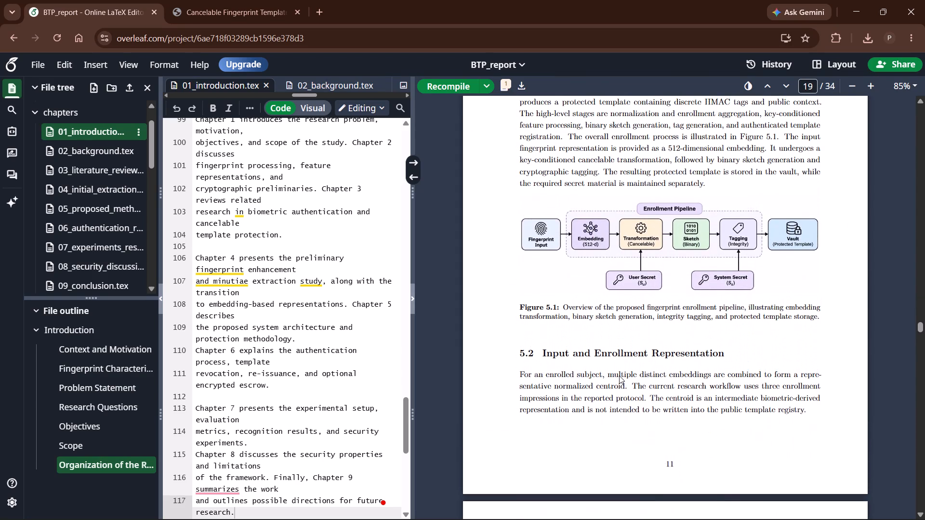
{"action": "scroll", "coordinate": [619, 376], "scroll_direction": "down", "scroll_amount": 3}
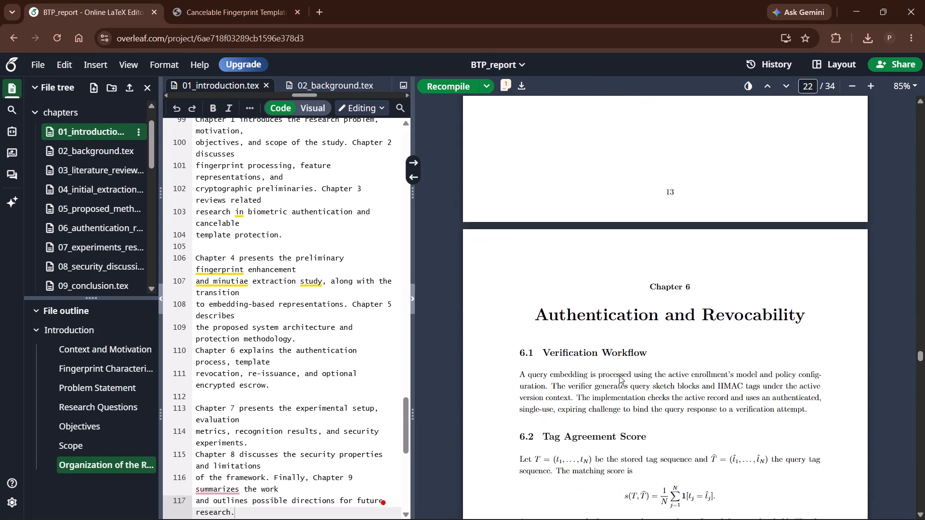
{"action": "scroll", "coordinate": [619, 376], "scroll_direction": "down", "scroll_amount": 2}
{"action": "scroll", "coordinate": [619, 376], "scroll_direction": "up", "scroll_amount": 1}
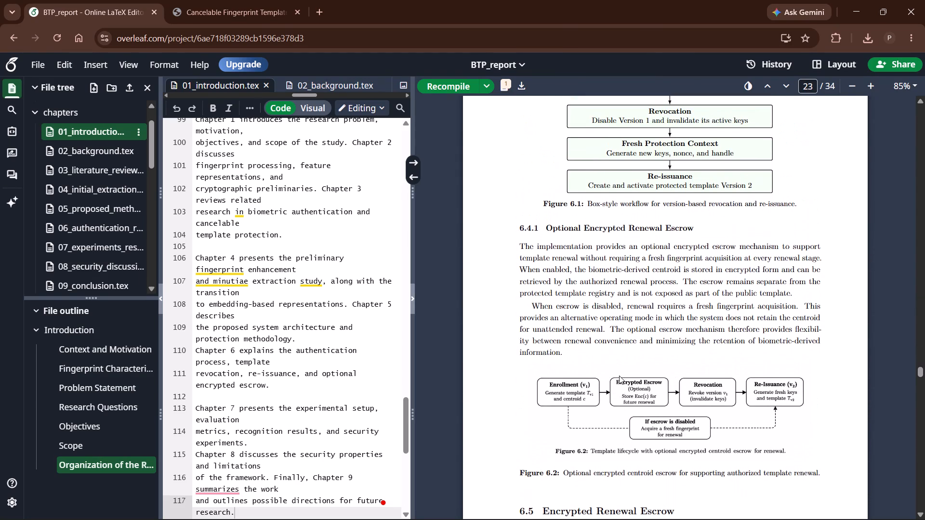
{"action": "scroll", "coordinate": [619, 376], "scroll_direction": "up", "scroll_amount": 5}
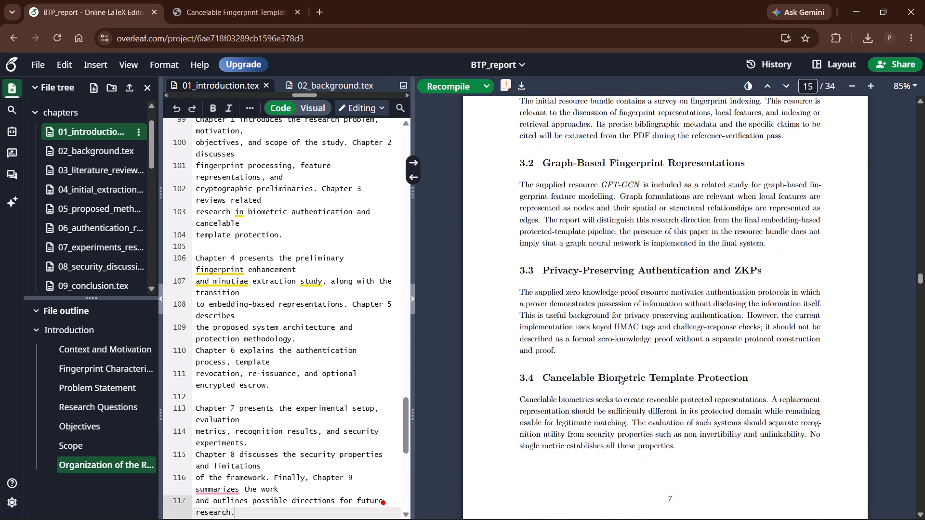
{"action": "scroll", "coordinate": [619, 376], "scroll_direction": "up", "scroll_amount": 2}
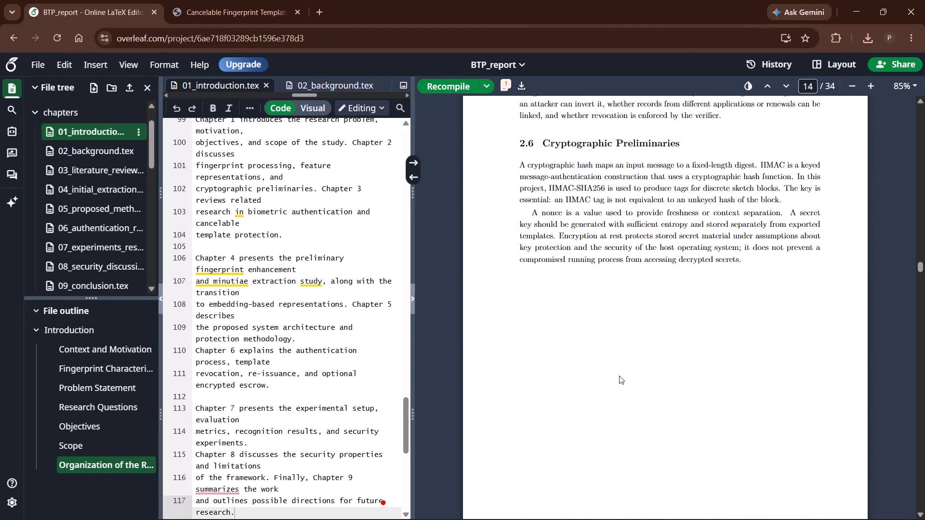
{"action": "scroll", "coordinate": [619, 376], "scroll_direction": "up", "scroll_amount": 2}
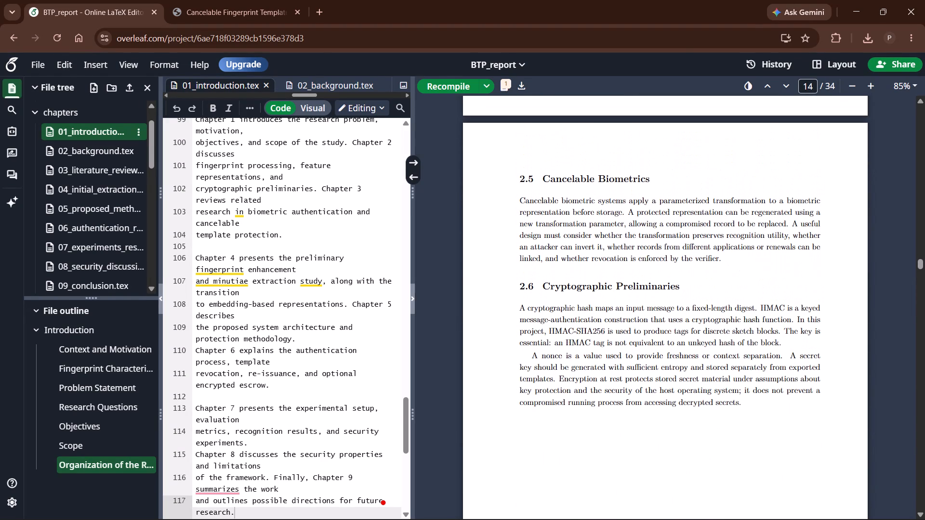
{"action": "scroll", "coordinate": [619, 376], "scroll_direction": "up", "scroll_amount": 2}
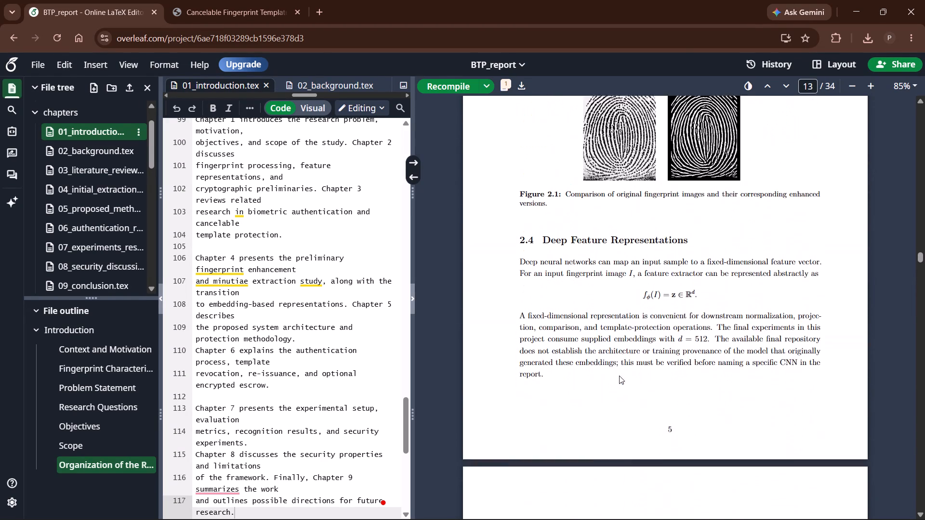
{"action": "scroll", "coordinate": [619, 376], "scroll_direction": "down", "scroll_amount": 1}
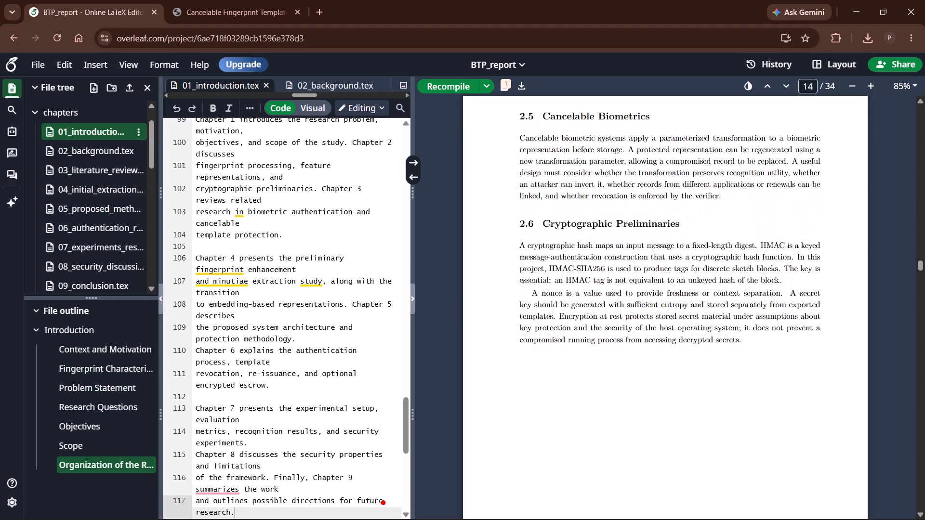
{"action": "scroll", "coordinate": [619, 376], "scroll_direction": "down", "scroll_amount": 2}
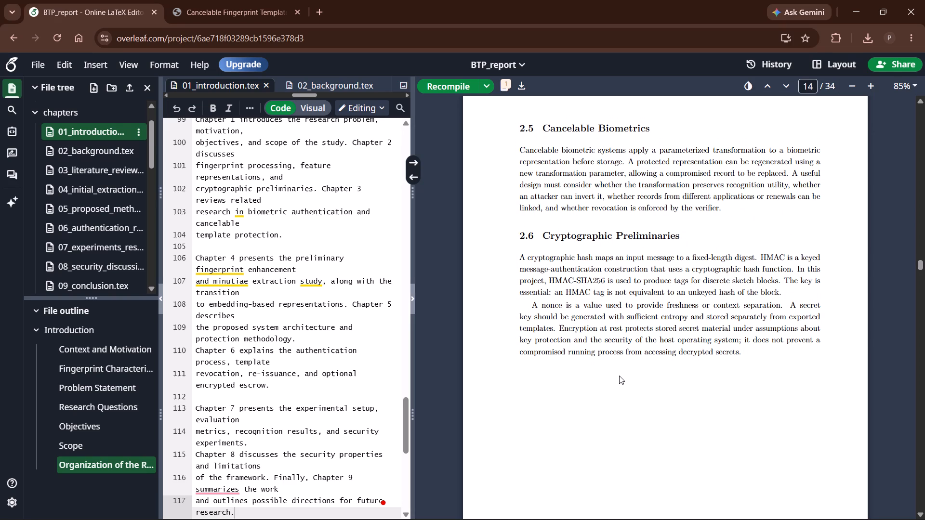
{"action": "scroll", "coordinate": [621, 378], "scroll_direction": "down", "scroll_amount": 1}
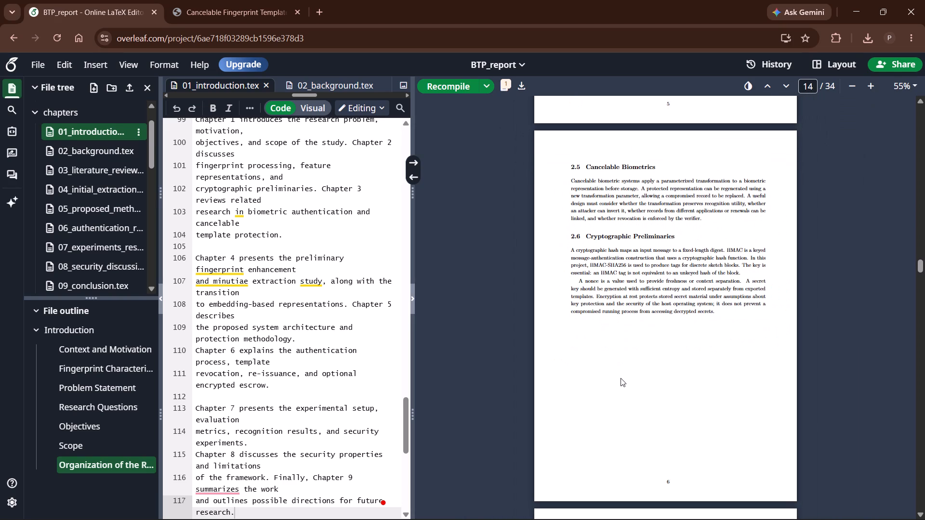
{"action": "scroll", "coordinate": [621, 378], "scroll_direction": "down", "scroll_amount": 2}
{"action": "key", "text": "Print"}
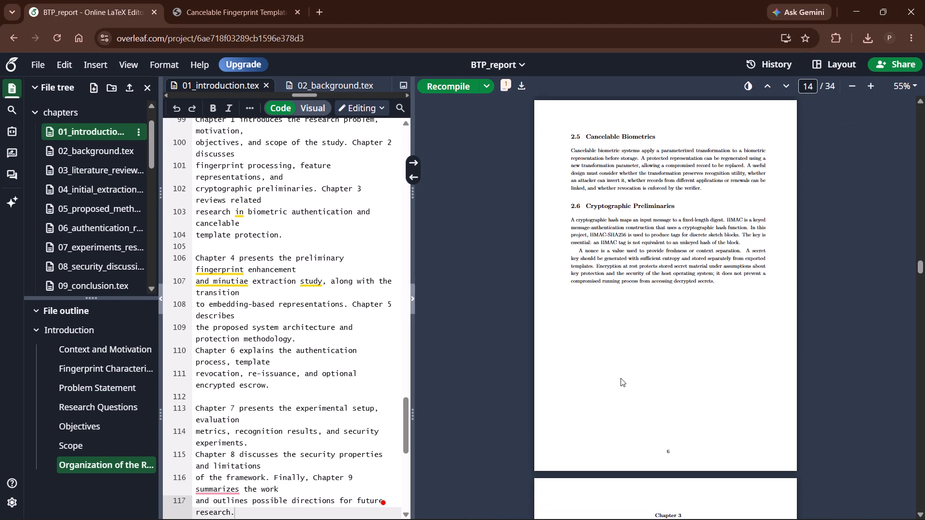
{"action": "left_click_drag", "start_coordinate": [528, 98], "coordinate": [661, 264]}
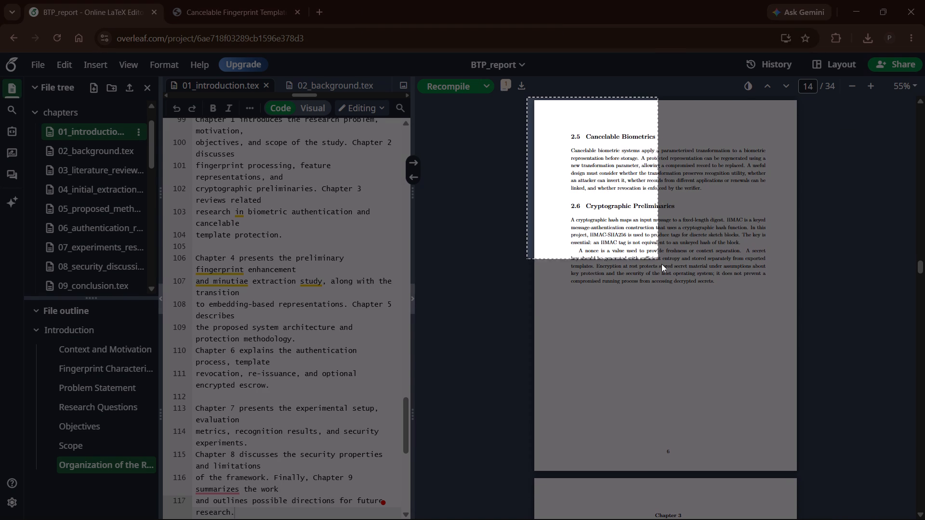
{"action": "left_click_drag", "start_coordinate": [661, 264], "coordinate": [793, 476]}
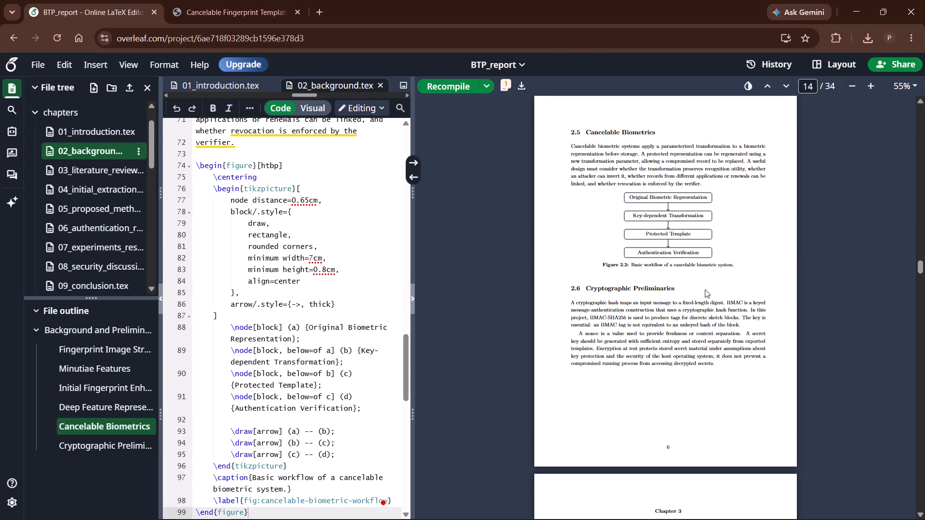
{"action": "scroll", "coordinate": [705, 289], "scroll_direction": "down", "scroll_amount": 3}
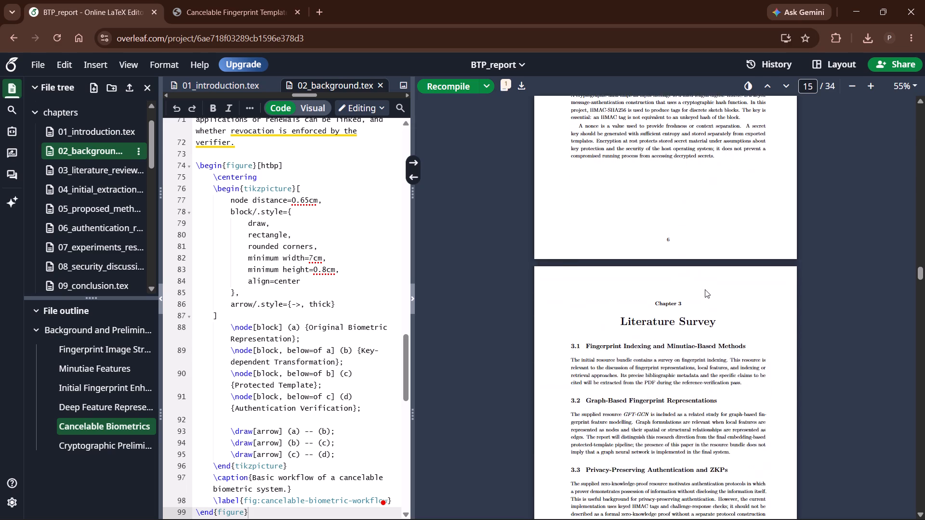
{"action": "scroll", "coordinate": [705, 289], "scroll_direction": "down", "scroll_amount": 1}
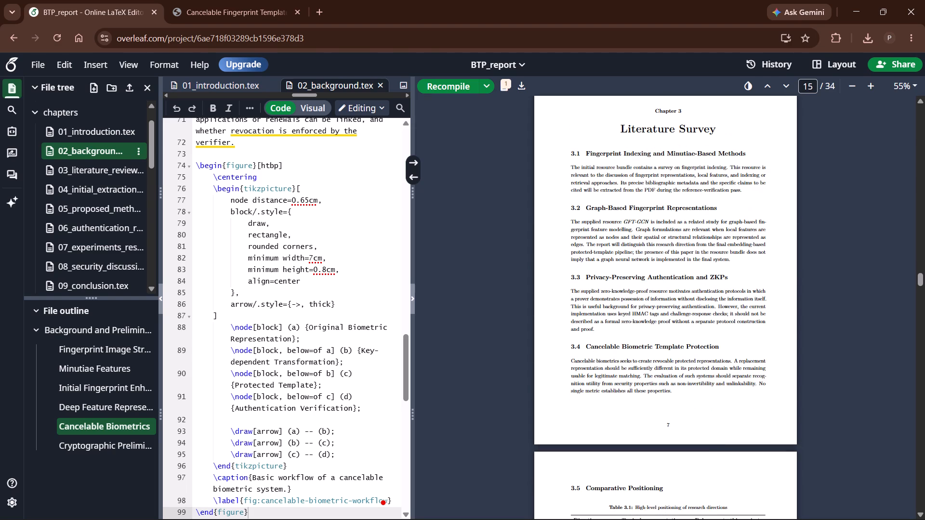
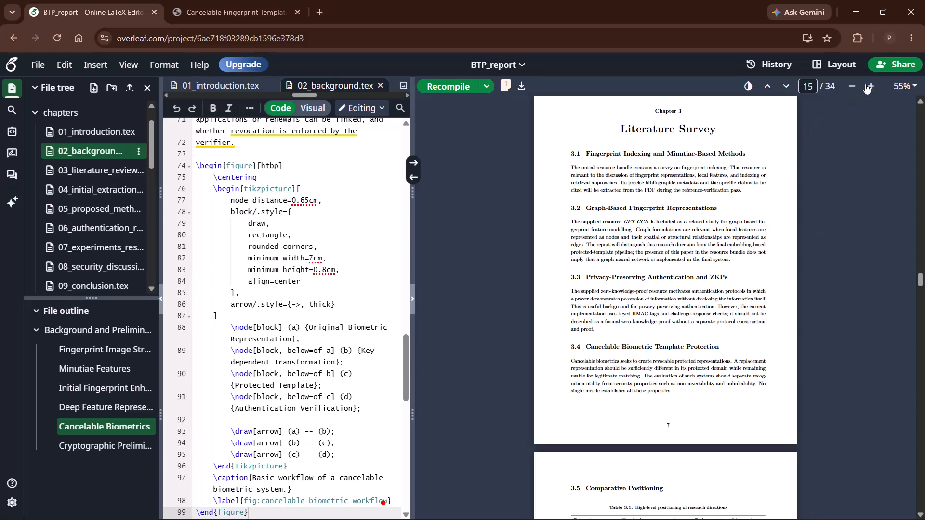
{"action": "triple_click", "coordinate": [865, 84]}
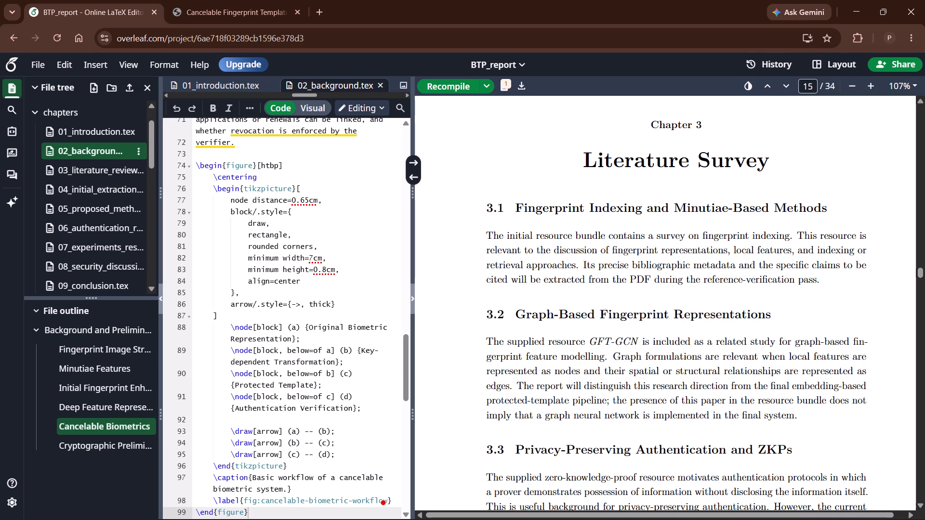
{"action": "key", "text": "Print"}
{"action": "left_click_drag", "start_coordinate": [472, 179], "coordinate": [682, 312]}
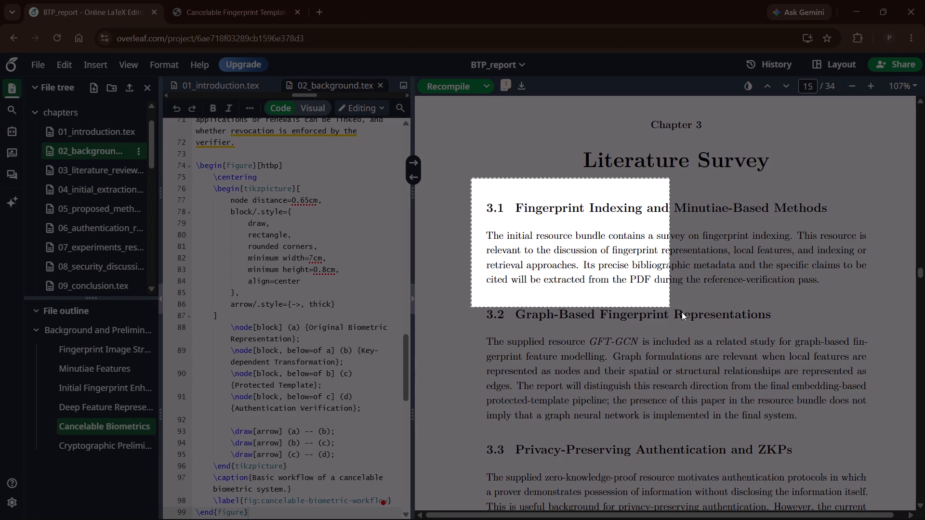
{"action": "left_click_drag", "start_coordinate": [682, 312], "coordinate": [896, 313]}
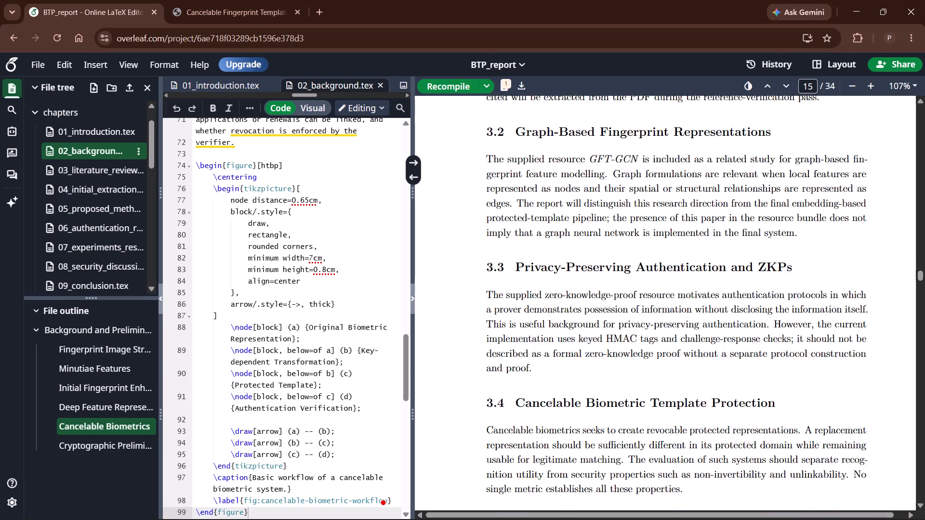
{"action": "scroll", "coordinate": [601, 301], "scroll_direction": "down", "scroll_amount": 10}
{"action": "scroll", "coordinate": [591, 290], "scroll_direction": "up", "scroll_amount": 6}
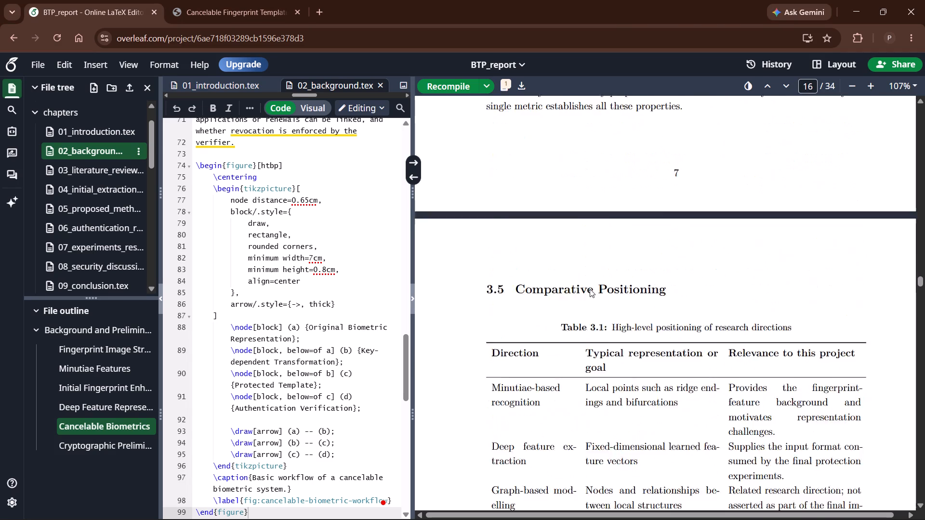
{"action": "scroll", "coordinate": [590, 289], "scroll_direction": "up", "scroll_amount": 10}
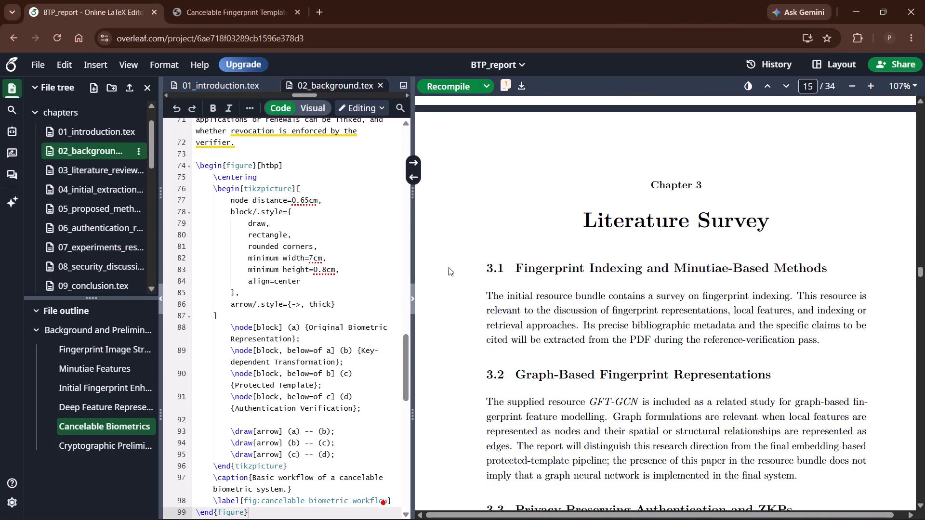
{"action": "left_click", "coordinate": [95, 169]}
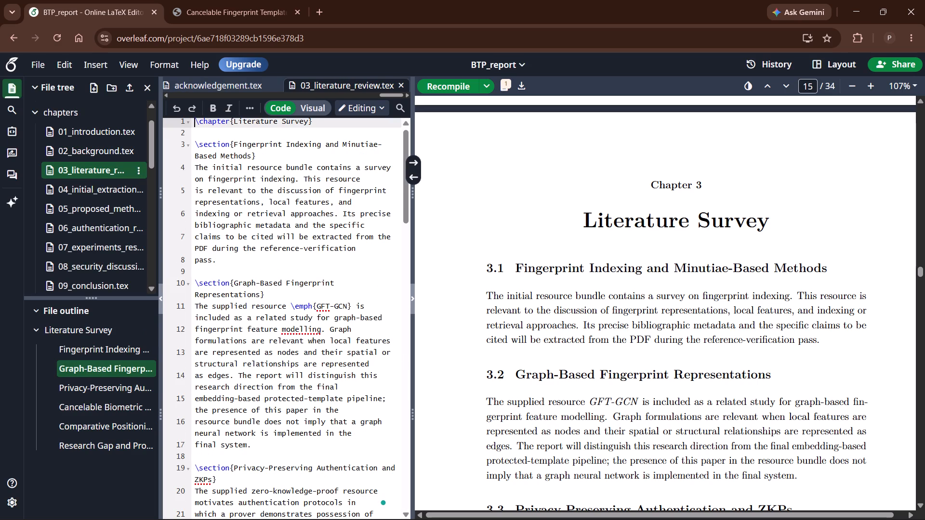
{"action": "scroll", "coordinate": [246, 187], "scroll_direction": "up", "scroll_amount": 3}
{"action": "left_click_drag", "start_coordinate": [194, 146], "coordinate": [250, 258]}
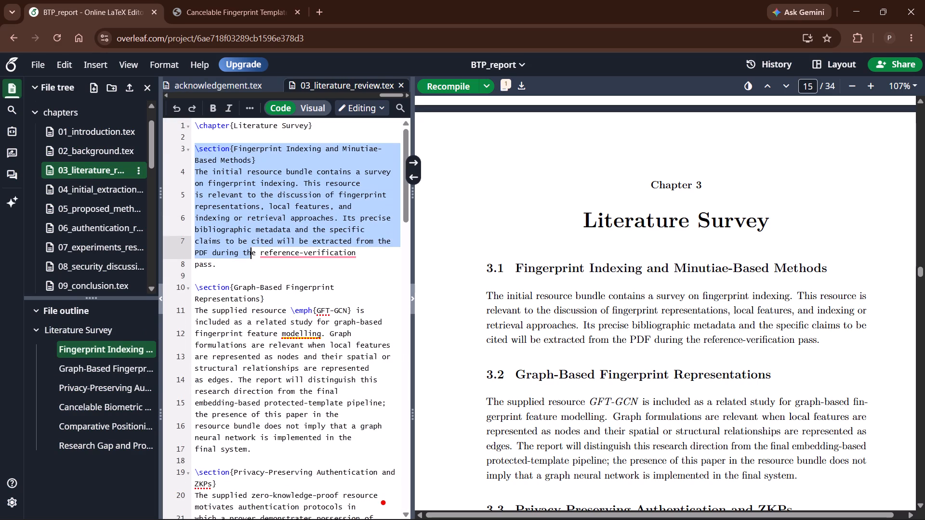
{"action": "left_click_drag", "start_coordinate": [250, 258], "coordinate": [251, 263]}
{"action": "key", "text": "ctrl+v"}
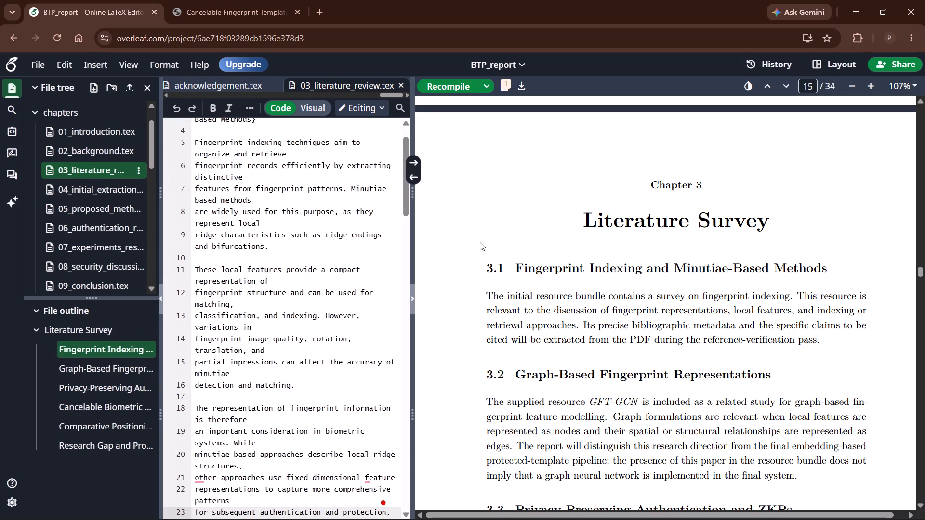
{"action": "left_click", "coordinate": [450, 90]}
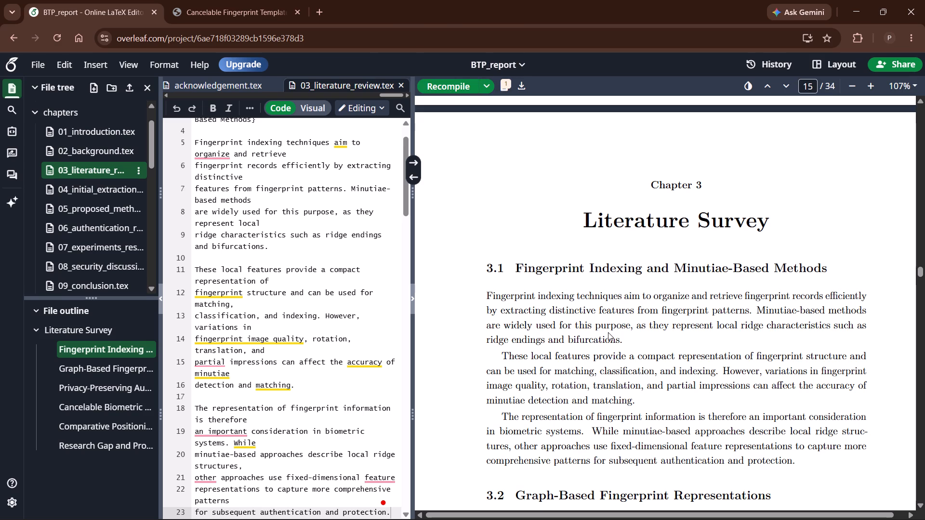
Review the recompiled Section 3.1 and the Section 3.2 text on graph-based representations in the PDF preview.
{"action": "scroll", "coordinate": [608, 333], "scroll_direction": "down", "scroll_amount": 3}
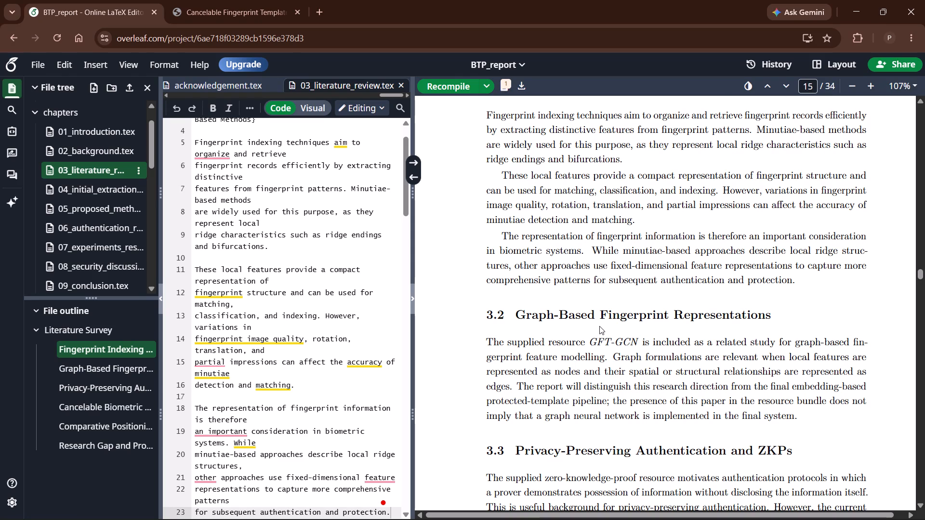
{"action": "scroll", "coordinate": [599, 325], "scroll_direction": "down", "scroll_amount": 2}
{"action": "scroll", "coordinate": [597, 324], "scroll_direction": "up", "scroll_amount": 4}
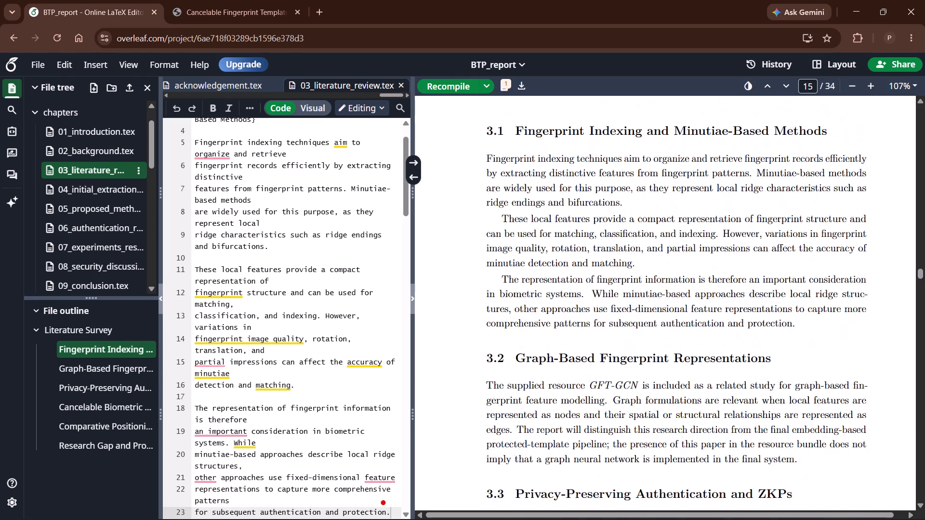
Capture a screenshot of Sections 3.2 and 3.3 from the PDF preview.
{"action": "scroll", "coordinate": [591, 315], "scroll_direction": "down", "scroll_amount": 2}
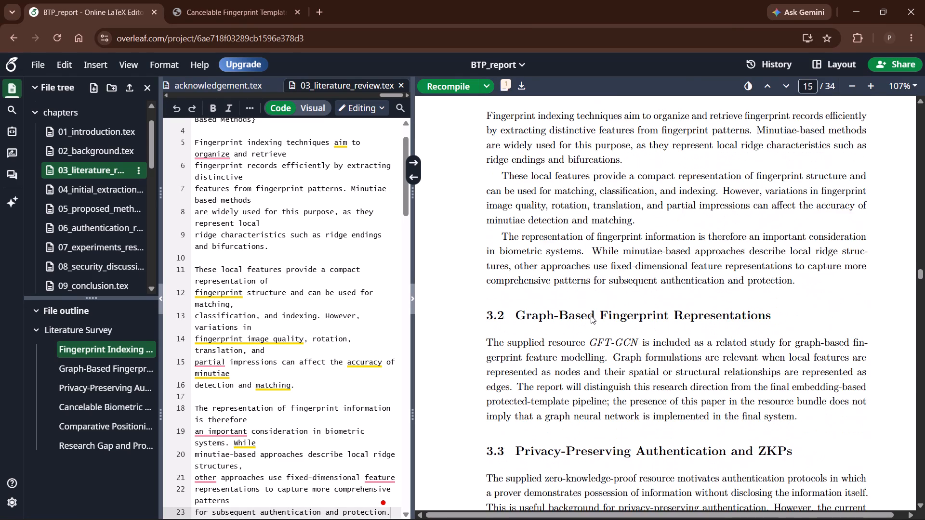
{"action": "scroll", "coordinate": [591, 315], "scroll_direction": "up", "scroll_amount": 2}
{"action": "scroll", "coordinate": [587, 313], "scroll_direction": "down", "scroll_amount": 3}
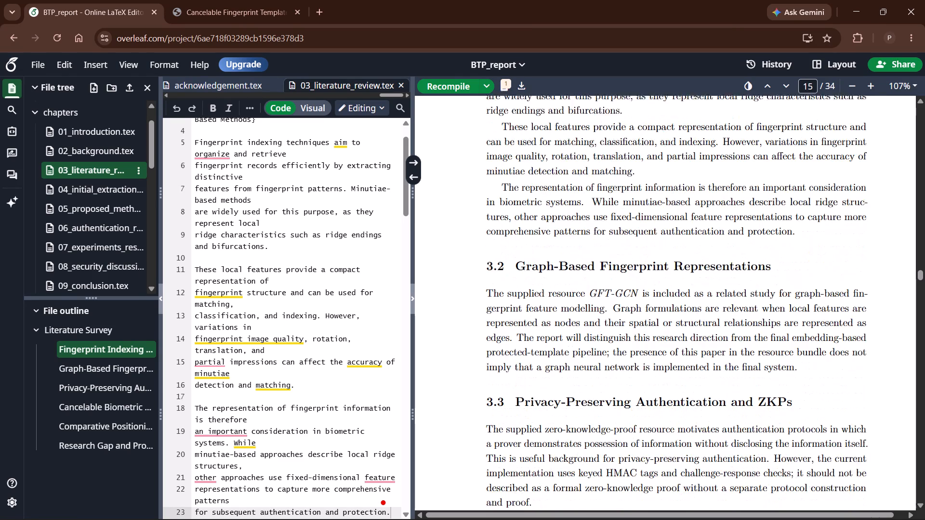
{"action": "scroll", "coordinate": [586, 313], "scroll_direction": "down", "scroll_amount": 1}
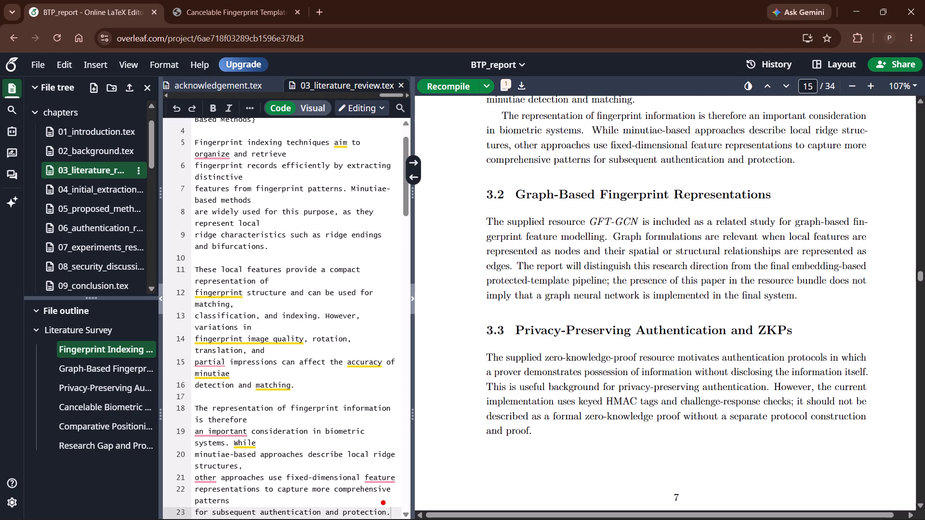
{"action": "key", "text": "Print"}
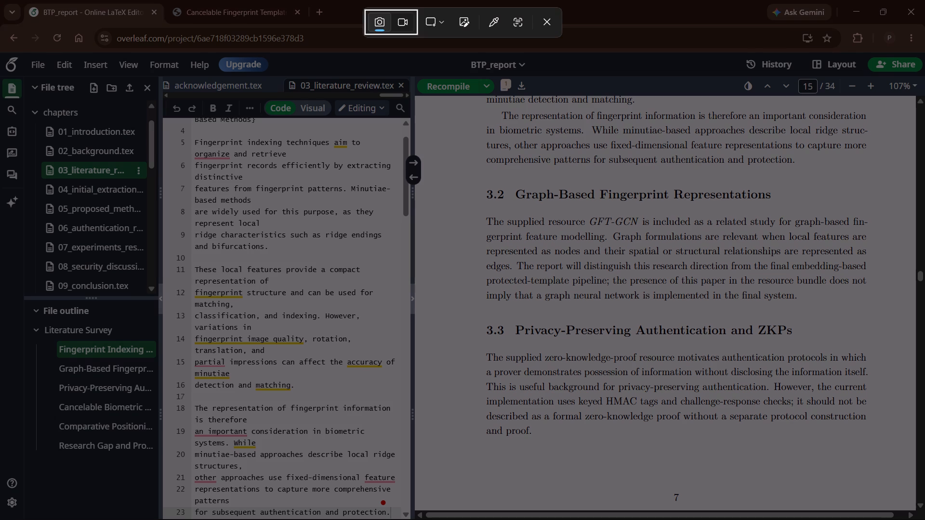
{"action": "left_click_drag", "start_coordinate": [466, 169], "coordinate": [884, 478]}
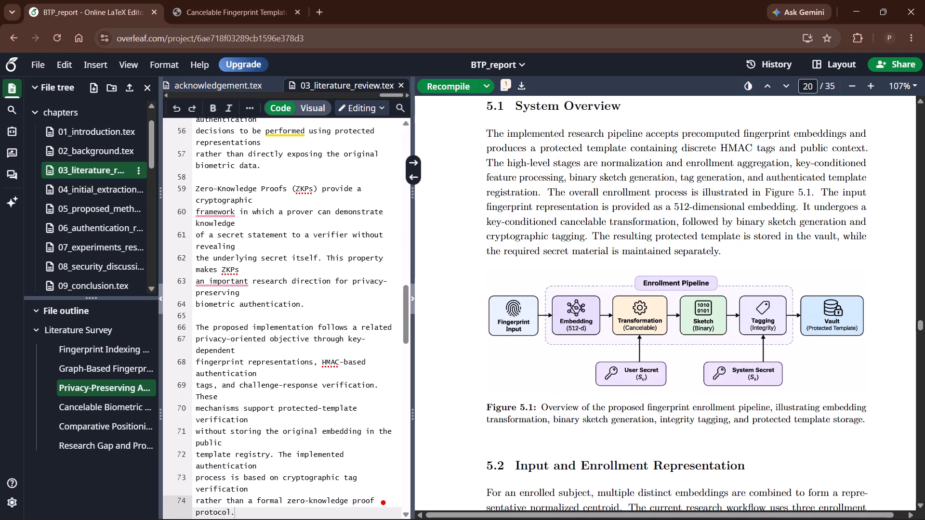
{"action": "scroll", "coordinate": [257, 267], "scroll_direction": "down", "scroll_amount": 6}
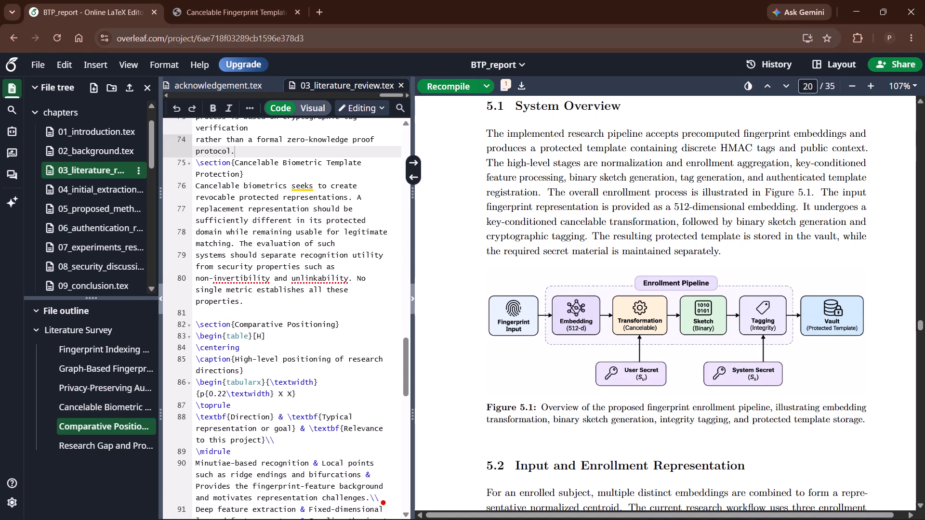
{"action": "left_click", "coordinate": [264, 302]}
{"action": "key", "text": "Return"}
{"action": "key", "text": "ctrl+v"}
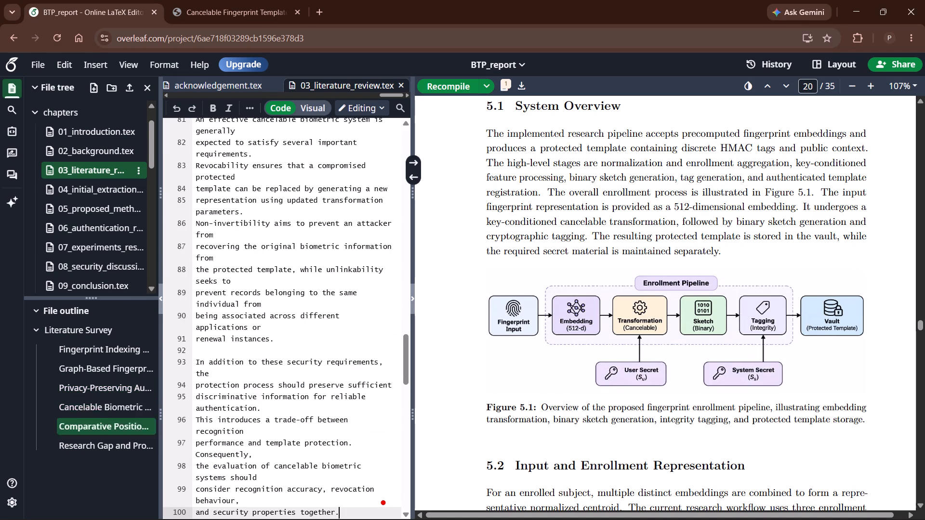
{"action": "key", "text": "ctrl+Return"}
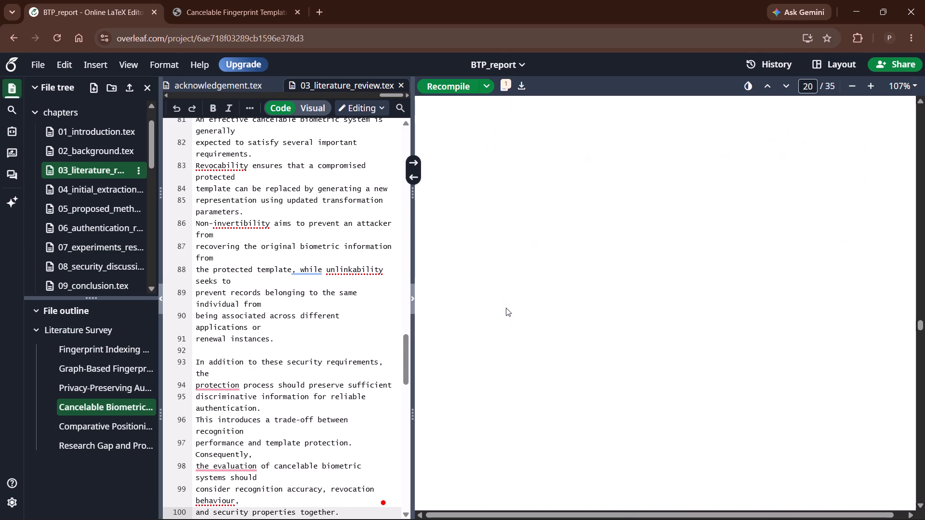
Check the expanded Section 3.4 and how it fills page 8 in the recompiled PDF preview.
{"action": "scroll", "coordinate": [506, 308], "scroll_direction": "up", "scroll_amount": 11}
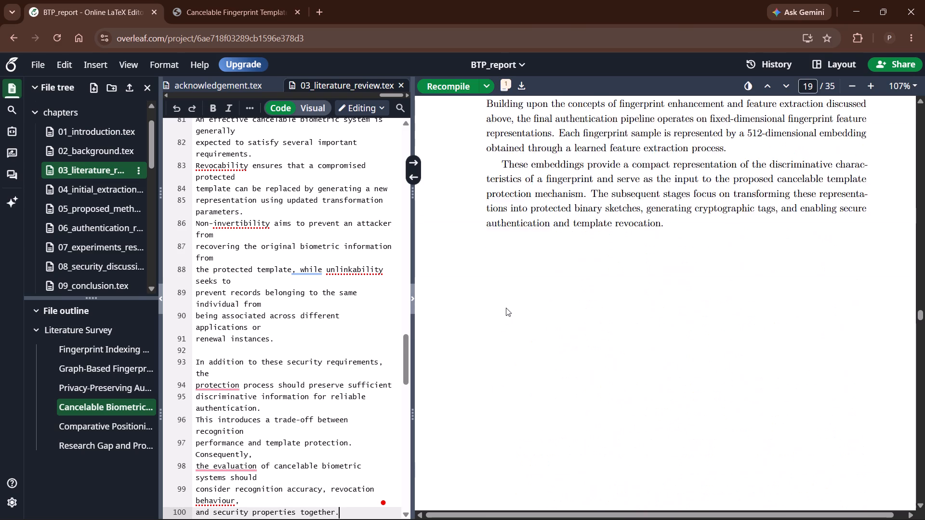
{"action": "scroll", "coordinate": [506, 308], "scroll_direction": "up", "scroll_amount": 20}
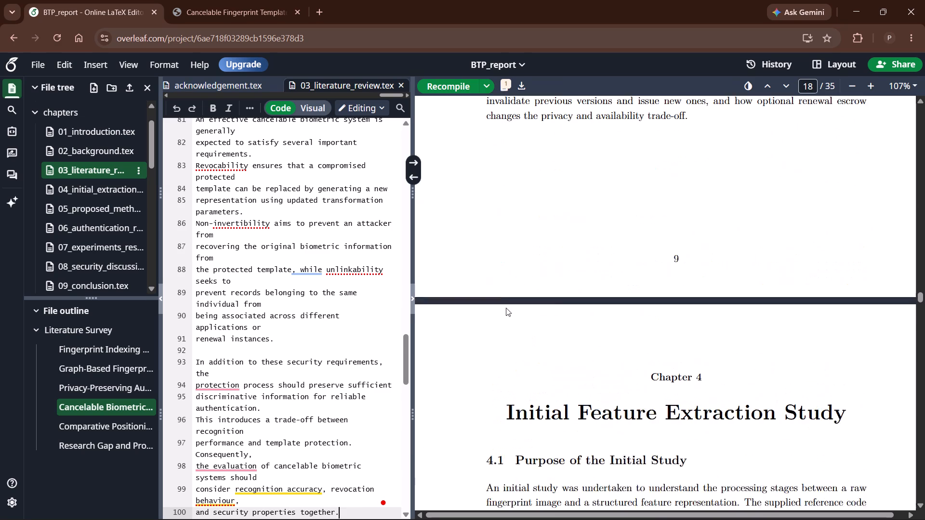
{"action": "scroll", "coordinate": [506, 308], "scroll_direction": "up", "scroll_amount": 15}
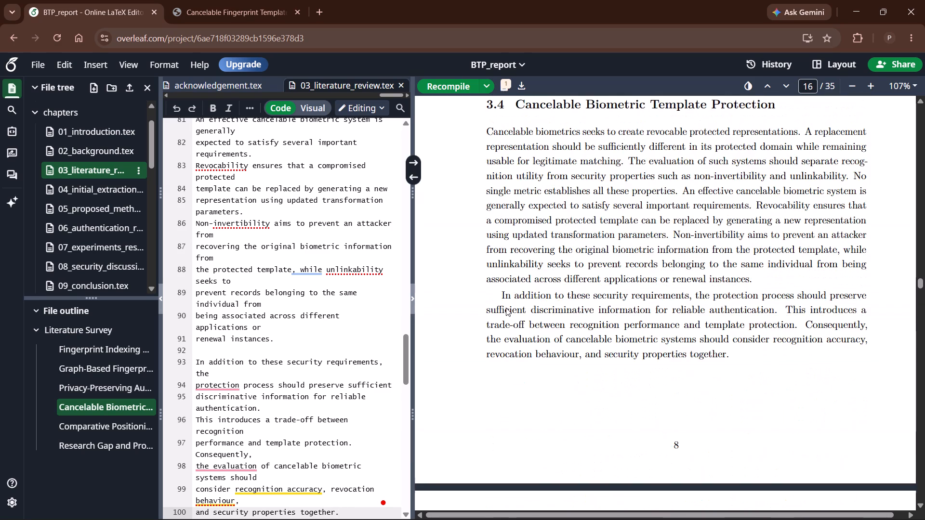
{"action": "scroll", "coordinate": [506, 308], "scroll_direction": "up", "scroll_amount": 2}
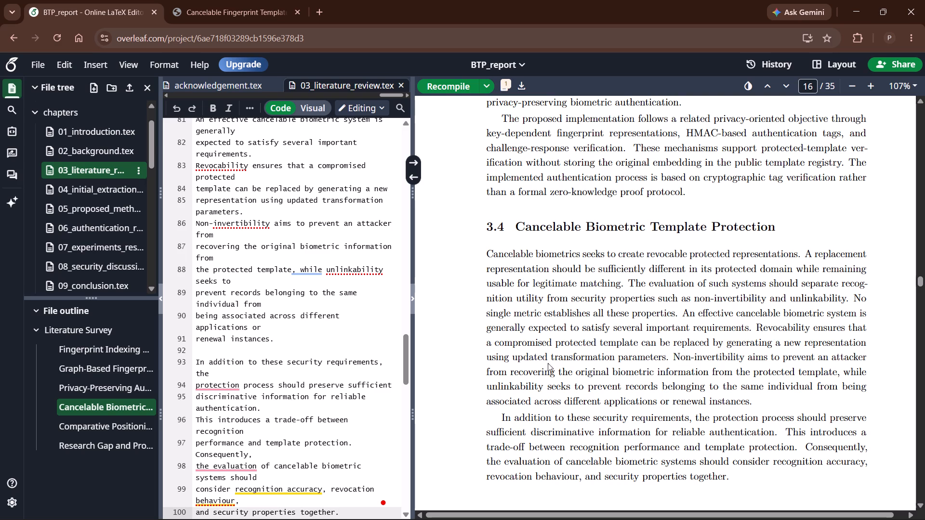
Review the PDF preview from Section 3.4 through Section 3.6 and on to the first page of Chapter 4.
{"action": "scroll", "coordinate": [638, 377], "scroll_direction": "down", "scroll_amount": 15}
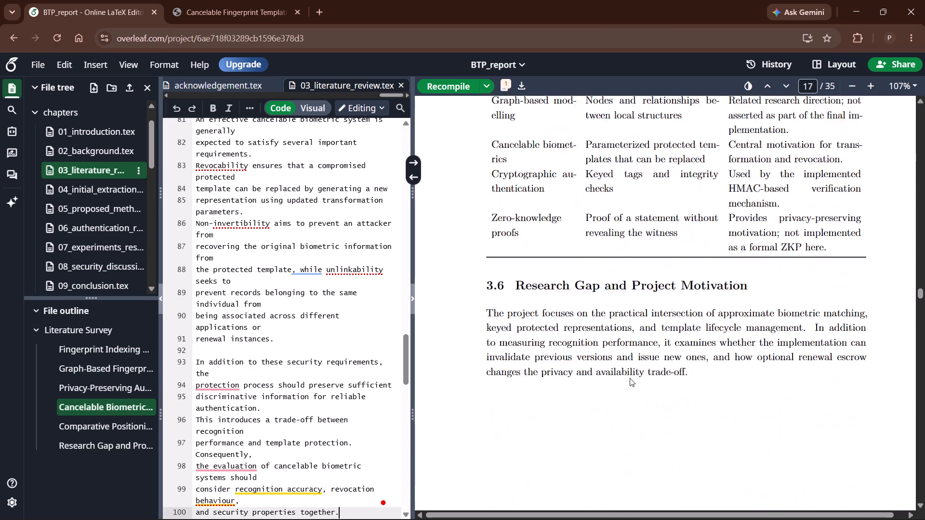
{"action": "scroll", "coordinate": [630, 378], "scroll_direction": "down", "scroll_amount": 13}
{"action": "scroll", "coordinate": [620, 375], "scroll_direction": "up", "scroll_amount": 5}
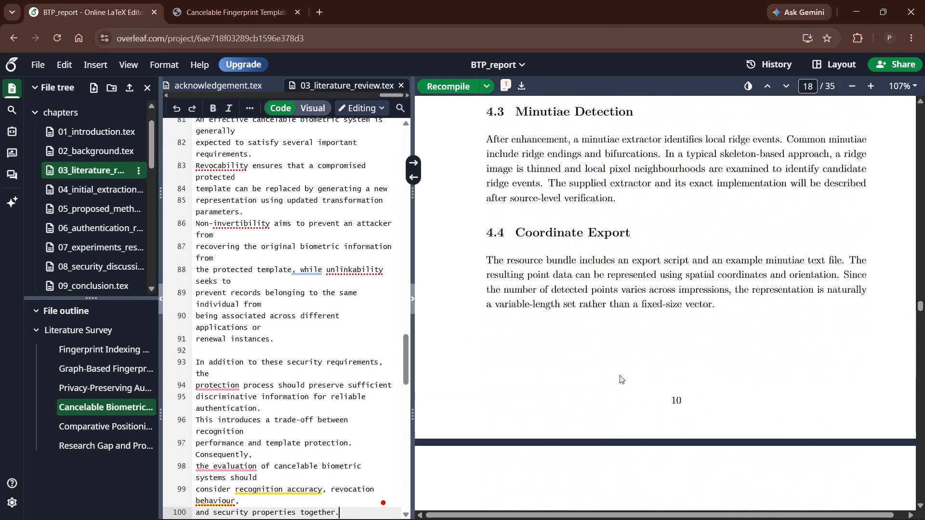
{"action": "scroll", "coordinate": [617, 375], "scroll_direction": "up", "scroll_amount": 3}
Read Chapter 4, Initial Feature Extraction Study, in the PDF preview from Section 4.1 through Section 4.6.
{"action": "scroll", "coordinate": [614, 375], "scroll_direction": "down", "scroll_amount": 1}
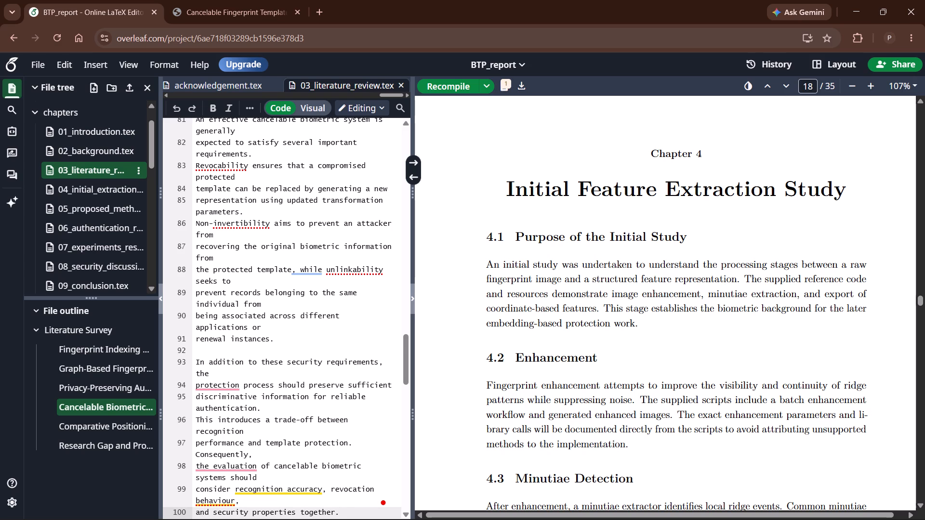
{"action": "scroll", "coordinate": [664, 309], "scroll_direction": "down", "scroll_amount": 3}
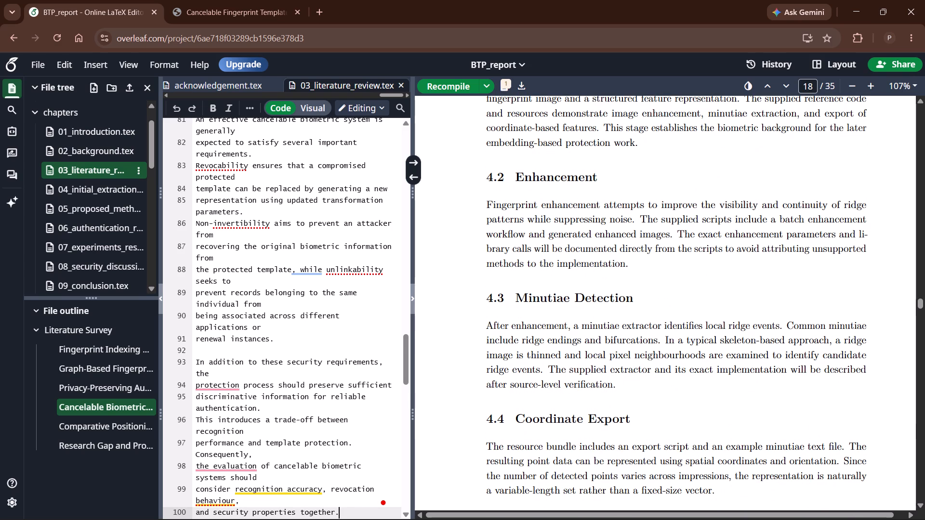
{"action": "scroll", "coordinate": [644, 324], "scroll_direction": "down", "scroll_amount": 2}
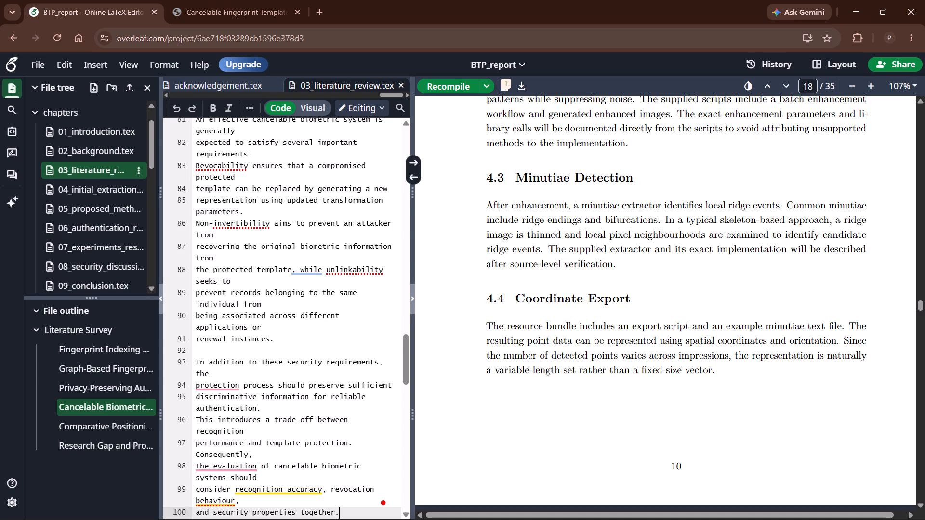
{"action": "scroll", "coordinate": [628, 323], "scroll_direction": "down", "scroll_amount": 2}
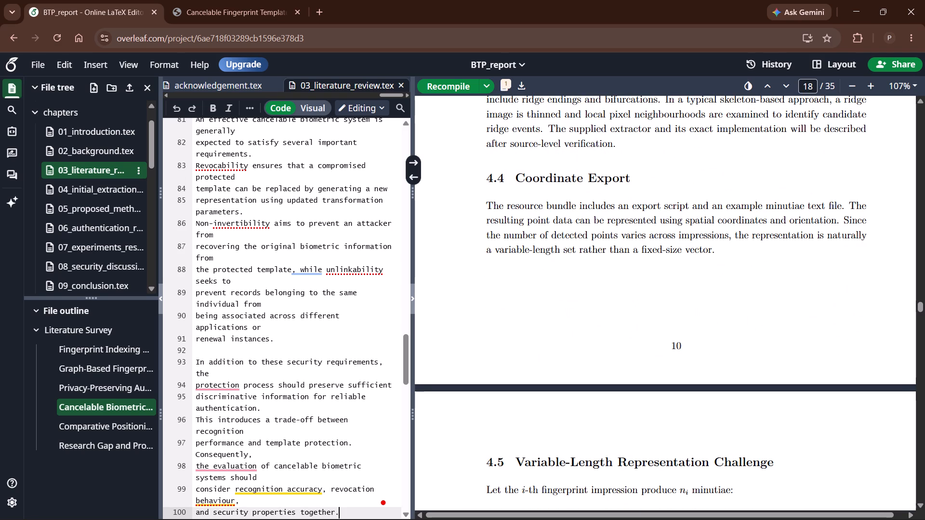
{"action": "scroll", "coordinate": [612, 233], "scroll_direction": "up", "scroll_amount": 5}
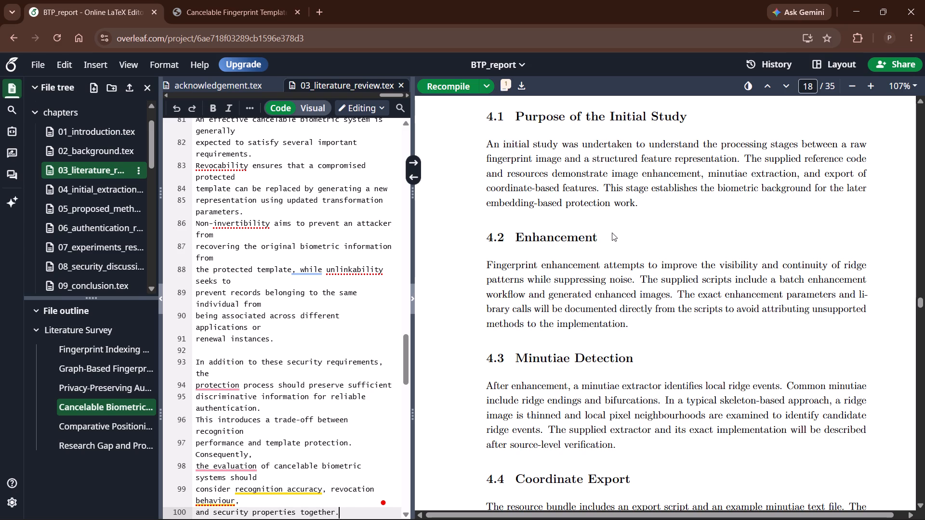
{"action": "scroll", "coordinate": [659, 282], "scroll_direction": "down", "scroll_amount": 5}
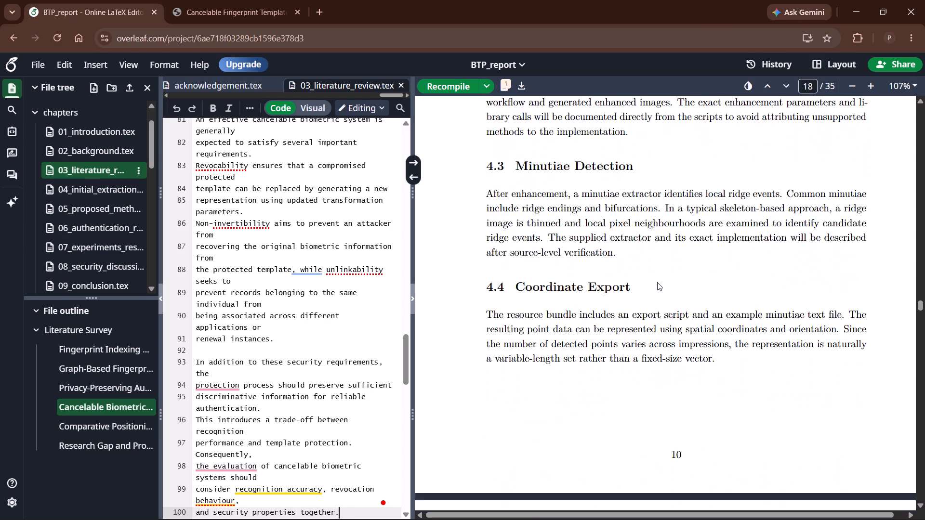
{"action": "scroll", "coordinate": [657, 282], "scroll_direction": "down", "scroll_amount": 5}
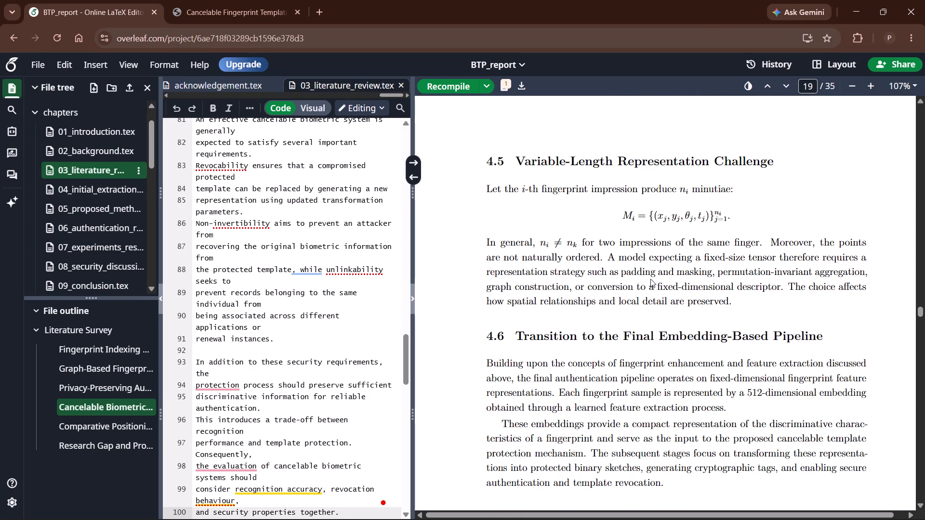
{"action": "scroll", "coordinate": [650, 279], "scroll_direction": "up", "scroll_amount": 4}
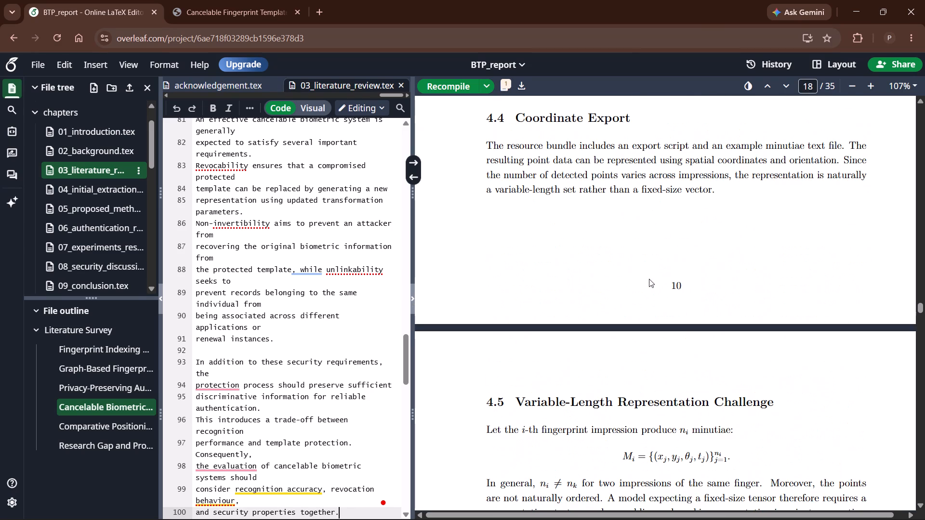
Capture a screenshot of Sections 4.1 to 4.4 on page 10, with the PDF preview zoomed out to 63%.
{"action": "scroll", "coordinate": [648, 279], "scroll_direction": "down", "scroll_amount": 4, "text": "ctrl"}
{"action": "scroll", "coordinate": [643, 281], "scroll_direction": "up", "scroll_amount": 2}
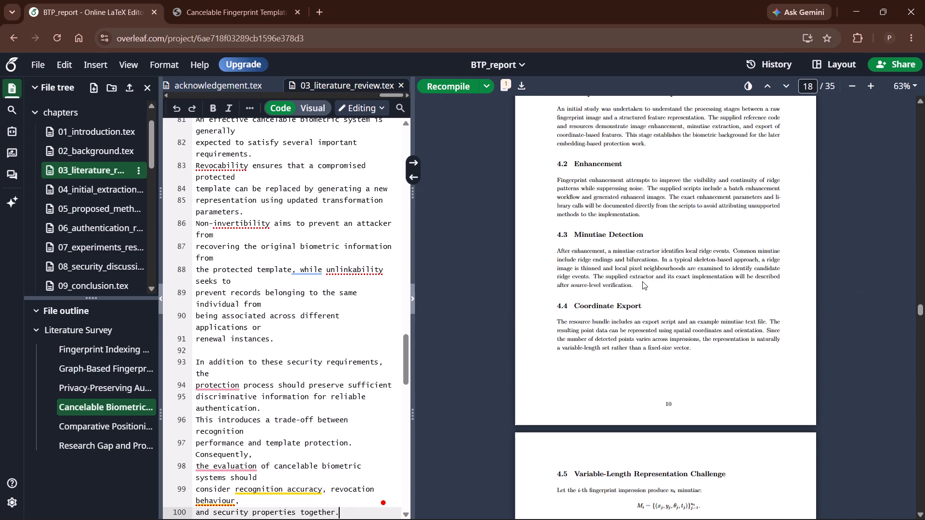
{"action": "scroll", "coordinate": [642, 281], "scroll_direction": "up", "scroll_amount": 1}
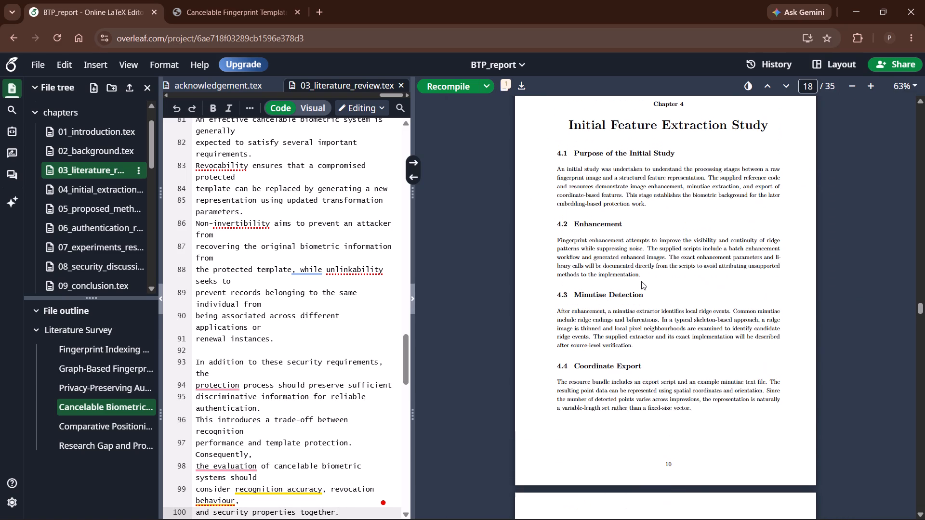
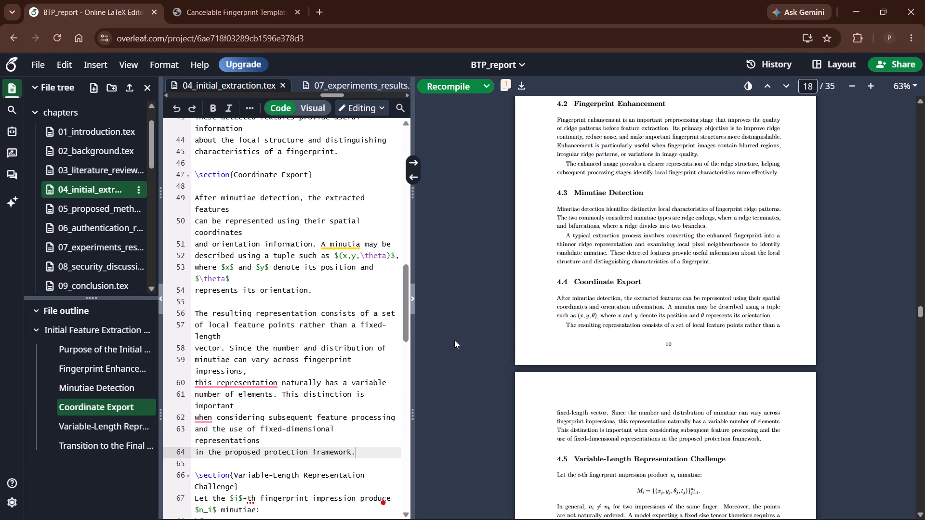
Read through the compiled Chapter 4, from Purpose of the Initial Study to the Transition to the Final Embedding-Based Pipeline section.
{"action": "scroll", "coordinate": [623, 317], "scroll_direction": "up", "scroll_amount": 2}
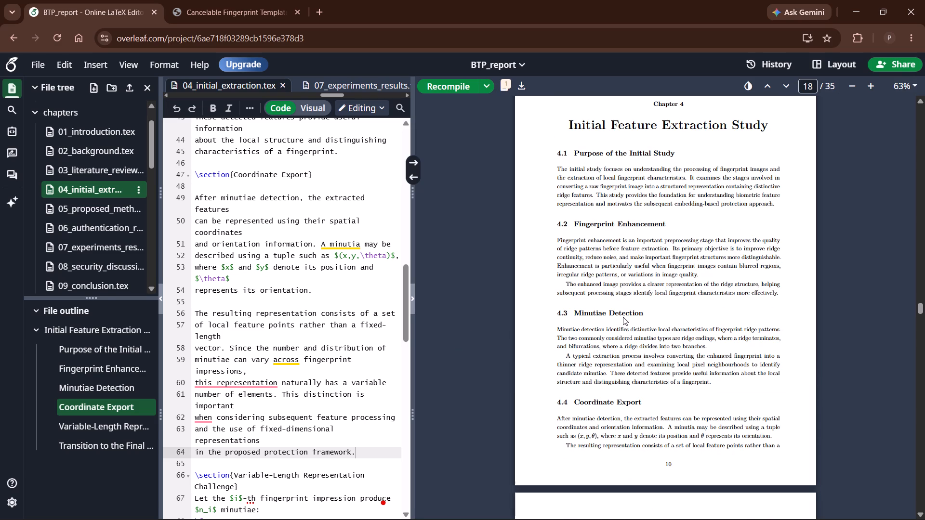
{"action": "scroll", "coordinate": [623, 317], "scroll_direction": "down", "scroll_amount": 3}
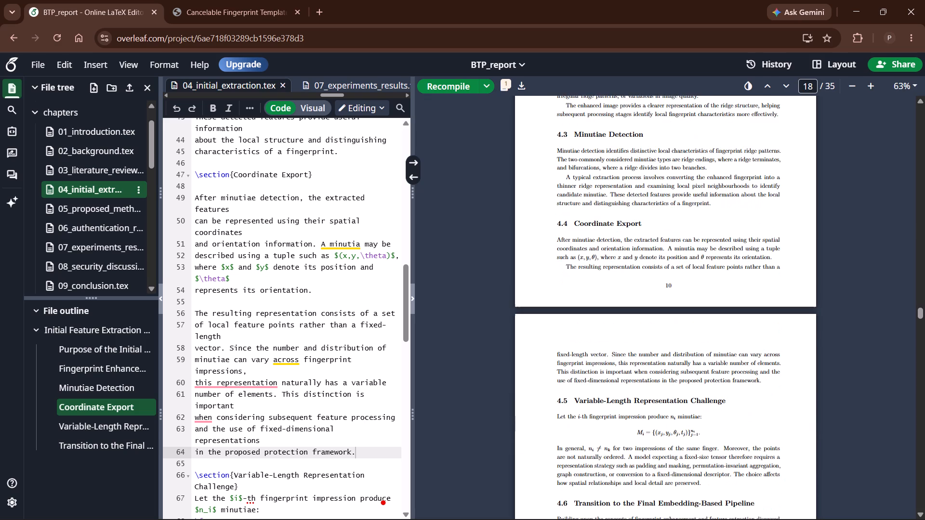
{"action": "scroll", "coordinate": [622, 317], "scroll_direction": "down", "scroll_amount": 2}
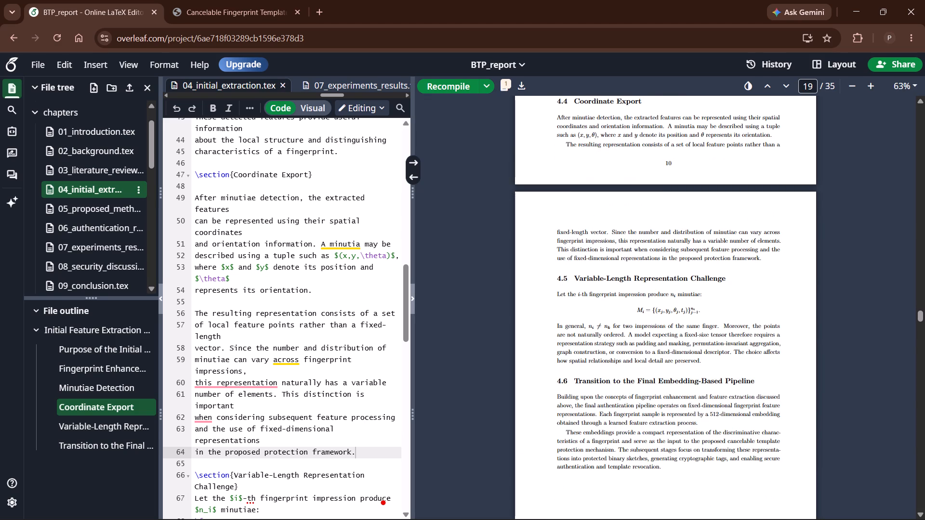
{"action": "scroll", "coordinate": [612, 325], "scroll_direction": "down", "scroll_amount": 2}
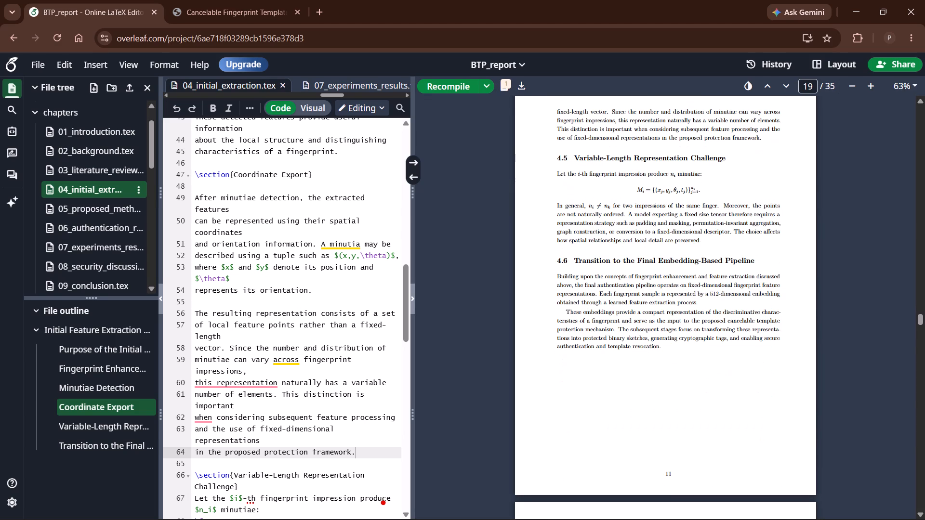
{"action": "scroll", "coordinate": [608, 331], "scroll_direction": "up", "scroll_amount": 1}
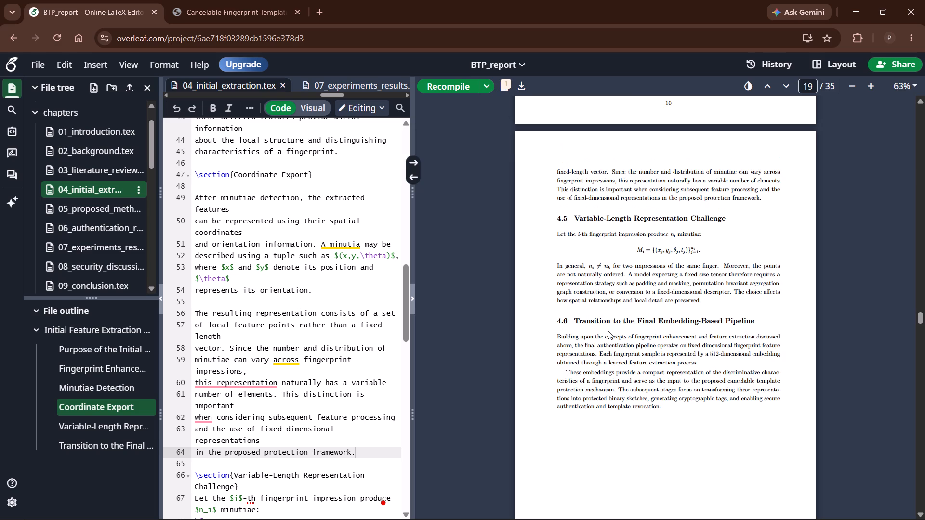
{"action": "scroll", "coordinate": [609, 325], "scroll_direction": "up", "scroll_amount": 2}
{"action": "scroll", "coordinate": [609, 325], "scroll_direction": "down", "scroll_amount": 1, "text": "ctrl"}
{"action": "scroll", "coordinate": [609, 325], "scroll_direction": "up", "scroll_amount": 1, "text": "ctrl"}
{"action": "scroll", "coordinate": [607, 327], "scroll_direction": "up", "scroll_amount": 2}
{"action": "scroll", "coordinate": [627, 358], "scroll_direction": "down", "scroll_amount": 1}
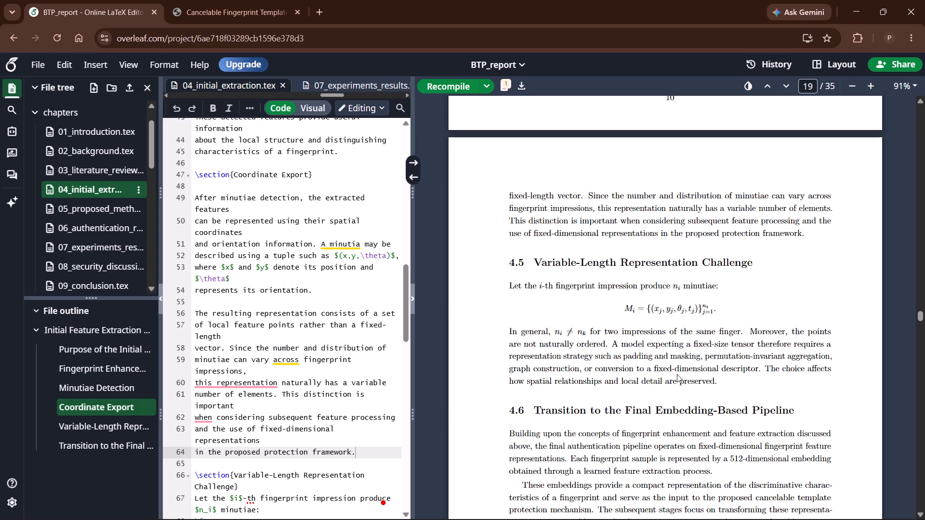
{"action": "scroll", "coordinate": [719, 377], "scroll_direction": "down", "scroll_amount": 2}
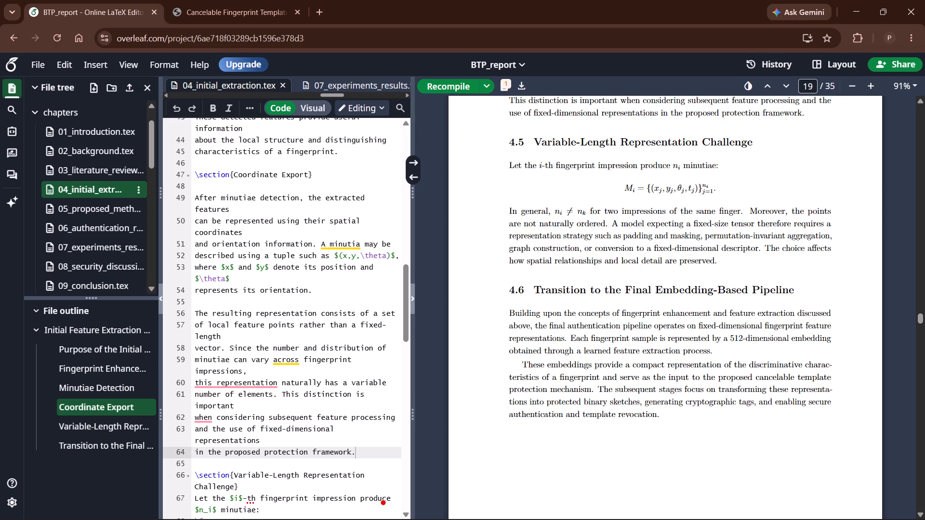
{"action": "scroll", "coordinate": [635, 380], "scroll_direction": "down", "scroll_amount": 1}
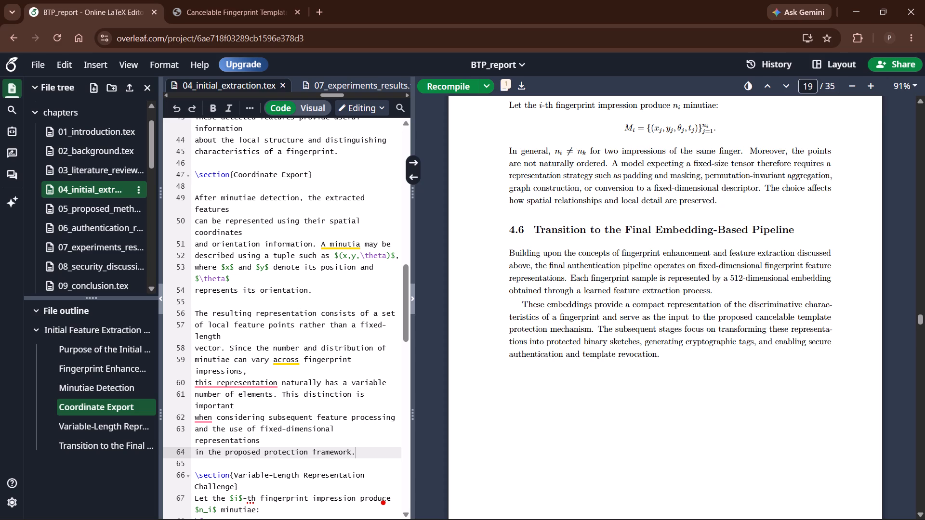
{"action": "scroll", "coordinate": [775, 340], "scroll_direction": "down", "scroll_amount": 4}
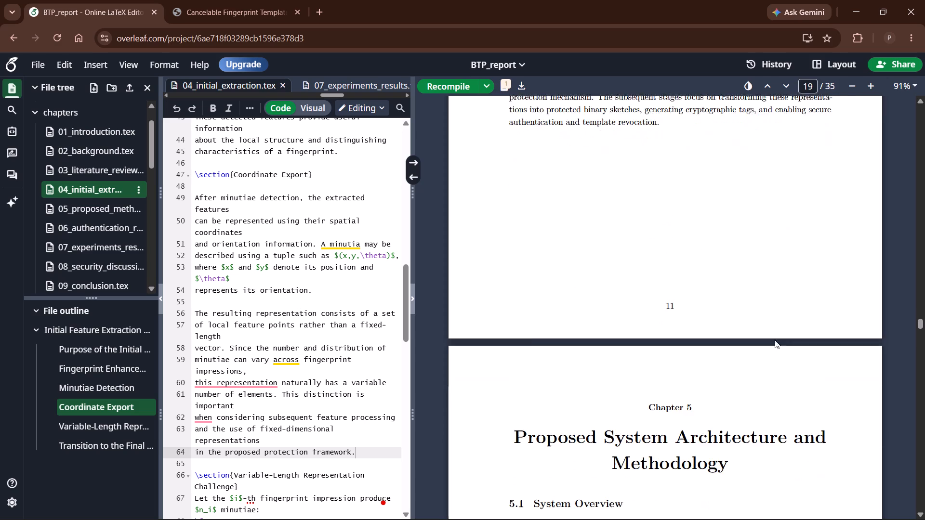
{"action": "scroll", "coordinate": [775, 340], "scroll_direction": "up", "scroll_amount": 2}
{"action": "scroll", "coordinate": [777, 328], "scroll_direction": "down", "scroll_amount": 1}
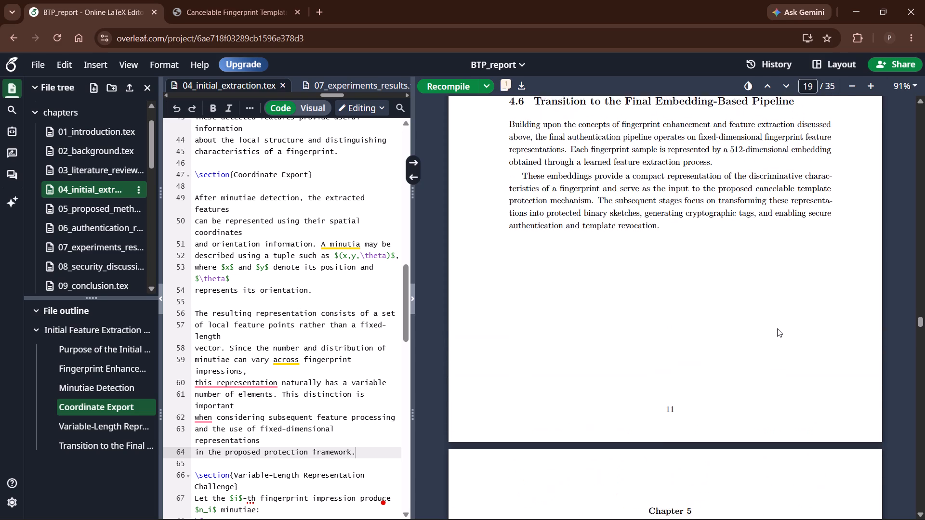
Read the compiled Chapter 5 opening, covering System Overview, the enrollment pipeline figure, and Input and Enrollment Representation.
{"action": "scroll", "coordinate": [777, 328], "scroll_direction": "down", "scroll_amount": 6}
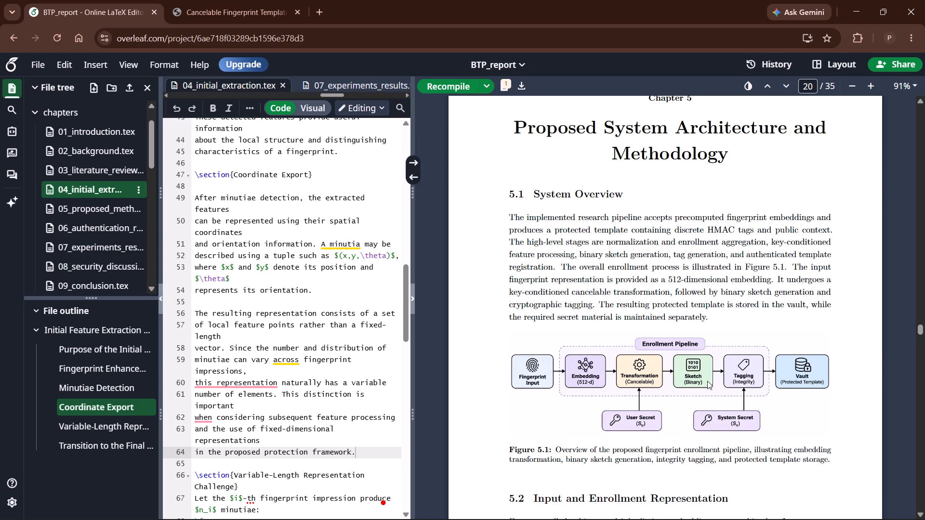
{"action": "scroll", "coordinate": [707, 381], "scroll_direction": "down", "scroll_amount": 2}
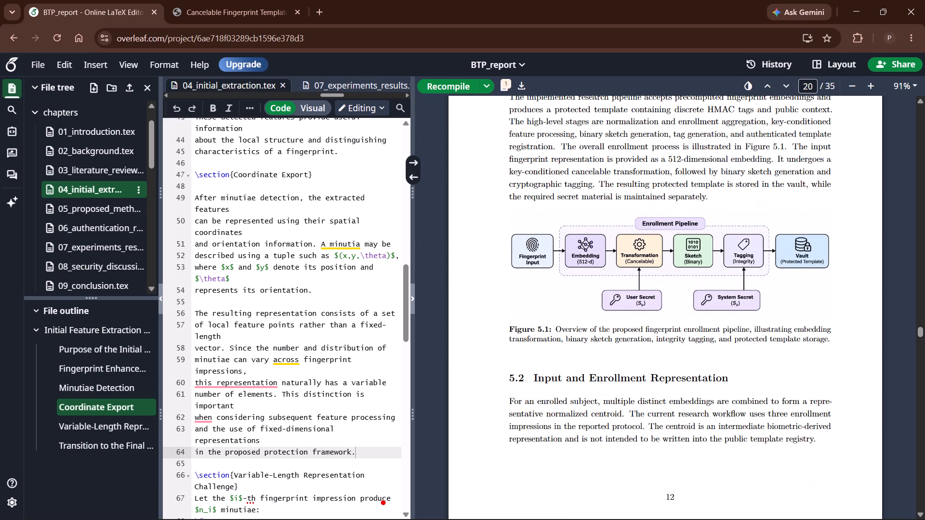
{"action": "scroll", "coordinate": [703, 378], "scroll_direction": "down", "scroll_amount": 1}
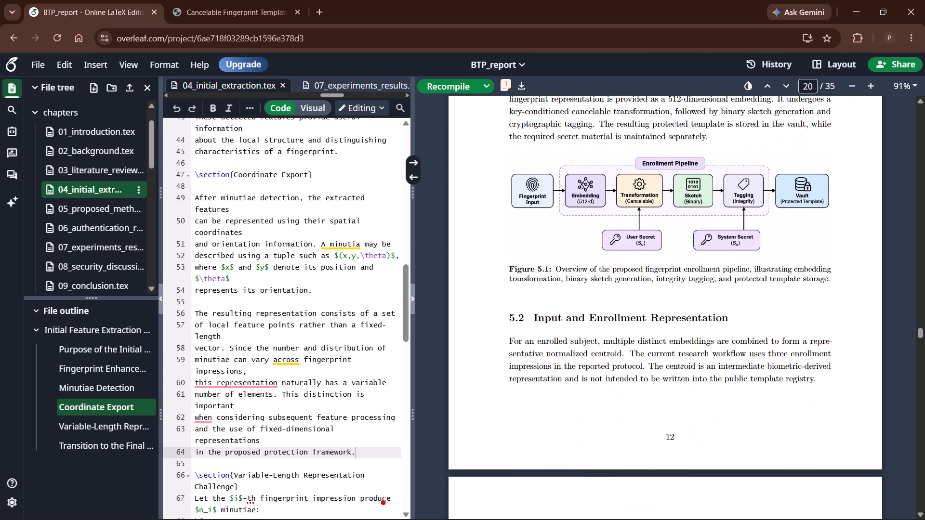
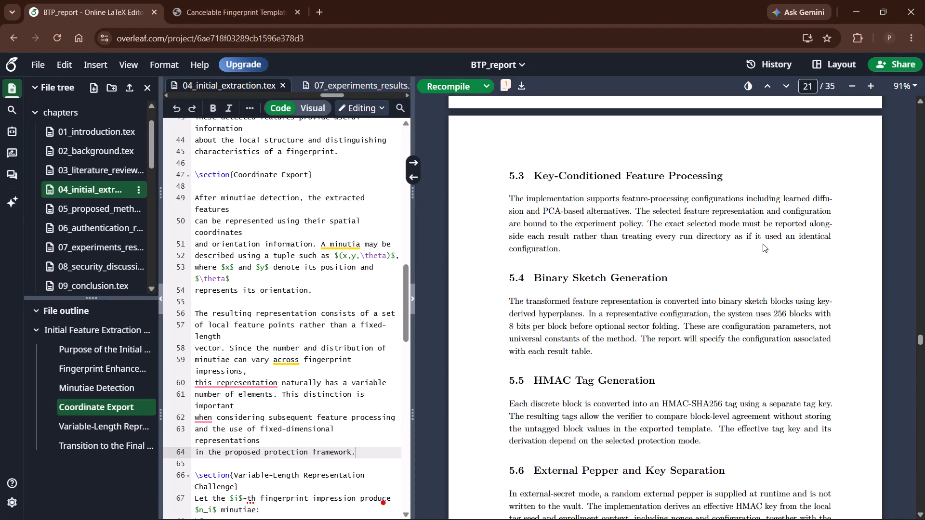
Read the compiled Chapter 5 from Key-Conditioned Feature Processing through External Pepper and Key Separation.
{"action": "scroll", "coordinate": [759, 242], "scroll_direction": "down", "scroll_amount": 1}
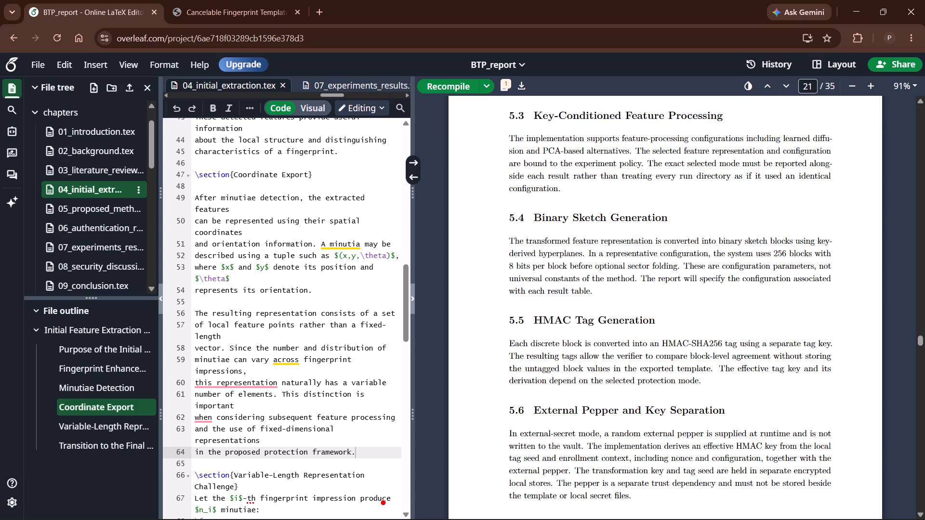
{"action": "scroll", "coordinate": [767, 173], "scroll_direction": "down", "scroll_amount": 2}
{"action": "scroll", "coordinate": [765, 175], "scroll_direction": "up", "scroll_amount": 1}
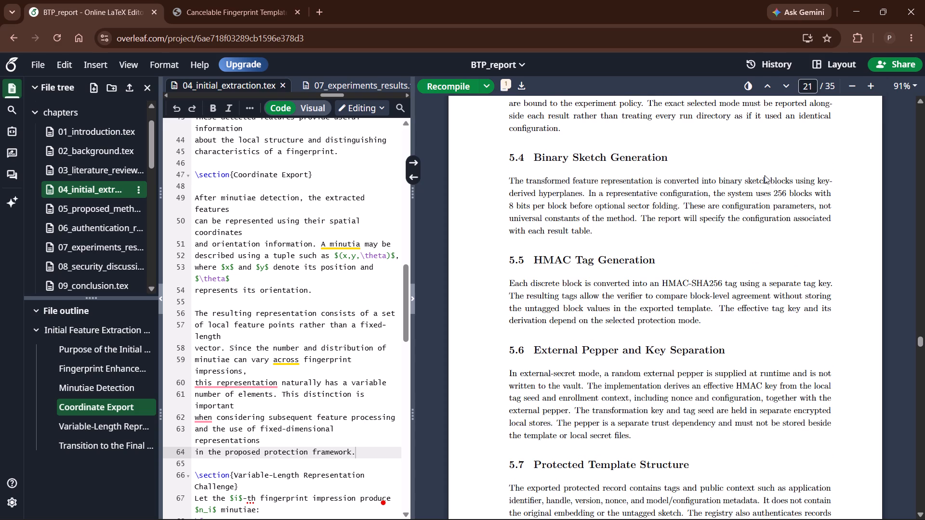
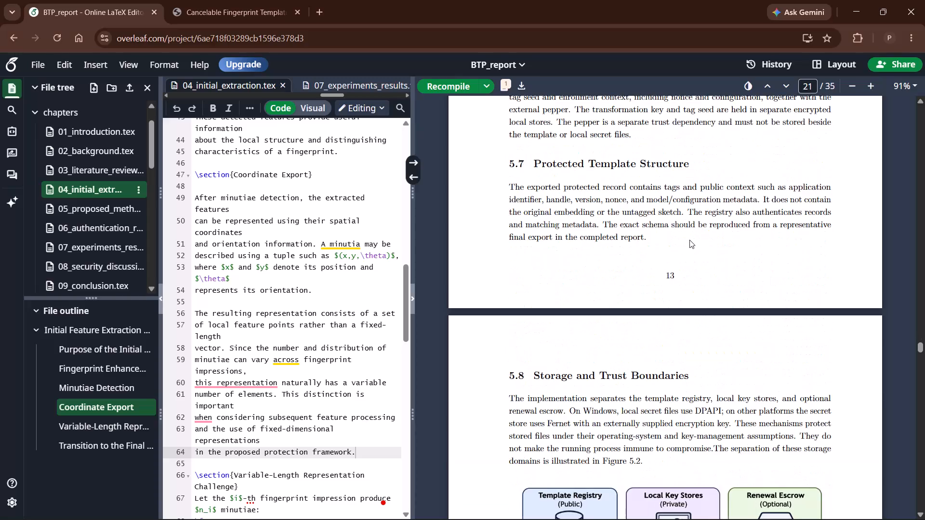
Read the compiled Chapter 5 from Protected Template Structure into Storage and Trust Boundaries.
{"action": "scroll", "coordinate": [689, 240], "scroll_direction": "down", "scroll_amount": 1}
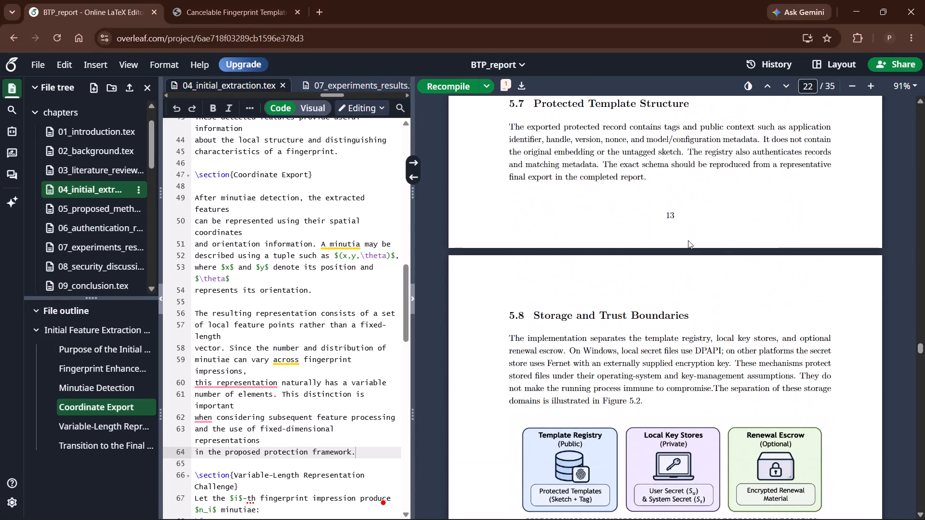
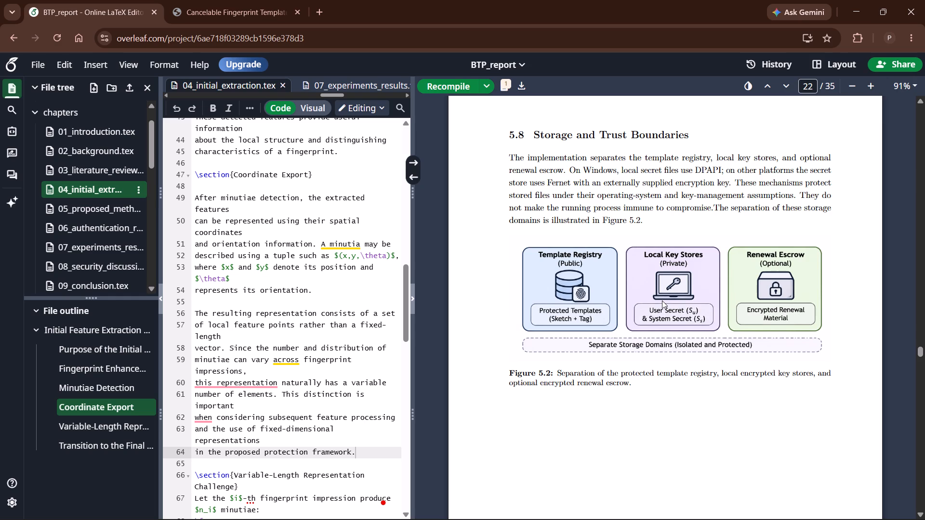
Read on in the compiled report from Figure 5.2 to the opening sections of Chapter 6.
{"action": "scroll", "coordinate": [668, 289], "scroll_direction": "down", "scroll_amount": 3}
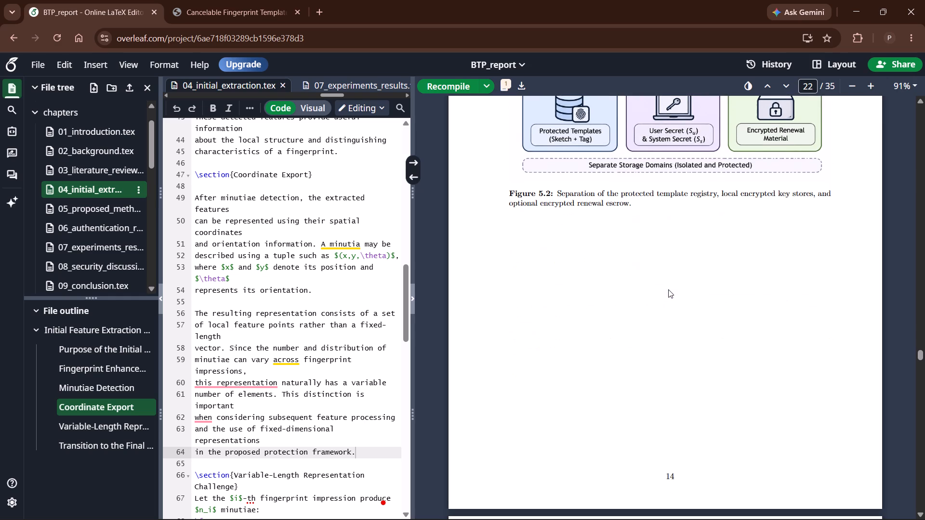
{"action": "scroll", "coordinate": [668, 289], "scroll_direction": "down", "scroll_amount": 8}
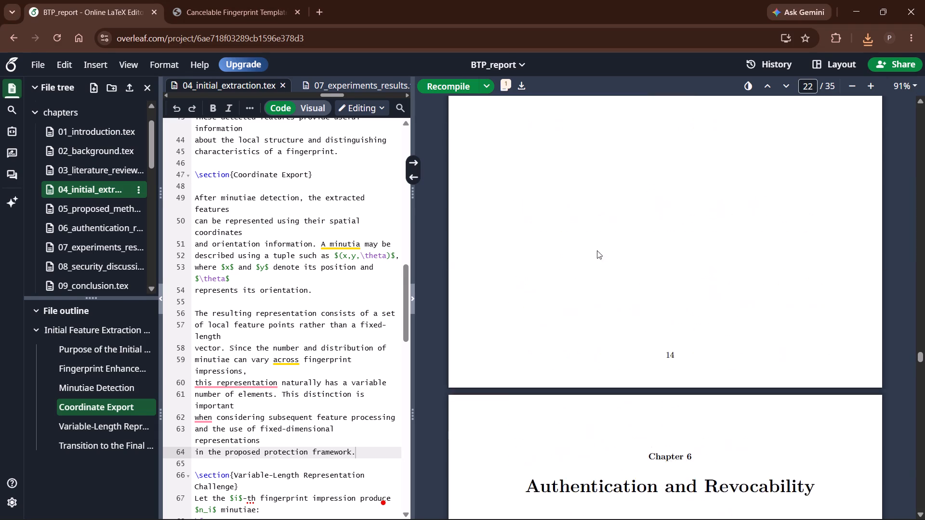
{"action": "scroll", "coordinate": [597, 250], "scroll_direction": "up", "scroll_amount": 20}
{"action": "scroll", "coordinate": [597, 250], "scroll_direction": "up", "scroll_amount": 4}
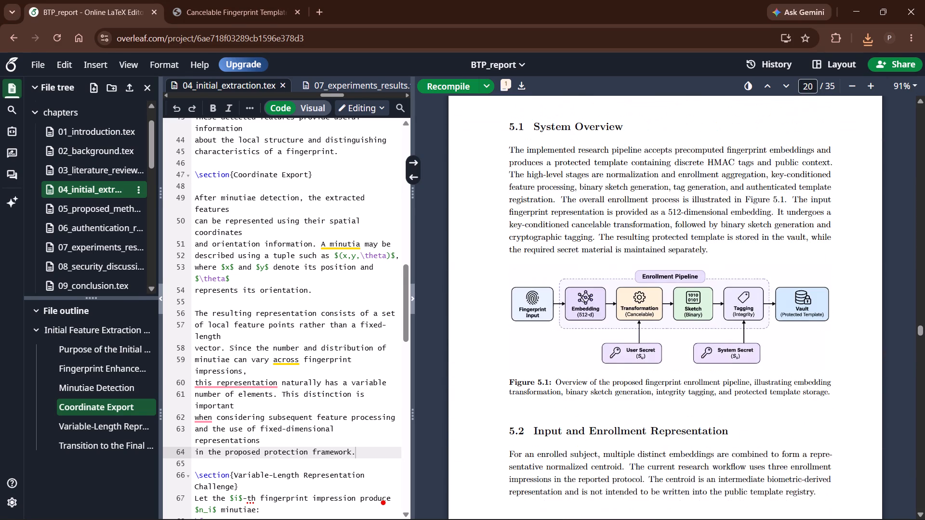
{"action": "left_click", "coordinate": [109, 212]}
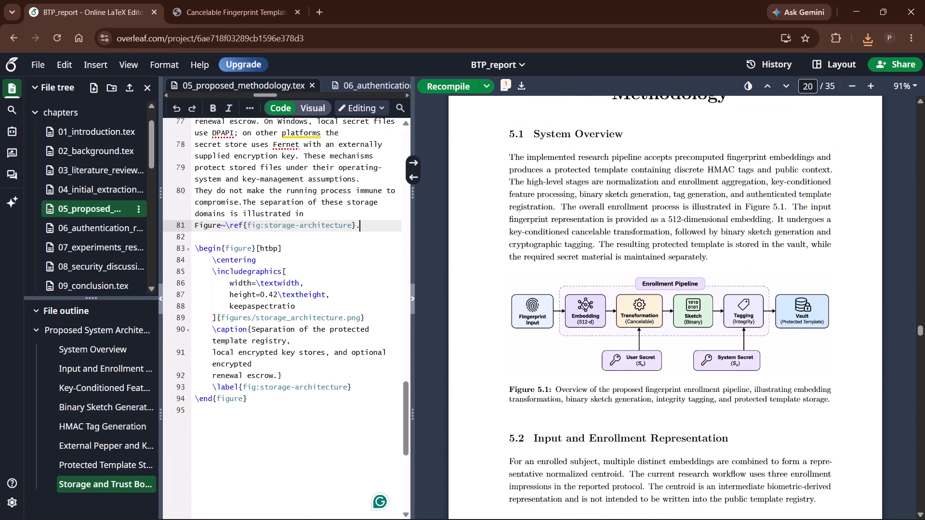
{"action": "scroll", "coordinate": [242, 266], "scroll_direction": "up", "scroll_amount": 6}
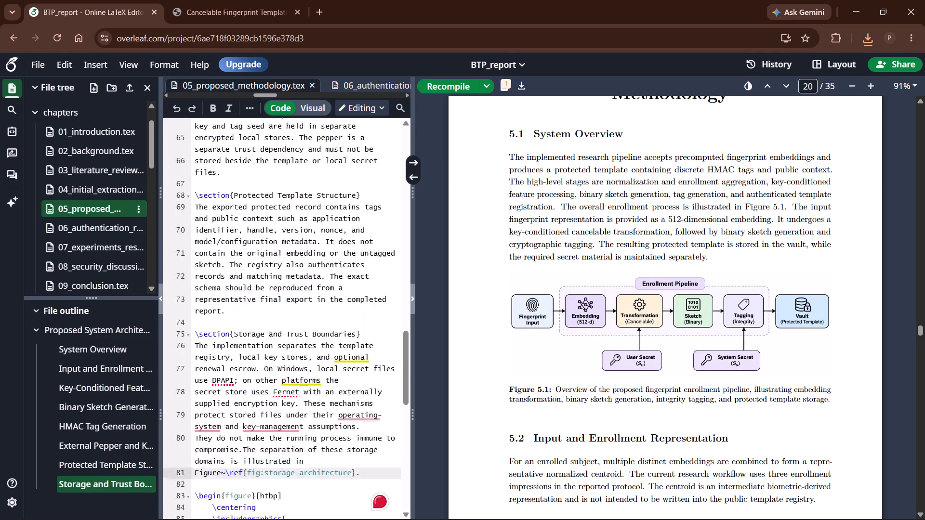
{"action": "scroll", "coordinate": [242, 266], "scroll_direction": "up", "scroll_amount": 11}
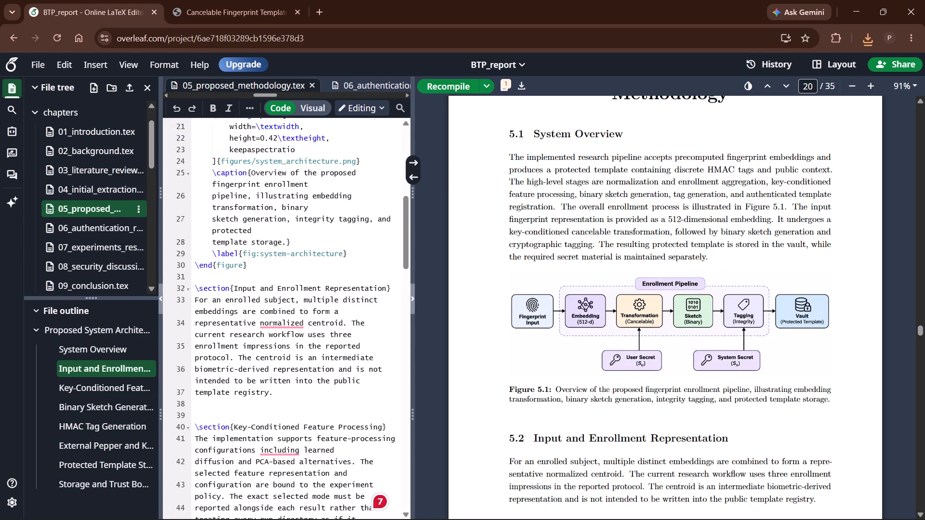
{"action": "scroll", "coordinate": [242, 266], "scroll_direction": "up", "scroll_amount": 3}
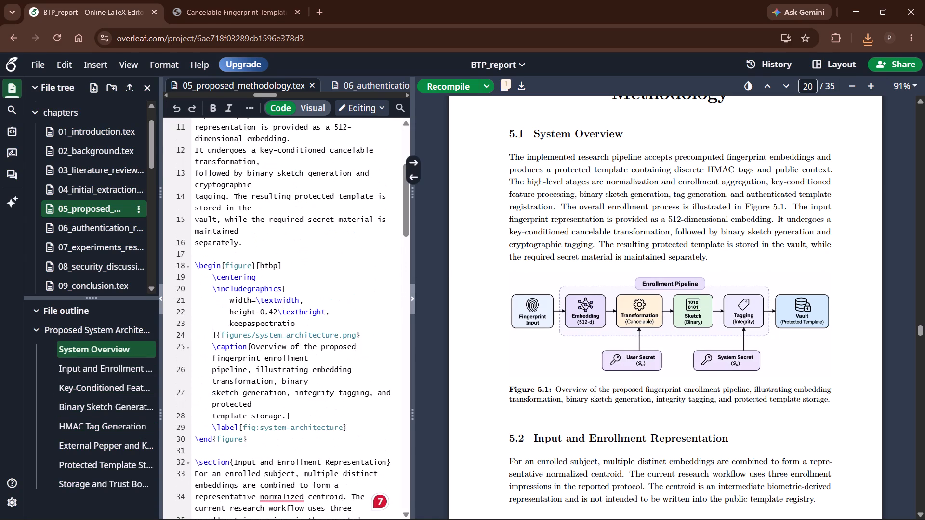
Find the downloaded Fingerprint Enrollment Pipeline Diagram image in the Downloads folder and rename it system_architecture.
{"action": "key", "text": "alt+Tab"}
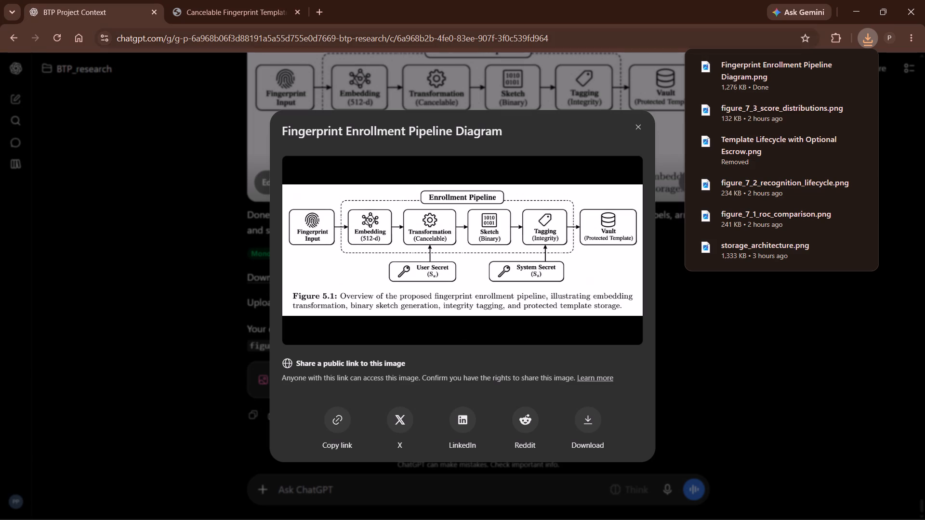
{"action": "left_click", "coordinate": [843, 64]}
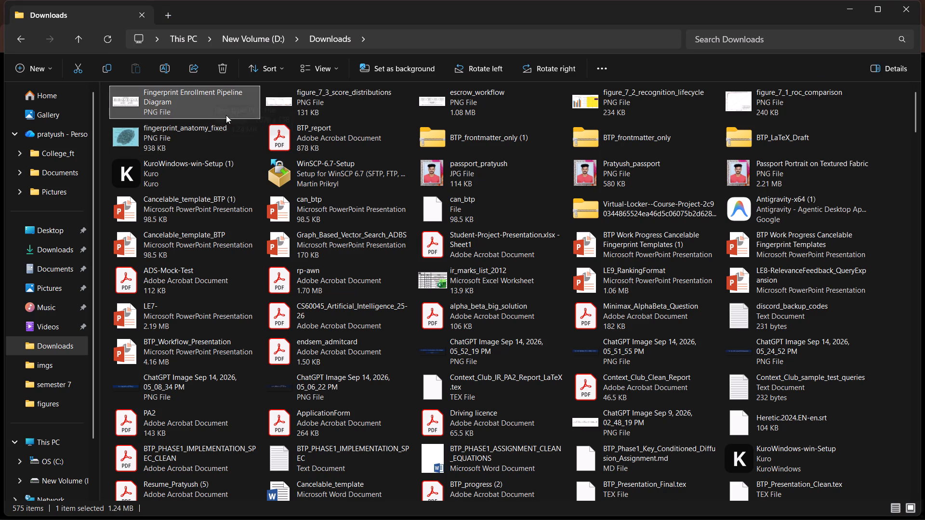
{"action": "right_click", "coordinate": [215, 105]}
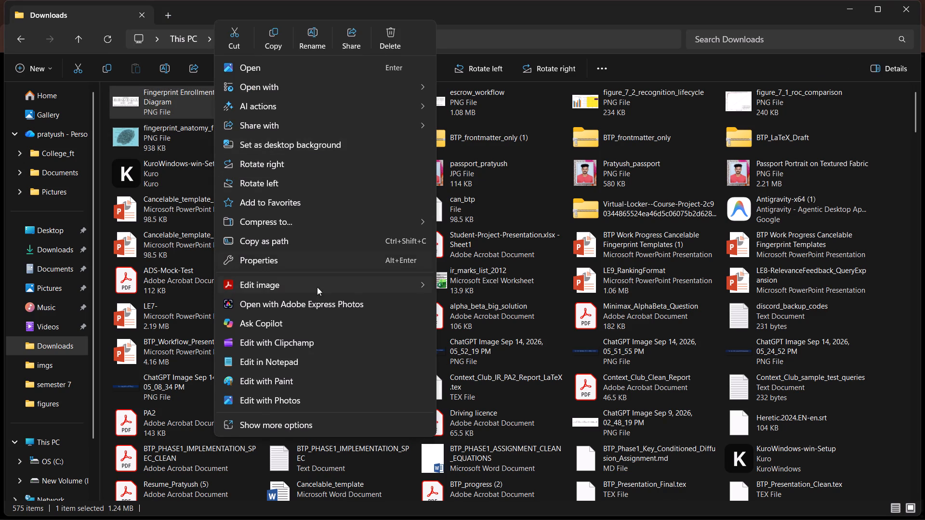
{"action": "left_click", "coordinate": [305, 43]}
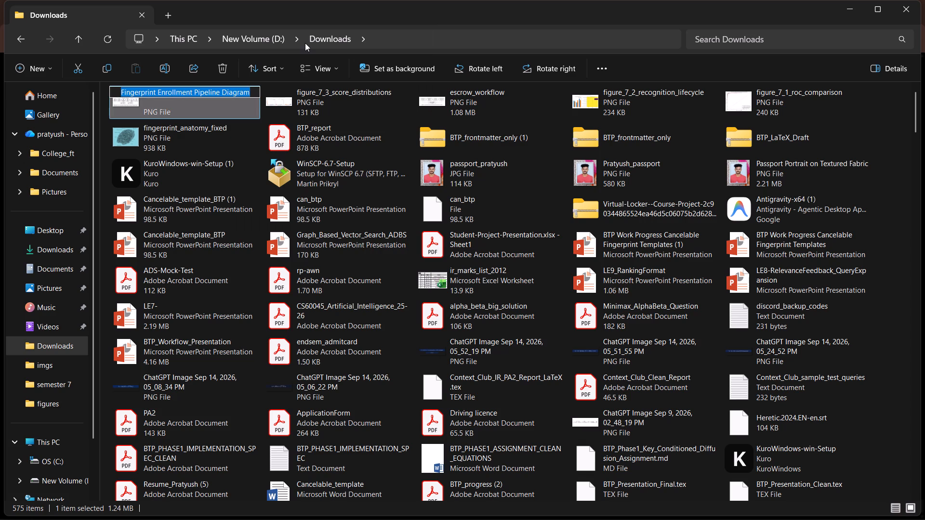
{"action": "type", "text": "system"}
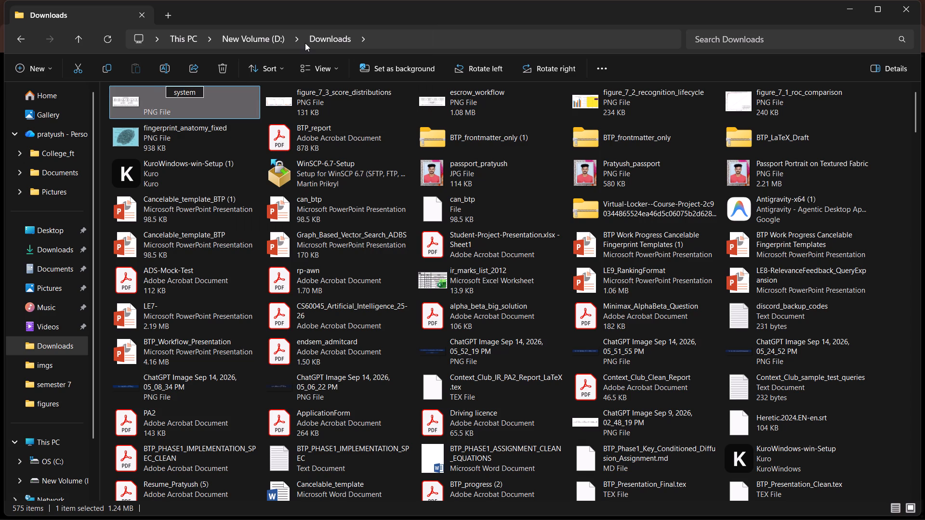
{"action": "type", "text": "_architeture"}
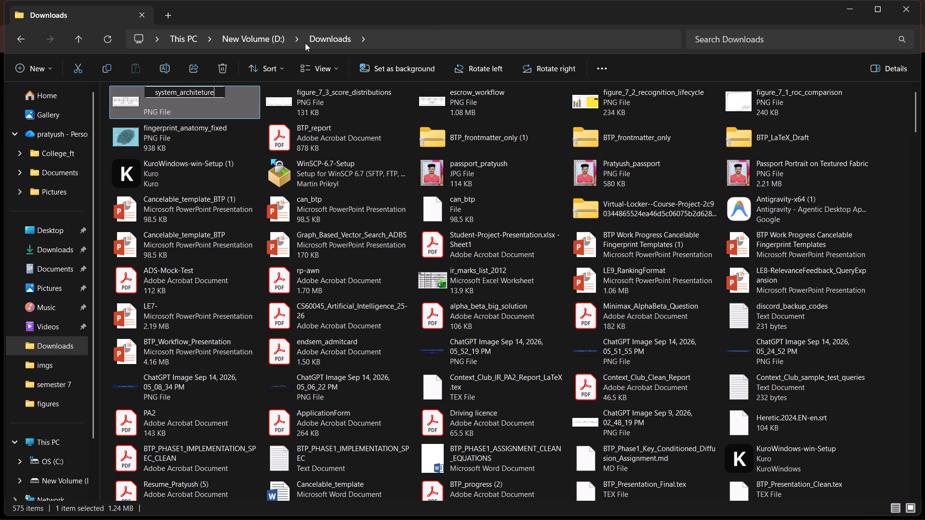
{"action": "key", "text": "BackSpace"}
{"action": "key", "text": "BackSpace"}
{"action": "key", "text": "BackSpace"}
{"action": "key", "text": "BackSpace"}
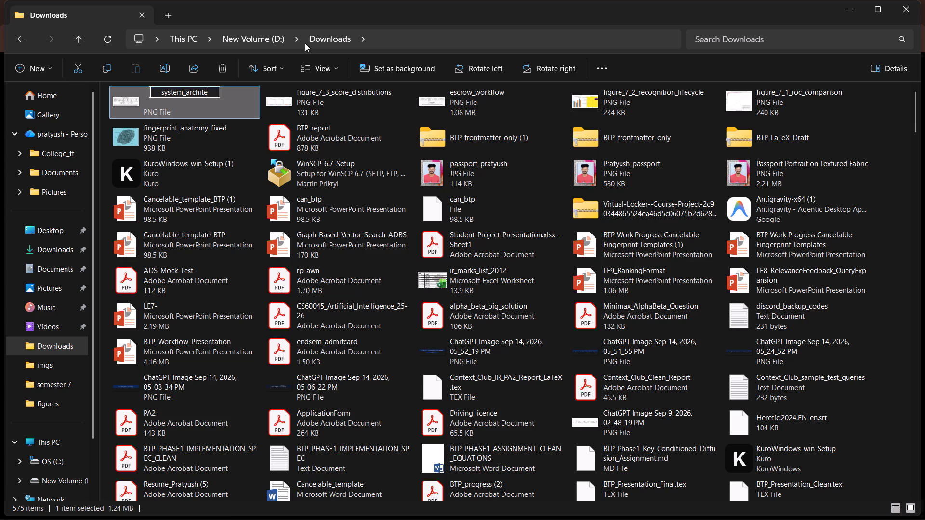
{"action": "key", "text": "BackSpace"}
{"action": "key", "text": "e"}
{"action": "key", "text": "BackSpace"}
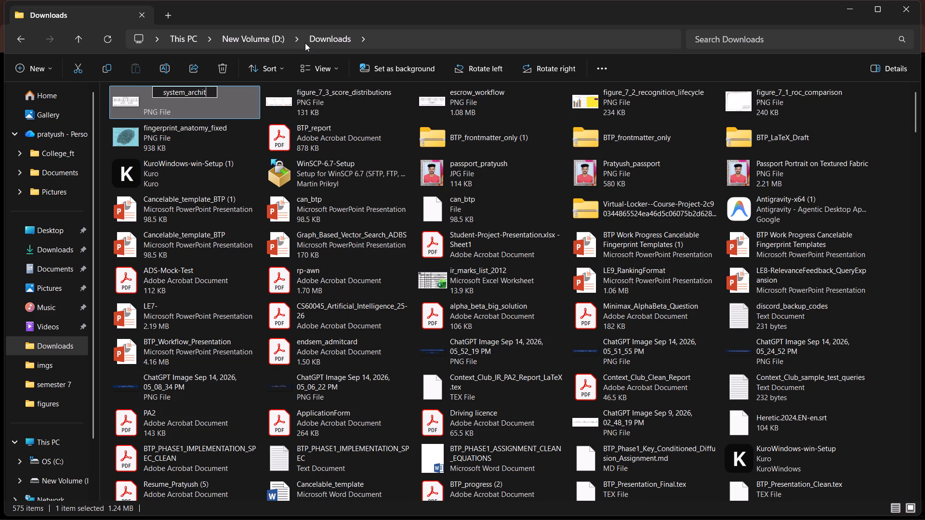
{"action": "type", "text": "ecture"}
{"action": "key", "text": "Return"}
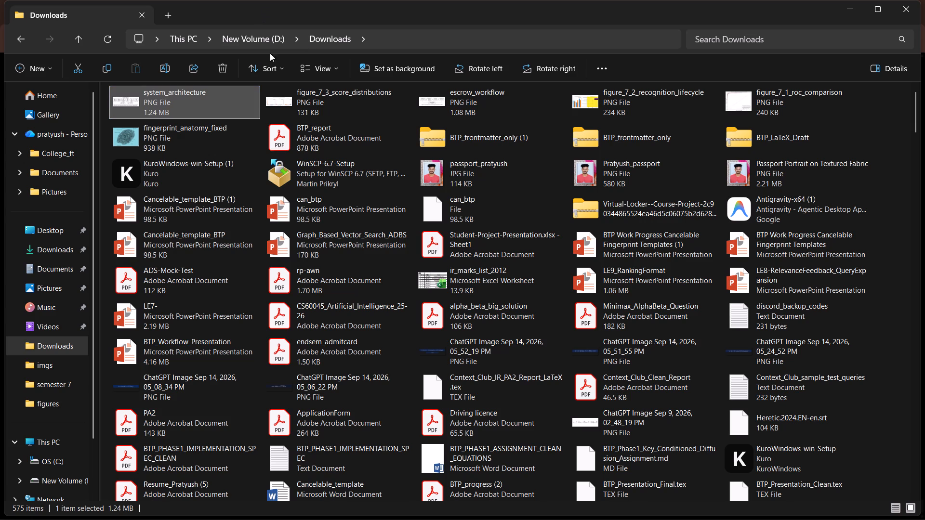
Upload system_architecture.png from Downloads into the Overleaf project's figures folder, overwriting the existing file of that name.
{"action": "key", "text": "alt+Tab"}
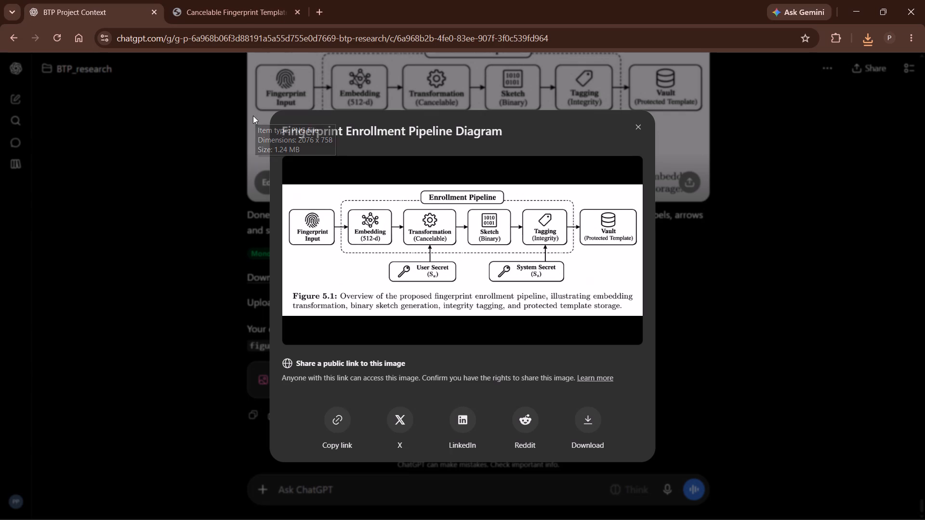
{"action": "key", "text": "alt+Tab"}
{"action": "key", "text": "alt+Tab"}
{"action": "key", "text": "alt+Tab"}
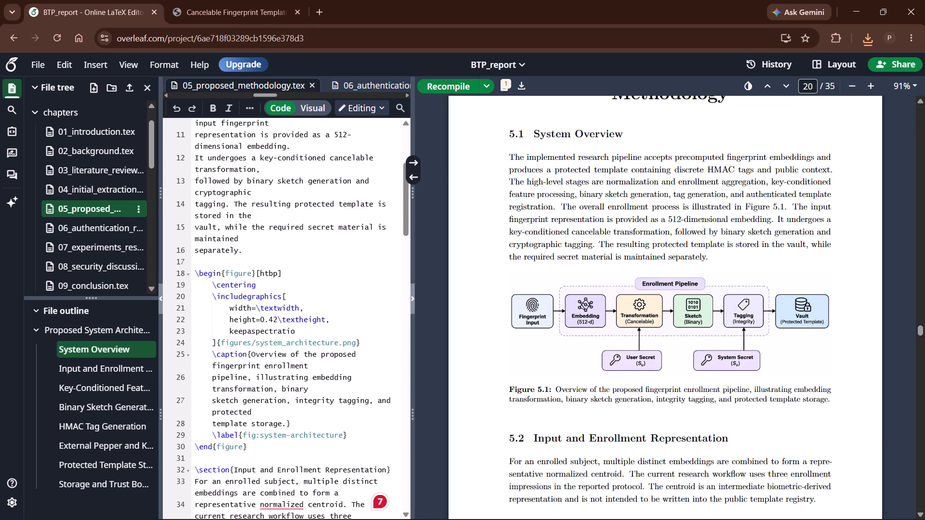
{"action": "key", "text": "alt+Tab"}
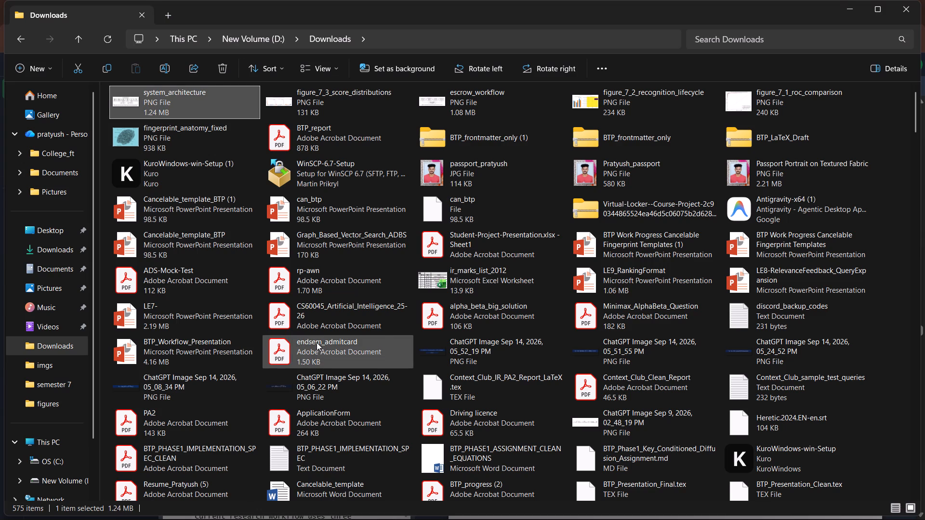
{"action": "key", "text": "alt+Tab"}
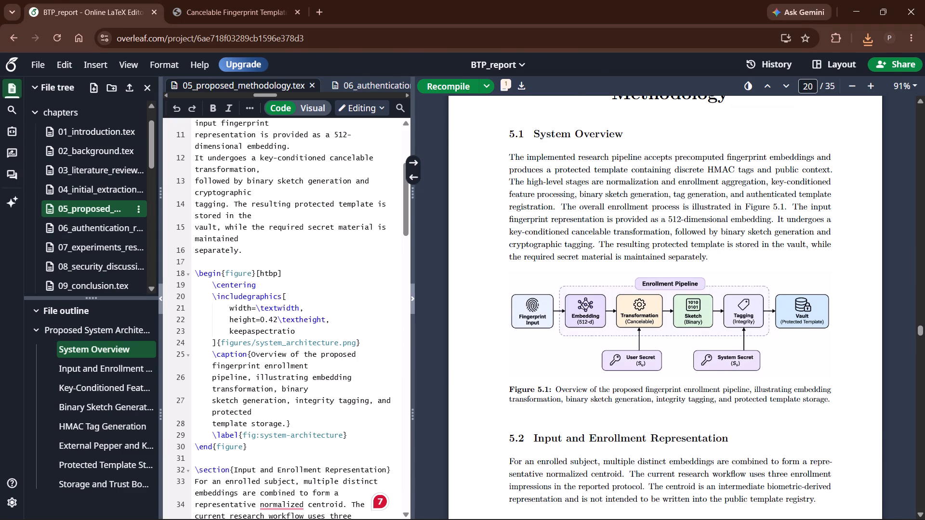
{"action": "key", "text": "alt+Tab"}
{"action": "key", "text": "alt+Tab"}
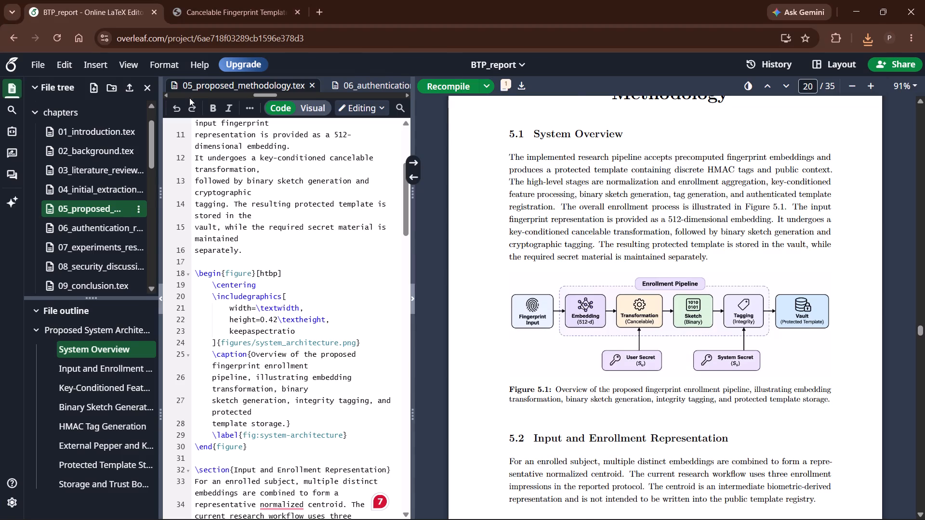
{"action": "key", "text": "alt+Tab"}
{"action": "left_click_drag", "start_coordinate": [180, 98], "coordinate": [96, 262]}
{"action": "key", "text": "alt+Tab"}
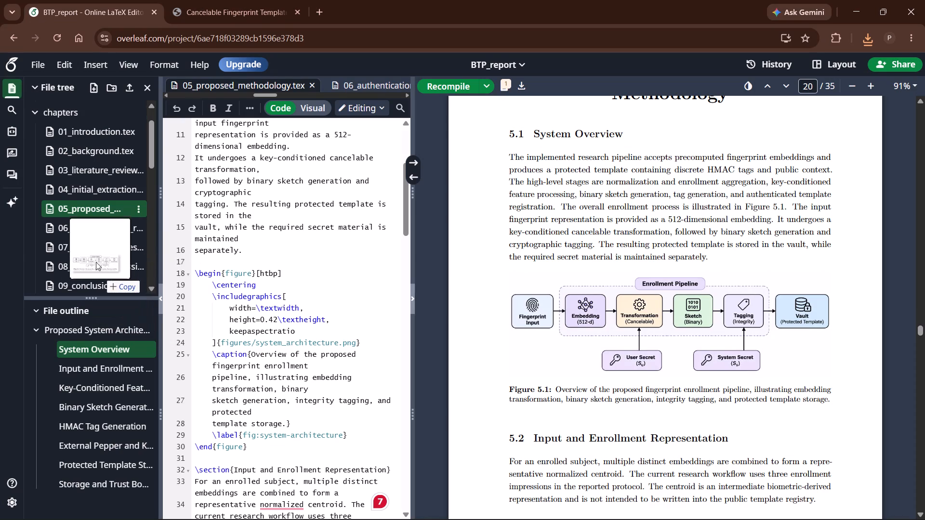
{"action": "left_click_drag", "start_coordinate": [96, 262], "coordinate": [83, 222]}
{"action": "scroll", "coordinate": [85, 240], "scroll_direction": "down", "scroll_amount": 3}
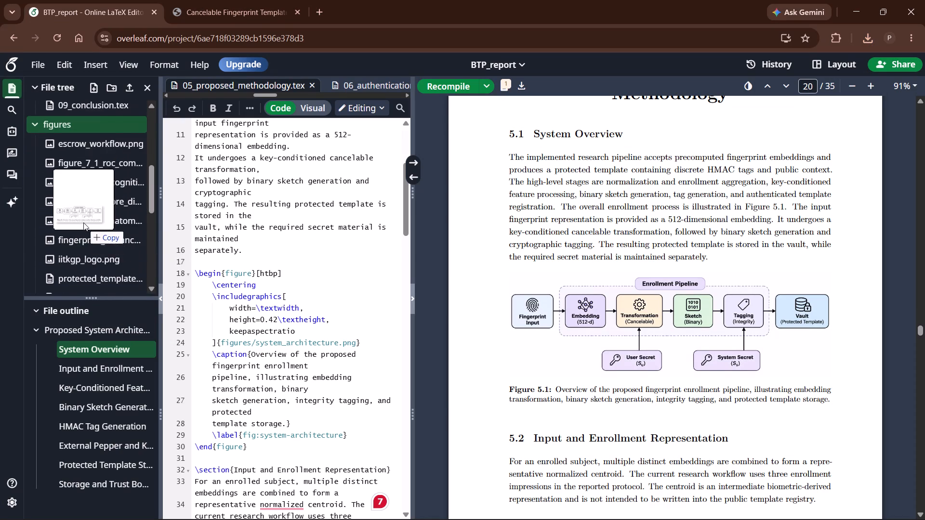
{"action": "left_click_drag", "start_coordinate": [83, 222], "coordinate": [83, 222]}
{"action": "left_click", "coordinate": [389, 336]}
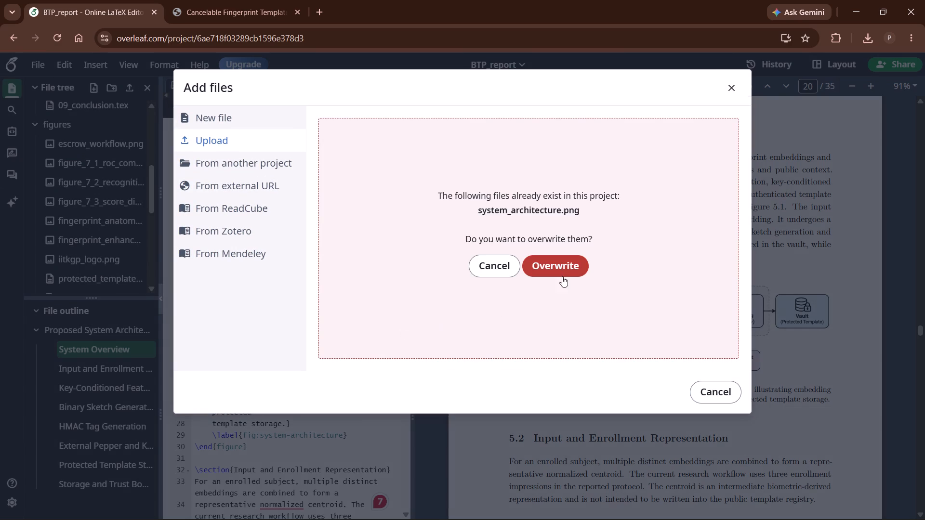
{"action": "left_click", "coordinate": [566, 269]}
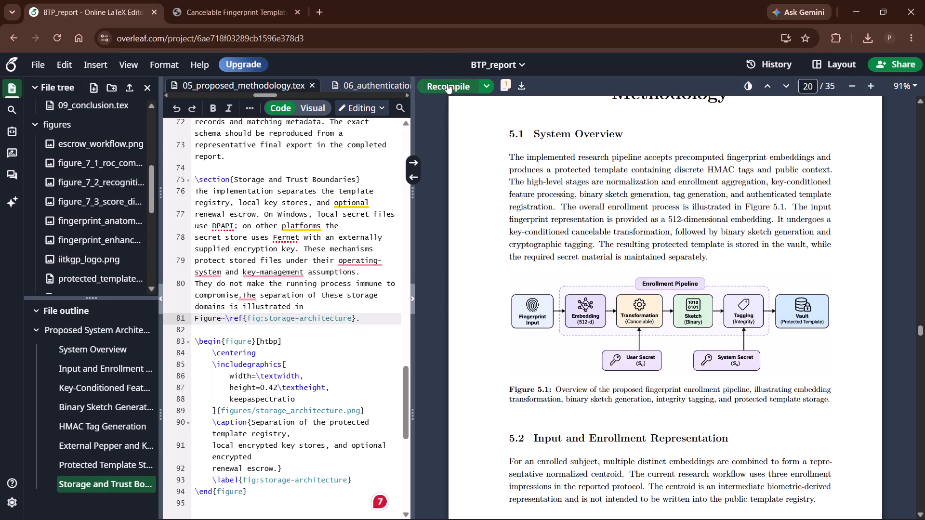
Recompile the report and check Figure 5.1 and the sections following it in the PDF.
{"action": "left_click", "coordinate": [447, 83]}
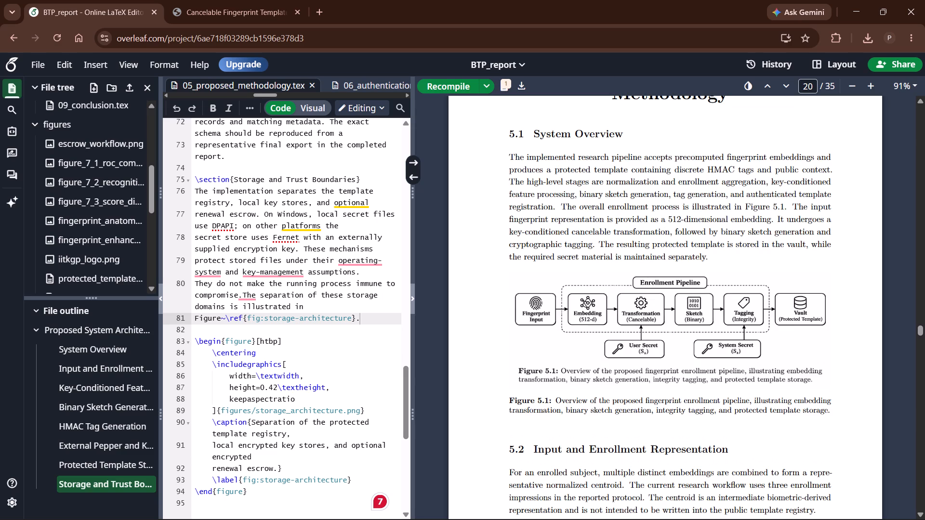
{"action": "scroll", "coordinate": [715, 325], "scroll_direction": "down", "scroll_amount": 4}
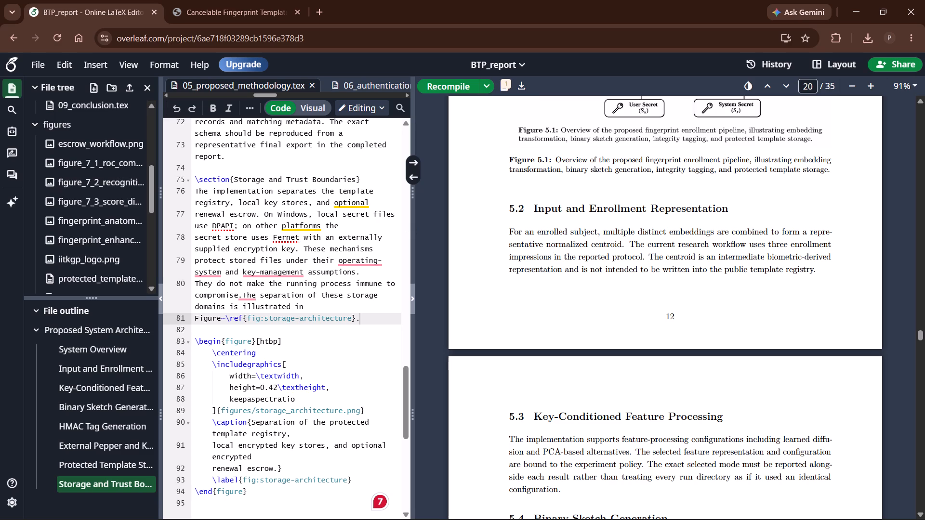
{"action": "scroll", "coordinate": [304, 312], "scroll_direction": "down", "scroll_amount": 1}
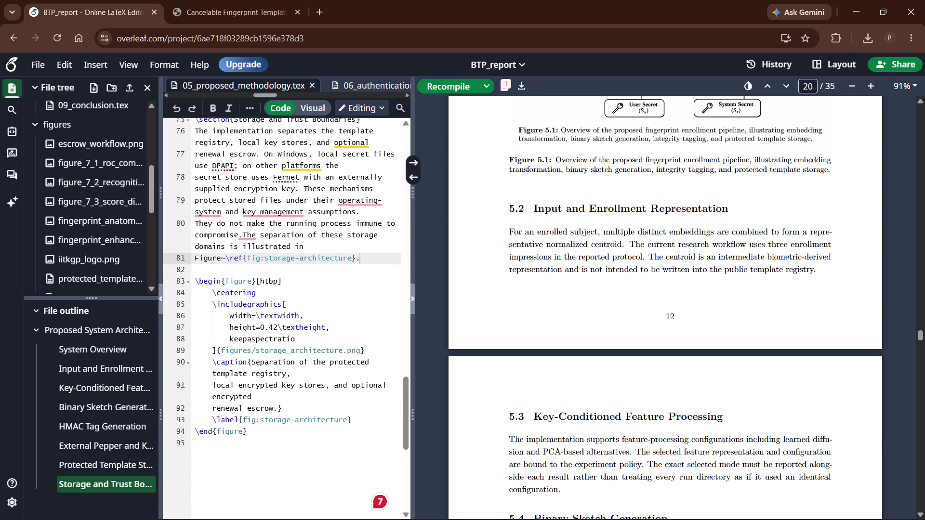
Delete the whole \caption block from the system_architecture.png figure in 05_proposed_methodology.tex, keeping its label line.
{"action": "scroll", "coordinate": [272, 364], "scroll_direction": "up", "scroll_amount": 4}
{"action": "scroll", "coordinate": [272, 364], "scroll_direction": "down", "scroll_amount": 3}
{"action": "scroll", "coordinate": [531, 298], "scroll_direction": "down", "scroll_amount": 3}
{"action": "scroll", "coordinate": [529, 300], "scroll_direction": "up", "scroll_amount": 5}
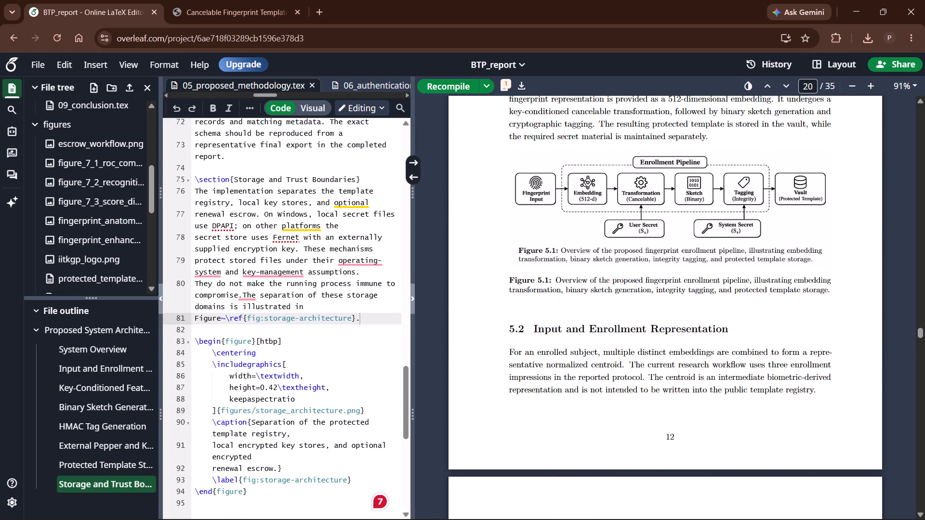
{"action": "scroll", "coordinate": [329, 383], "scroll_direction": "down", "scroll_amount": 1}
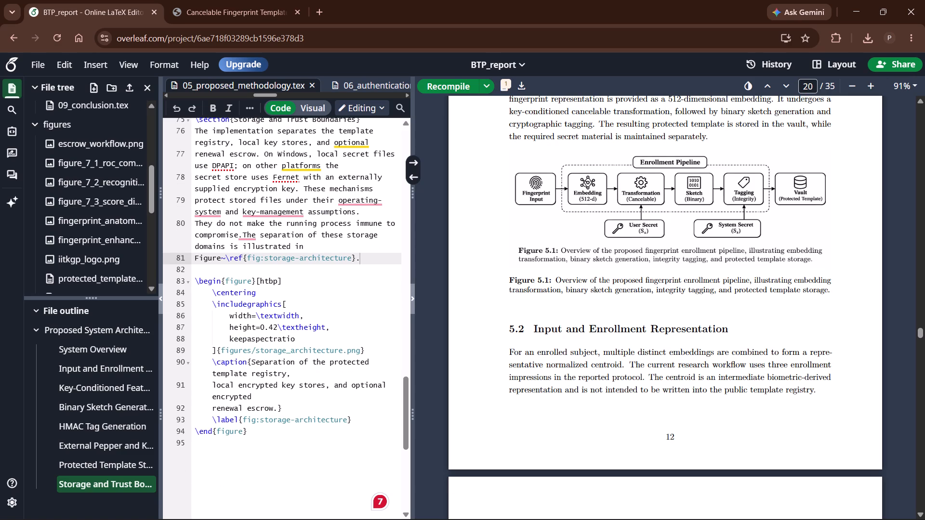
{"action": "scroll", "coordinate": [276, 322], "scroll_direction": "up", "scroll_amount": 14}
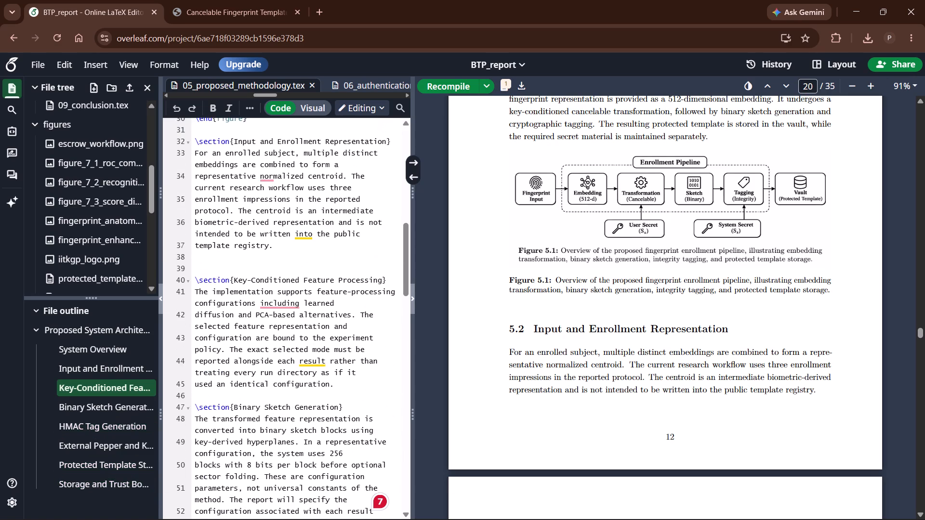
{"action": "scroll", "coordinate": [276, 322], "scroll_direction": "up", "scroll_amount": 5}
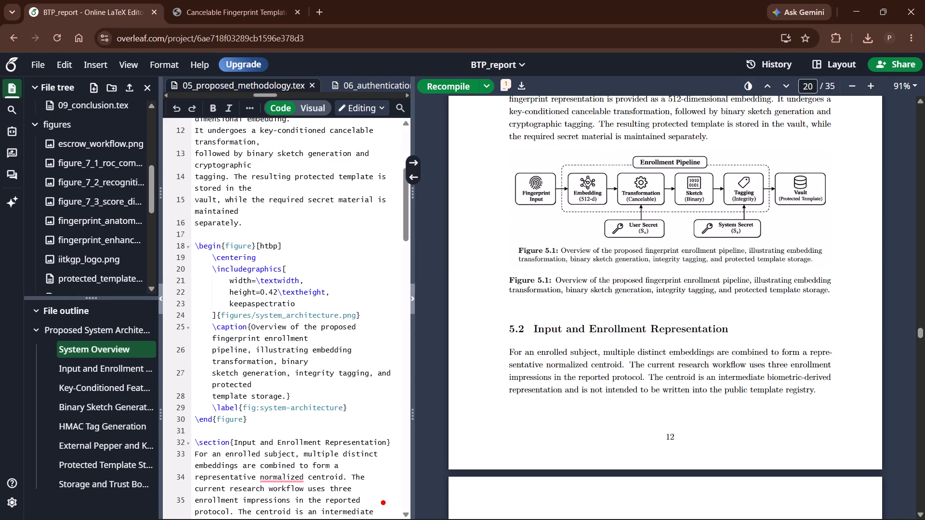
{"action": "left_click_drag", "start_coordinate": [289, 394], "coordinate": [209, 328]}
{"action": "left_click", "coordinate": [209, 328]}
{"action": "left_click_drag", "start_coordinate": [292, 396], "coordinate": [256, 376]}
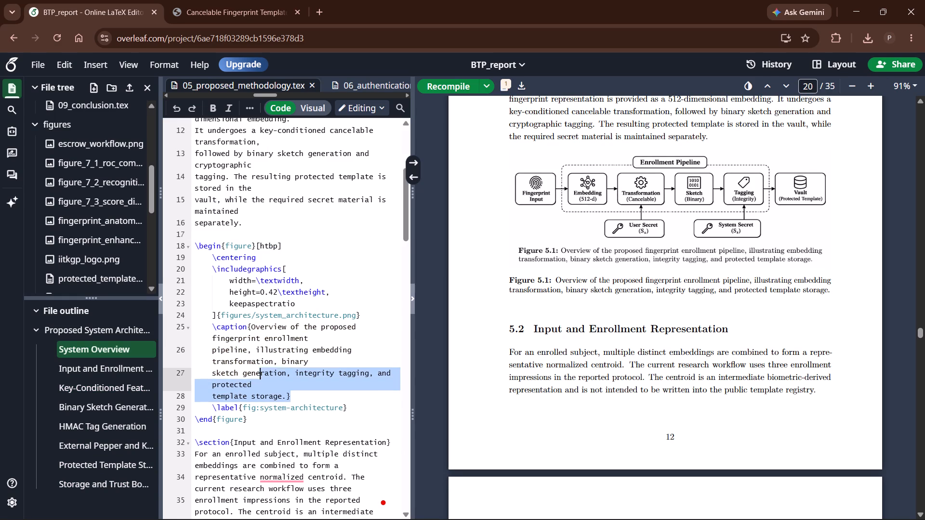
{"action": "left_click_drag", "start_coordinate": [256, 376], "coordinate": [211, 327]}
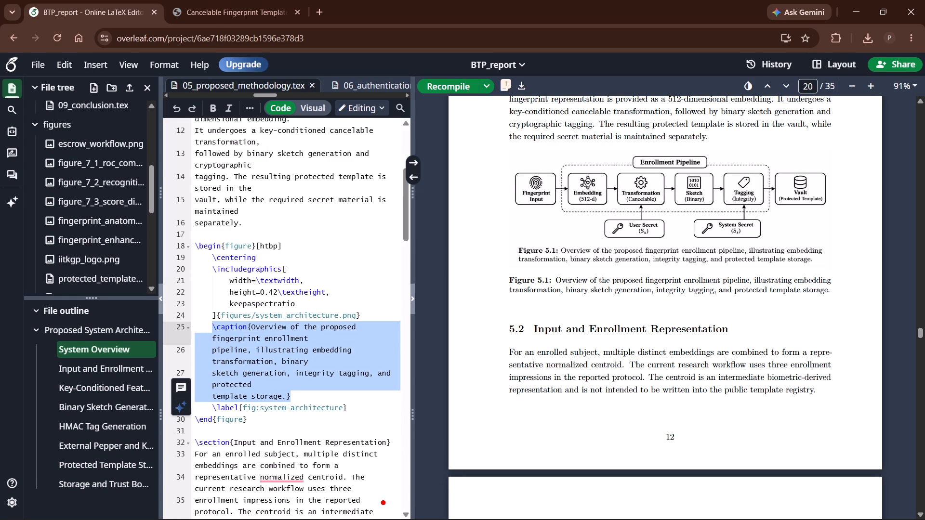
{"action": "key", "text": "BackSpace"}
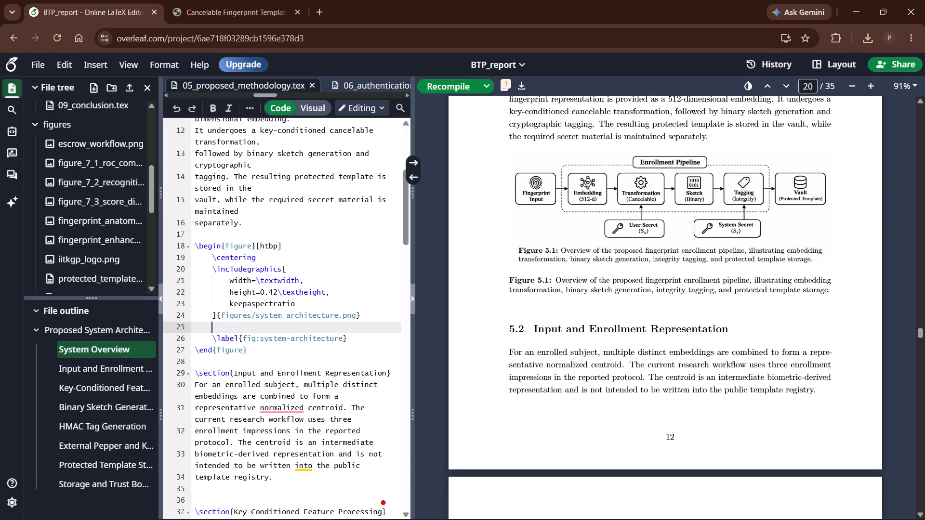
Recompile the report and check the caption under the enrollment pipeline figure in the PDF.
{"action": "left_click", "coordinate": [446, 78]}
{"action": "left_click", "coordinate": [461, 94]}
{"action": "left_click", "coordinate": [459, 90]}
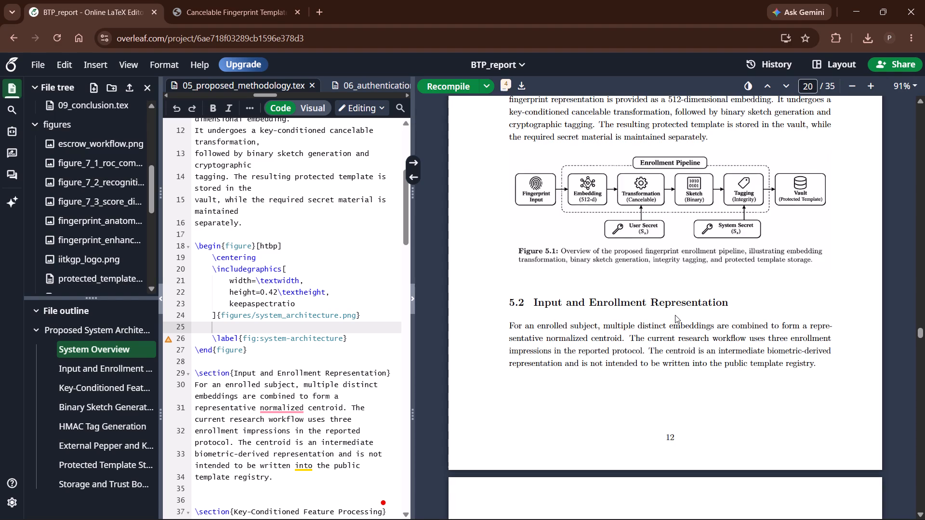
{"action": "scroll", "coordinate": [672, 293], "scroll_direction": "up", "scroll_amount": 2}
{"action": "scroll", "coordinate": [672, 292], "scroll_direction": "down", "scroll_amount": 6}
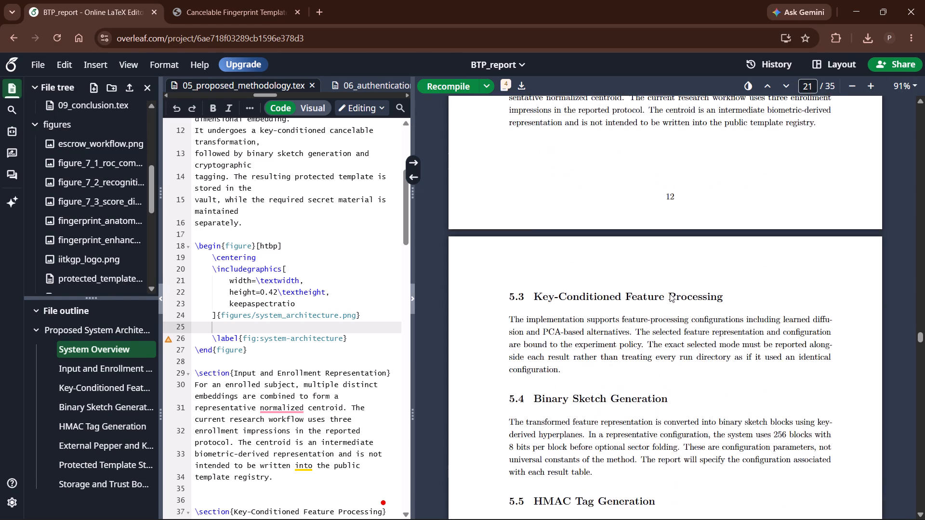
{"action": "scroll", "coordinate": [668, 295], "scroll_direction": "down", "scroll_amount": 13}
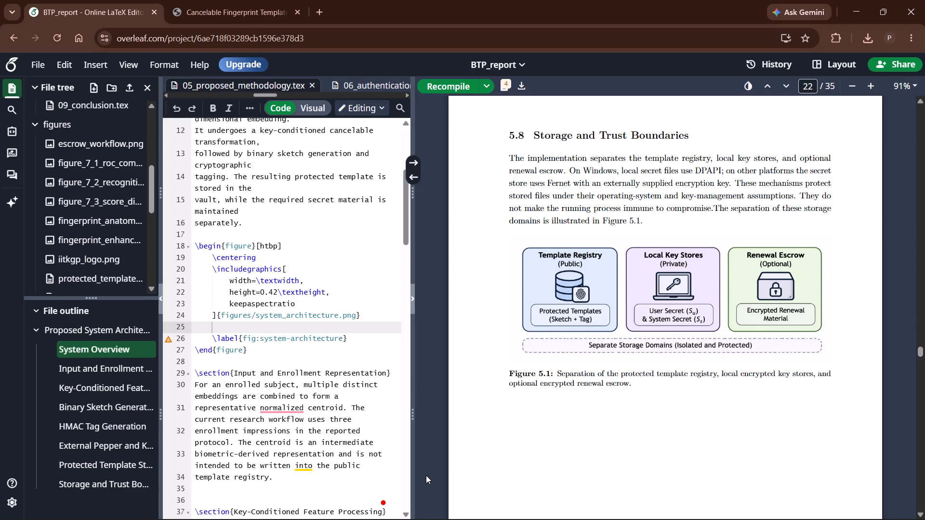
{"action": "scroll", "coordinate": [421, 477], "scroll_direction": "down", "scroll_amount": 3}
{"action": "scroll", "coordinate": [502, 437], "scroll_direction": "down", "scroll_amount": 6}
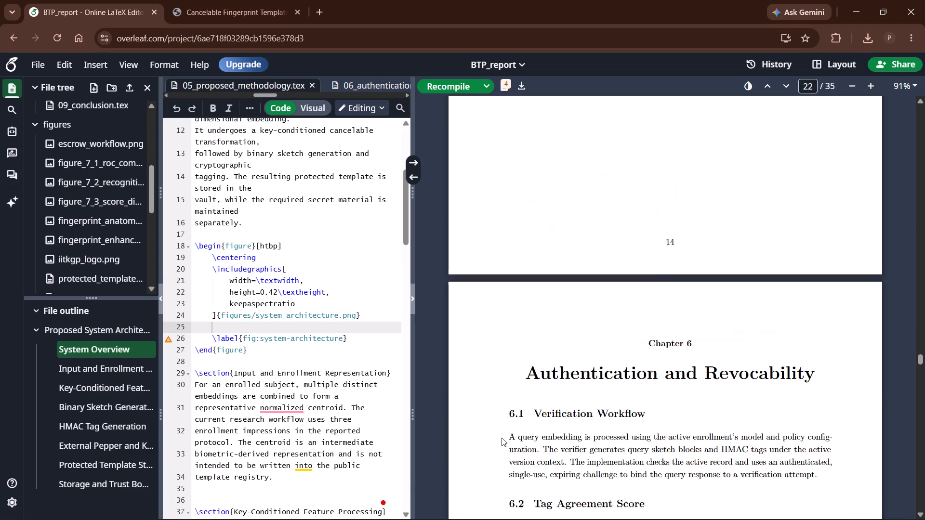
{"action": "scroll", "coordinate": [502, 438], "scroll_direction": "down", "scroll_amount": 4}
{"action": "scroll", "coordinate": [502, 438], "scroll_direction": "up", "scroll_amount": 3}
{"action": "scroll", "coordinate": [502, 438], "scroll_direction": "down", "scroll_amount": 1}
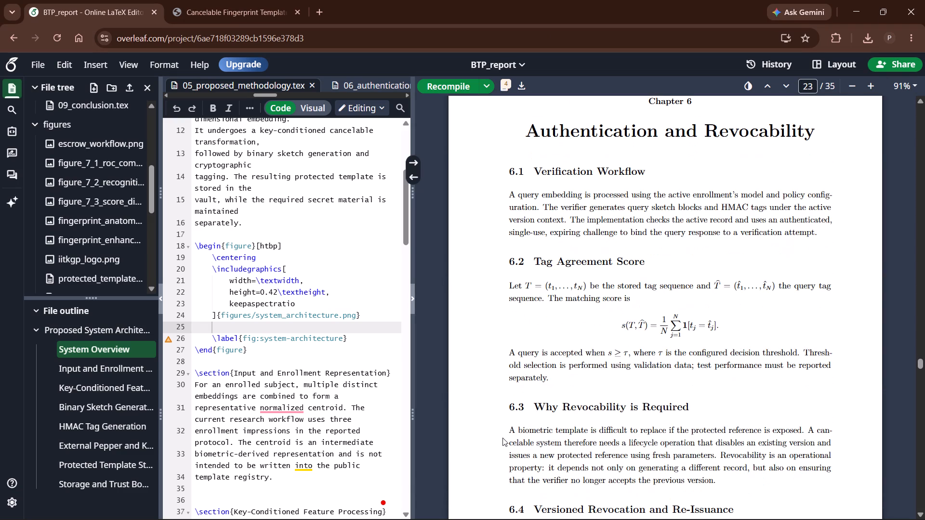
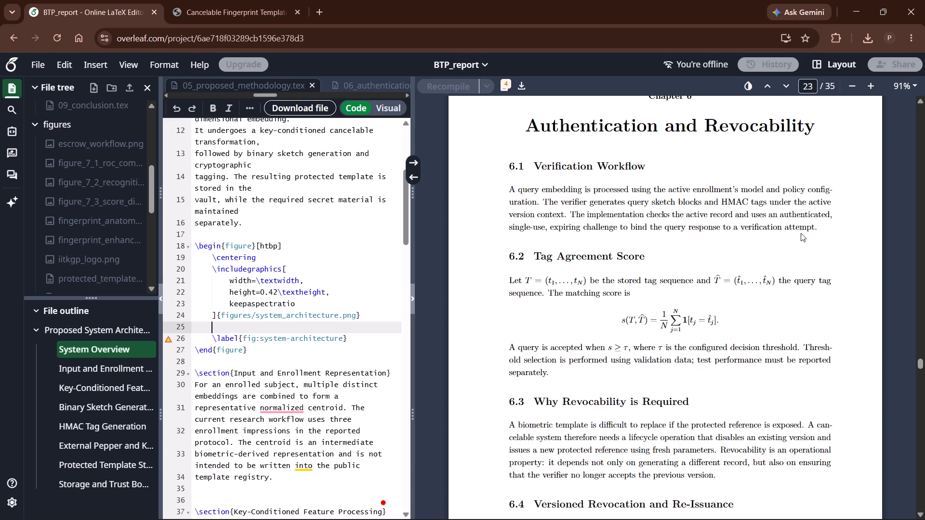
Look through Chapter 6 of the PDF from section 6.1 to section 6.6, examining Figures 6.1 and 6.2 and their captions.
{"action": "scroll", "coordinate": [809, 233], "scroll_direction": "down", "scroll_amount": 2}
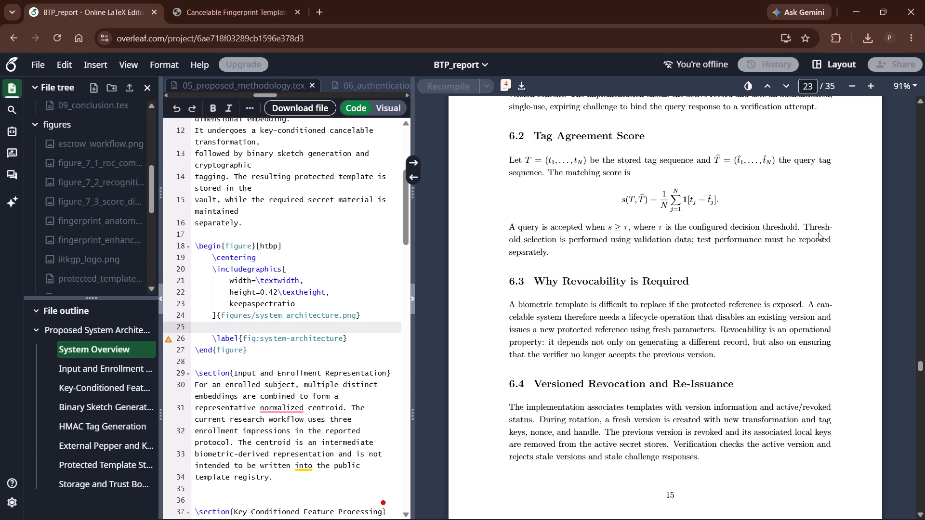
{"action": "scroll", "coordinate": [594, 252], "scroll_direction": "down", "scroll_amount": 1}
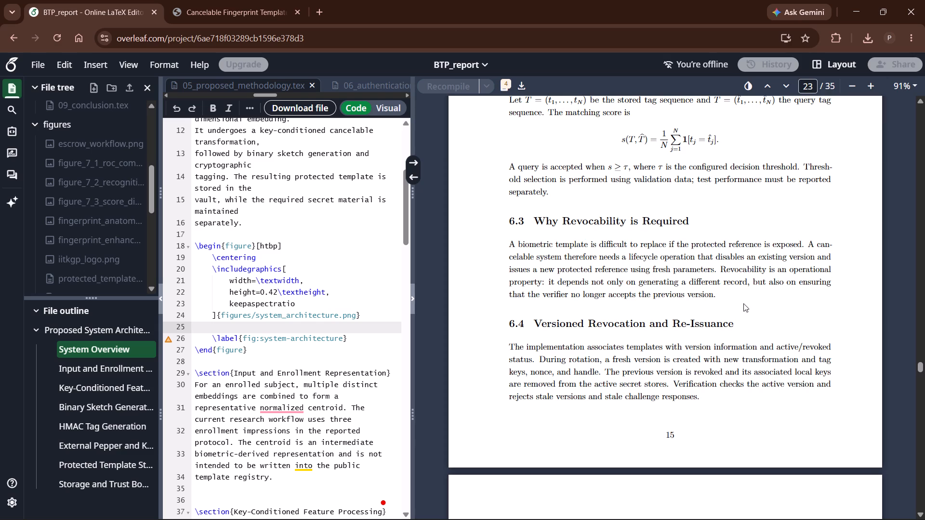
{"action": "scroll", "coordinate": [666, 293], "scroll_direction": "down", "scroll_amount": 2}
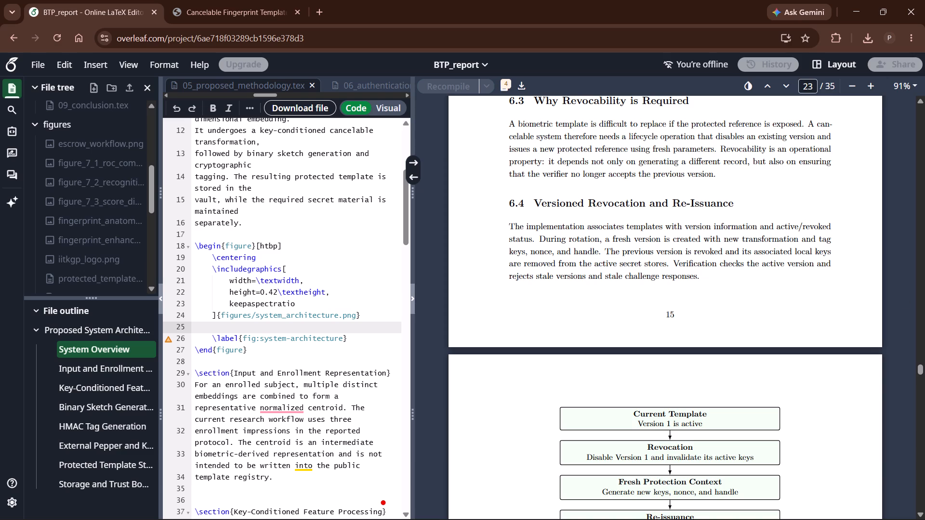
{"action": "scroll", "coordinate": [664, 275], "scroll_direction": "down", "scroll_amount": 4}
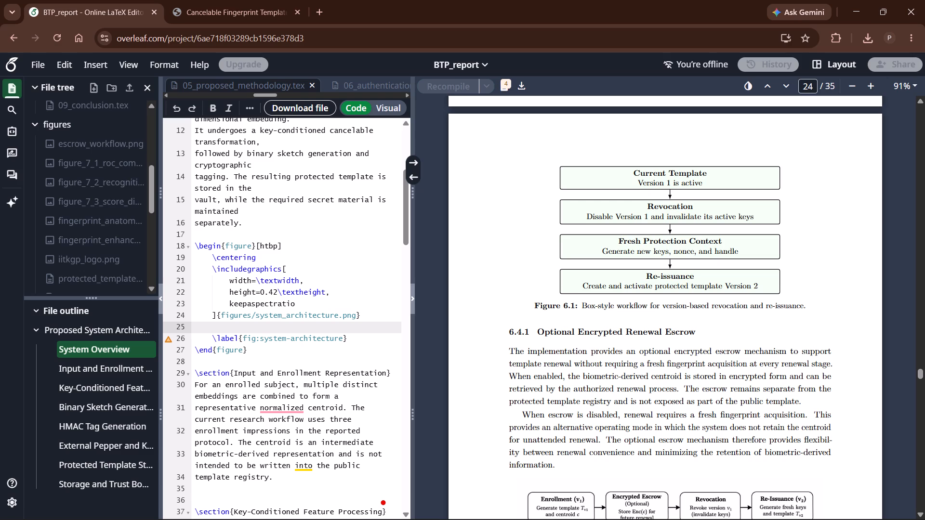
{"action": "scroll", "coordinate": [634, 311], "scroll_direction": "down", "scroll_amount": 1}
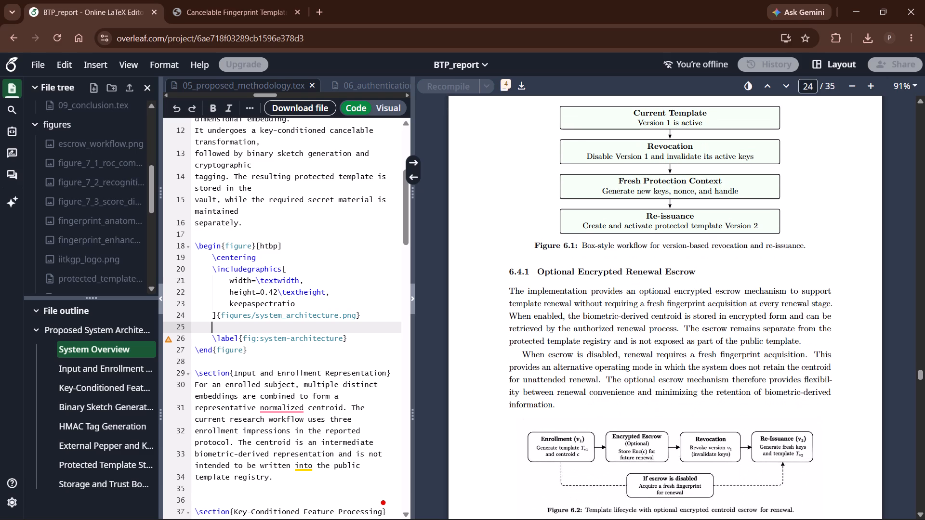
{"action": "scroll", "coordinate": [634, 311], "scroll_direction": "down", "scroll_amount": 3}
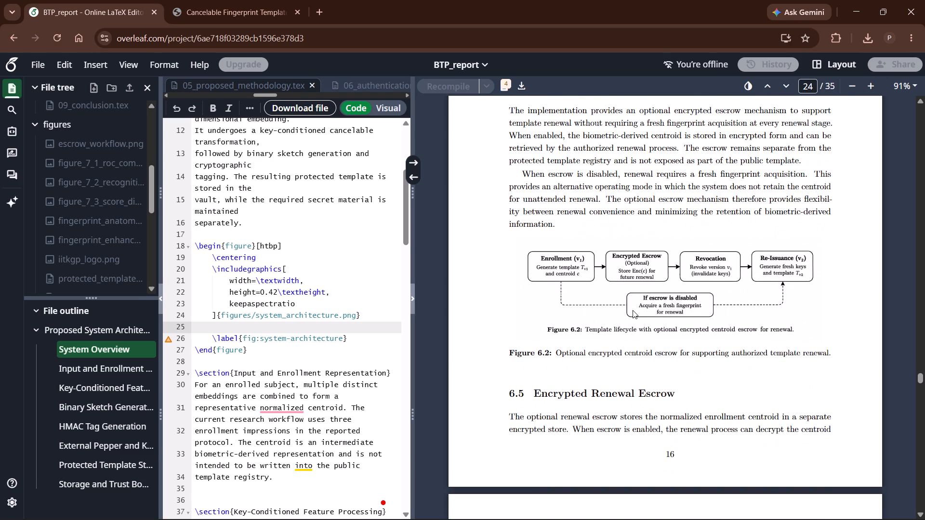
{"action": "scroll", "coordinate": [632, 310], "scroll_direction": "down", "scroll_amount": 1}
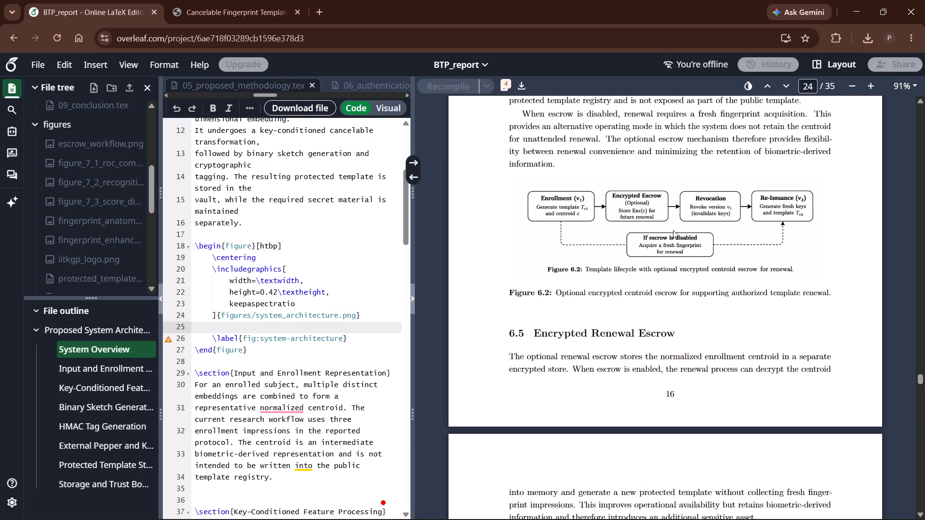
{"action": "scroll", "coordinate": [579, 241], "scroll_direction": "down", "scroll_amount": 1}
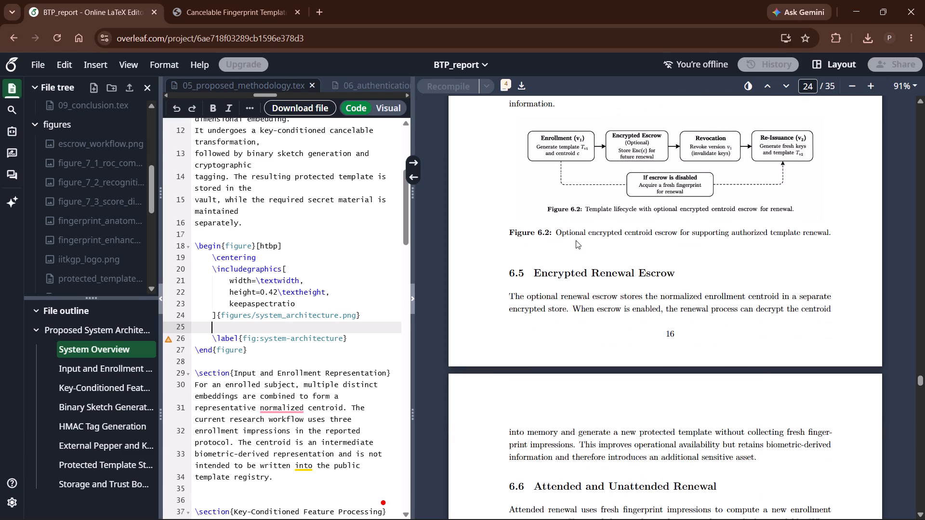
{"action": "scroll", "coordinate": [576, 240], "scroll_direction": "down", "scroll_amount": 1}
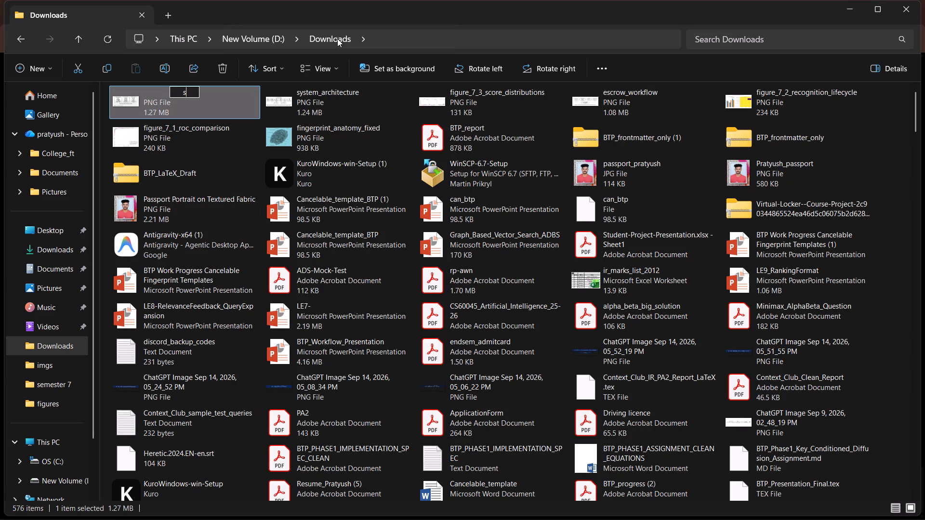
{"action": "type", "text": "torage"}
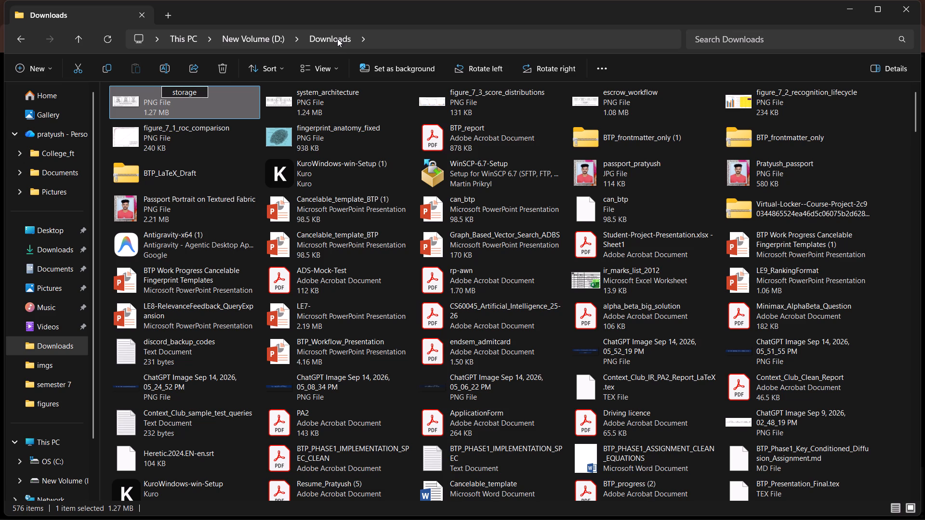
{"action": "type", "text": "_architecture"}
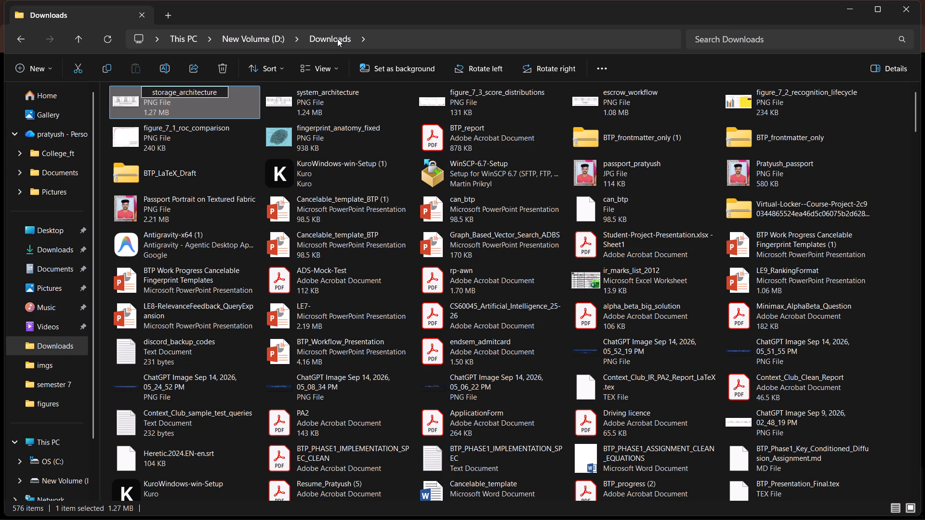
{"action": "key", "text": "Return"}
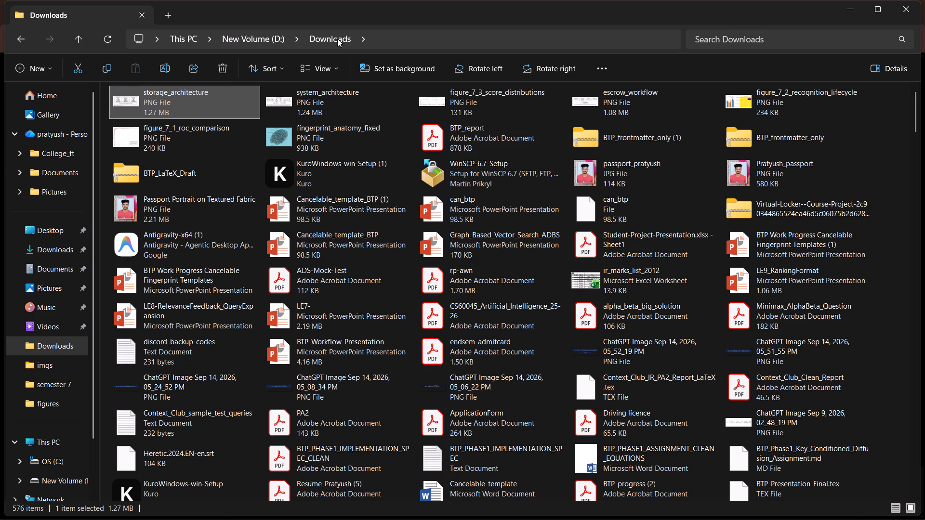
Upload storage_architecture.png from Downloads into the Overleaf project's figures folder, overwriting the existing file.
{"action": "left_click_drag", "start_coordinate": [145, 96], "coordinate": [172, 180]}
{"action": "key", "text": "alt+Tab"}
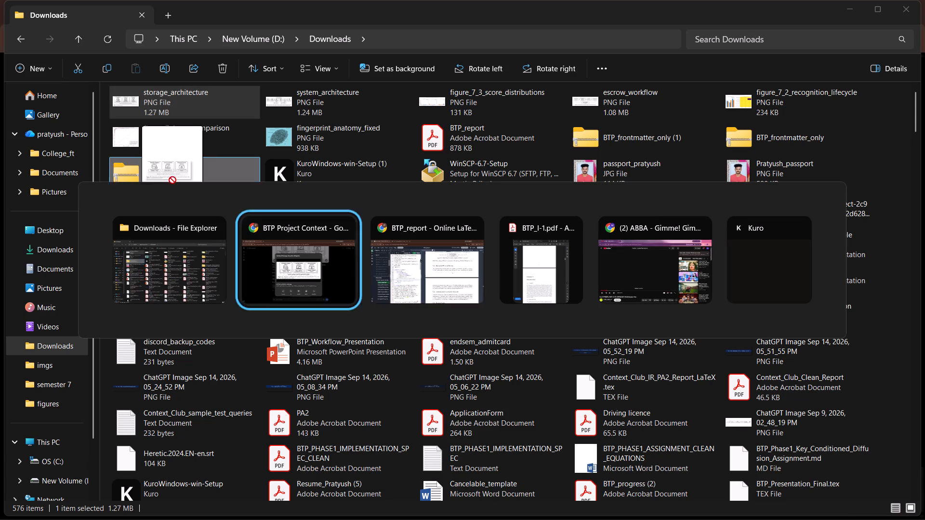
{"action": "left_click_drag", "start_coordinate": [172, 180], "coordinate": [100, 284]}
{"action": "key", "text": "alt+Tab"}
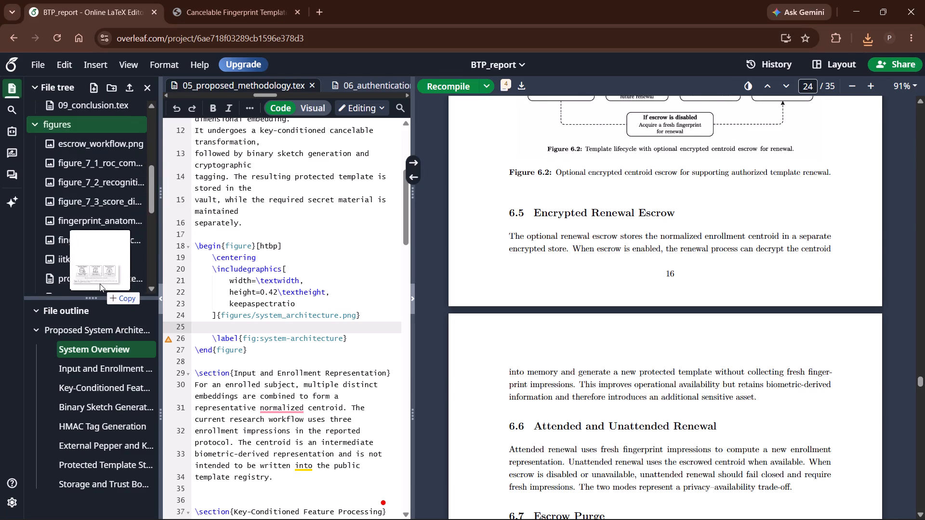
{"action": "left_click_drag", "start_coordinate": [100, 284], "coordinate": [96, 255]}
{"action": "left_click", "coordinate": [344, 341]}
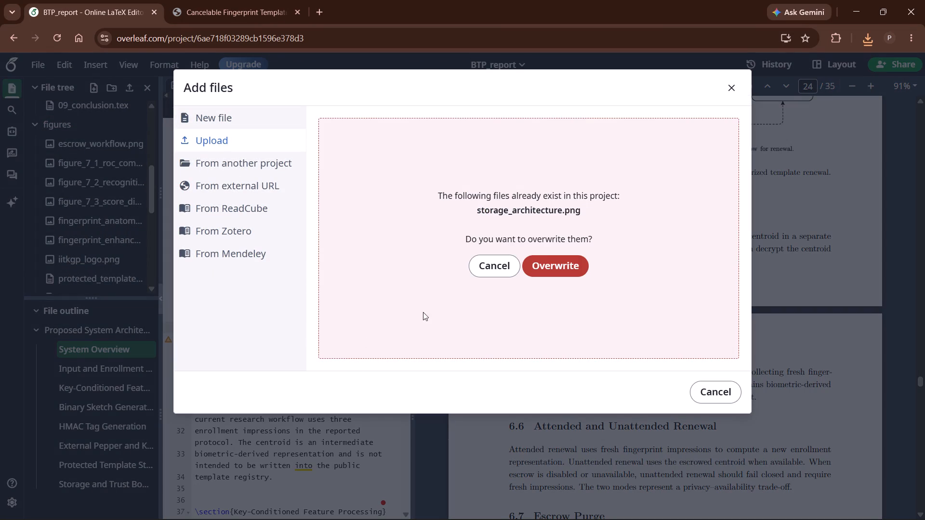
{"action": "left_click", "coordinate": [536, 273]}
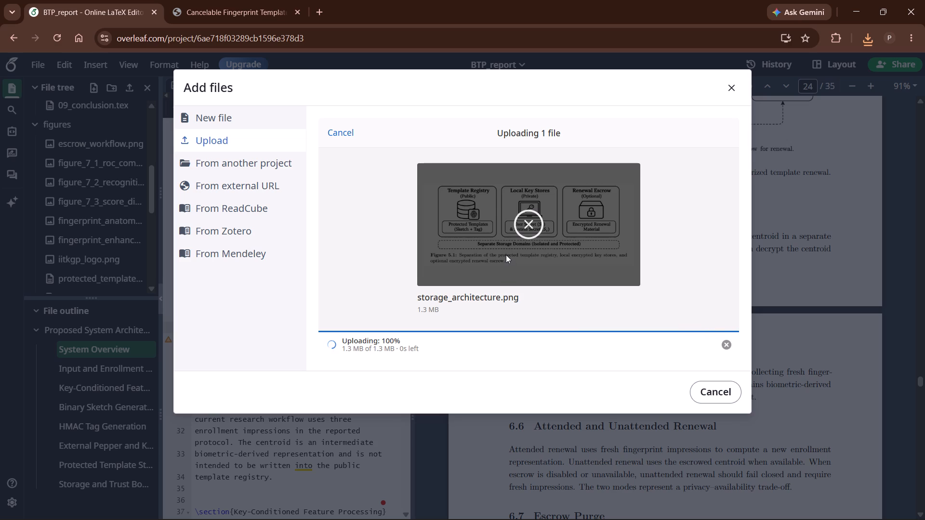
Recompile the report and go back through the PDF from section 6.5 towards the storage figure in Chapter 5.
{"action": "left_click", "coordinate": [454, 89]}
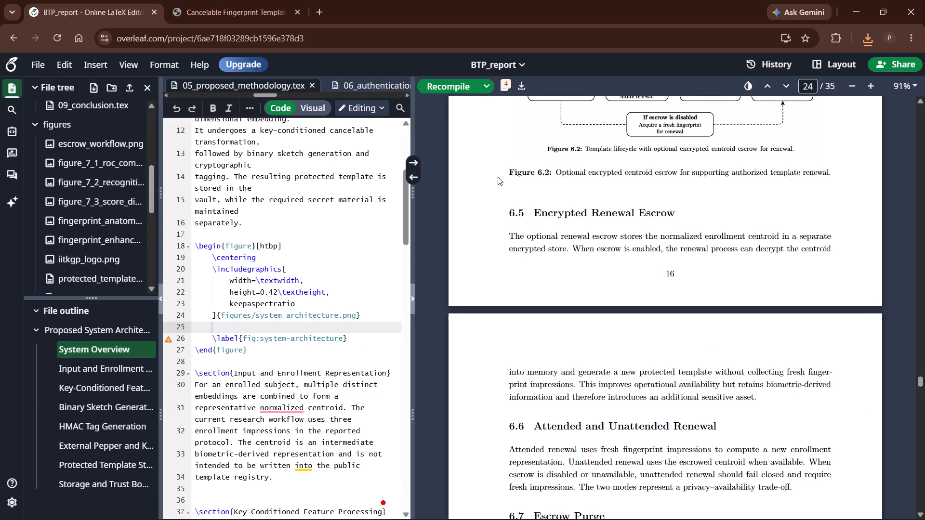
{"action": "scroll", "coordinate": [561, 237], "scroll_direction": "up", "scroll_amount": 3}
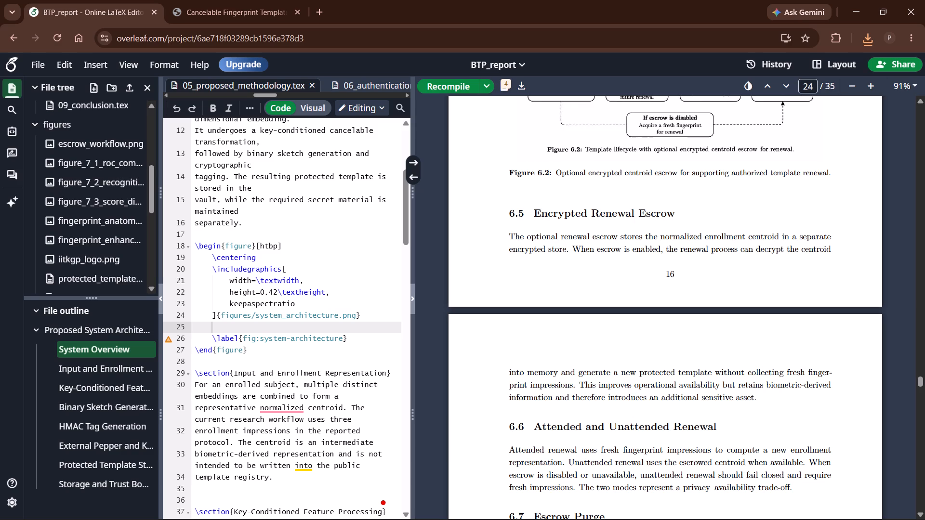
{"action": "scroll", "coordinate": [589, 241], "scroll_direction": "down", "scroll_amount": 2}
{"action": "scroll", "coordinate": [589, 241], "scroll_direction": "up", "scroll_amount": 3}
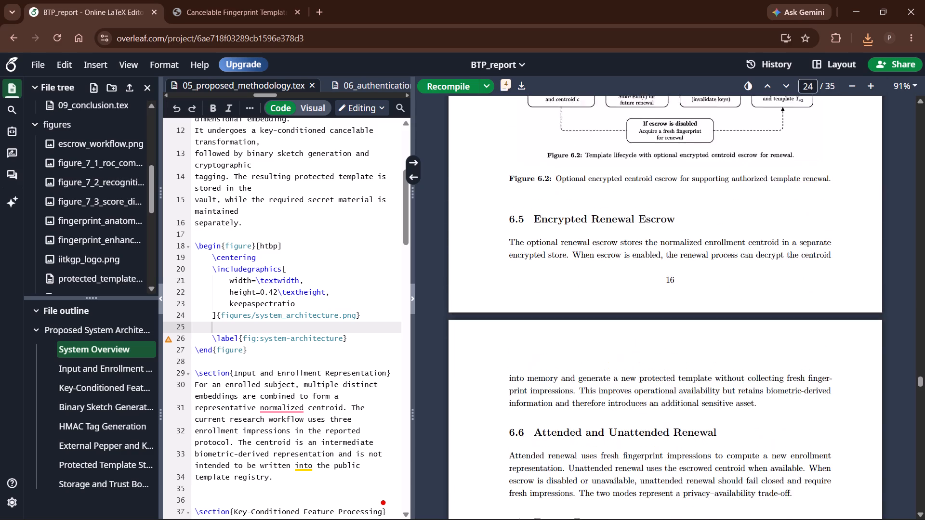
{"action": "scroll", "coordinate": [594, 238], "scroll_direction": "up", "scroll_amount": 3}
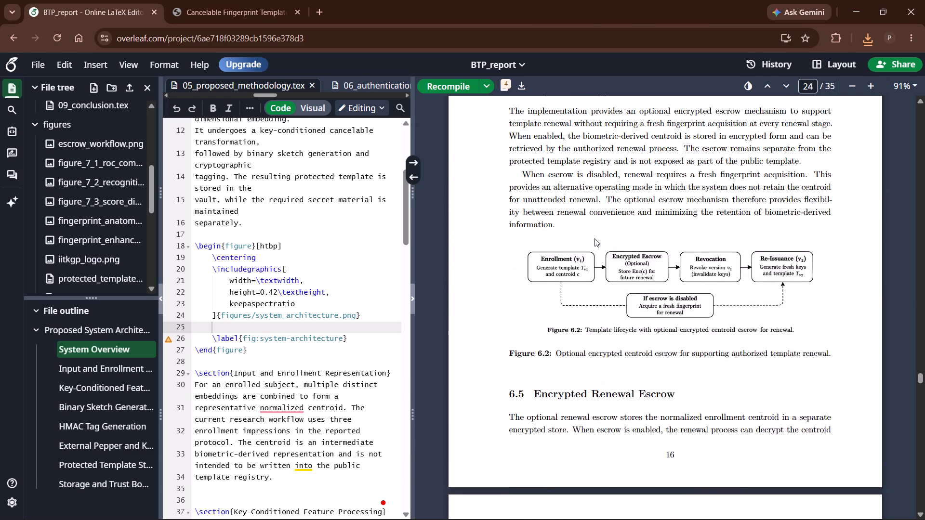
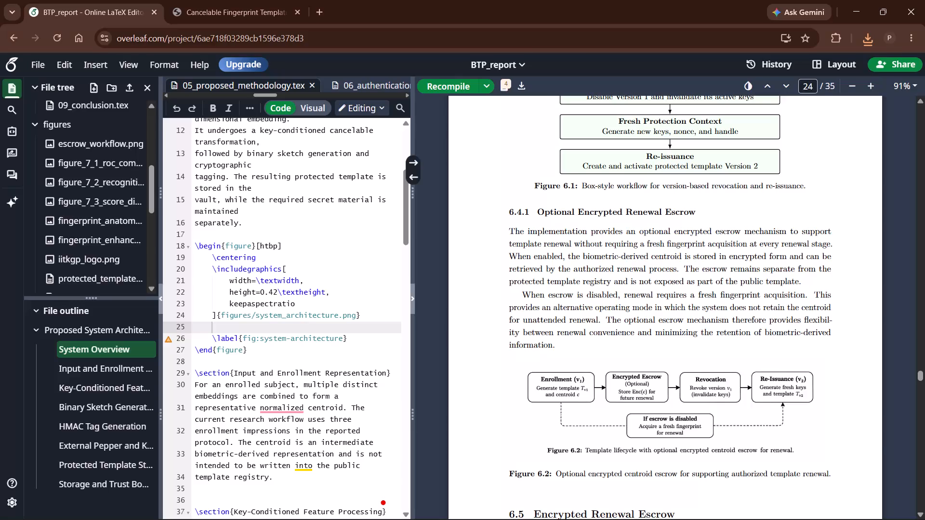
Review the compiled PDF from the renewal escrow figure through sections 6.5 to 6.8 and into Chapter 7's opening sections.
{"action": "scroll", "coordinate": [595, 238], "scroll_direction": "down", "scroll_amount": 8}
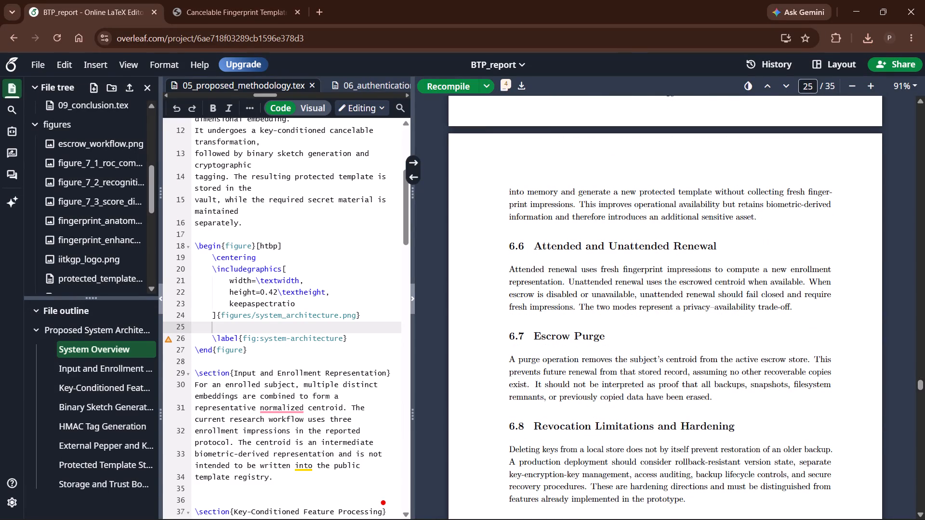
{"action": "scroll", "coordinate": [574, 284], "scroll_direction": "up", "scroll_amount": 3}
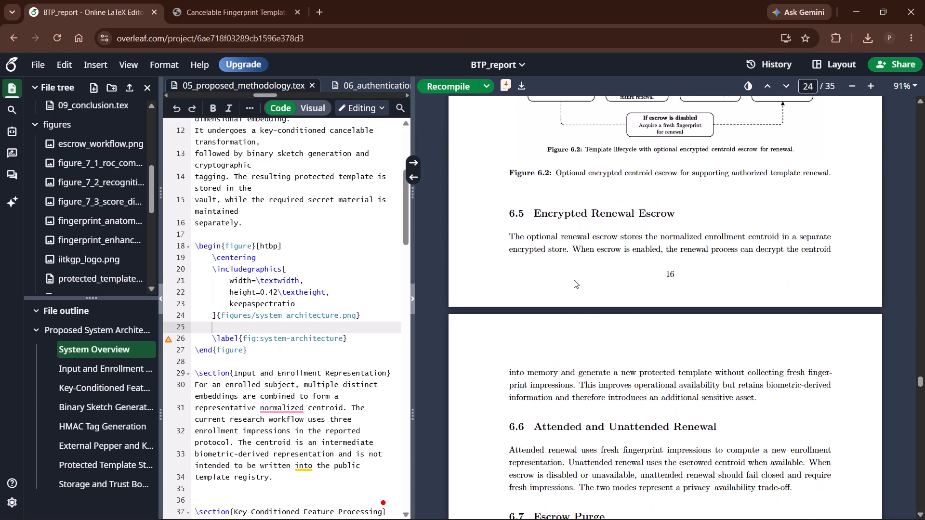
{"action": "scroll", "coordinate": [573, 277], "scroll_direction": "down", "scroll_amount": 2}
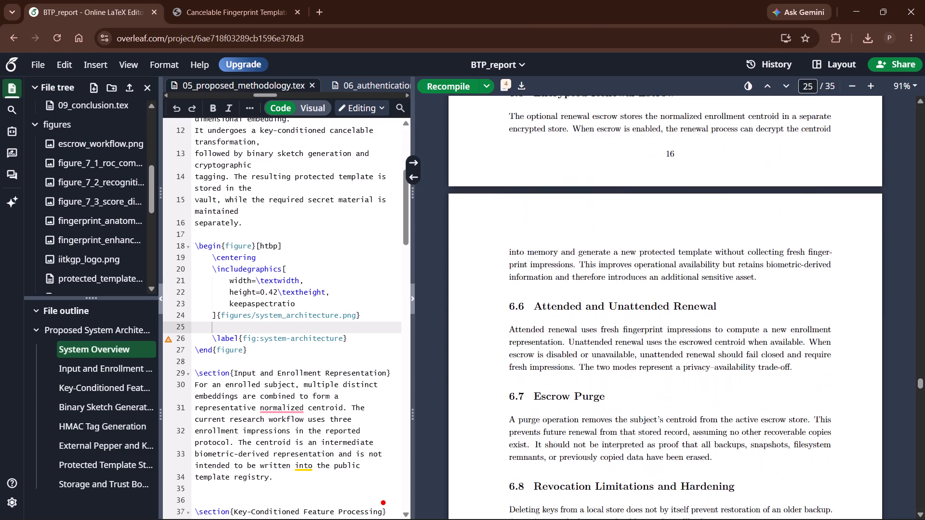
{"action": "scroll", "coordinate": [573, 277], "scroll_direction": "down", "scroll_amount": 2}
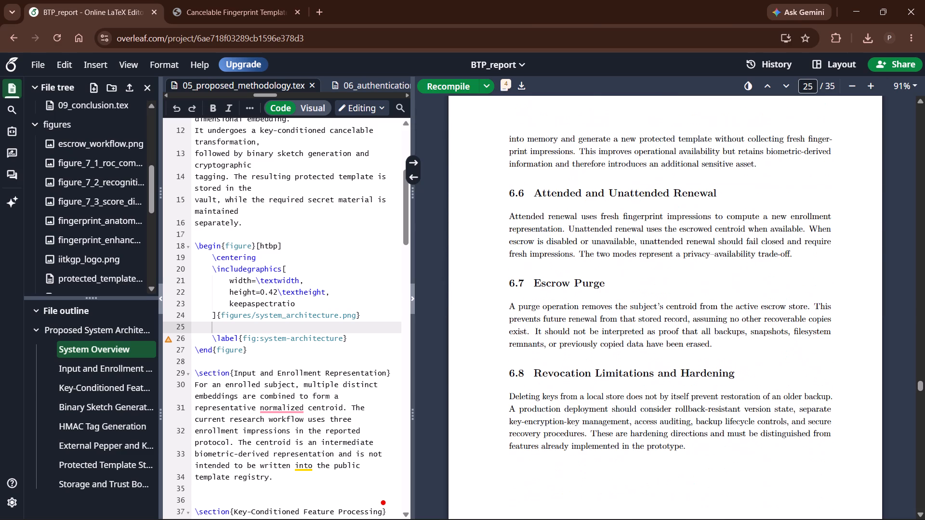
{"action": "scroll", "coordinate": [573, 277], "scroll_direction": "down", "scroll_amount": 2}
{"action": "scroll", "coordinate": [573, 277], "scroll_direction": "up", "scroll_amount": 3}
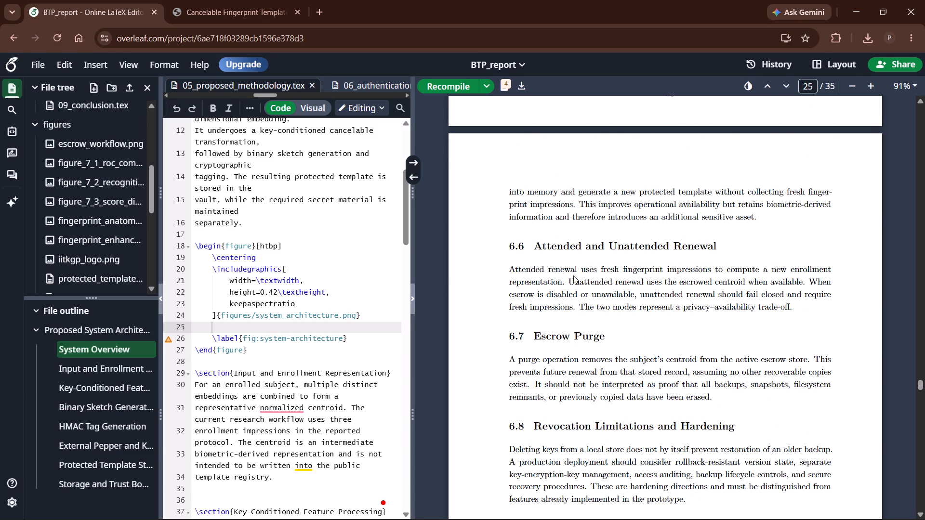
{"action": "scroll", "coordinate": [573, 275], "scroll_direction": "down", "scroll_amount": 1}
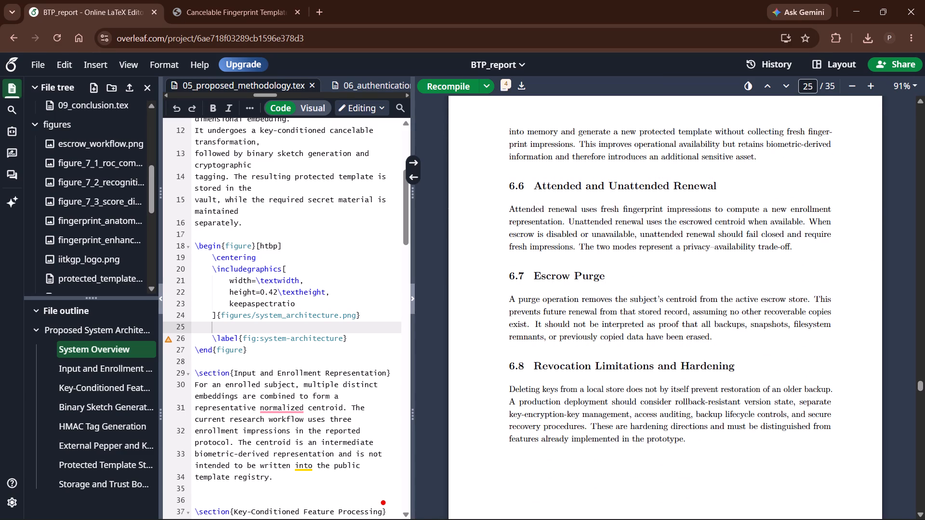
{"action": "scroll", "coordinate": [568, 277], "scroll_direction": "down", "scroll_amount": 2}
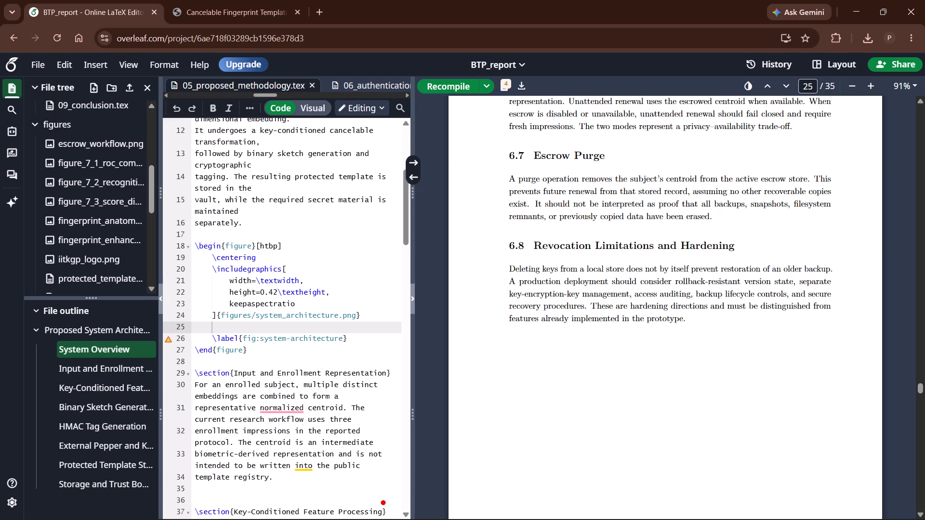
{"action": "scroll", "coordinate": [536, 278], "scroll_direction": "up", "scroll_amount": 1}
{"action": "scroll", "coordinate": [535, 279], "scroll_direction": "down", "scroll_amount": 2}
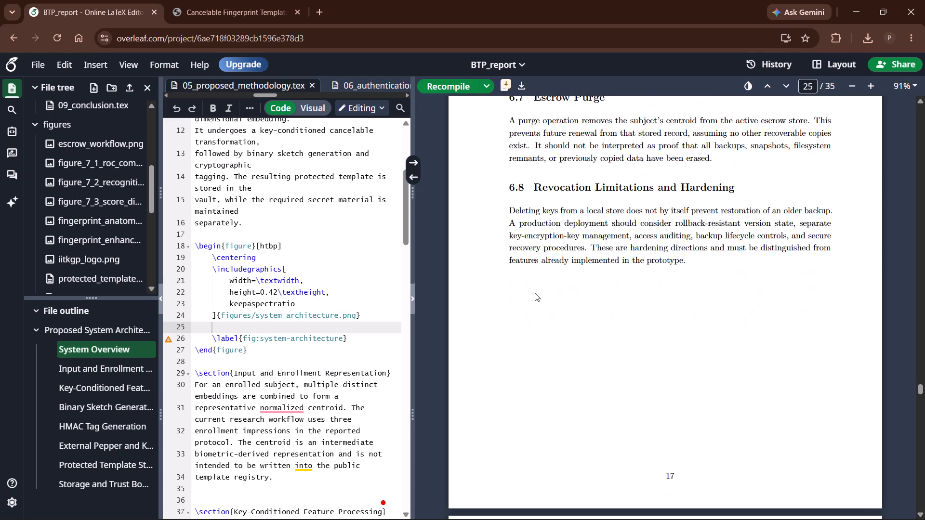
{"action": "scroll", "coordinate": [534, 284], "scroll_direction": "down", "scroll_amount": 3}
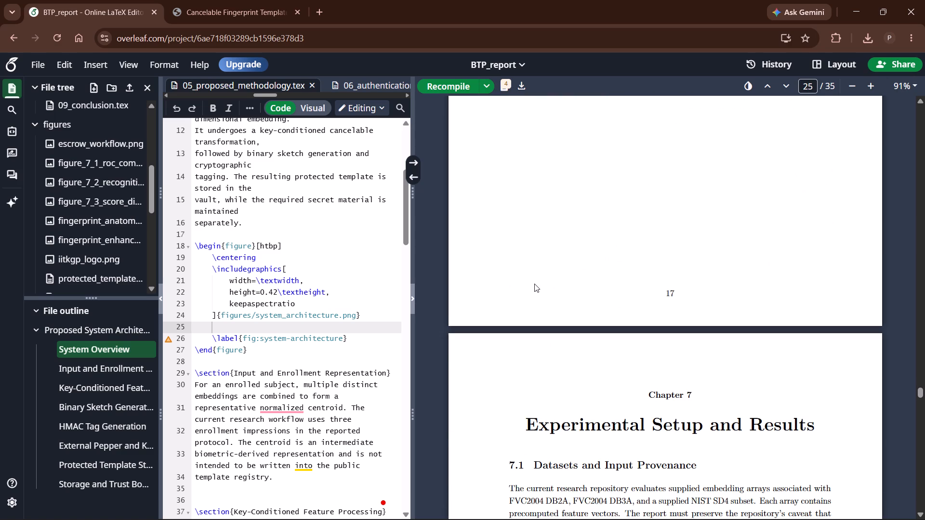
{"action": "scroll", "coordinate": [534, 284], "scroll_direction": "down", "scroll_amount": 4}
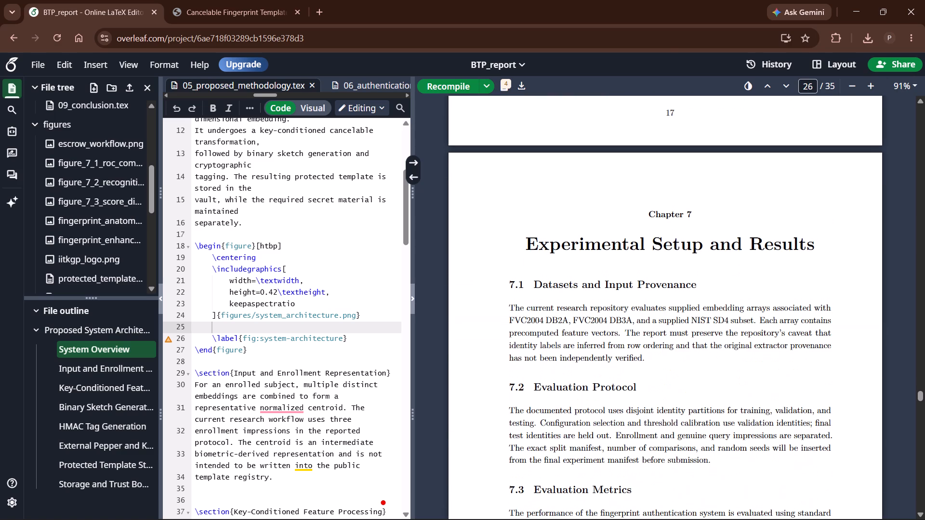
{"action": "scroll", "coordinate": [534, 284], "scroll_direction": "down", "scroll_amount": 1}
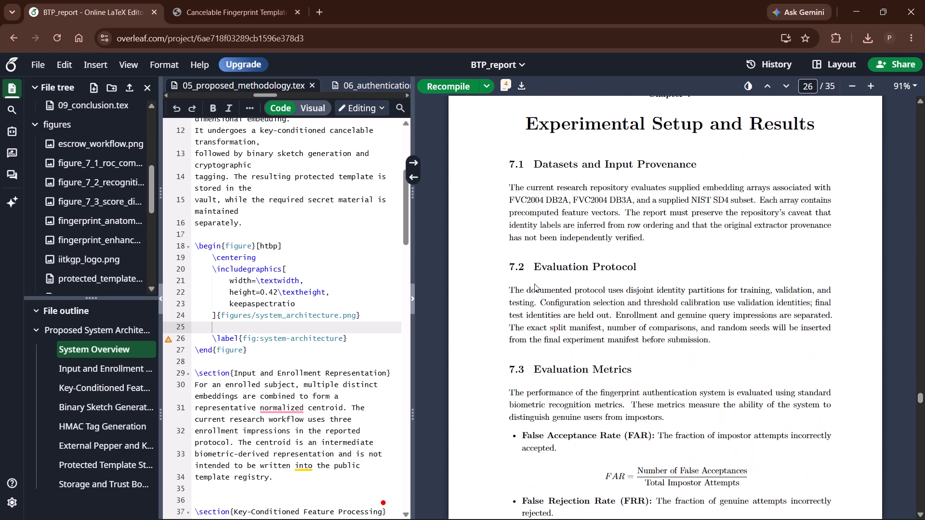
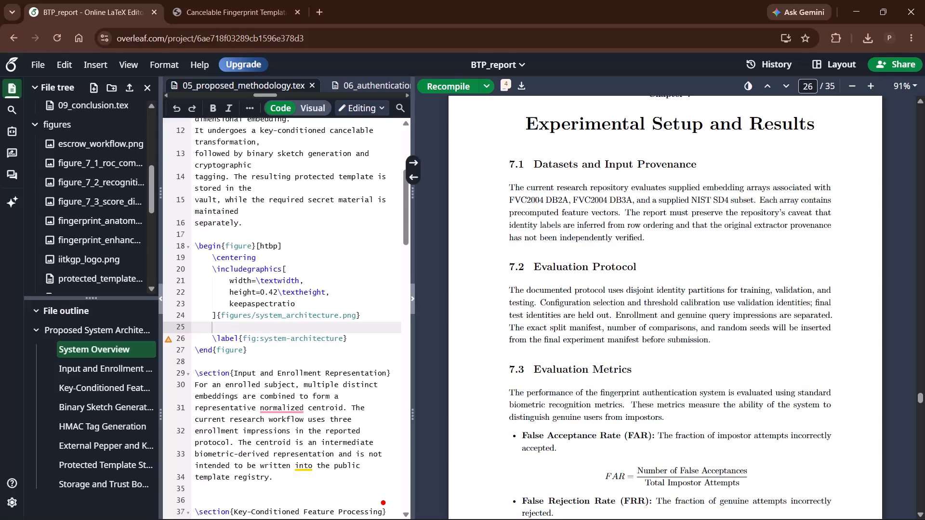
Capture a screen snip of section 7.2 Evaluation Protocol, down to the 7.3 Evaluation Metrics heading, from the compiled PDF.
{"action": "scroll", "coordinate": [518, 310], "scroll_direction": "down", "scroll_amount": 2}
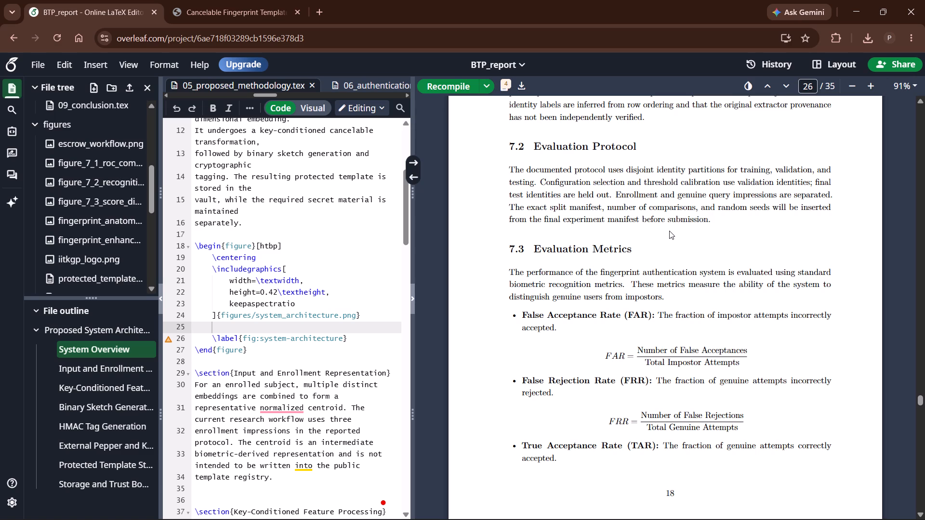
{"action": "scroll", "coordinate": [669, 232], "scroll_direction": "up", "scroll_amount": 1}
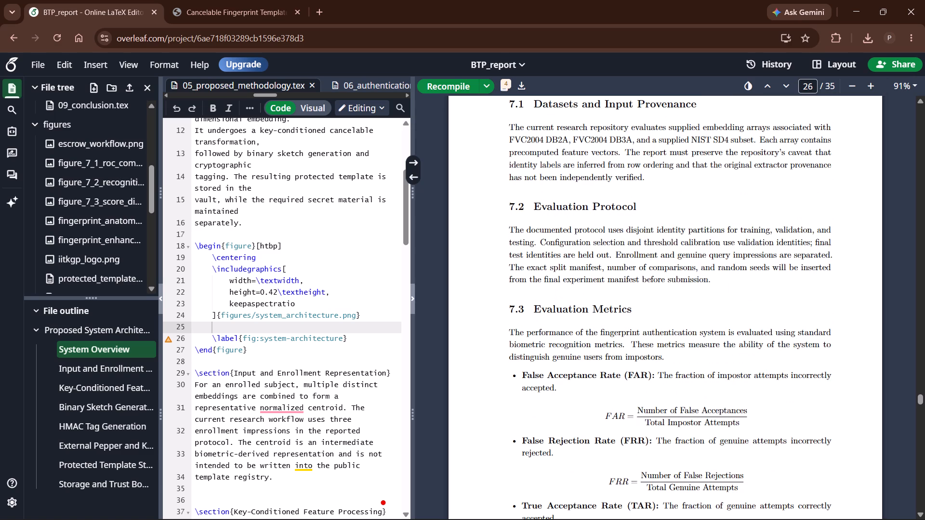
{"action": "key", "text": "Print"}
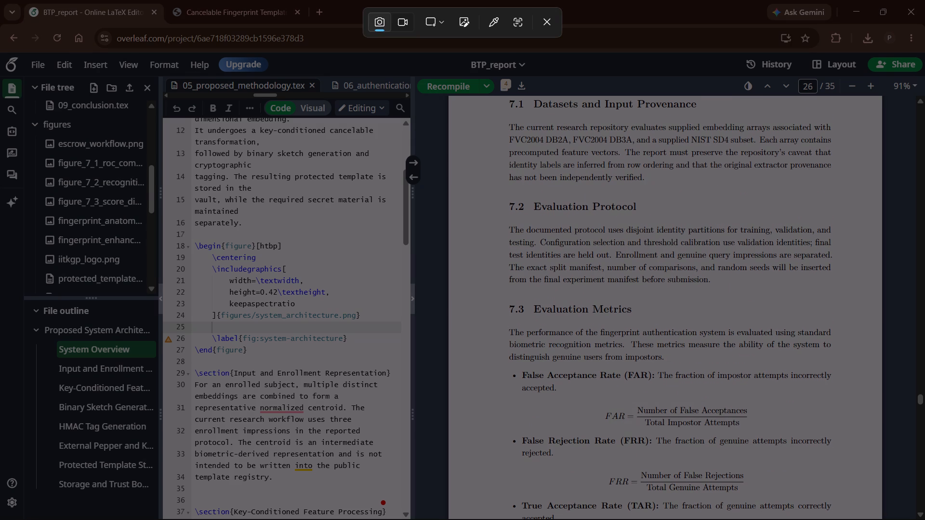
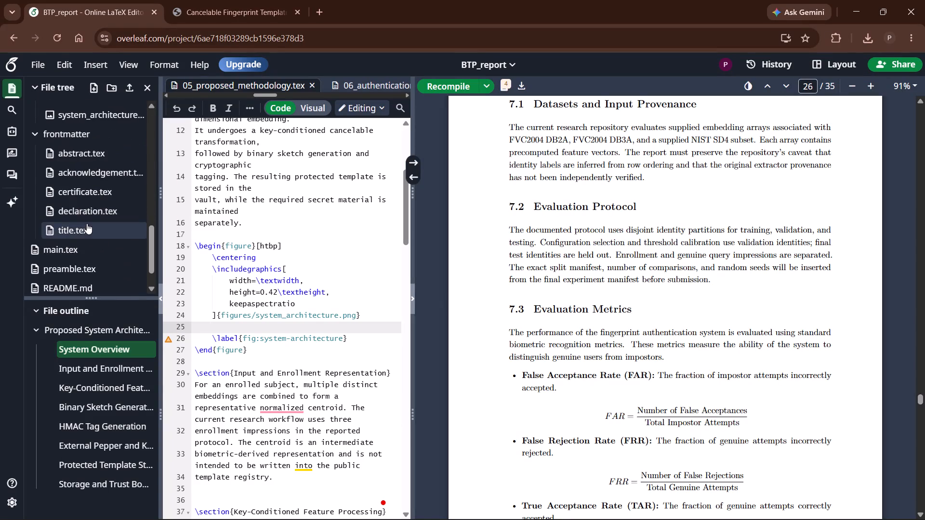
{"action": "scroll", "coordinate": [87, 223], "scroll_direction": "up", "scroll_amount": 7}
{"action": "left_click", "coordinate": [83, 251]}
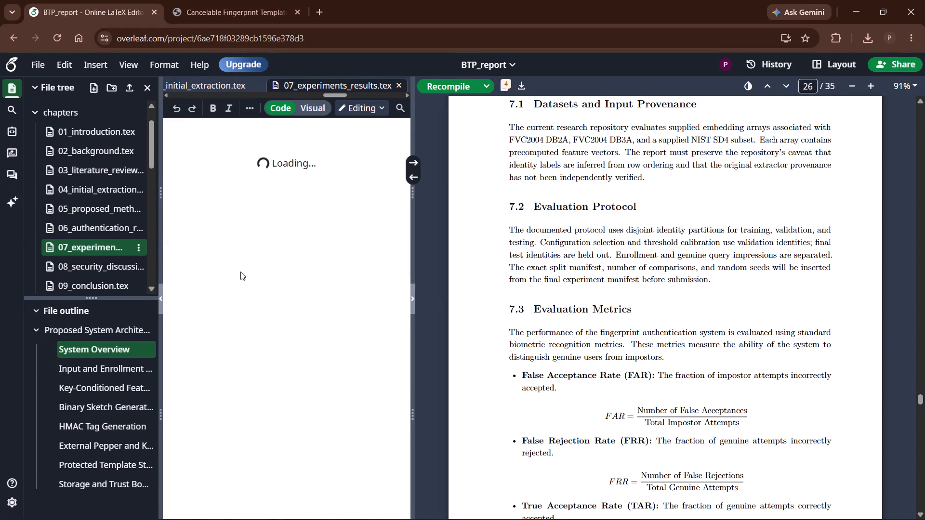
Replace the entire Evaluation Protocol section, heading included, with the copied LaTeX and recompile the report.
{"action": "scroll", "coordinate": [263, 276], "scroll_direction": "up", "scroll_amount": 10}
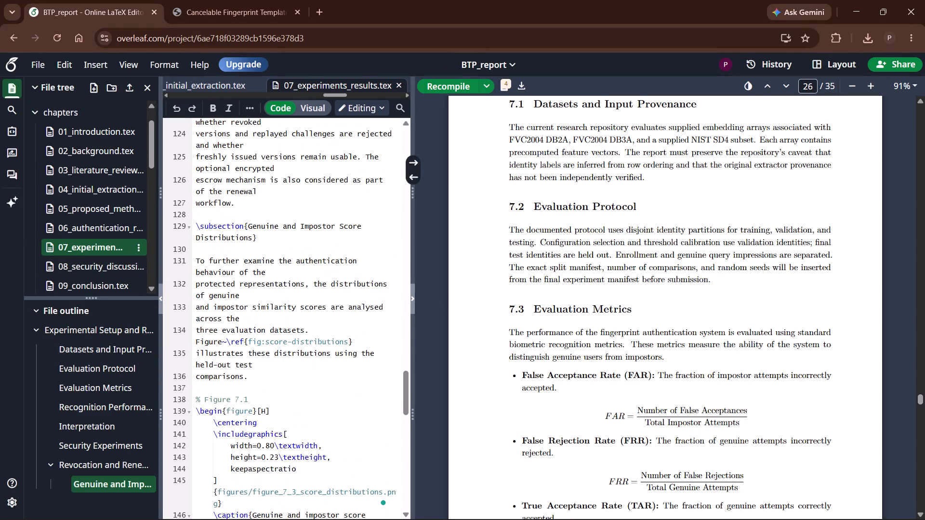
{"action": "scroll", "coordinate": [264, 277], "scroll_direction": "up", "scroll_amount": 6}
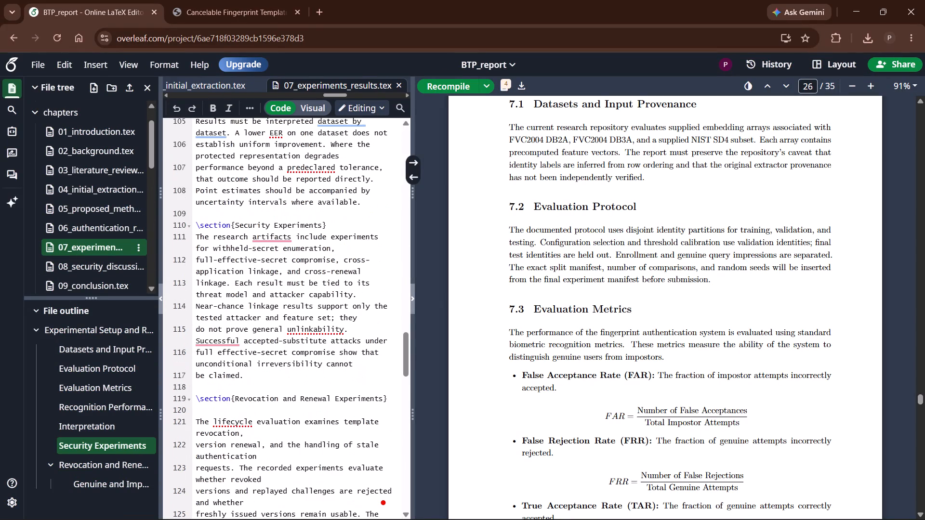
{"action": "scroll", "coordinate": [264, 277], "scroll_direction": "up", "scroll_amount": 13}
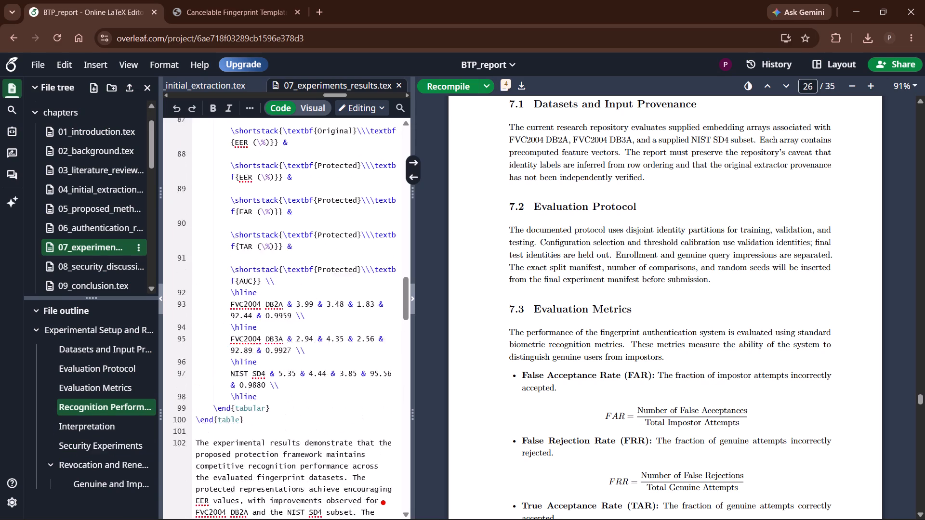
{"action": "scroll", "coordinate": [263, 275], "scroll_direction": "up", "scroll_amount": 12}
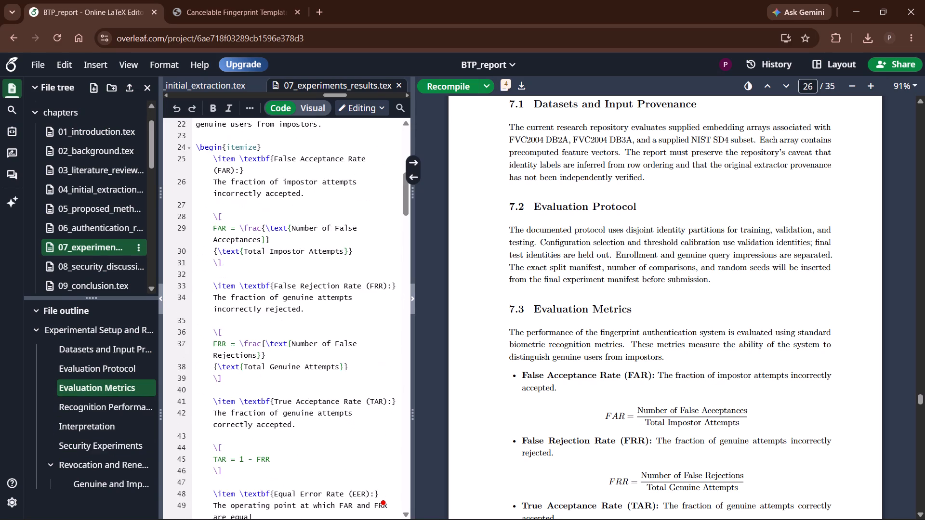
{"action": "scroll", "coordinate": [263, 275], "scroll_direction": "up", "scroll_amount": 6}
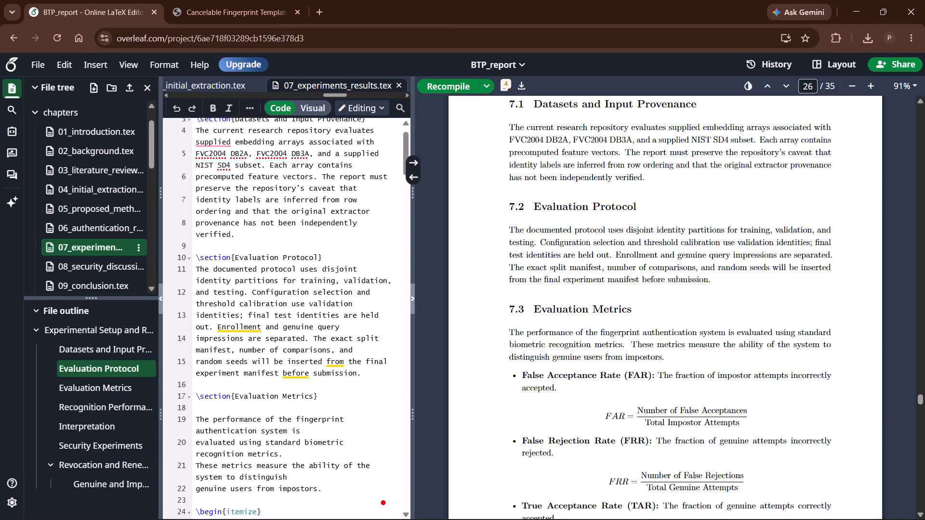
{"action": "left_click_drag", "start_coordinate": [196, 254], "coordinate": [230, 281]}
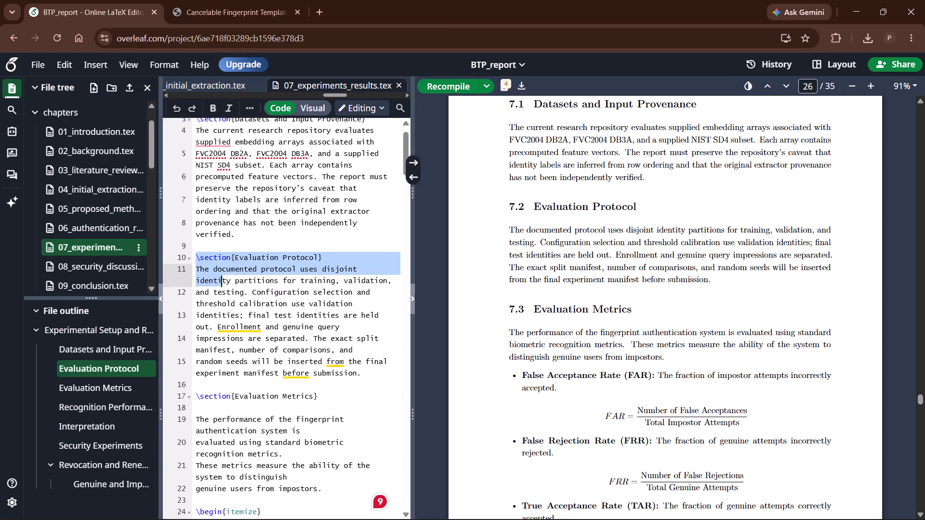
{"action": "left_click_drag", "start_coordinate": [230, 281], "coordinate": [363, 370]}
{"action": "key", "text": "ctrl+v"}
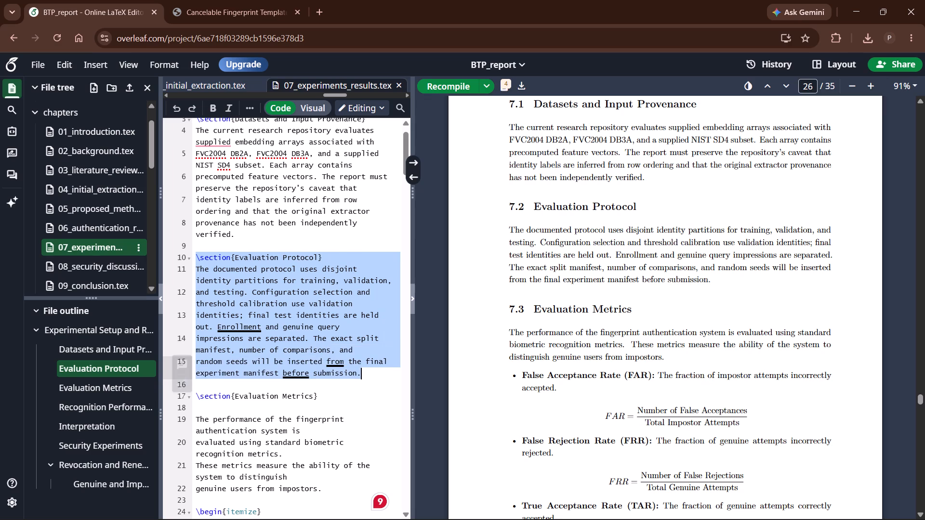
{"action": "left_click", "coordinate": [445, 80]}
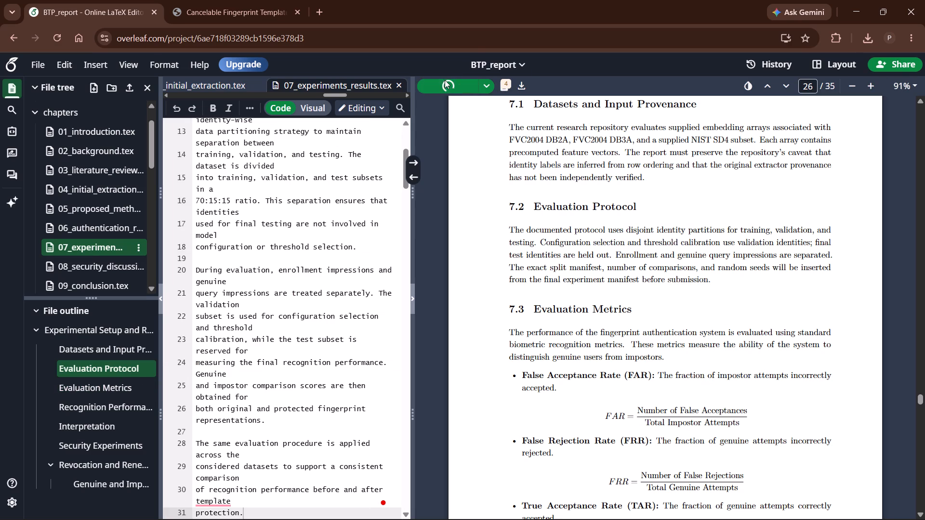
Review the compiled report from the end of Chapter 6 through Chapter 7's score distribution figure, checking the Evaluation Protocol text and page flow.
{"action": "scroll", "coordinate": [741, 321], "scroll_direction": "down", "scroll_amount": 8}
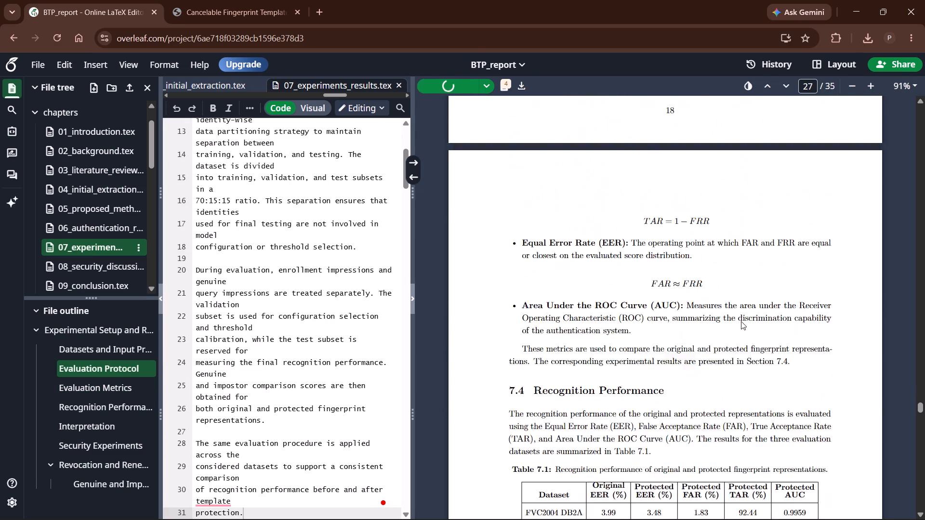
{"action": "scroll", "coordinate": [741, 321], "scroll_direction": "down", "scroll_amount": 6}
{"action": "scroll", "coordinate": [740, 319], "scroll_direction": "up", "scroll_amount": 5}
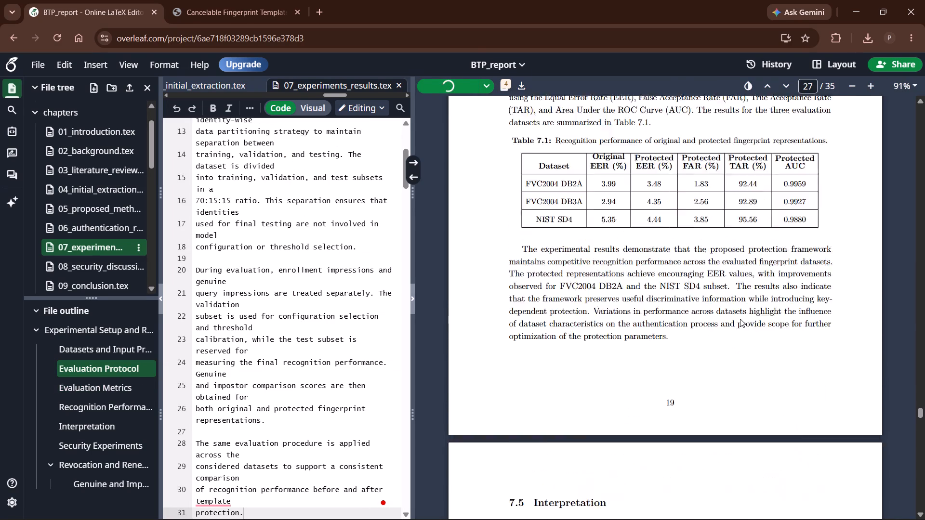
{"action": "scroll", "coordinate": [740, 319], "scroll_direction": "up", "scroll_amount": 13}
{"action": "scroll", "coordinate": [736, 307], "scroll_direction": "down", "scroll_amount": 3}
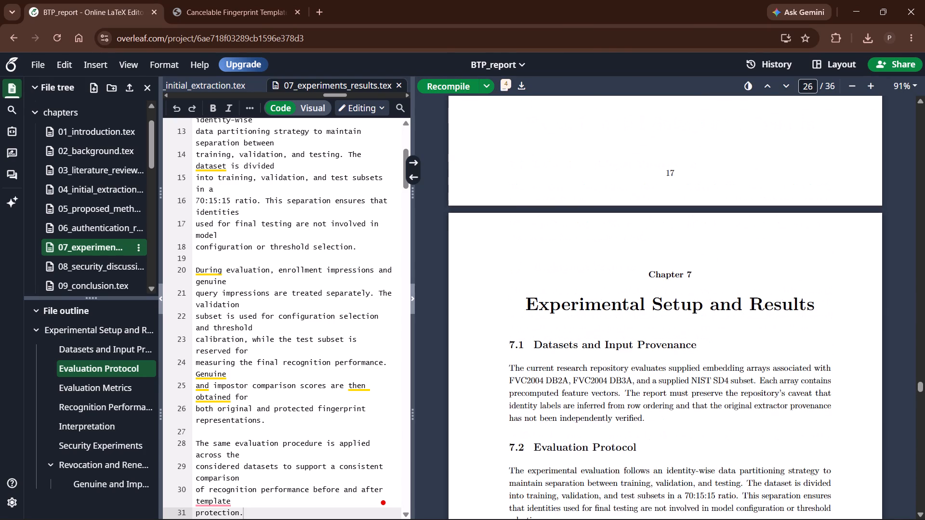
{"action": "scroll", "coordinate": [688, 298], "scroll_direction": "up", "scroll_amount": 11}
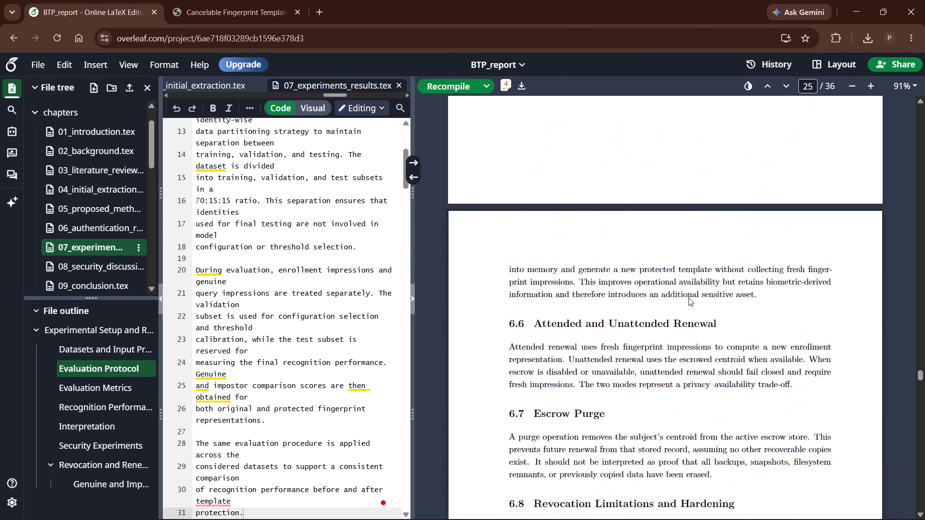
{"action": "scroll", "coordinate": [688, 299], "scroll_direction": "up", "scroll_amount": 7}
{"action": "scroll", "coordinate": [688, 298], "scroll_direction": "down", "scroll_amount": 6}
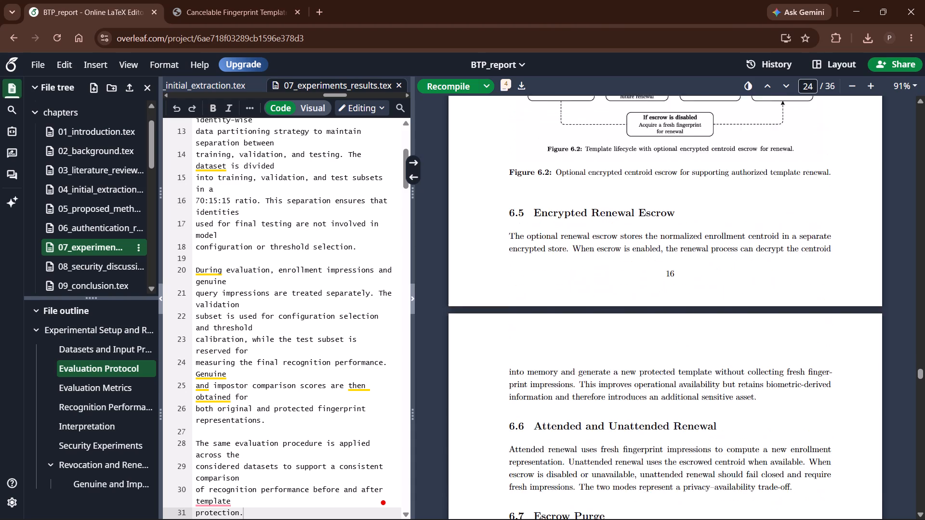
{"action": "scroll", "coordinate": [688, 300], "scroll_direction": "down", "scroll_amount": 17}
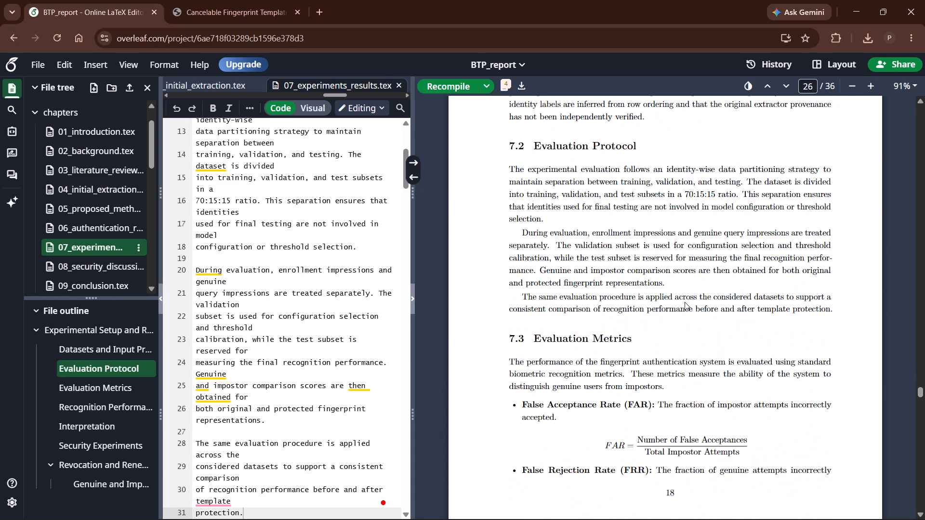
{"action": "scroll", "coordinate": [685, 302], "scroll_direction": "down", "scroll_amount": 13}
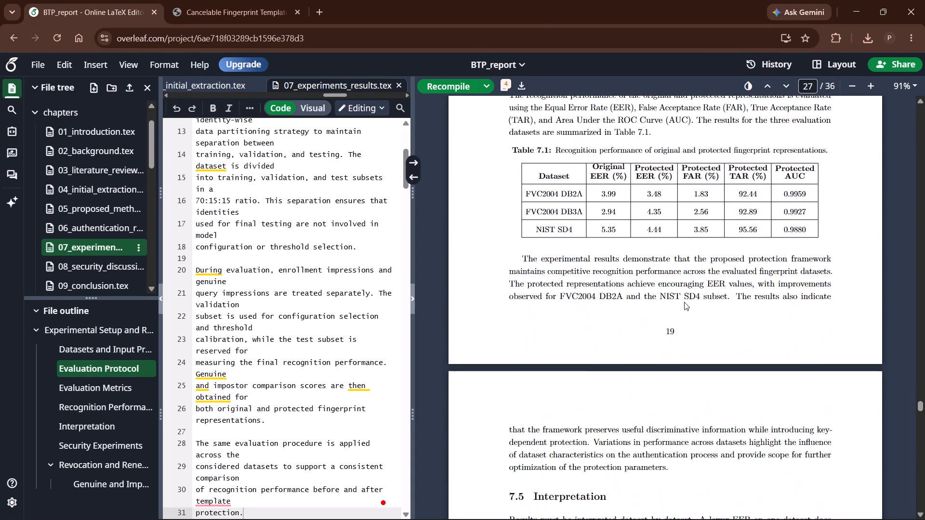
{"action": "scroll", "coordinate": [684, 302], "scroll_direction": "down", "scroll_amount": 15}
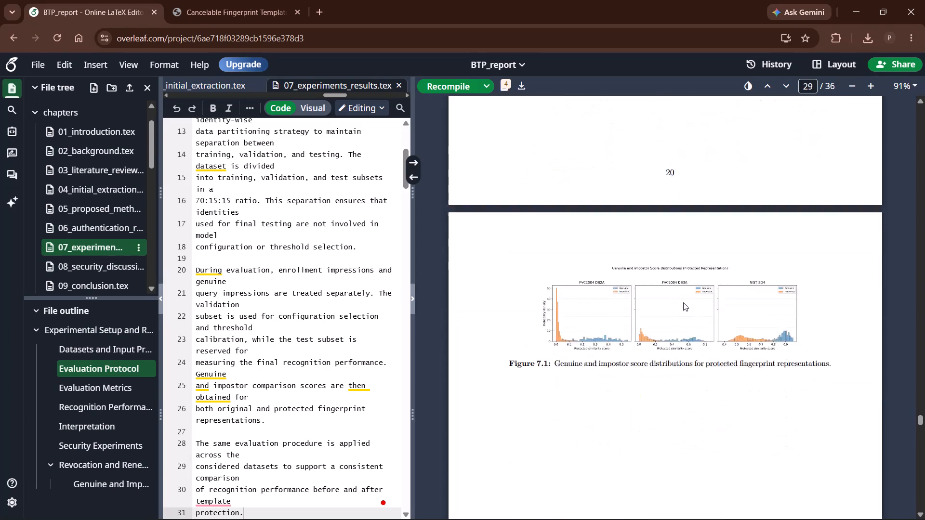
{"action": "scroll", "coordinate": [683, 302], "scroll_direction": "down", "scroll_amount": 5}
{"action": "scroll", "coordinate": [683, 302], "scroll_direction": "up", "scroll_amount": 19}
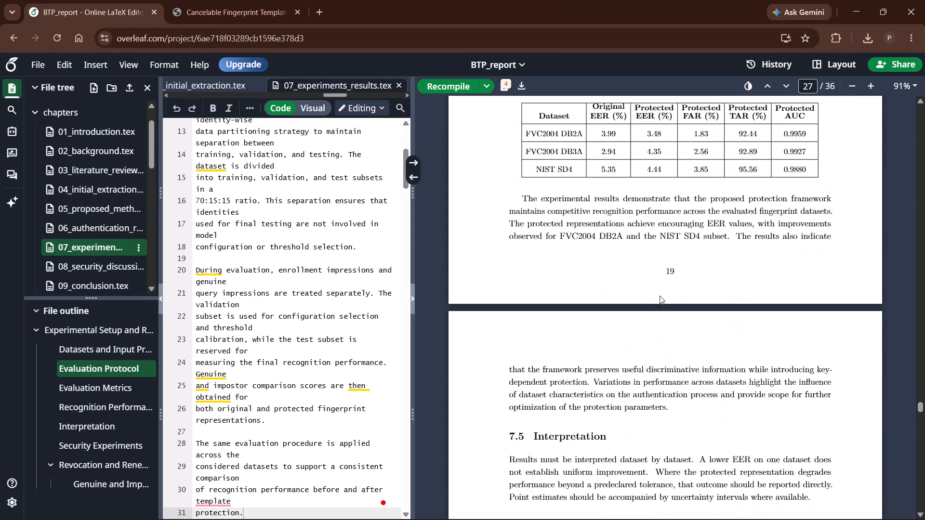
{"action": "scroll", "coordinate": [660, 296], "scroll_direction": "up", "scroll_amount": 8}
{"action": "scroll", "coordinate": [402, 311], "scroll_direction": "up", "scroll_amount": 7}
{"action": "scroll", "coordinate": [492, 318], "scroll_direction": "up", "scroll_amount": 6}
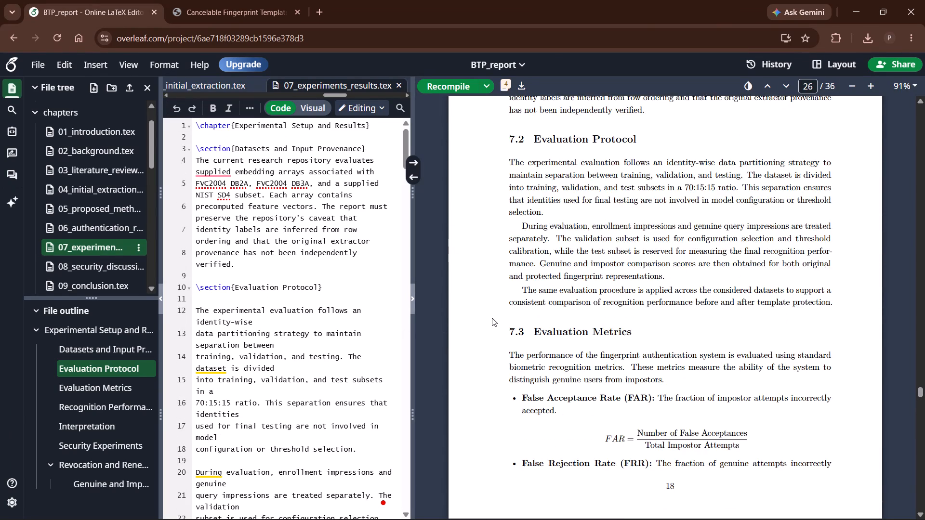
{"action": "scroll", "coordinate": [492, 318], "scroll_direction": "up", "scroll_amount": 6}
{"action": "scroll", "coordinate": [492, 318], "scroll_direction": "down", "scroll_amount": 4}
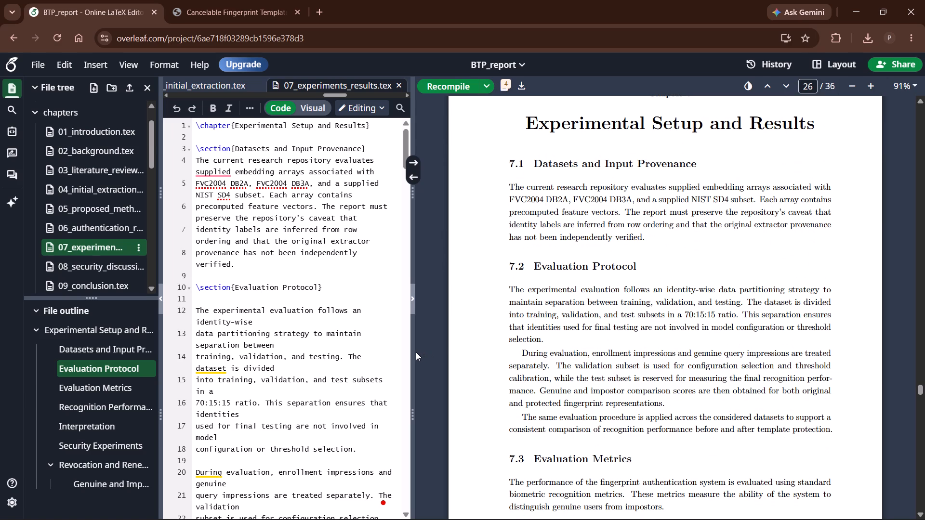
{"action": "scroll", "coordinate": [564, 366], "scroll_direction": "down", "scroll_amount": 12}
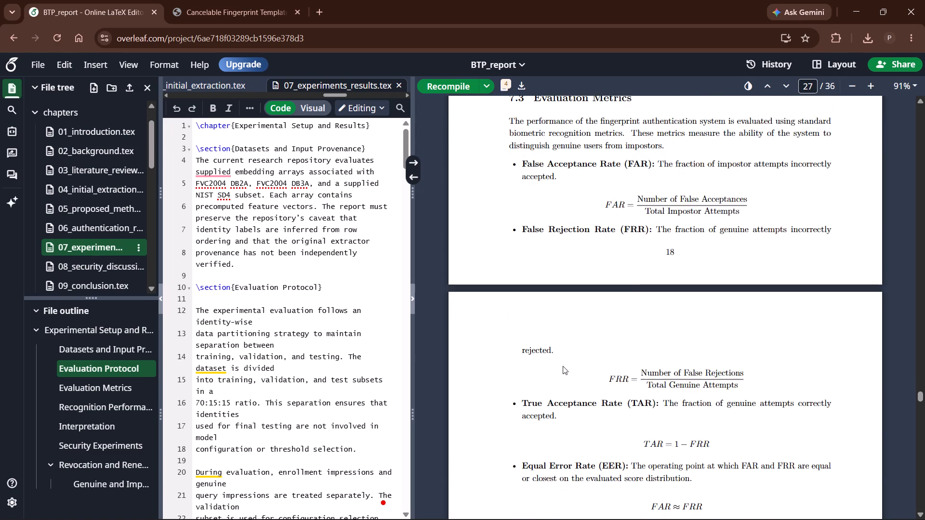
{"action": "scroll", "coordinate": [563, 366], "scroll_direction": "down", "scroll_amount": 19}
{"action": "scroll", "coordinate": [559, 362], "scroll_direction": "up", "scroll_amount": 6}
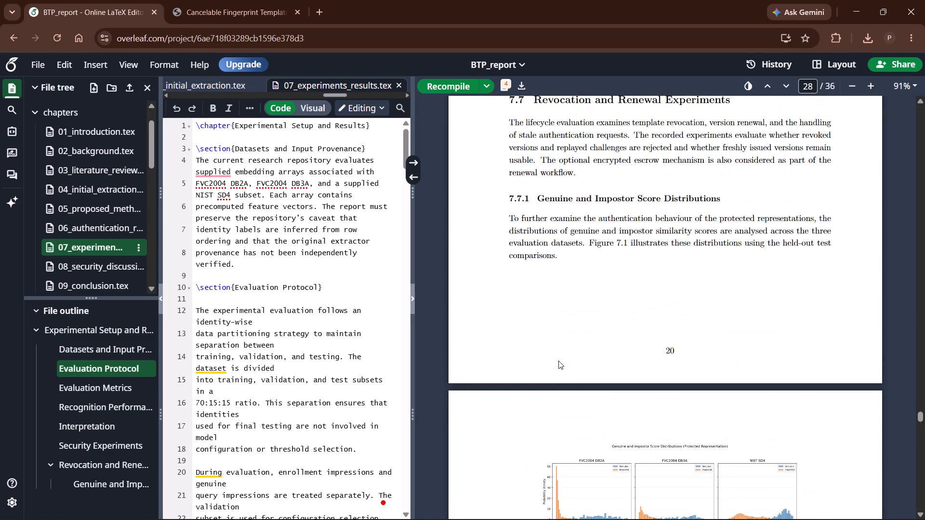
{"action": "scroll", "coordinate": [558, 361], "scroll_direction": "up", "scroll_amount": 10}
Comment out the Evaluation Protocol's last paragraph, starting "The same evaluation procedure is applied", and recompile the report.
{"action": "scroll", "coordinate": [379, 338], "scroll_direction": "down", "scroll_amount": 5}
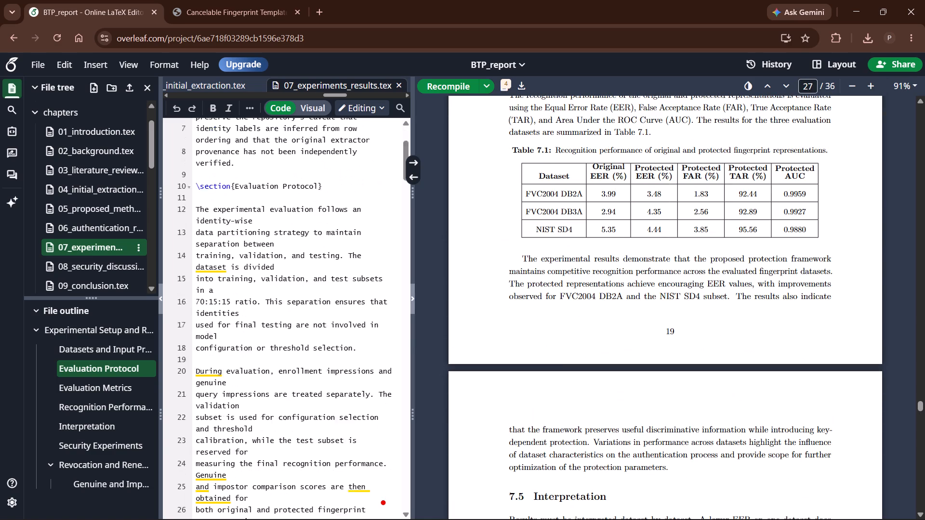
{"action": "left_click_drag", "start_coordinate": [244, 416], "coordinate": [200, 368]}
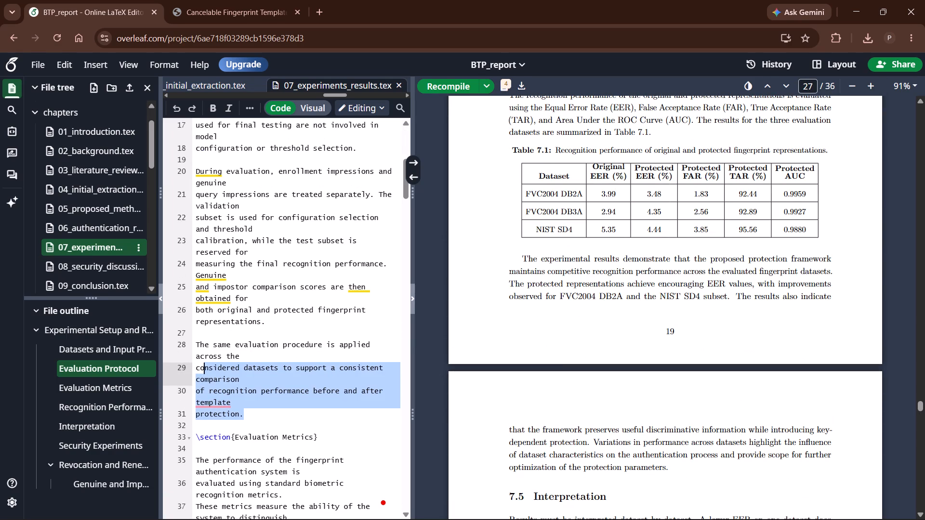
{"action": "left_click_drag", "start_coordinate": [200, 368], "coordinate": [191, 346]}
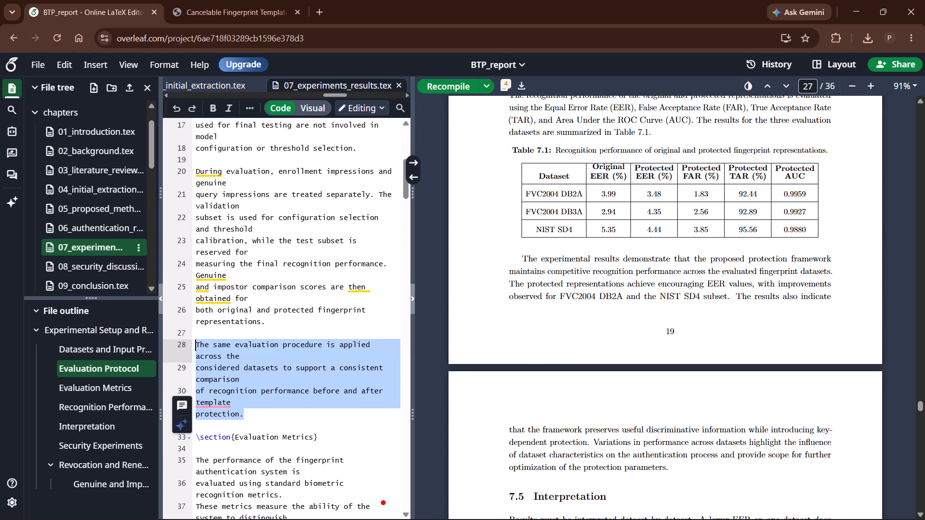
{"action": "key", "text": "ctrl+slash"}
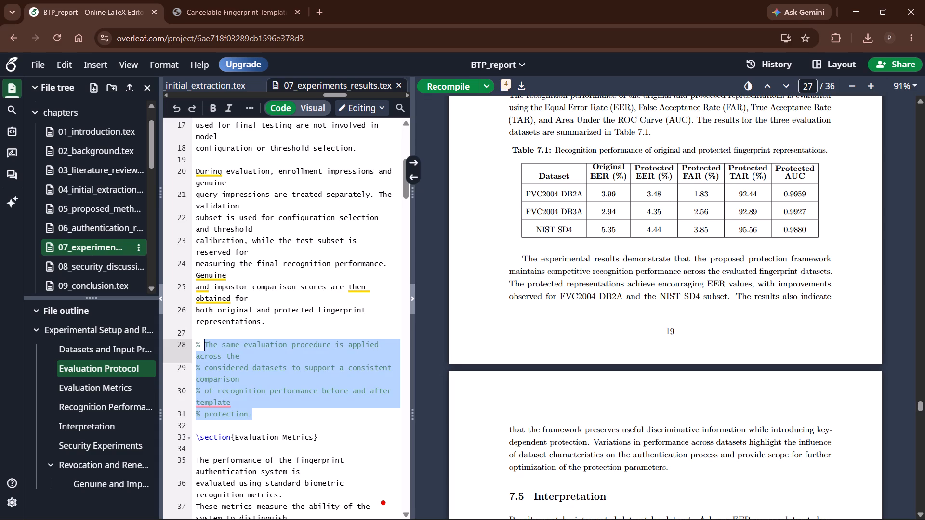
{"action": "left_click", "coordinate": [281, 399]}
{"action": "left_click", "coordinate": [436, 82]}
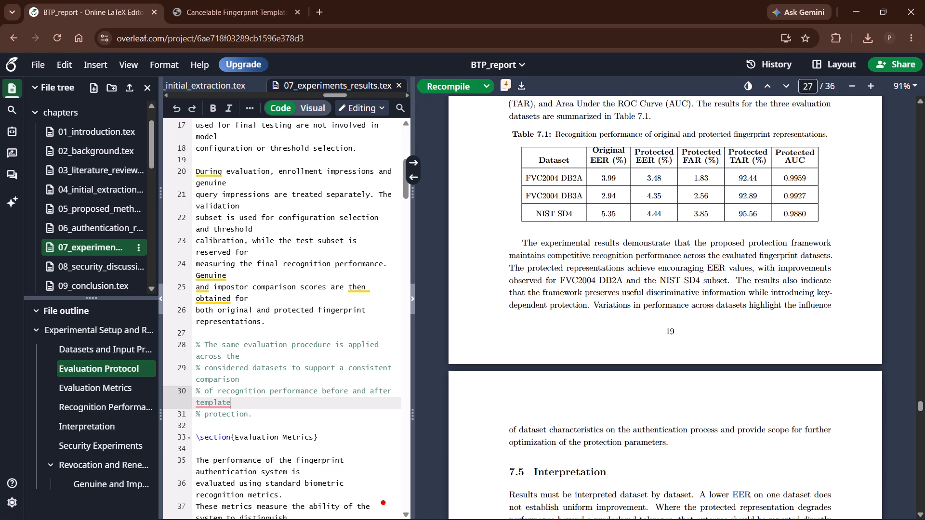
Delete "to maintain separation between training, validation, and testing" from the Evaluation Protocol's first sentence, ending it at "strategy", and recompile.
{"action": "scroll", "coordinate": [645, 257], "scroll_direction": "up", "scroll_amount": 13}
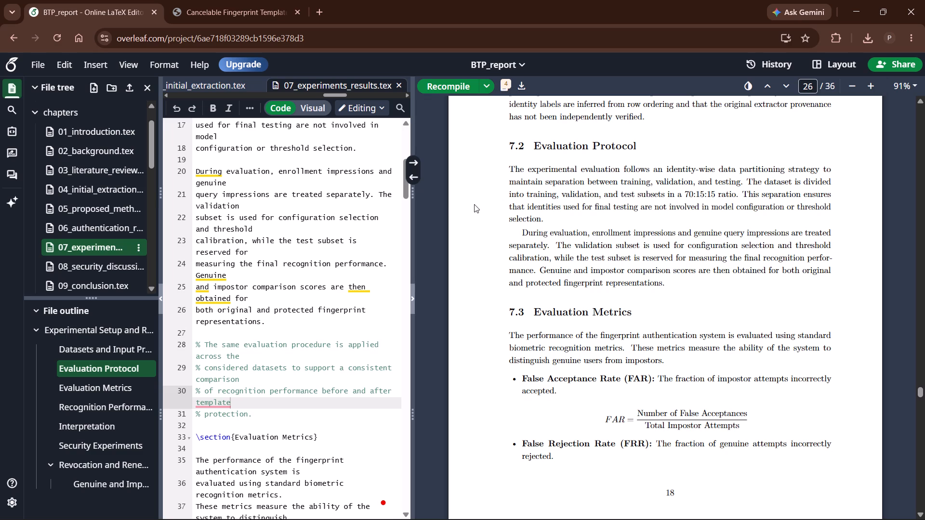
{"action": "scroll", "coordinate": [309, 225], "scroll_direction": "up", "scroll_amount": 3}
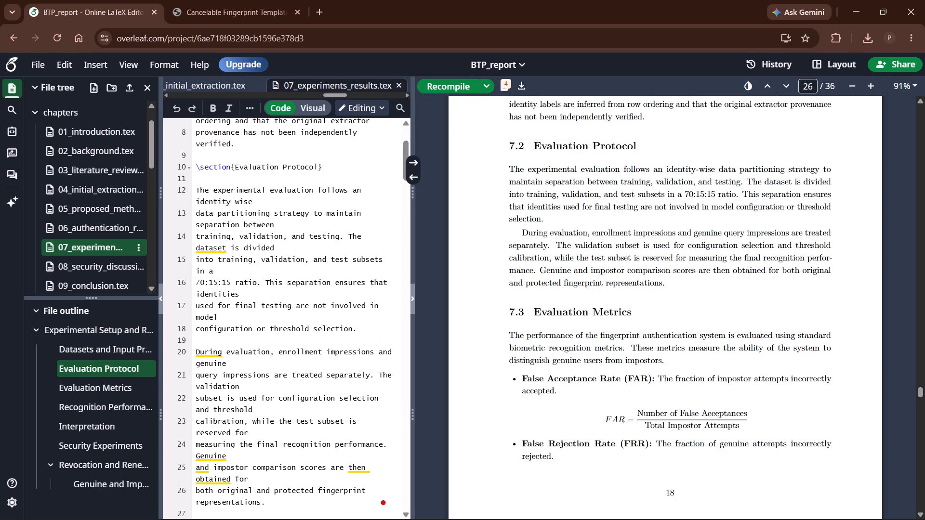
{"action": "left_click_drag", "start_coordinate": [316, 212], "coordinate": [317, 212]}
{"action": "left_click_drag", "start_coordinate": [317, 212], "coordinate": [334, 240]}
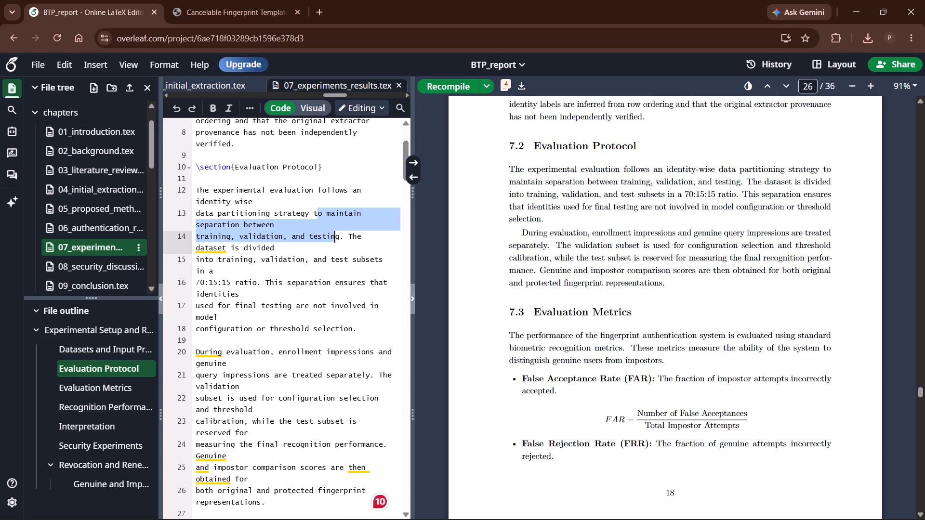
{"action": "left_click_drag", "start_coordinate": [334, 240], "coordinate": [340, 240]}
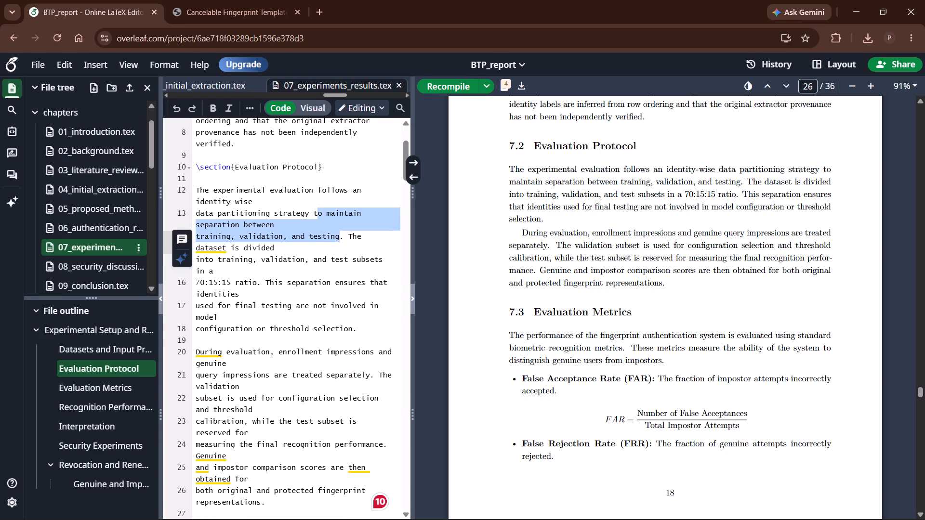
{"action": "key", "text": "BackSpace"}
{"action": "key", "text": "BackSpace"}
{"action": "key", "text": "BackSpace"}
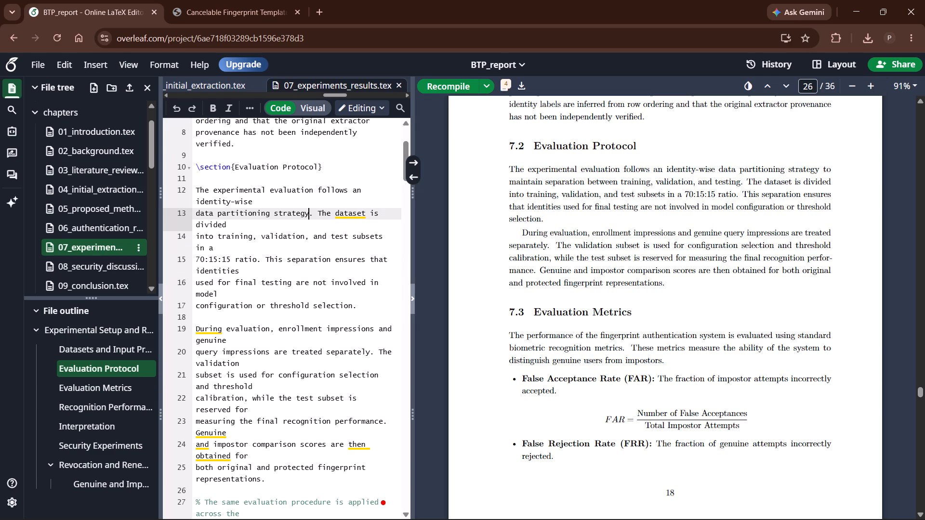
{"action": "left_click", "coordinate": [461, 91]}
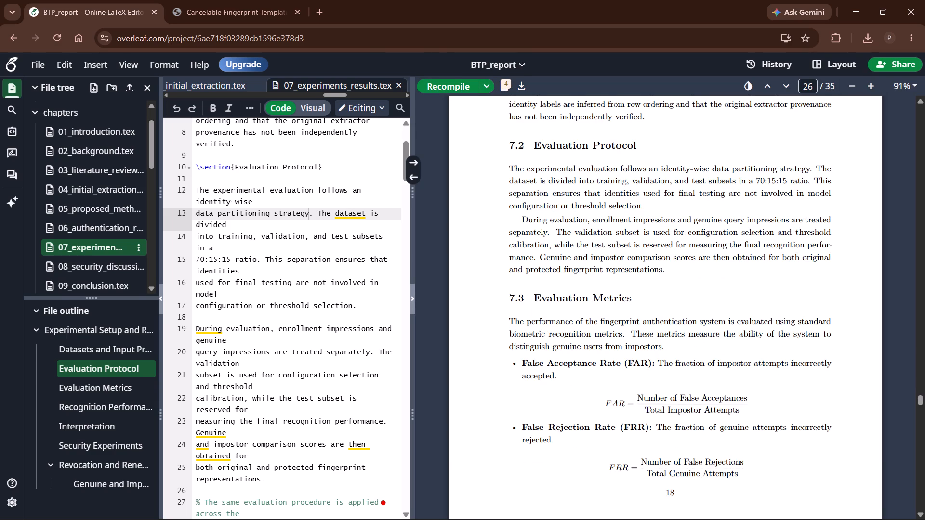
Skim the recompiled report from Chapter 7's security and renewal sections back to Chapter 6's end, checking the page flow.
{"action": "scroll", "coordinate": [581, 319], "scroll_direction": "down", "scroll_amount": 20}
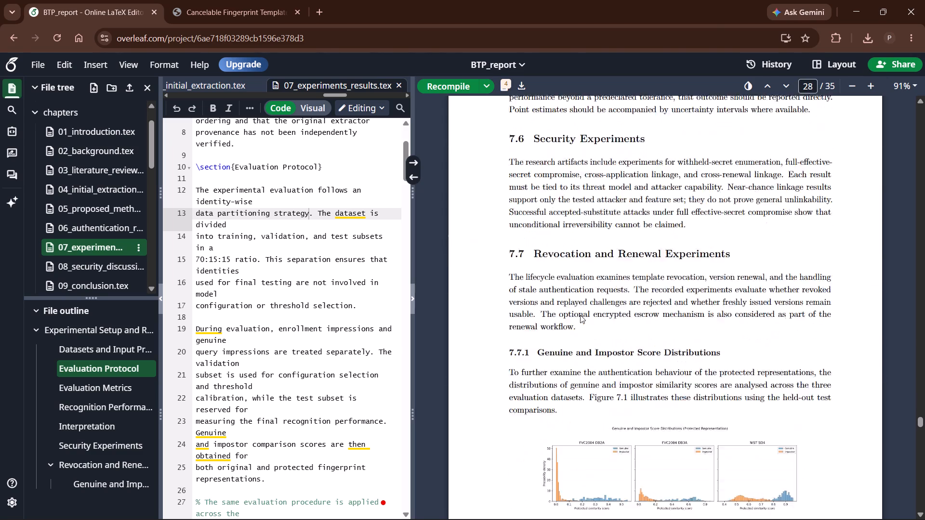
{"action": "scroll", "coordinate": [580, 315], "scroll_direction": "down", "scroll_amount": 7}
{"action": "scroll", "coordinate": [568, 309], "scroll_direction": "up", "scroll_amount": 18}
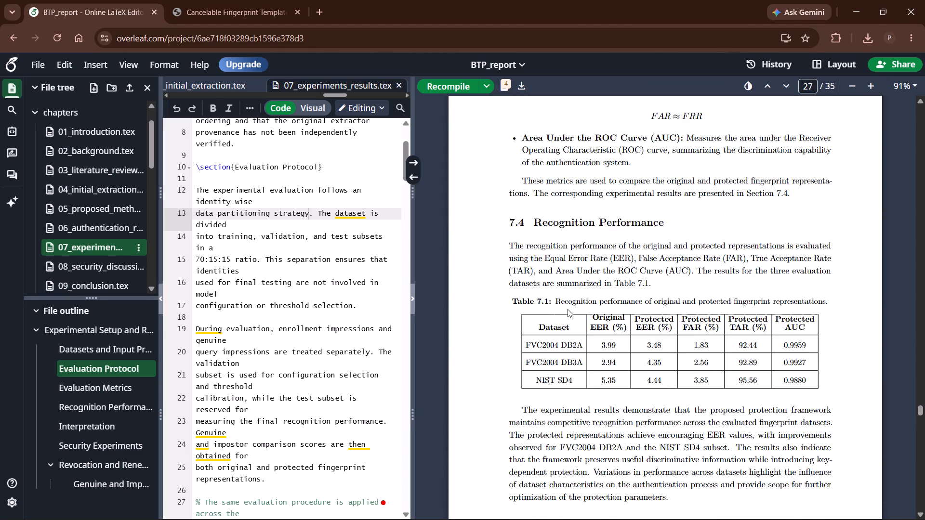
{"action": "scroll", "coordinate": [568, 309], "scroll_direction": "up", "scroll_amount": 10}
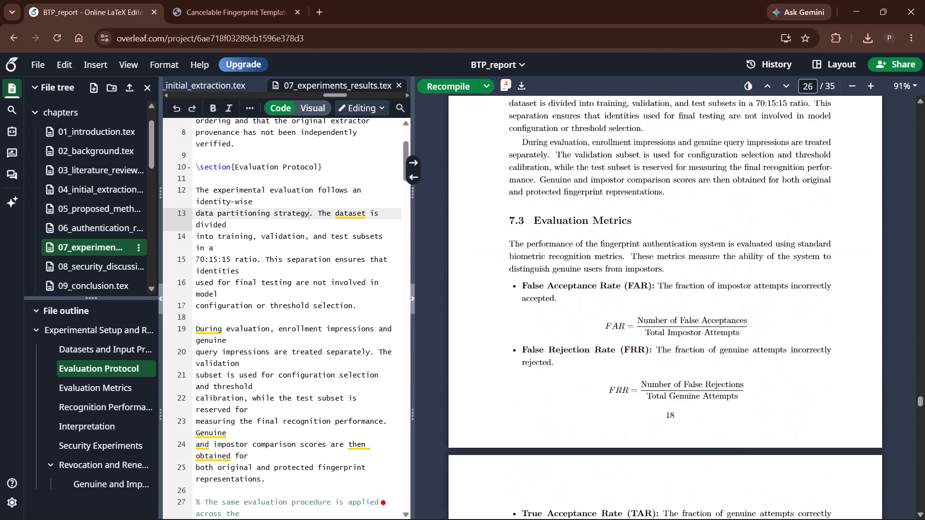
{"action": "scroll", "coordinate": [568, 309], "scroll_direction": "up", "scroll_amount": 4}
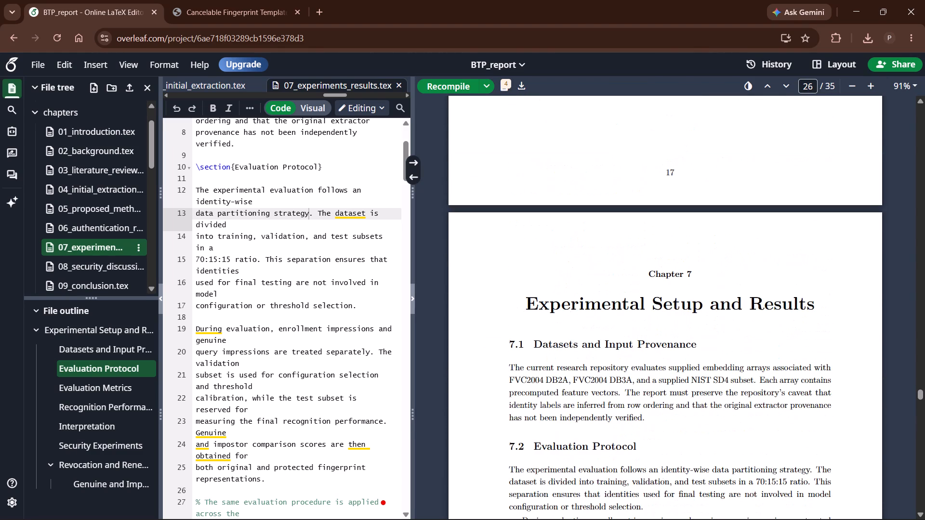
{"action": "scroll", "coordinate": [568, 309], "scroll_direction": "up", "scroll_amount": 7}
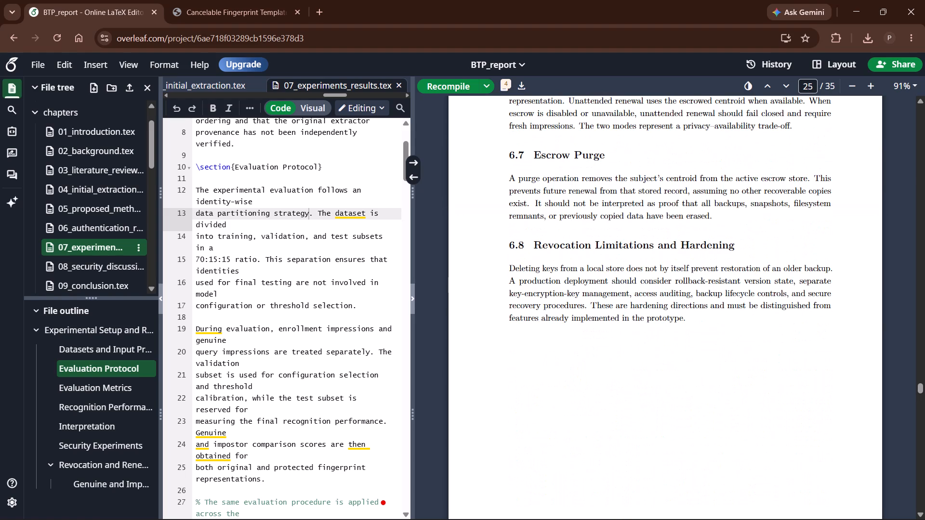
{"action": "scroll", "coordinate": [567, 303], "scroll_direction": "up", "scroll_amount": 4}
Read compiled Chapter 7 from its start through the metrics, Table 7.1 and Sections 7.5 to 7.7, ending at Figure 7.1.
{"action": "scroll", "coordinate": [567, 303], "scroll_direction": "down", "scroll_amount": 11}
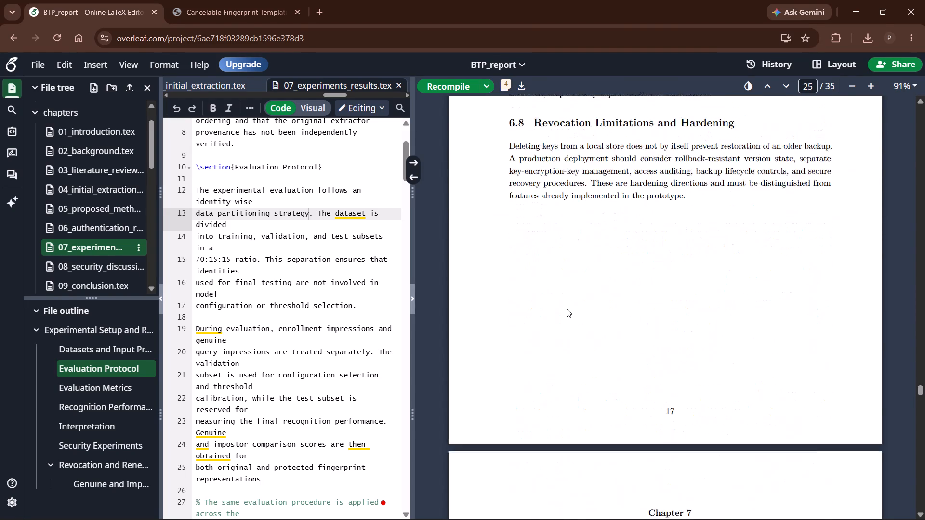
{"action": "scroll", "coordinate": [567, 309], "scroll_direction": "down", "scroll_amount": 7}
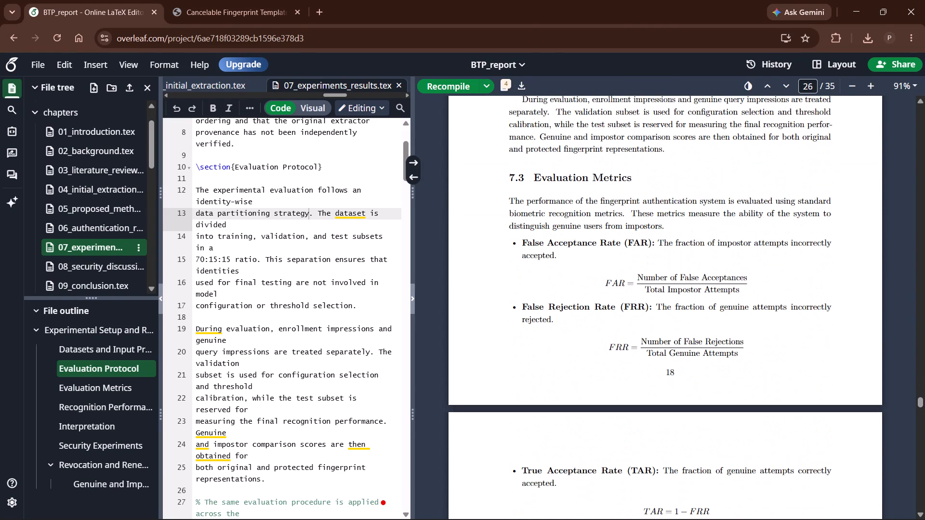
{"action": "scroll", "coordinate": [567, 310], "scroll_direction": "down", "scroll_amount": 4}
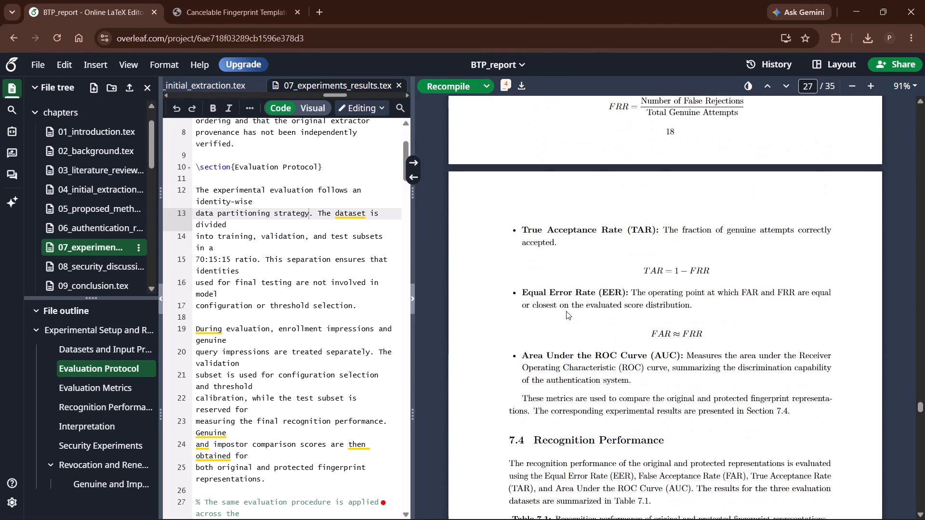
{"action": "scroll", "coordinate": [566, 312], "scroll_direction": "down", "scroll_amount": 2}
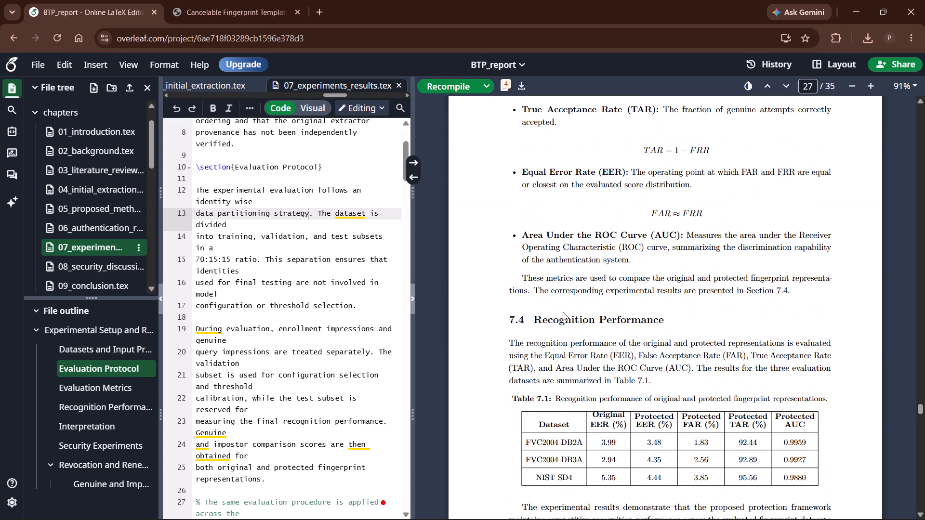
{"action": "scroll", "coordinate": [563, 312], "scroll_direction": "down", "scroll_amount": 2}
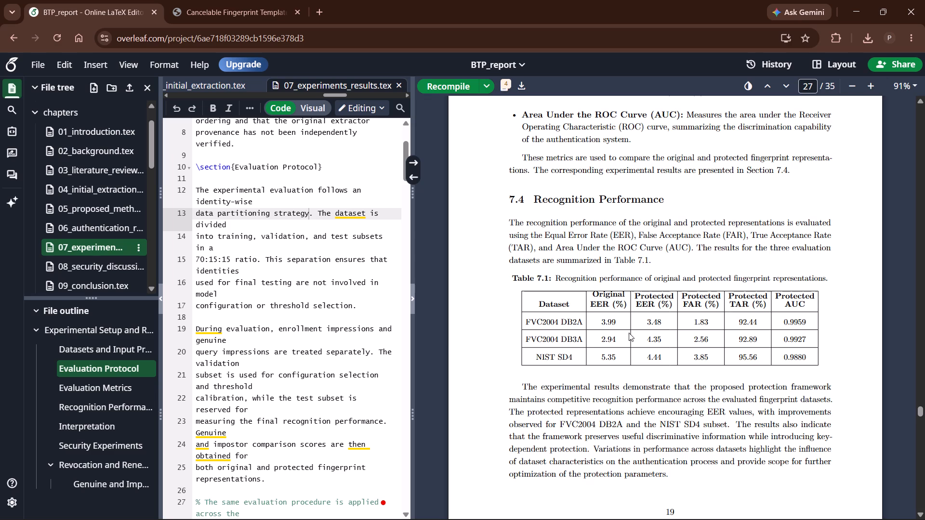
{"action": "scroll", "coordinate": [634, 334], "scroll_direction": "down", "scroll_amount": 7}
{"action": "scroll", "coordinate": [559, 210], "scroll_direction": "up", "scroll_amount": 5}
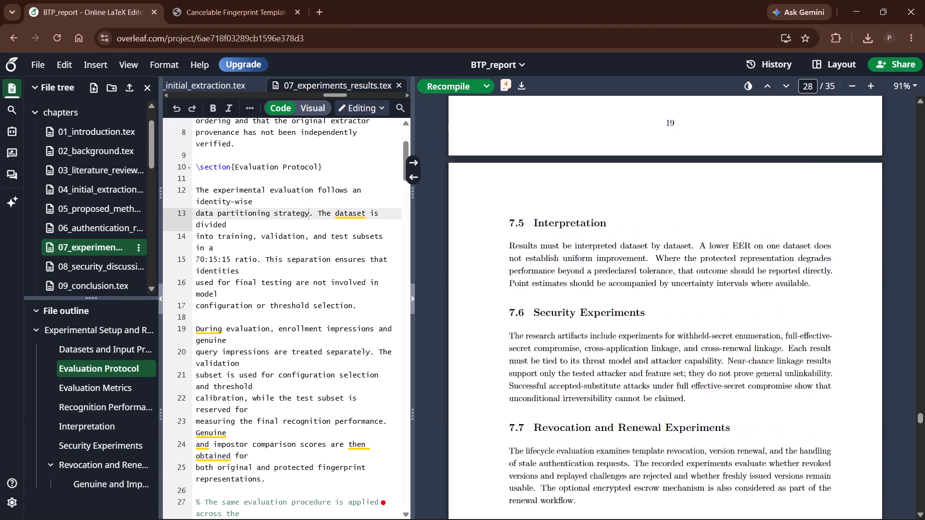
{"action": "scroll", "coordinate": [560, 213], "scroll_direction": "down", "scroll_amount": 4}
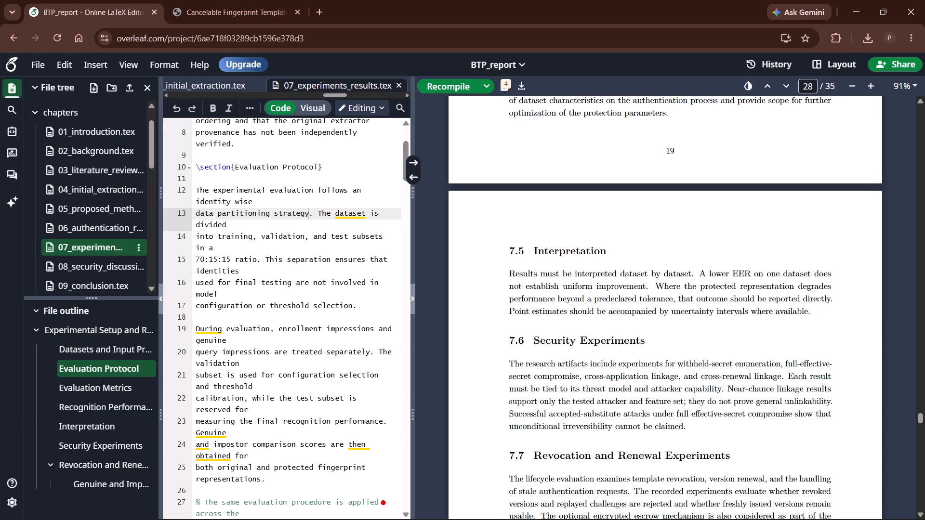
{"action": "scroll", "coordinate": [725, 317], "scroll_direction": "down", "scroll_amount": 1}
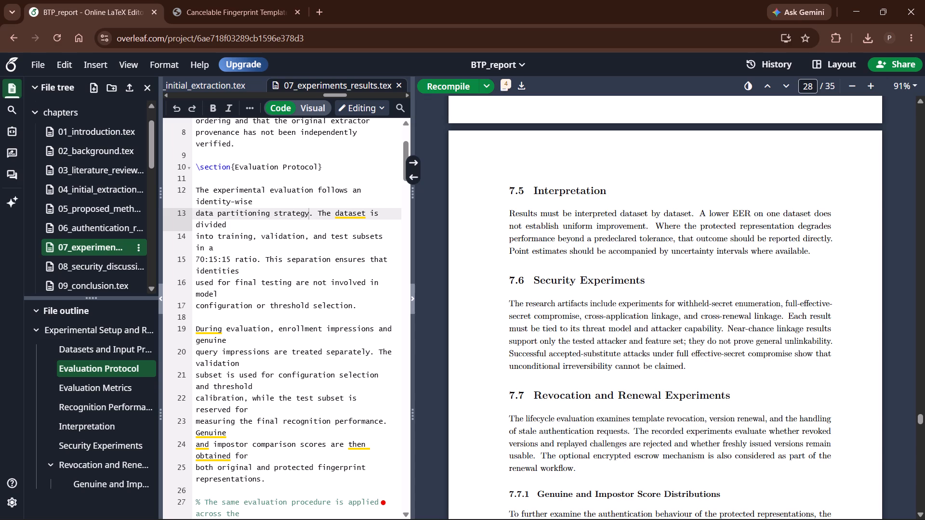
{"action": "scroll", "coordinate": [652, 363], "scroll_direction": "down", "scroll_amount": 2}
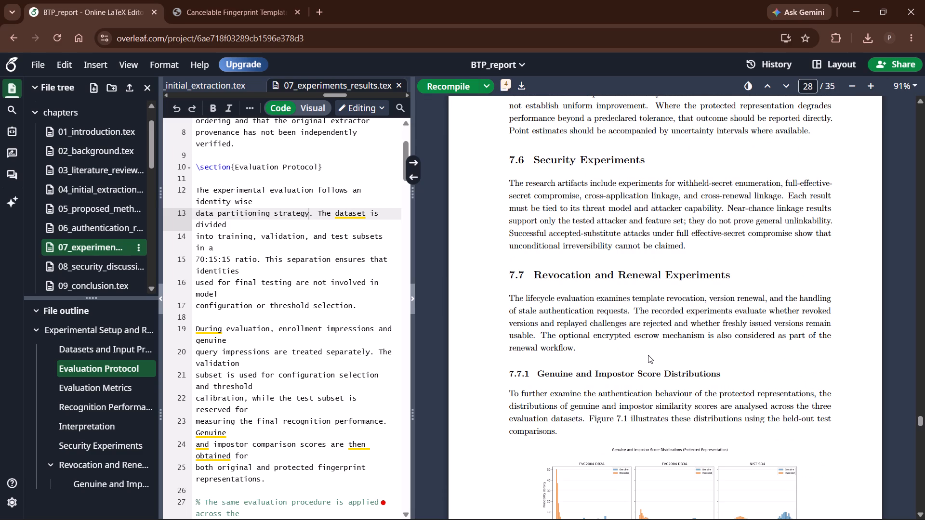
{"action": "scroll", "coordinate": [648, 355], "scroll_direction": "down", "scroll_amount": 2}
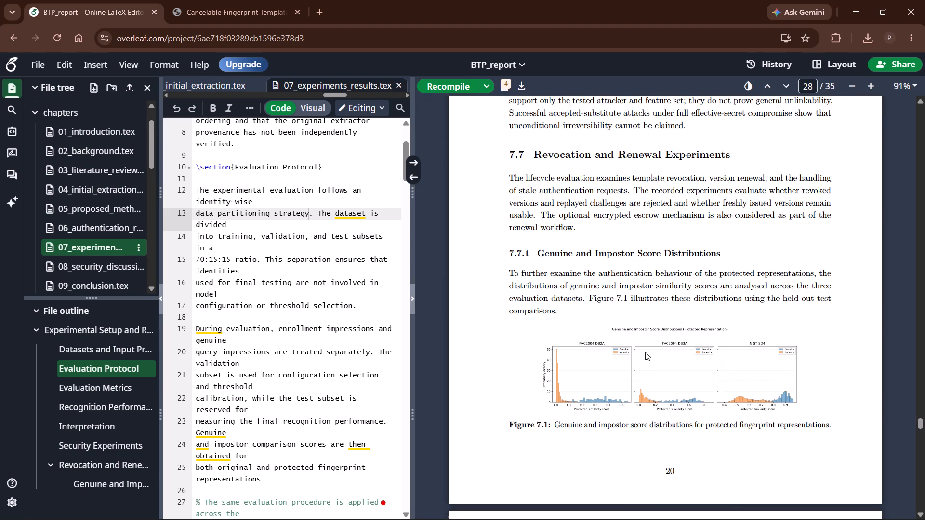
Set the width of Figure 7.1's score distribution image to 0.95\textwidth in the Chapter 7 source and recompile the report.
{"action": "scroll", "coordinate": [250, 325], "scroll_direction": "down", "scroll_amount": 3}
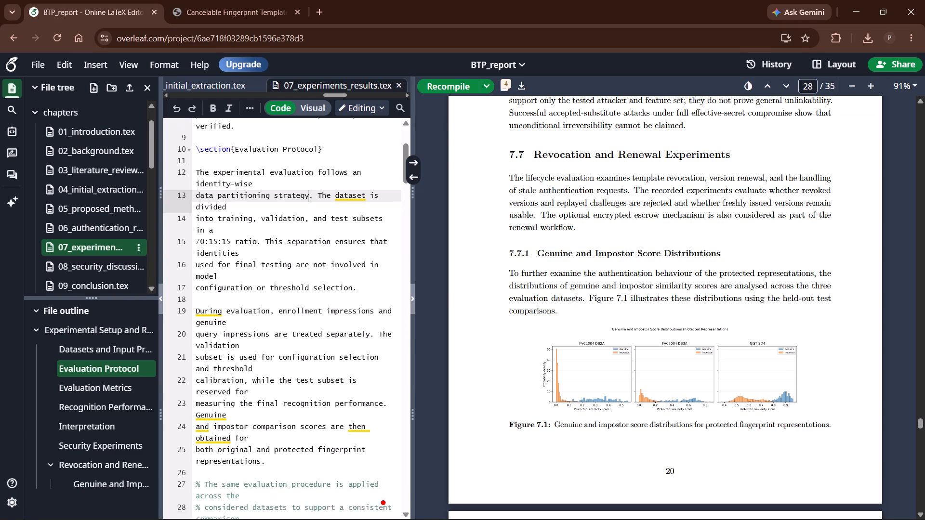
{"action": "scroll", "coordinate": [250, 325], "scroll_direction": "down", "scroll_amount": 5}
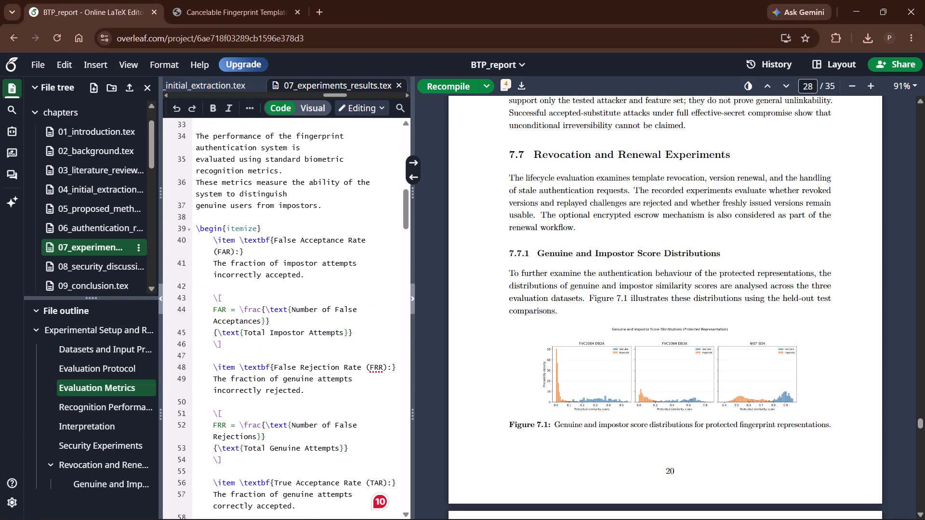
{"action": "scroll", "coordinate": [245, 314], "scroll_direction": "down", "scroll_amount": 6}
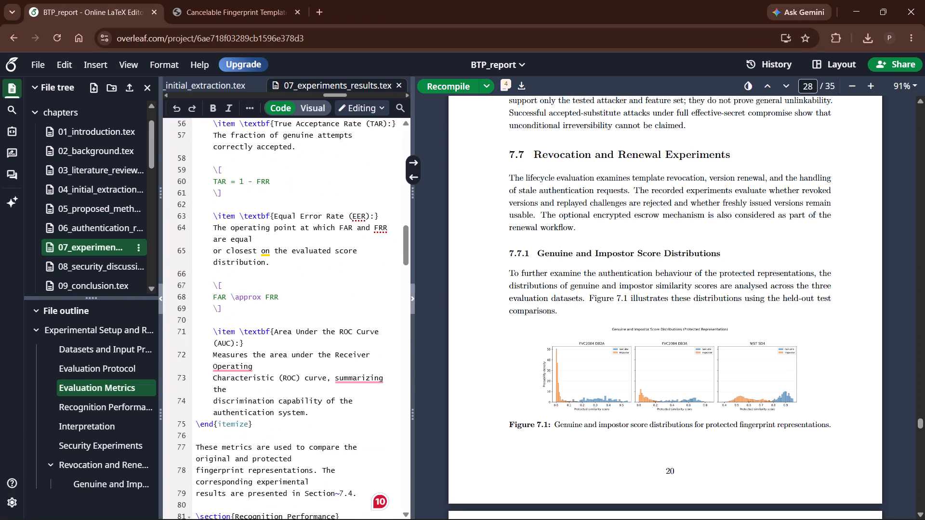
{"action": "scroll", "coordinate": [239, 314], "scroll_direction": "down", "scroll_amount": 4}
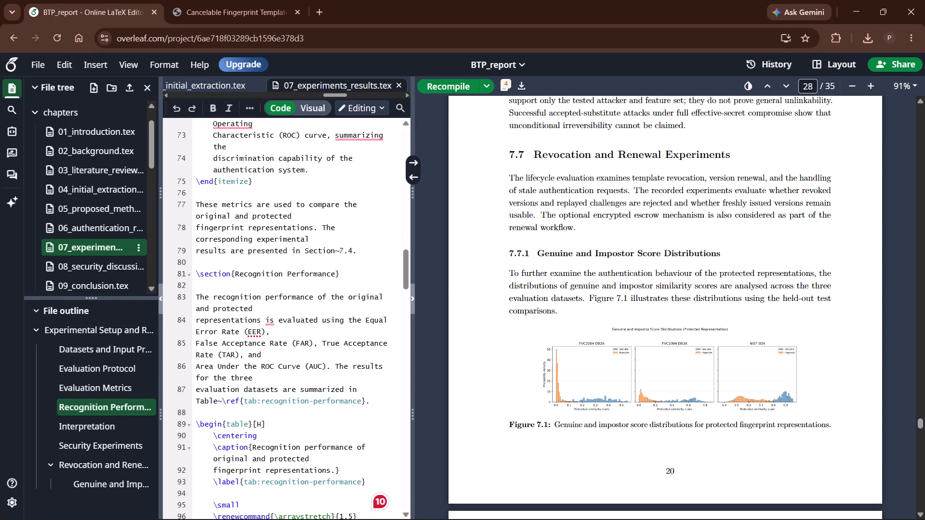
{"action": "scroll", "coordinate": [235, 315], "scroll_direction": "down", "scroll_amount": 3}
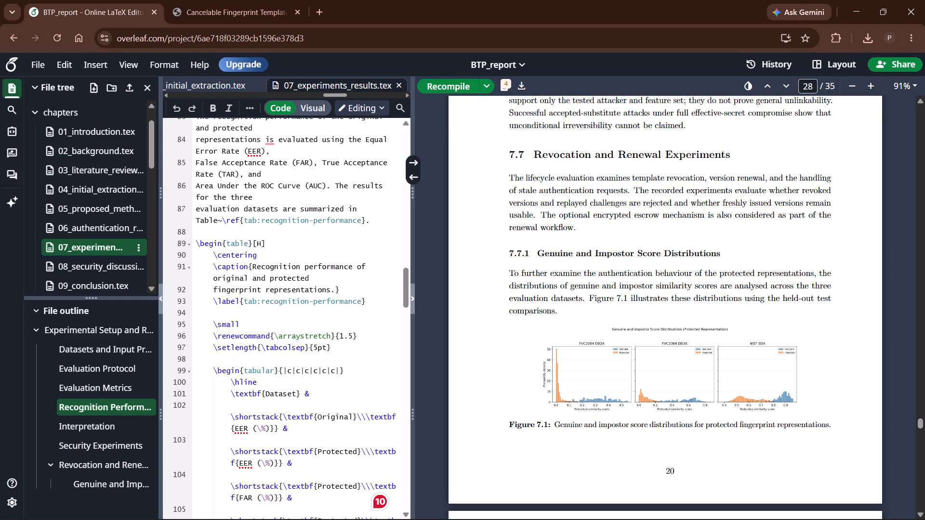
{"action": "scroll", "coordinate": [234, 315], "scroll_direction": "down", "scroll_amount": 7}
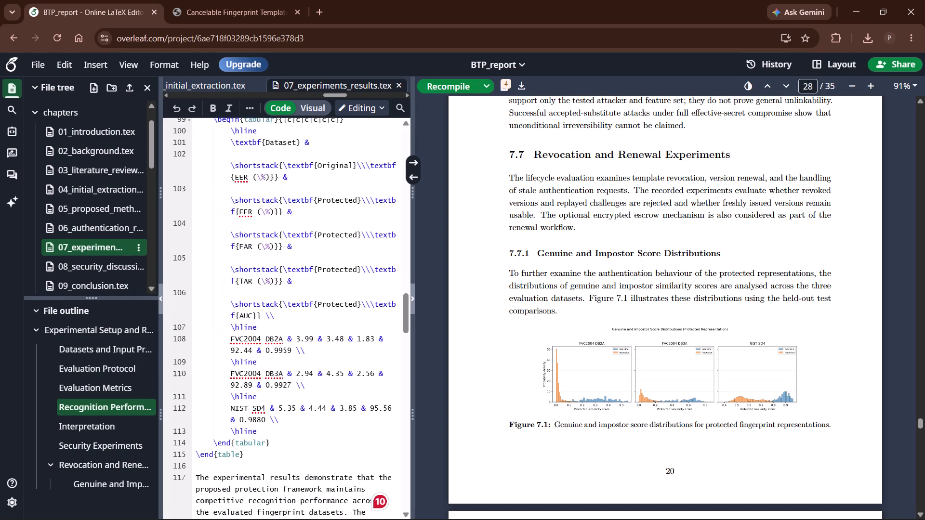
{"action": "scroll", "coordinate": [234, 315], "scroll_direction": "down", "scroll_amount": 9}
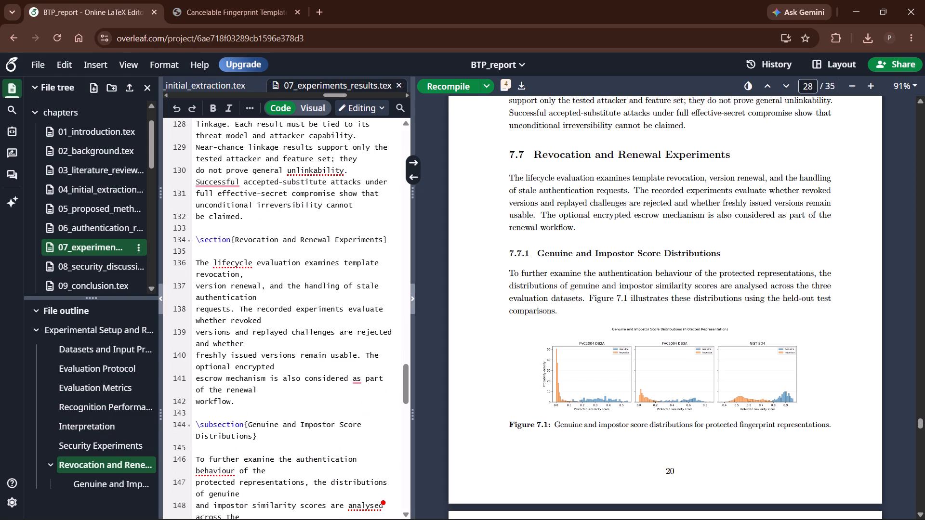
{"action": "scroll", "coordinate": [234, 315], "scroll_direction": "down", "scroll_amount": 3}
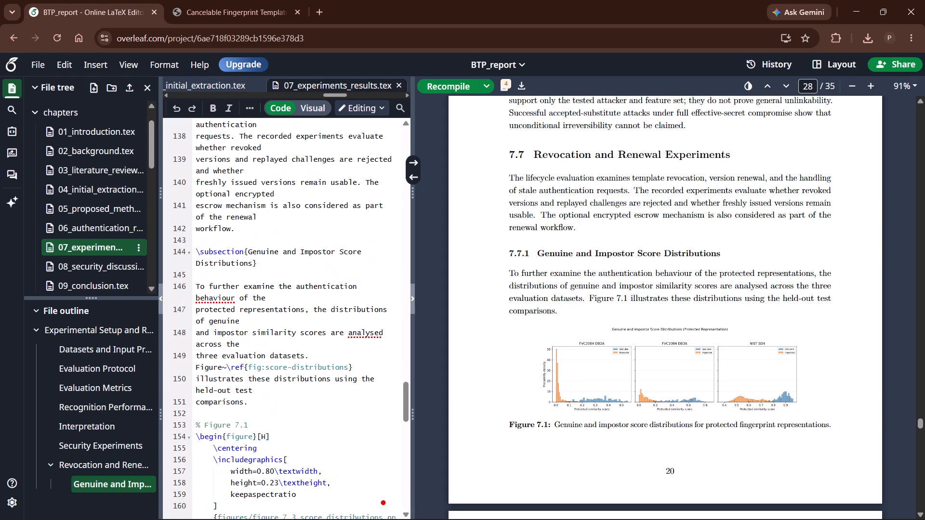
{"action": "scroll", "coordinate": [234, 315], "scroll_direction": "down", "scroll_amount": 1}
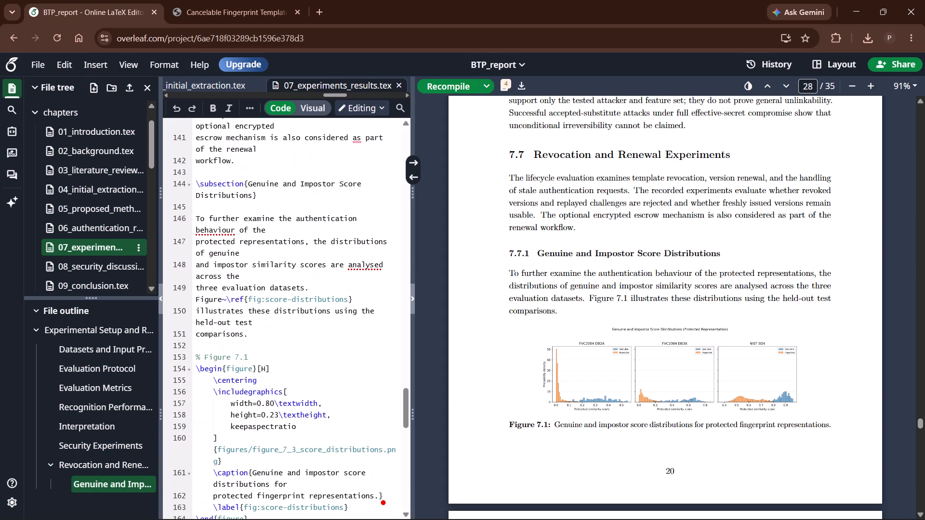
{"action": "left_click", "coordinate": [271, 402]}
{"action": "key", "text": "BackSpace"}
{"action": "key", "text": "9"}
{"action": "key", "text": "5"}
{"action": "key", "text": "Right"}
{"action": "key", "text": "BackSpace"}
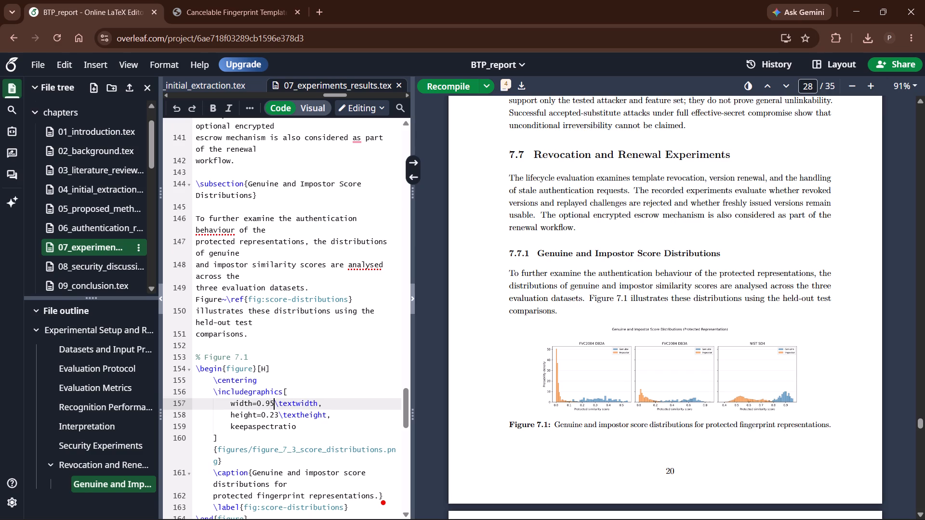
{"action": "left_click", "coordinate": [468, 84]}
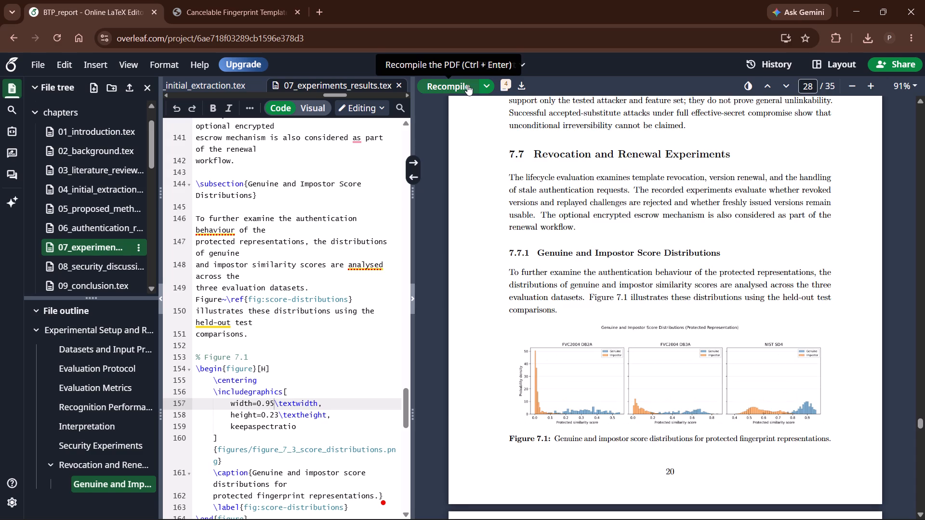
Set the width of Figure 7.1's score distribution image to 0.99\textwidth and recompile the report.
{"action": "left_click", "coordinate": [274, 404]}
{"action": "key", "text": "BackSpace"}
{"action": "key", "text": "9"}
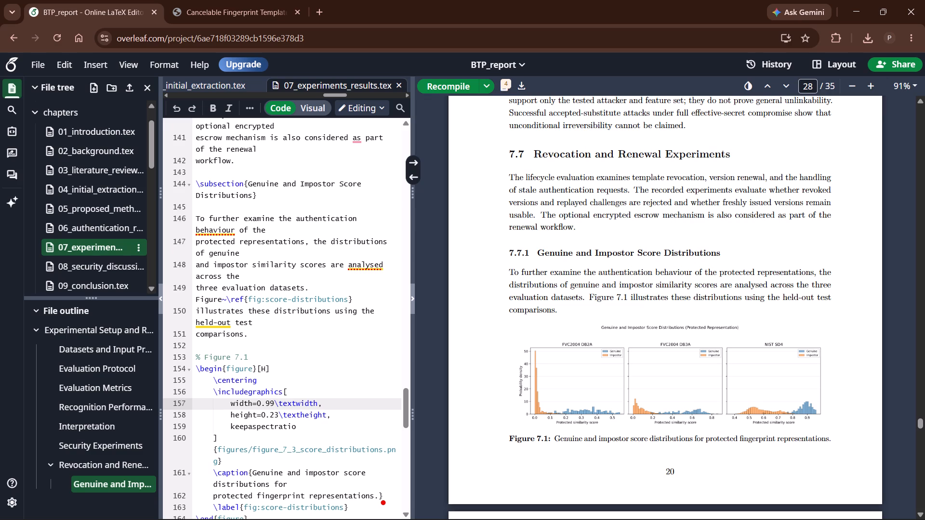
{"action": "left_click", "coordinate": [436, 78]}
{"action": "left_click", "coordinate": [439, 82]}
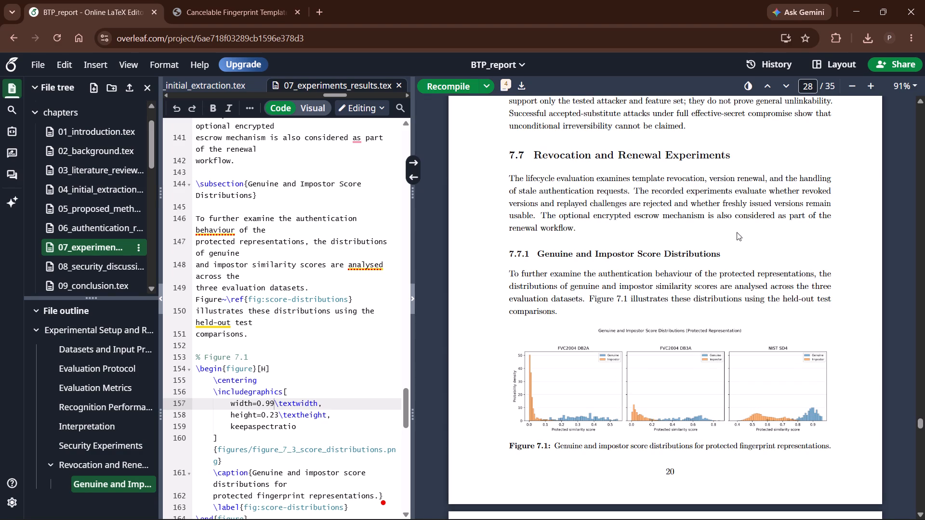
Check the size and page placement of Figures 7.2 and 7.3 against Figure 7.1 in the compiled report.
{"action": "scroll", "coordinate": [743, 240], "scroll_direction": "down", "scroll_amount": 6}
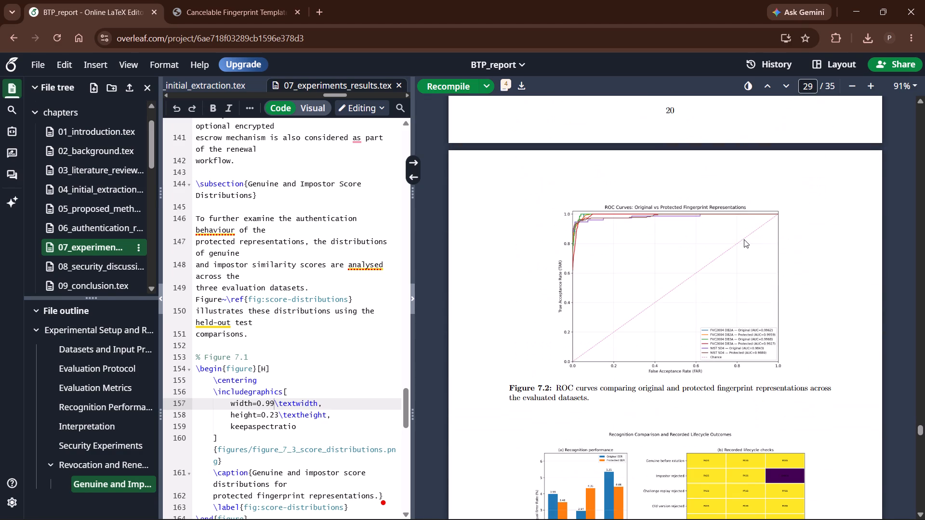
{"action": "scroll", "coordinate": [741, 240], "scroll_direction": "down", "scroll_amount": 4}
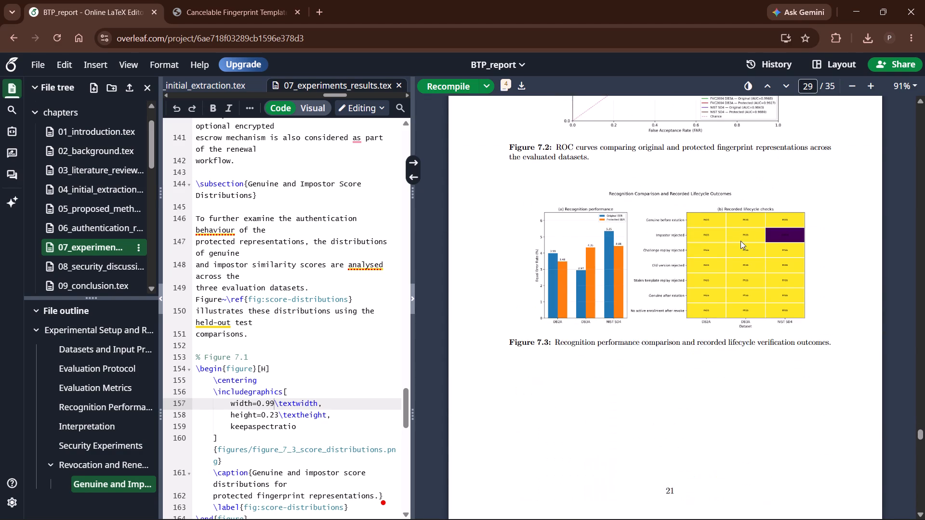
{"action": "scroll", "coordinate": [740, 241], "scroll_direction": "down", "scroll_amount": 2}
{"action": "scroll", "coordinate": [739, 240], "scroll_direction": "up", "scroll_amount": 6}
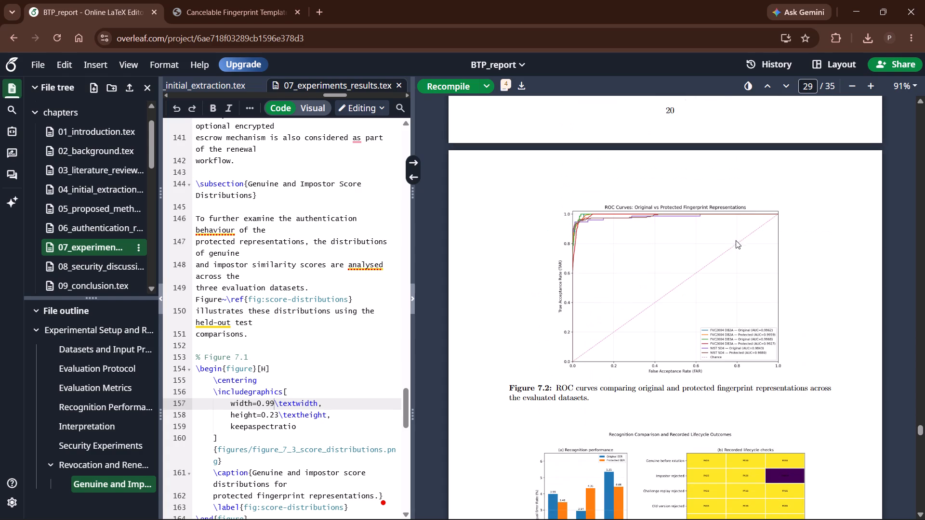
{"action": "scroll", "coordinate": [728, 241], "scroll_direction": "up", "scroll_amount": 5}
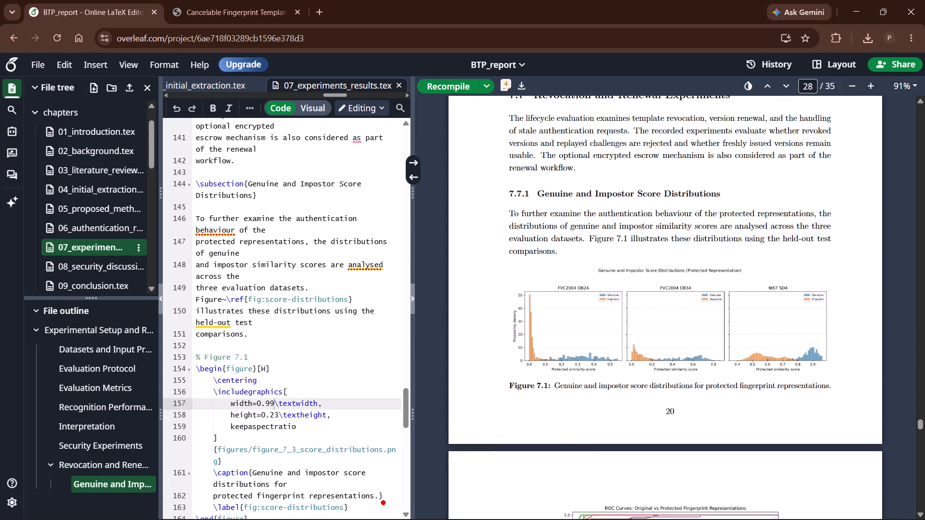
Set the width of Figure 7.1's score distribution image to 1.00\textwidth and recompile the report.
{"action": "key", "text": "BackSpace"}
{"action": "key", "text": "BackSpace"}
{"action": "key", "text": "BackSpace"}
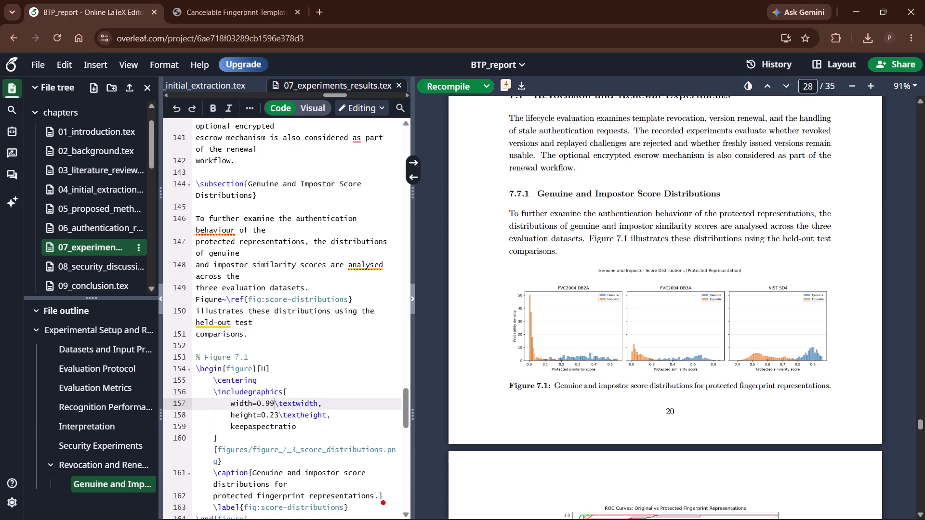
{"action": "left_click", "coordinate": [274, 407]}
{"action": "key", "text": "BackSpace"}
{"action": "key", "text": "BackSpace"}
{"action": "key", "text": "BackSpace"}
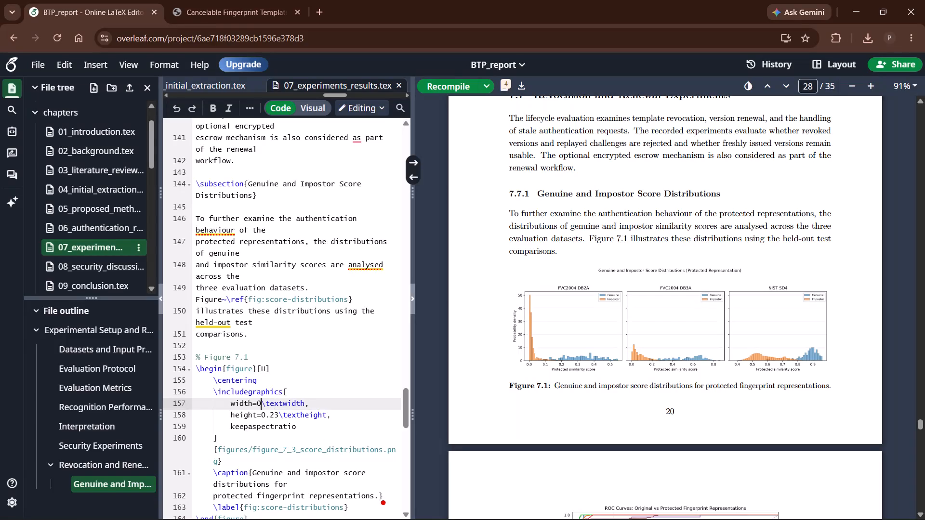
{"action": "key", "text": "BackSpace"}
{"action": "type", "text": "1.0"}
{"action": "key", "text": "0"}
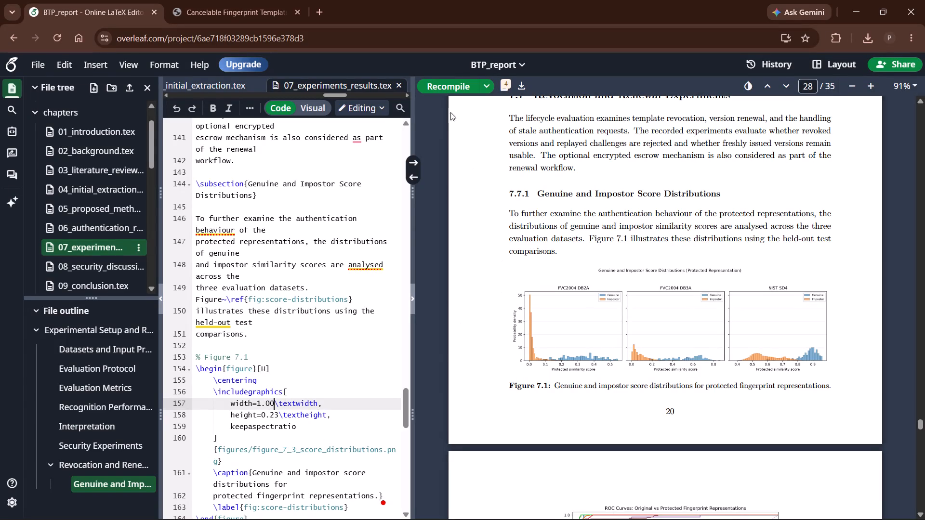
{"action": "left_click", "coordinate": [449, 82]}
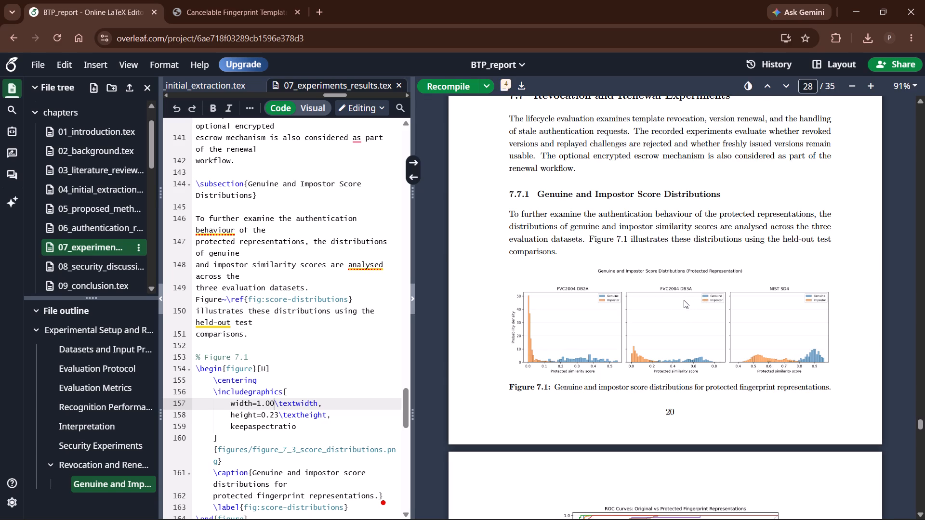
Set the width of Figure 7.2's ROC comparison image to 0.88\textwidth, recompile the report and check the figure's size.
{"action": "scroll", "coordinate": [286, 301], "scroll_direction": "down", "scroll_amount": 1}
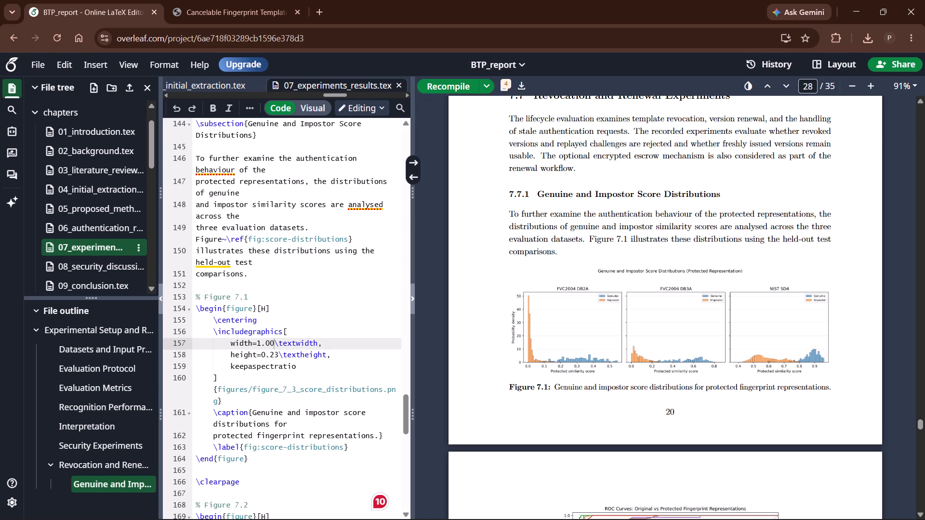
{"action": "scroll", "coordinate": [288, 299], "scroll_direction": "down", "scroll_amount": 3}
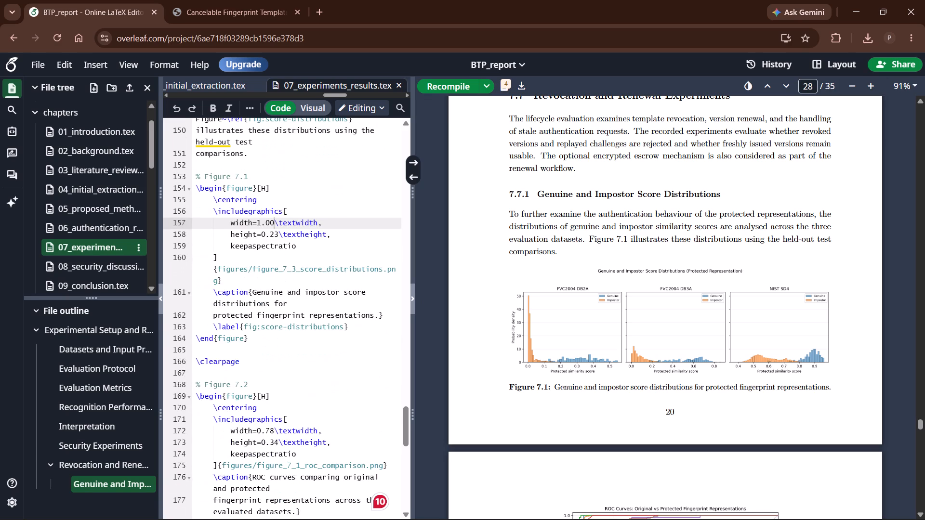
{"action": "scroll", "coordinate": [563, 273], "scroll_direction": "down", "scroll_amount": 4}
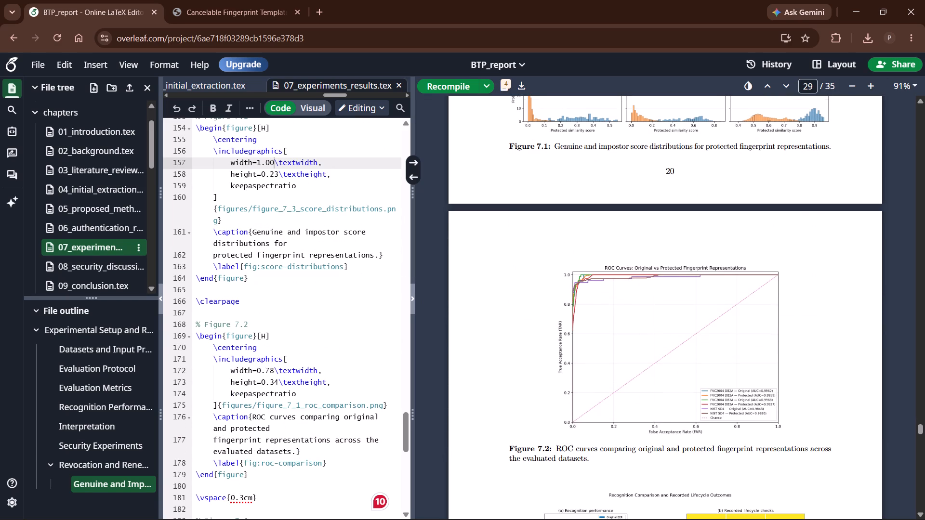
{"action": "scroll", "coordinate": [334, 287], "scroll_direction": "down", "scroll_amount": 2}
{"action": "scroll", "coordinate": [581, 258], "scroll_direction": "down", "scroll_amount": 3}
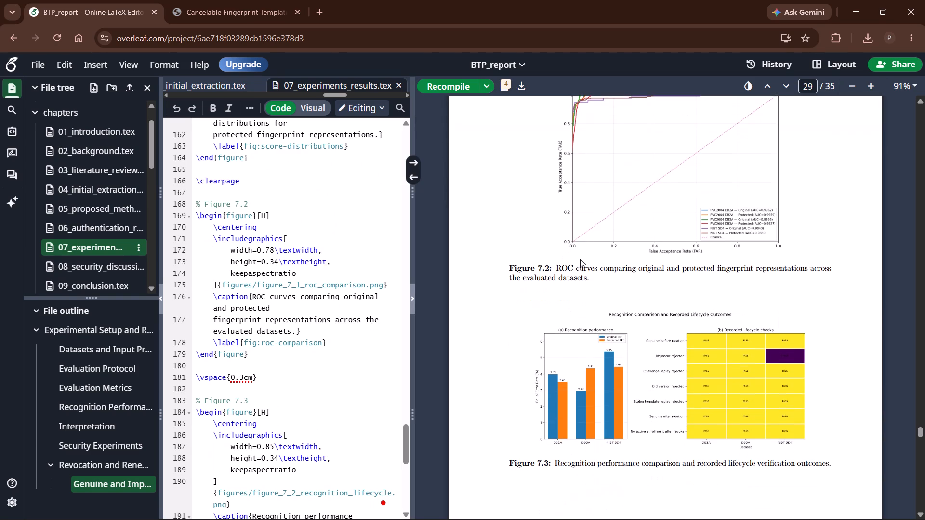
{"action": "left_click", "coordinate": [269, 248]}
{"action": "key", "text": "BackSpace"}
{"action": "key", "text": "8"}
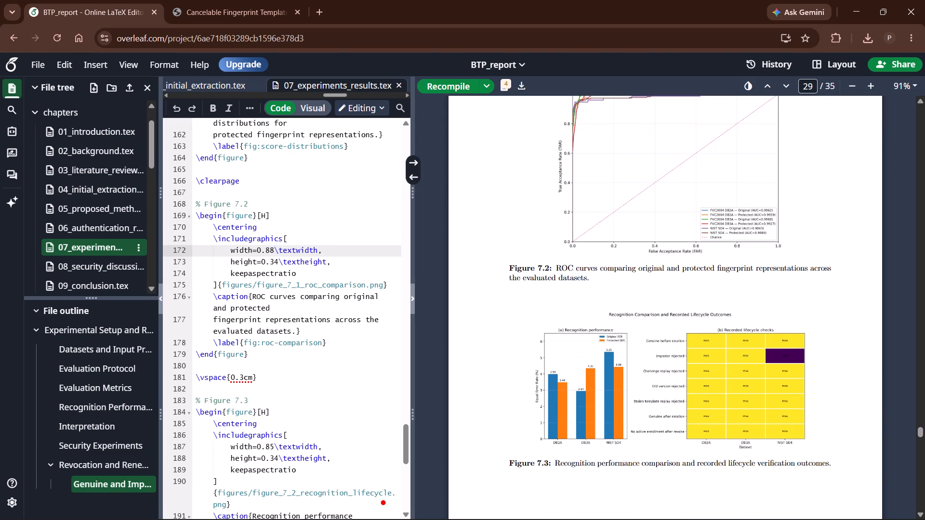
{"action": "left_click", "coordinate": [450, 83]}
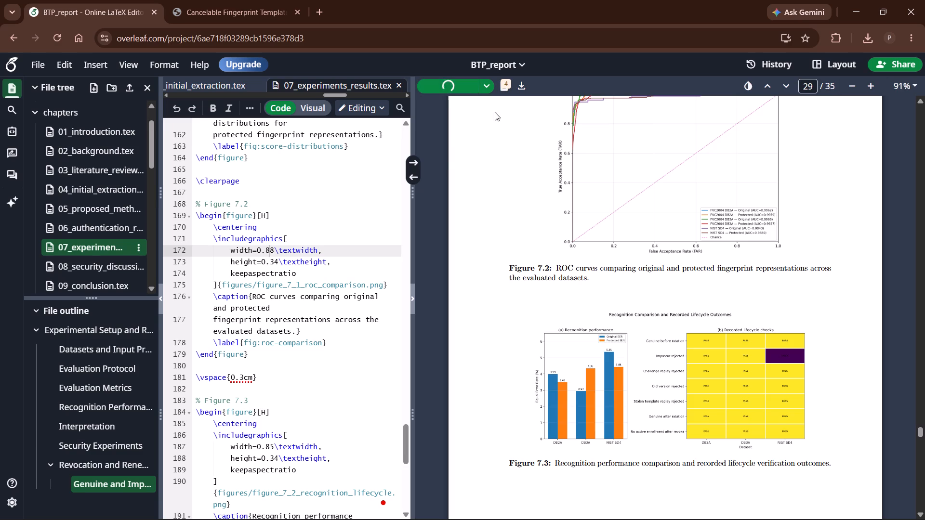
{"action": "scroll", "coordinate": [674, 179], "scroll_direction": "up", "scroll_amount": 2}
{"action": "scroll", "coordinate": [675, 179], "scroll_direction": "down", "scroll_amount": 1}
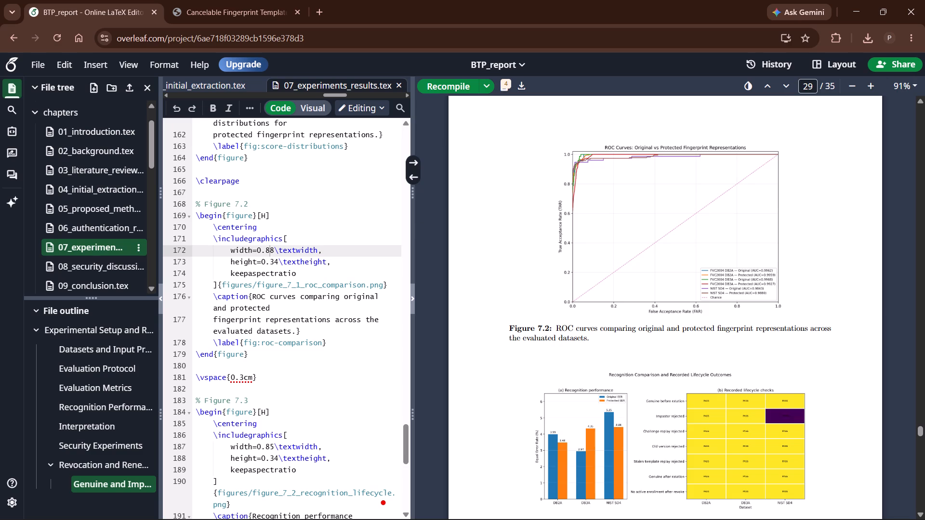
Set the width of Figure 7.2's ROC comparison image to 0.98\textwidth, recompile and compare it with Figure 7.1.
{"action": "key", "text": "BackSpace"}
{"action": "key", "text": "9"}
{"action": "left_click", "coordinate": [273, 249]}
{"action": "key", "text": "Left"}
{"action": "key", "text": "BackSpace"}
{"action": "key", "text": "9"}
{"action": "key", "text": "ctrl+Return"}
{"action": "scroll", "coordinate": [524, 314], "scroll_direction": "down", "scroll_amount": 3}
{"action": "scroll", "coordinate": [528, 314], "scroll_direction": "up", "scroll_amount": 6}
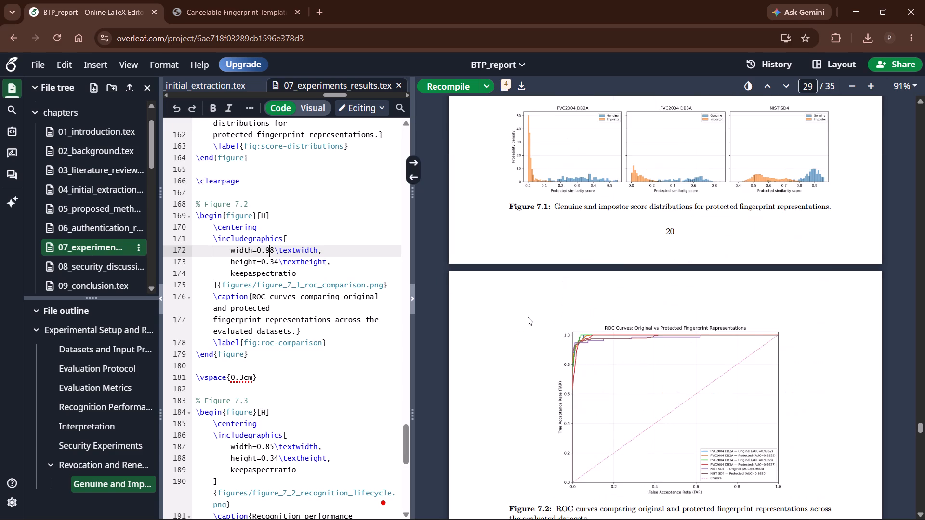
{"action": "scroll", "coordinate": [527, 318], "scroll_direction": "down", "scroll_amount": 3}
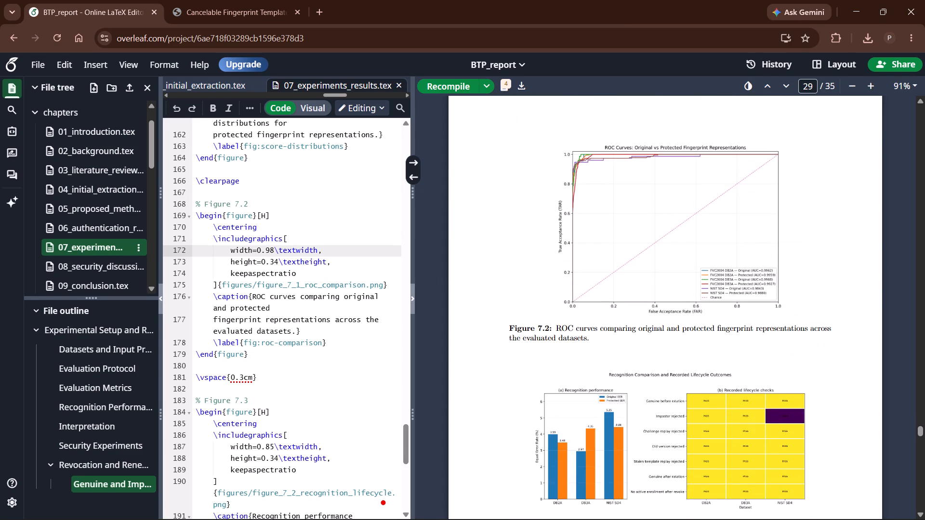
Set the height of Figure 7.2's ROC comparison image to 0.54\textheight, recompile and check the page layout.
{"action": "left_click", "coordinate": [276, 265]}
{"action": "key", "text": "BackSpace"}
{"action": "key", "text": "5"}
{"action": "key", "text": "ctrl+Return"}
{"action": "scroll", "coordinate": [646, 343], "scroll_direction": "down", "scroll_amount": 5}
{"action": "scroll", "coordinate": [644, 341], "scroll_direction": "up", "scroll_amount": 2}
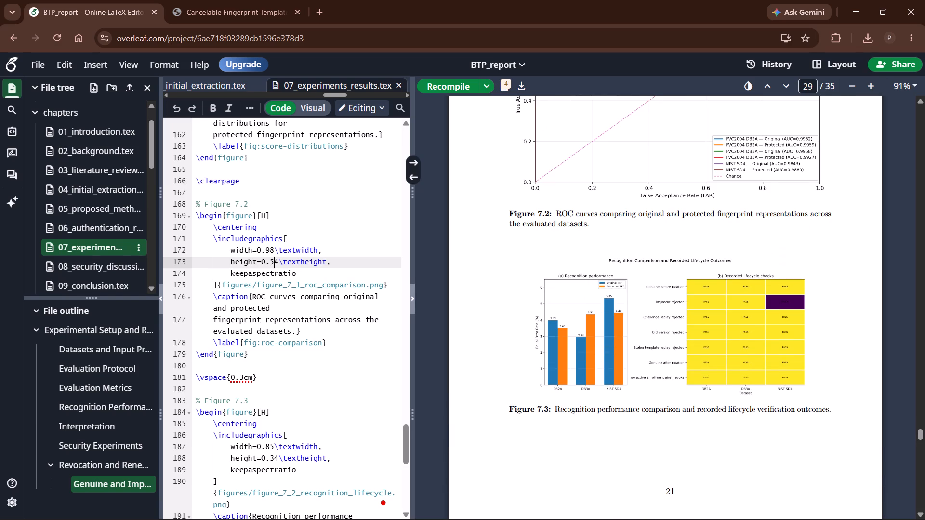
Set the height of Figure 7.2's ROC comparison image to 0.5\textheight.
{"action": "left_click", "coordinate": [281, 260]}
{"action": "key", "text": "Left"}
{"action": "key", "text": "BackSpace"}
Set Figure 7.3's recognition lifecycle image to height 0.5\textheight and width 0.98\textwidth, and recompile the report.
{"action": "left_click", "coordinate": [279, 458]}
{"action": "key", "text": "BackSpace"}
{"action": "key", "text": "BackSpace"}
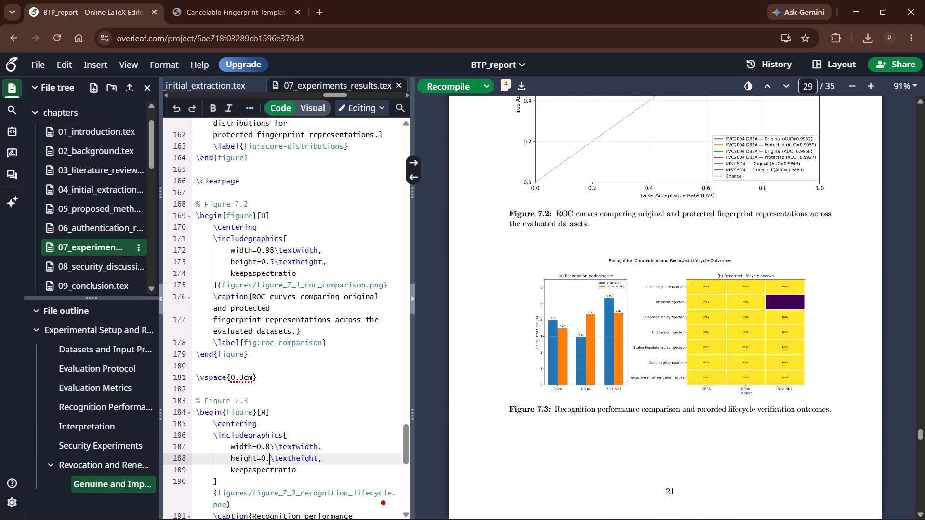
{"action": "key", "text": "5"}
{"action": "scroll", "coordinate": [278, 458], "scroll_direction": "up", "scroll_amount": 1}
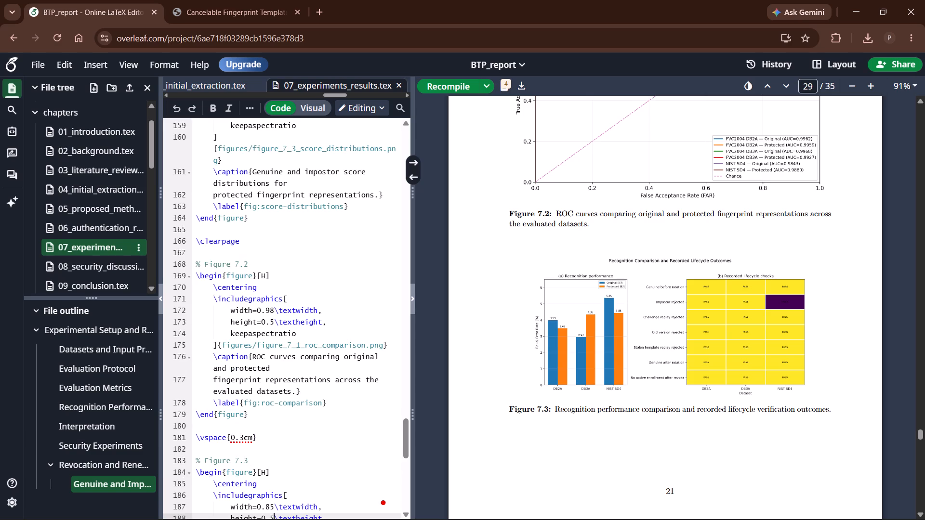
{"action": "scroll", "coordinate": [260, 488], "scroll_direction": "down", "scroll_amount": 1}
{"action": "left_click", "coordinate": [271, 447]}
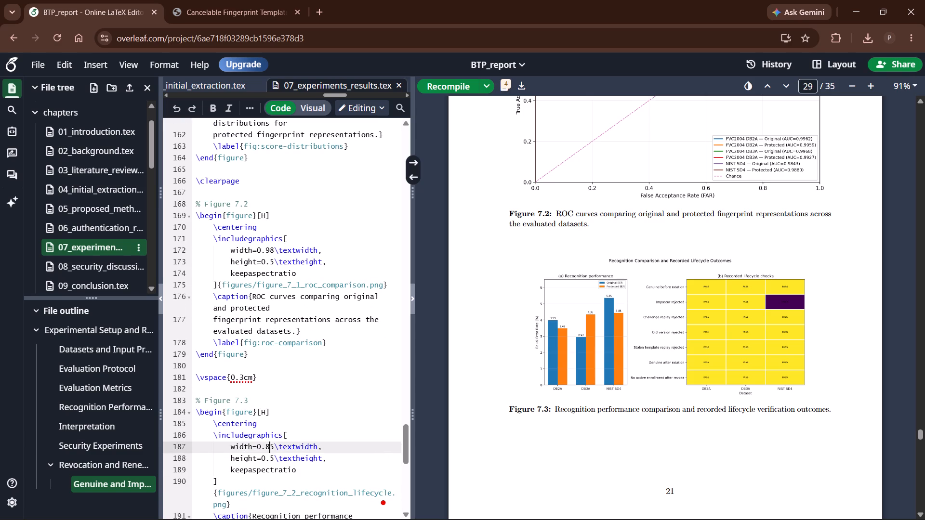
{"action": "key", "text": "Right"}
{"action": "key", "text": "BackSpace"}
{"action": "key", "text": "Left"}
{"action": "key", "text": "9"}
{"action": "left_click", "coordinate": [457, 81]}
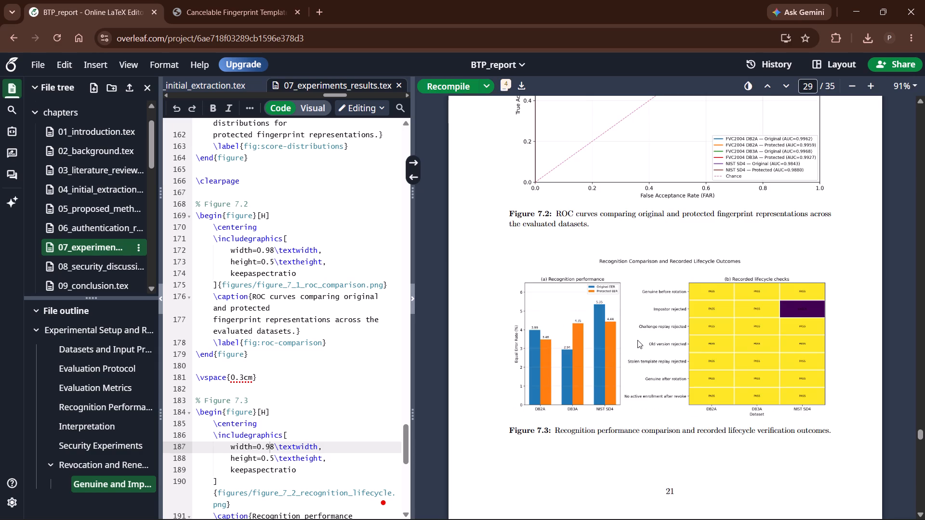
Review the layout of Figures 7.2 and 7.3 in the compiled report and read Chapter 8's Sections 8.1 to 8.4.
{"action": "scroll", "coordinate": [637, 340], "scroll_direction": "up", "scroll_amount": 2}
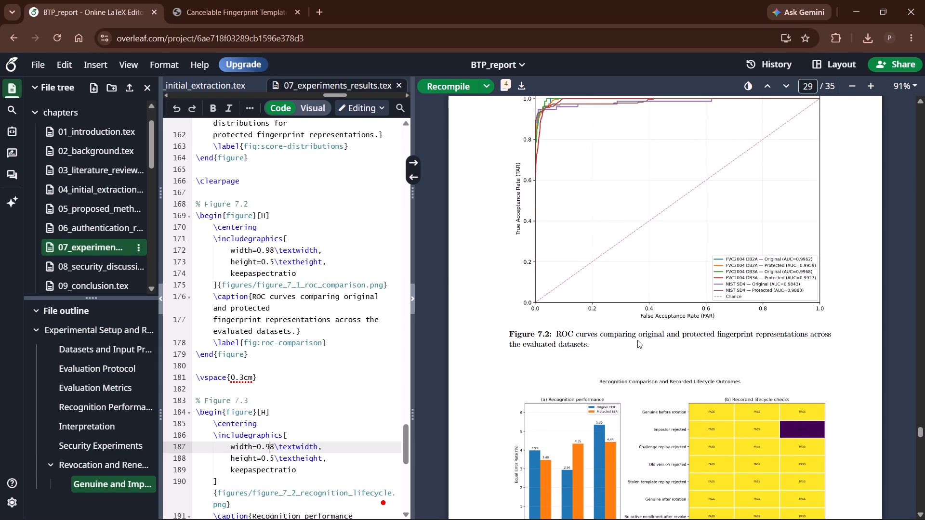
{"action": "scroll", "coordinate": [635, 338], "scroll_direction": "up", "scroll_amount": 3}
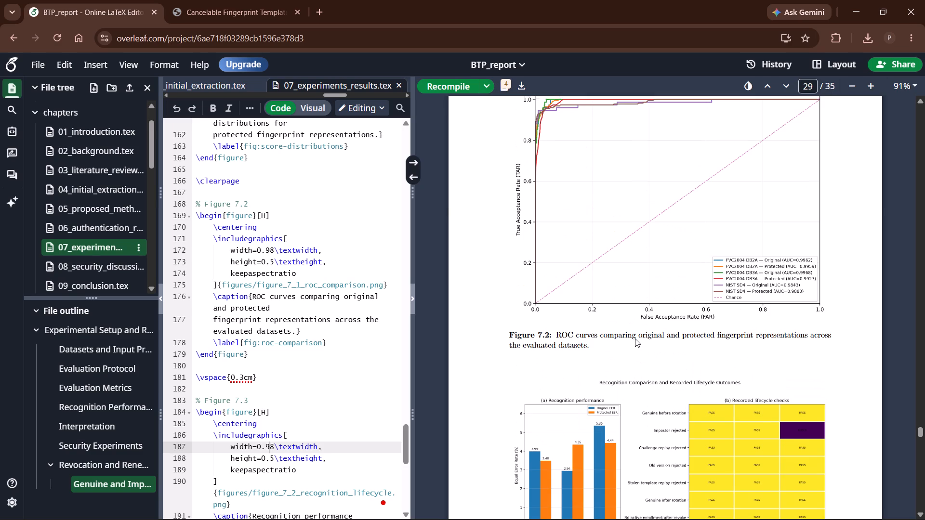
{"action": "scroll", "coordinate": [637, 338], "scroll_direction": "up", "scroll_amount": 3}
{"action": "scroll", "coordinate": [638, 338], "scroll_direction": "down", "scroll_amount": 11}
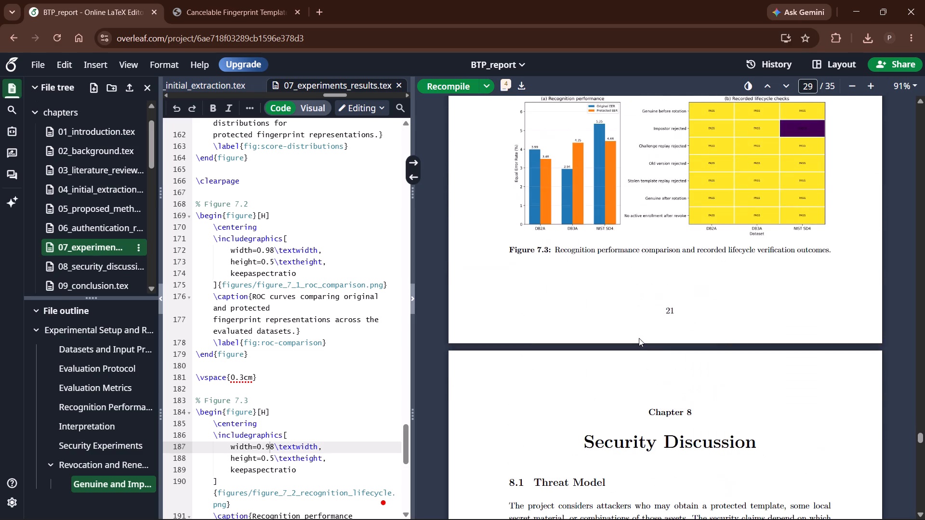
{"action": "scroll", "coordinate": [639, 338], "scroll_direction": "down", "scroll_amount": 5}
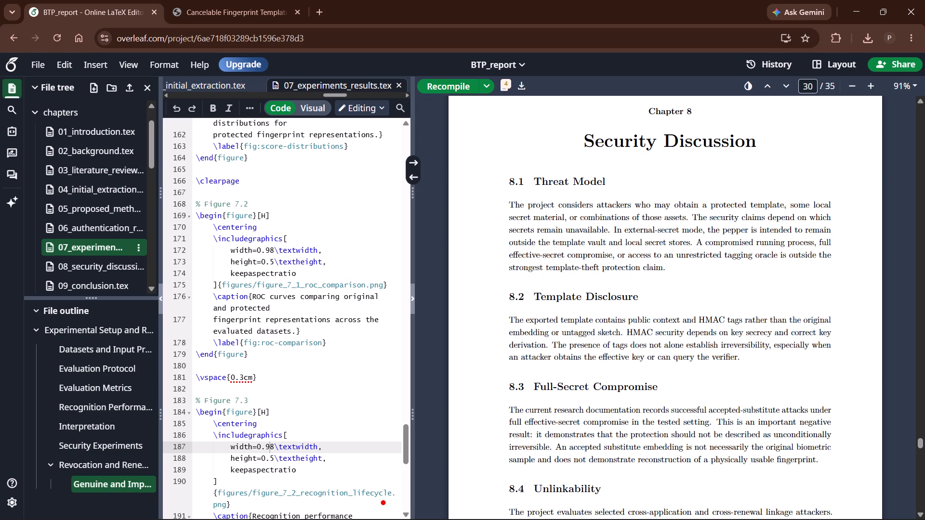
{"action": "scroll", "coordinate": [649, 329], "scroll_direction": "down", "scroll_amount": 2}
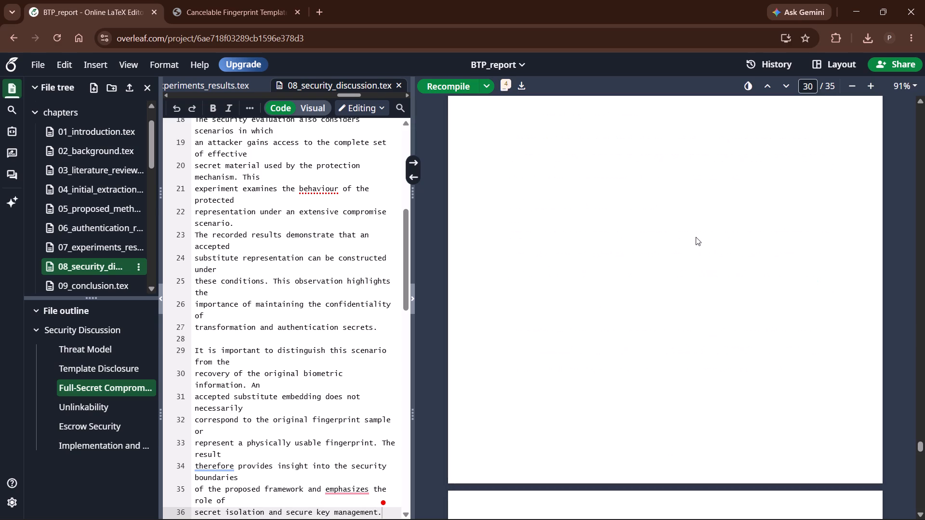
Review the revised Section 8.3 in the compiled report and read Sections 8.4 to 8.6 through to the start of Chapter 9.
{"action": "scroll", "coordinate": [695, 238], "scroll_direction": "down", "scroll_amount": 9}
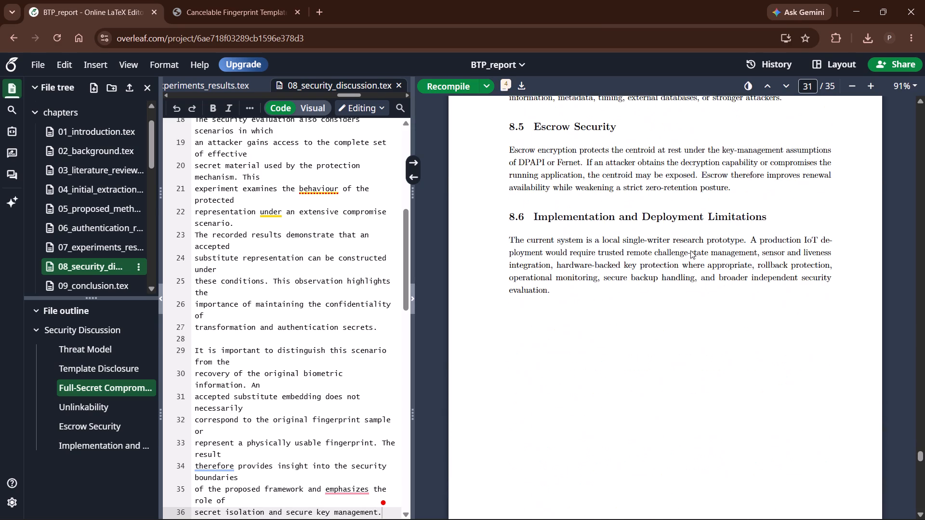
{"action": "scroll", "coordinate": [690, 250], "scroll_direction": "up", "scroll_amount": 8}
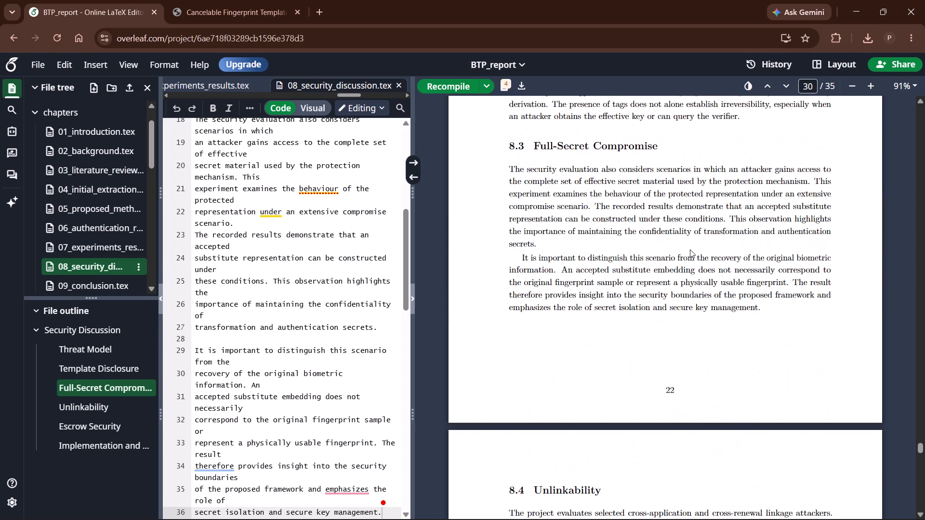
{"action": "scroll", "coordinate": [680, 247], "scroll_direction": "down", "scroll_amount": 2}
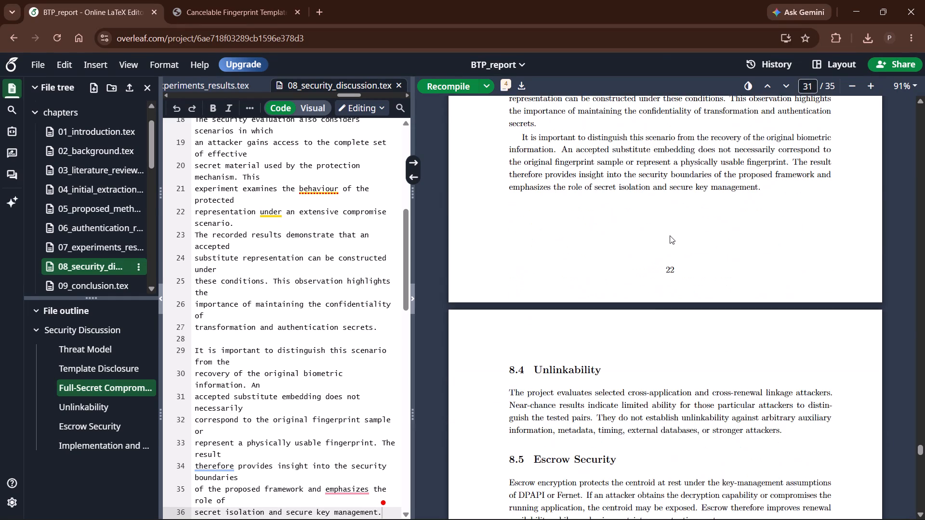
{"action": "scroll", "coordinate": [669, 235], "scroll_direction": "down", "scroll_amount": 2}
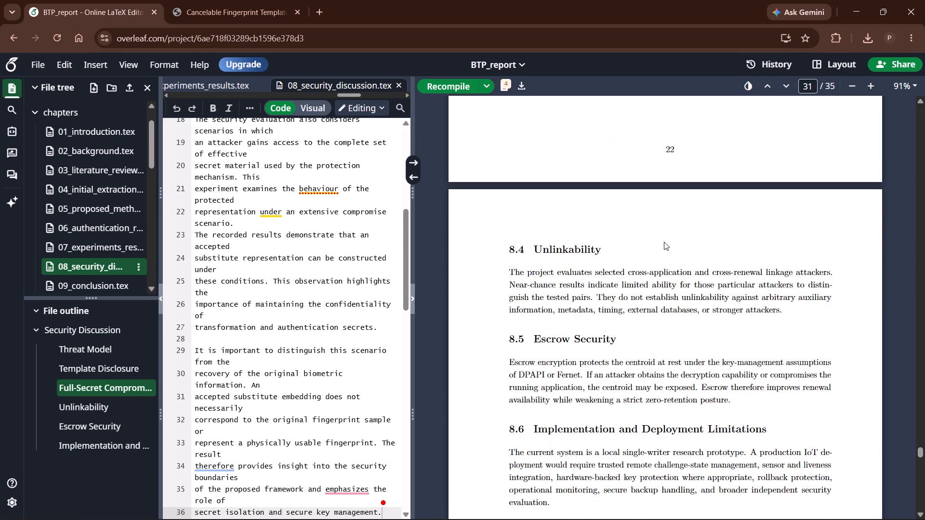
{"action": "scroll", "coordinate": [664, 242], "scroll_direction": "down", "scroll_amount": 1}
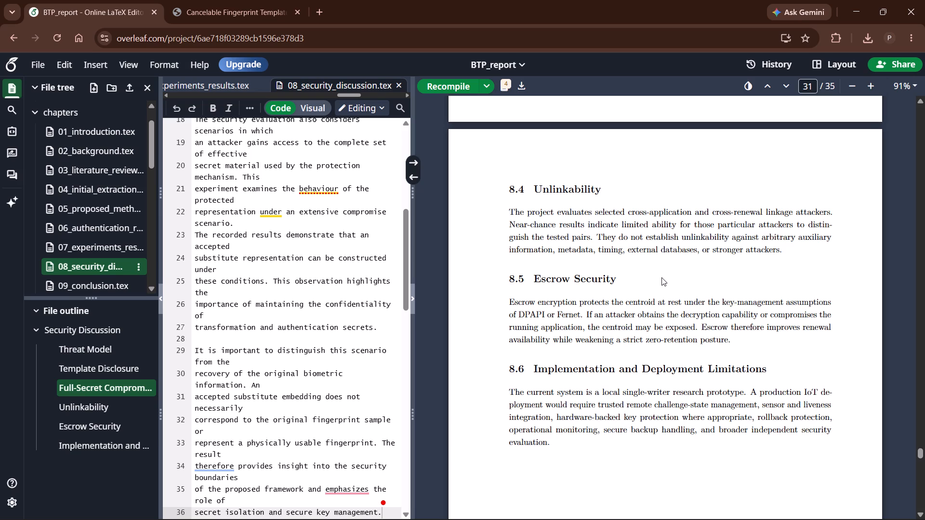
{"action": "scroll", "coordinate": [651, 278], "scroll_direction": "down", "scroll_amount": 3}
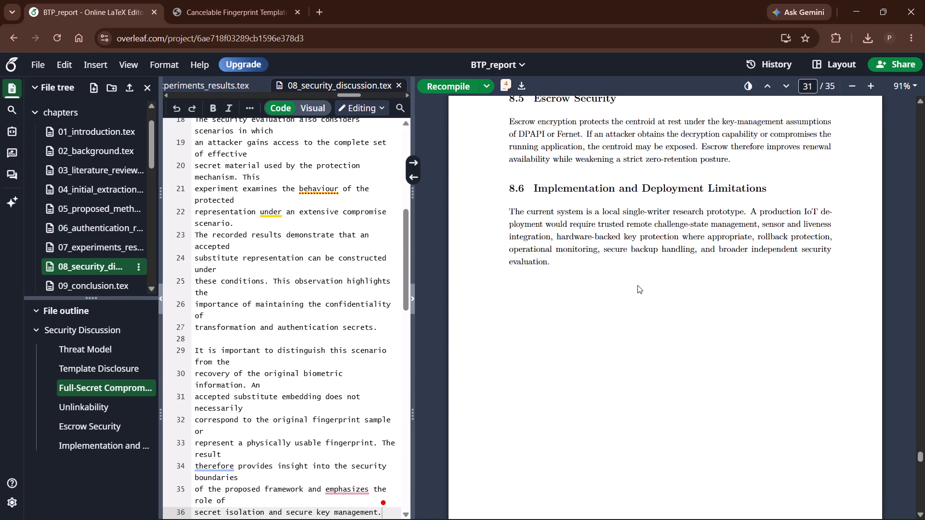
{"action": "scroll", "coordinate": [716, 193], "scroll_direction": "down", "scroll_amount": 1}
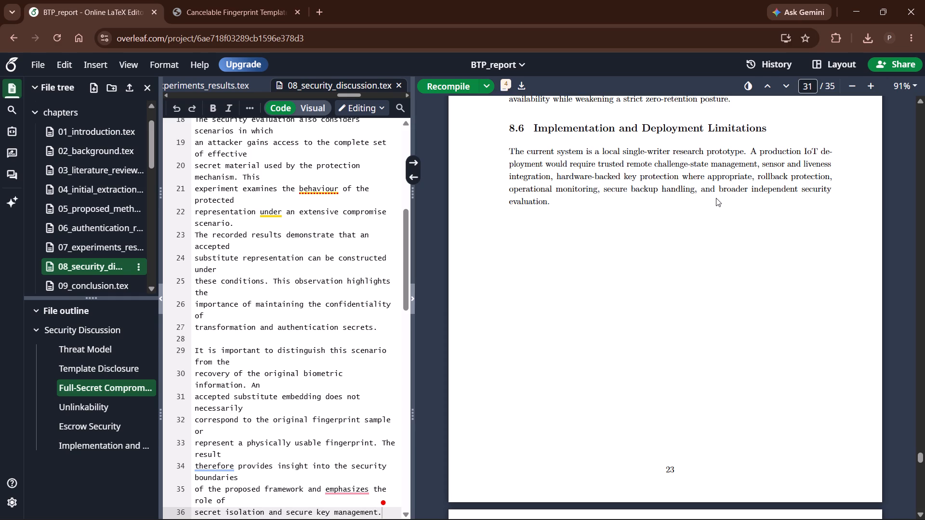
{"action": "scroll", "coordinate": [715, 197], "scroll_direction": "down", "scroll_amount": 7}
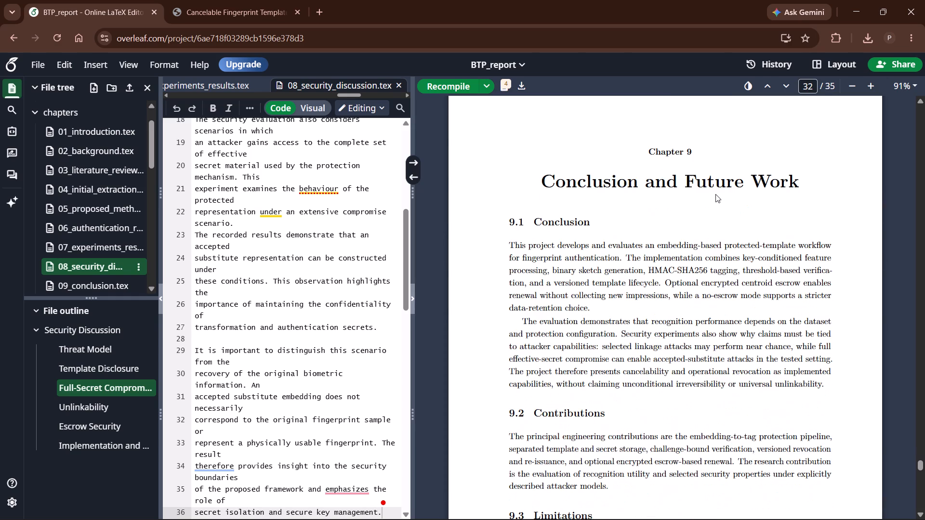
{"action": "scroll", "coordinate": [677, 184], "scroll_direction": "up", "scroll_amount": 9}
{"action": "key", "text": "Print"}
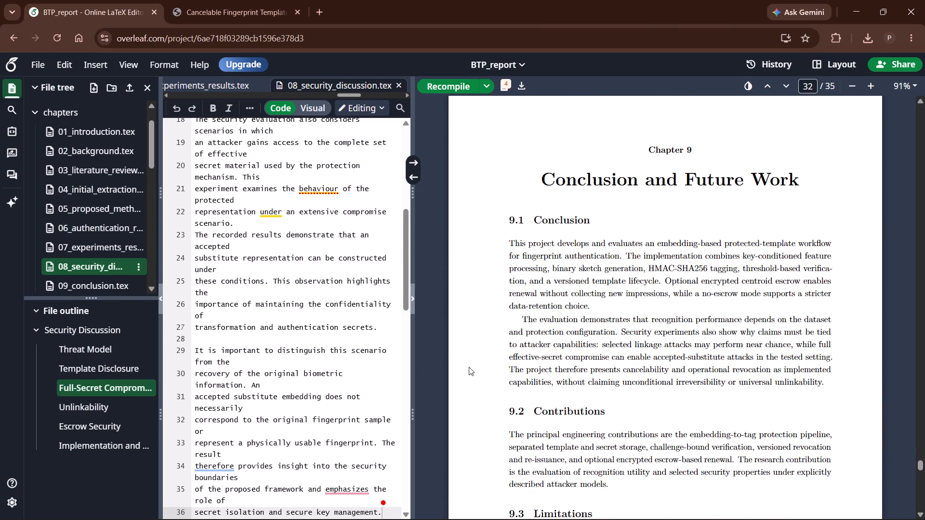
{"action": "scroll", "coordinate": [467, 368], "scroll_direction": "down", "scroll_amount": 1}
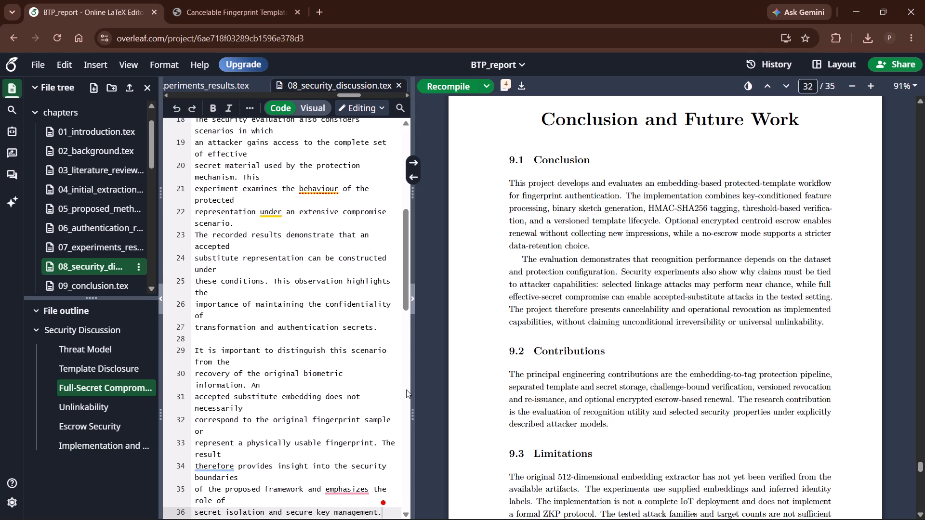
{"action": "scroll", "coordinate": [408, 383], "scroll_direction": "down", "scroll_amount": 1}
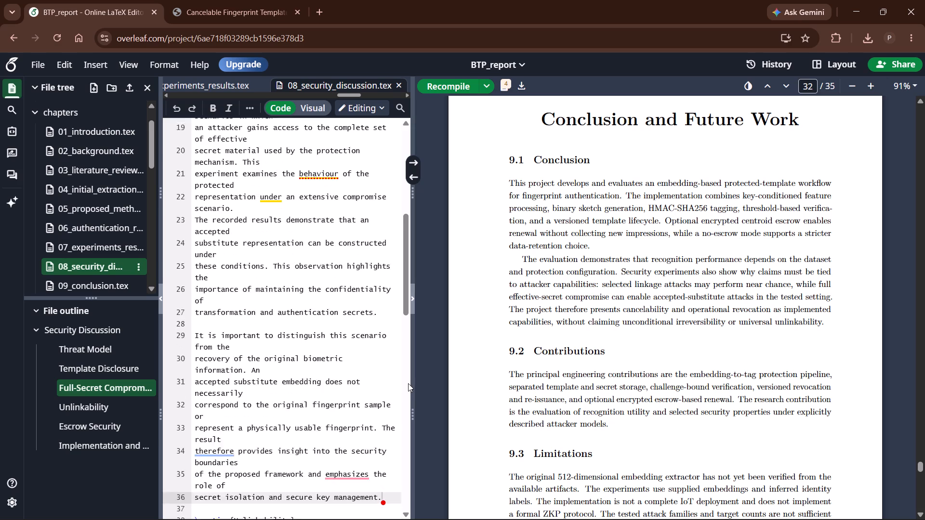
{"action": "scroll", "coordinate": [648, 312], "scroll_direction": "down", "scroll_amount": 1}
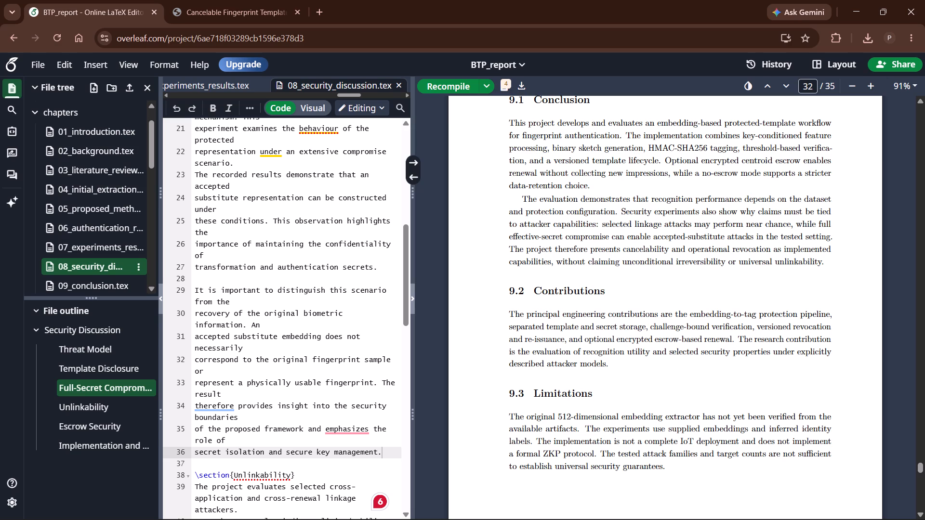
{"action": "scroll", "coordinate": [718, 265], "scroll_direction": "down", "scroll_amount": 2}
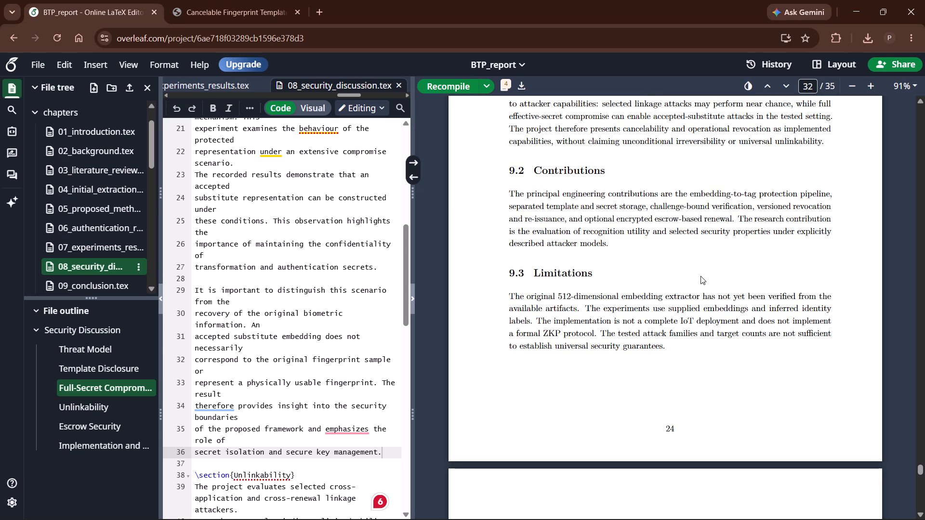
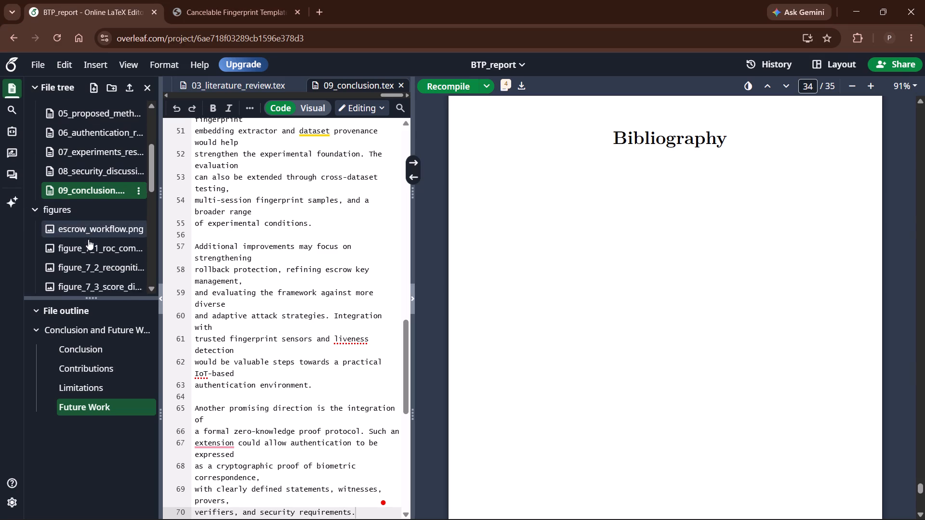
{"action": "scroll", "coordinate": [88, 239], "scroll_direction": "down", "scroll_amount": 6}
{"action": "scroll", "coordinate": [89, 239], "scroll_direction": "up", "scroll_amount": 8}
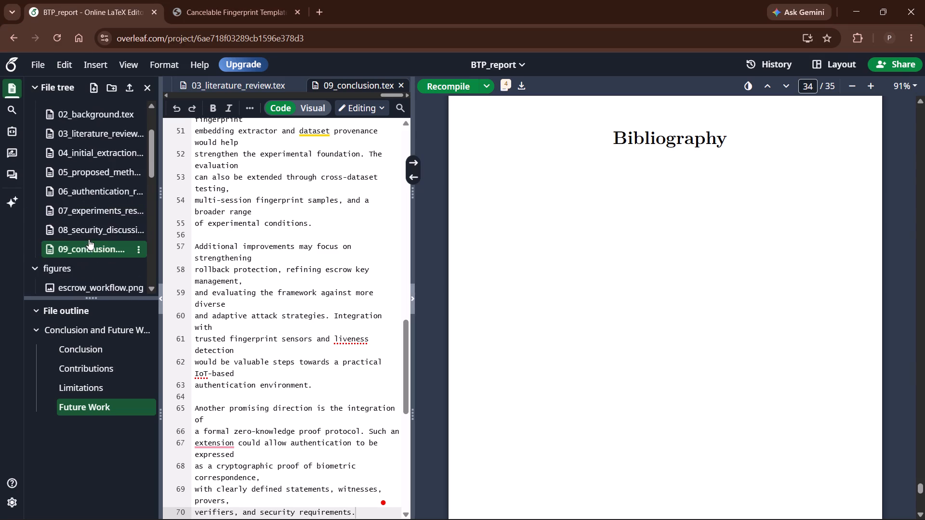
{"action": "scroll", "coordinate": [89, 239], "scroll_direction": "up", "scroll_amount": 13}
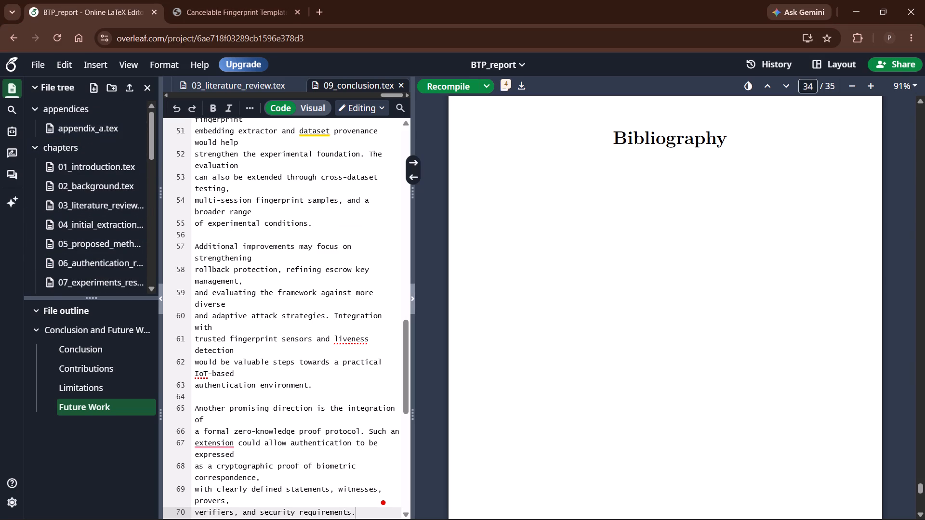
{"action": "scroll", "coordinate": [81, 222], "scroll_direction": "down", "scroll_amount": 3}
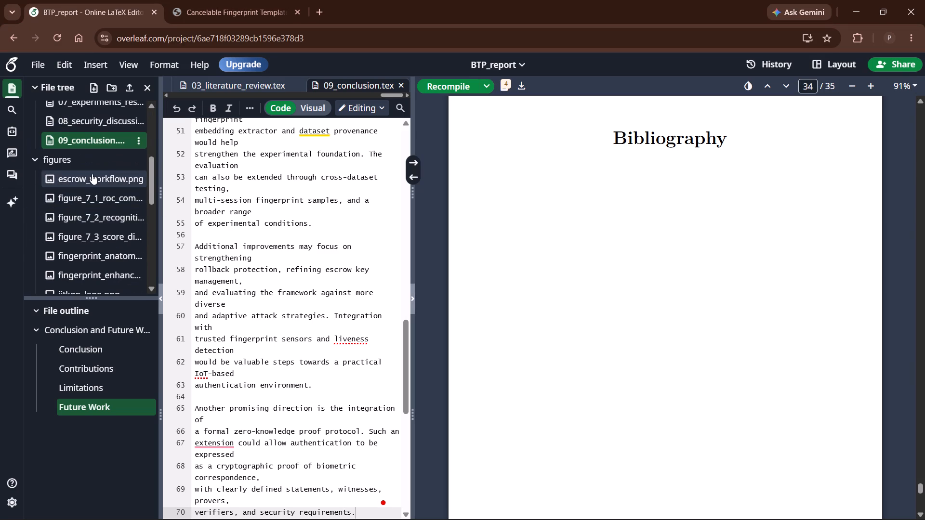
{"action": "scroll", "coordinate": [93, 179], "scroll_direction": "down", "scroll_amount": 4}
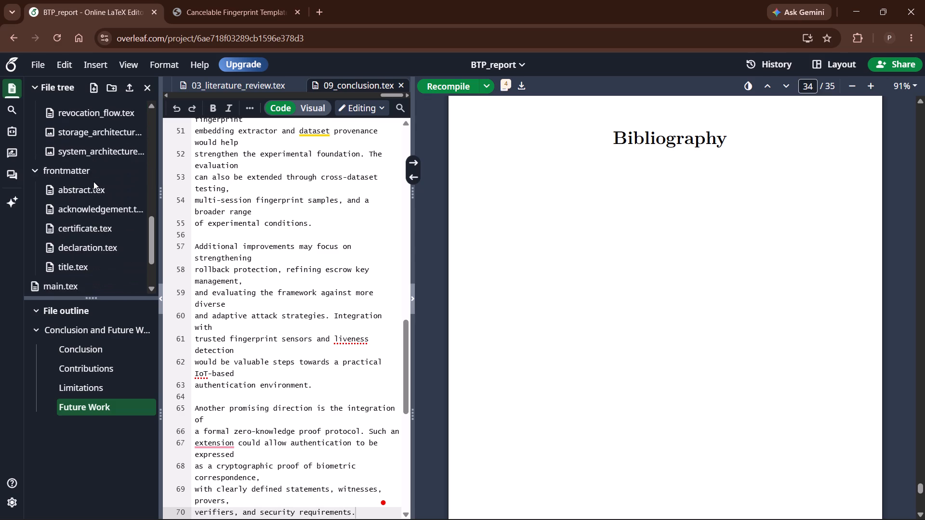
{"action": "scroll", "coordinate": [93, 184], "scroll_direction": "down", "scroll_amount": 2}
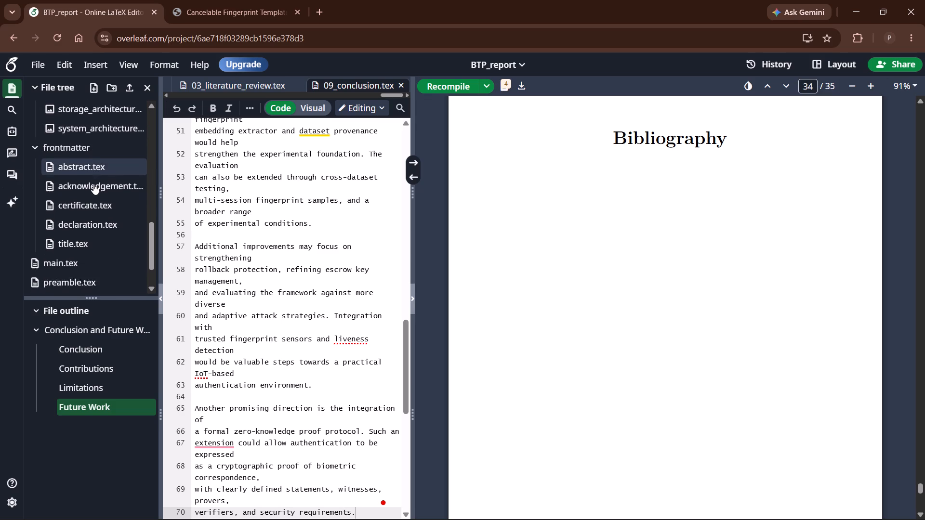
{"action": "scroll", "coordinate": [93, 184], "scroll_direction": "down", "scroll_amount": 2}
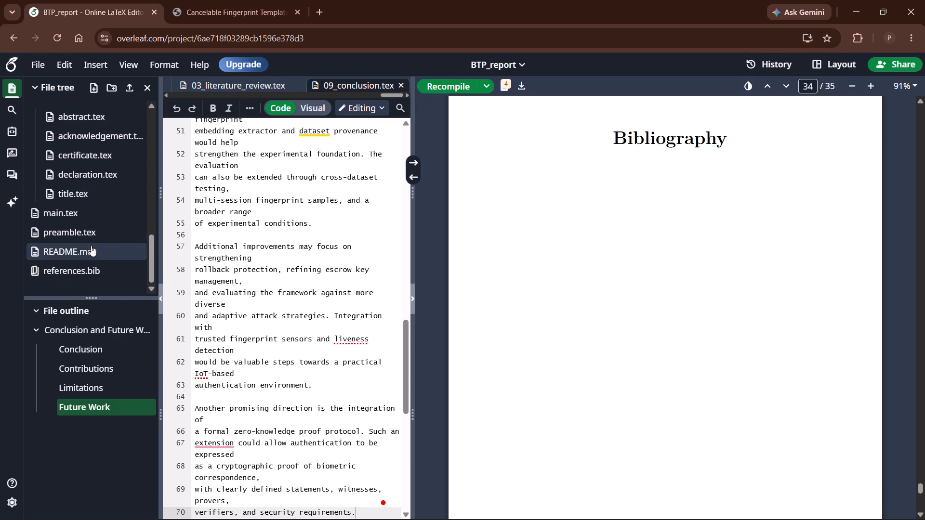
{"action": "left_click", "coordinate": [87, 216]}
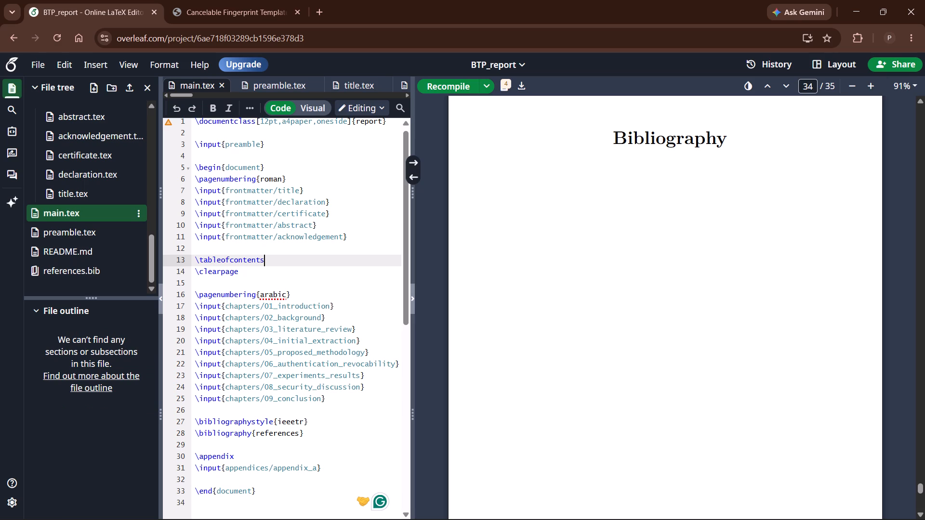
{"action": "scroll", "coordinate": [285, 370], "scroll_direction": "up", "scroll_amount": 3}
{"action": "scroll", "coordinate": [285, 370], "scroll_direction": "down", "scroll_amount": 4}
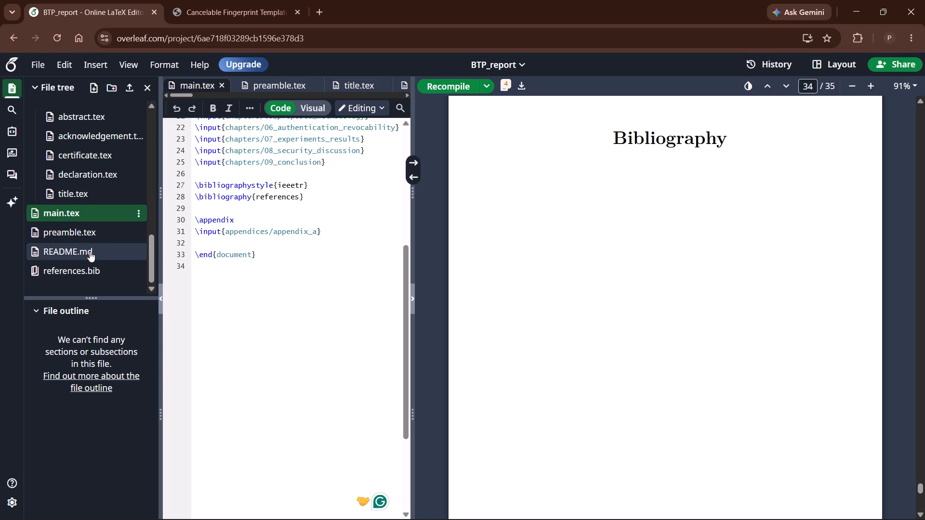
Open references.bib, replace its entire contents with the copied bibliography entries, and recompile the report.
{"action": "left_click", "coordinate": [89, 268]}
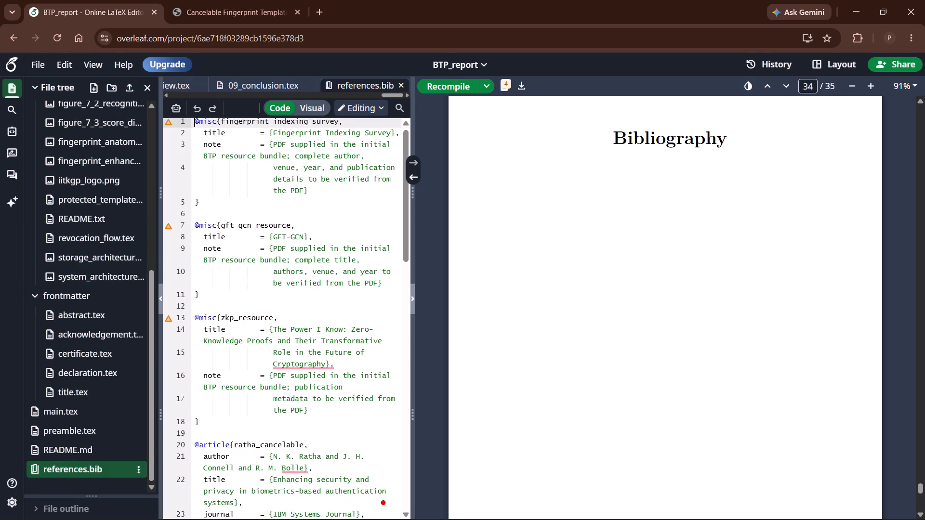
{"action": "scroll", "coordinate": [304, 264], "scroll_direction": "up", "scroll_amount": 5}
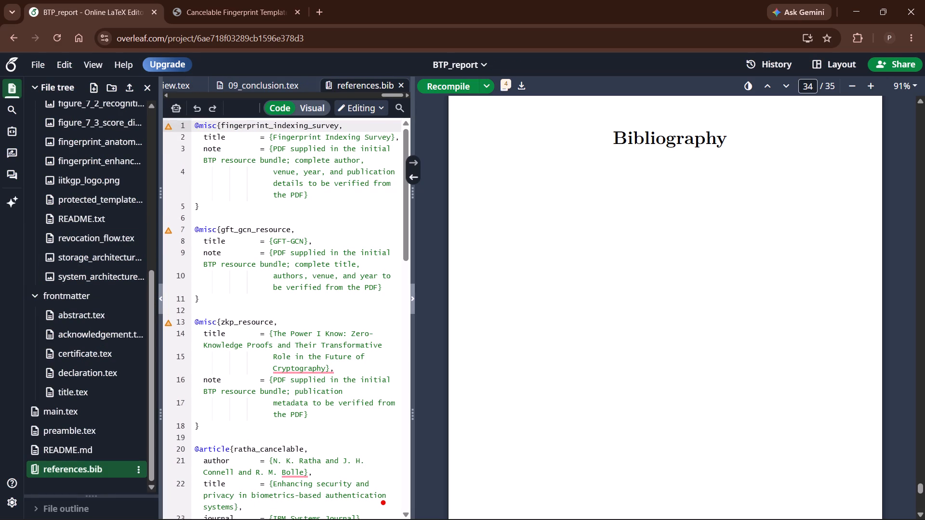
{"action": "scroll", "coordinate": [226, 173], "scroll_direction": "down", "scroll_amount": 4}
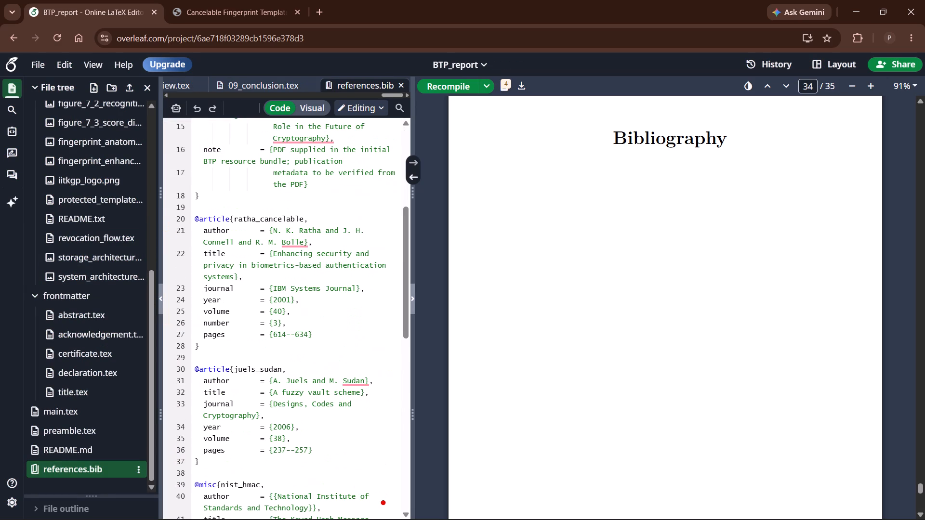
{"action": "scroll", "coordinate": [279, 249], "scroll_direction": "up", "scroll_amount": 5}
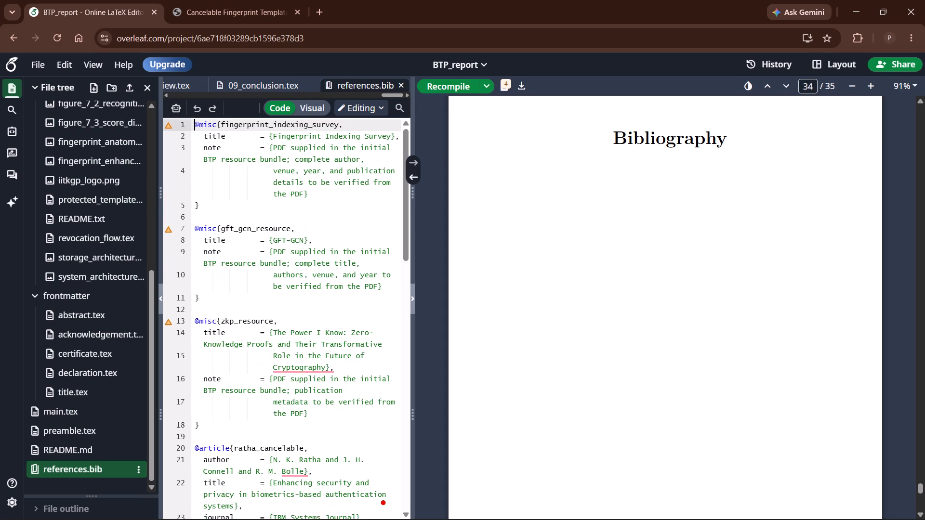
{"action": "scroll", "coordinate": [279, 249], "scroll_direction": "up", "scroll_amount": 6}
{"action": "scroll", "coordinate": [291, 243], "scroll_direction": "down", "scroll_amount": 3}
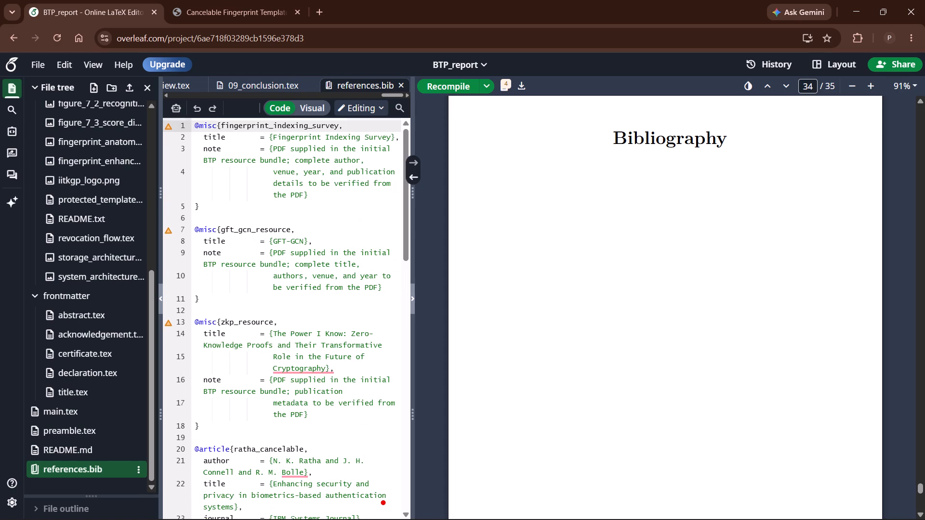
{"action": "scroll", "coordinate": [290, 243], "scroll_direction": "down", "scroll_amount": 12}
{"action": "scroll", "coordinate": [286, 250], "scroll_direction": "up", "scroll_amount": 4}
{"action": "left_click", "coordinate": [286, 256]}
{"action": "key", "text": "ctrl+a"}
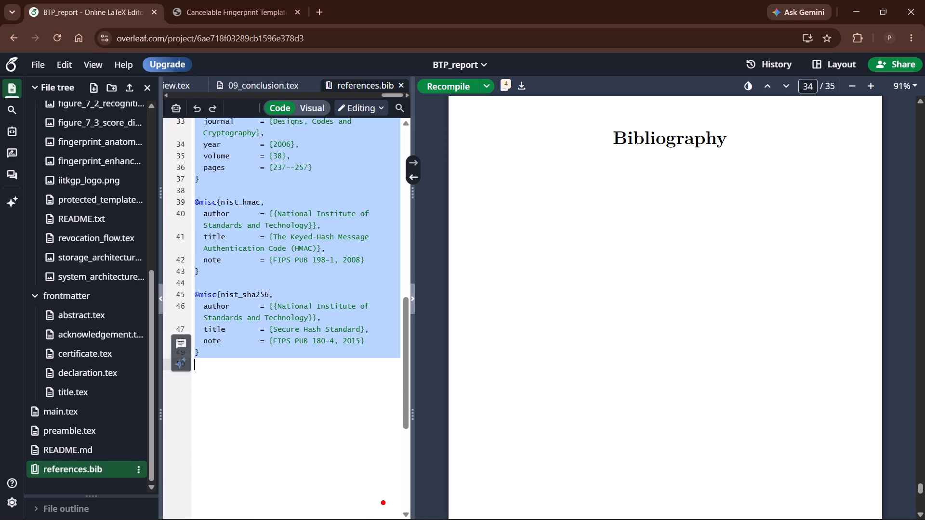
{"action": "key", "text": "ctrl+v"}
{"action": "scroll", "coordinate": [290, 260], "scroll_direction": "up", "scroll_amount": 11}
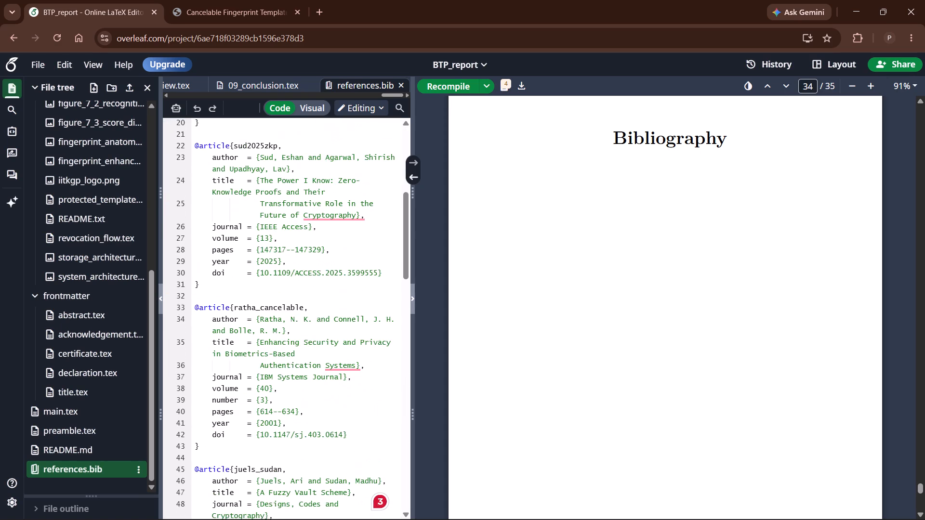
{"action": "scroll", "coordinate": [297, 255], "scroll_direction": "up", "scroll_amount": 4}
{"action": "left_click", "coordinate": [447, 89]}
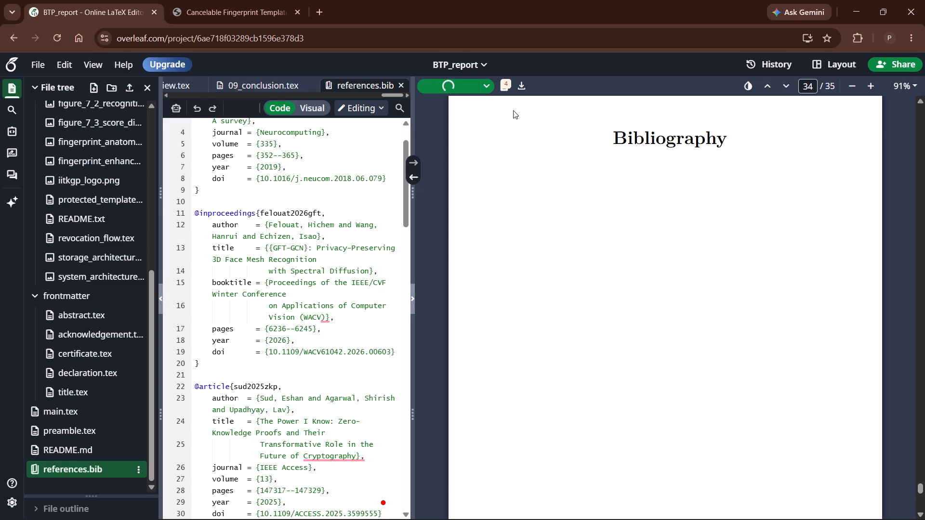
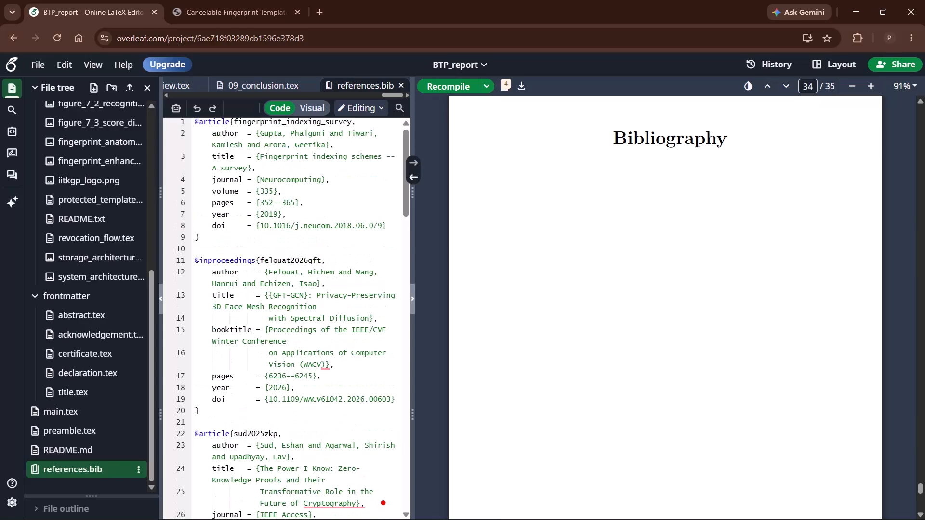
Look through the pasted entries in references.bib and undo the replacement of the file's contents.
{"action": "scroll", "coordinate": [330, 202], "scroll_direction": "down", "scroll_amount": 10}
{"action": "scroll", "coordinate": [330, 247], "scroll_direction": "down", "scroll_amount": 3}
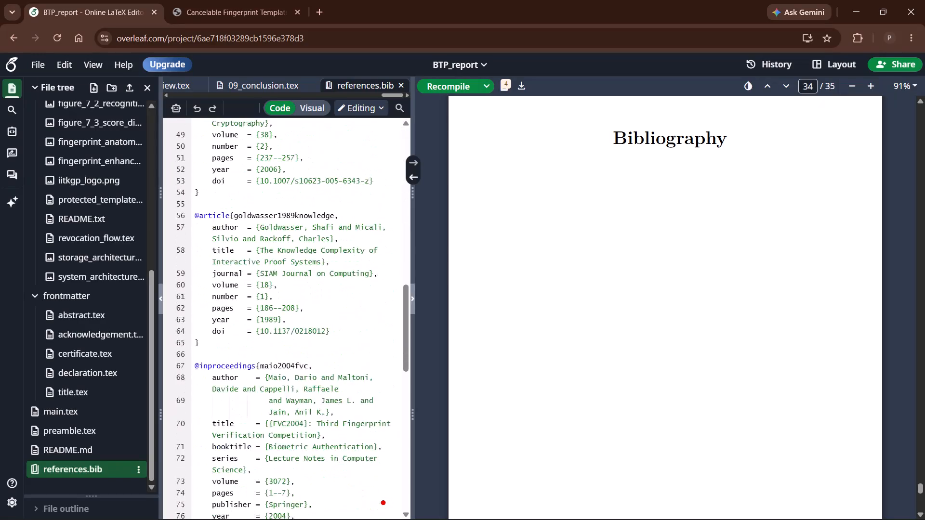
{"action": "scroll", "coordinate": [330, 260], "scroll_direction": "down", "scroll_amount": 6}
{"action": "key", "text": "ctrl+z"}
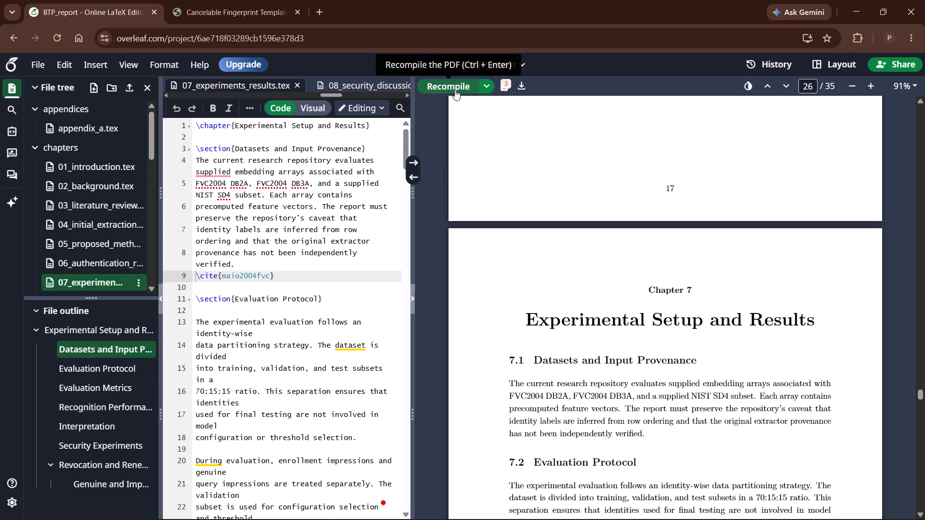
Examine the Bibliography page and the Appendix A page at the end of the compiled report.
{"action": "scroll", "coordinate": [567, 169], "scroll_direction": "down", "scroll_amount": 7}
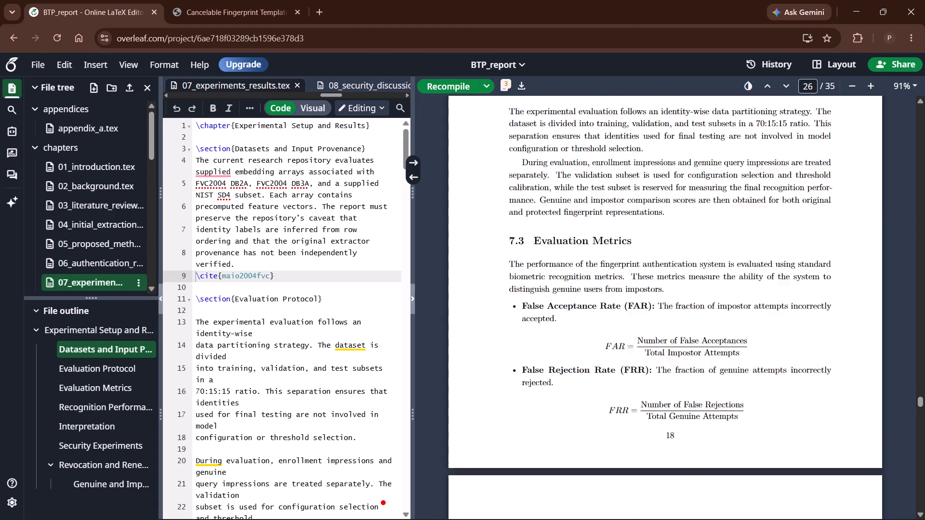
{"action": "scroll", "coordinate": [568, 170], "scroll_direction": "down", "scroll_amount": 20}
{"action": "scroll", "coordinate": [824, 283], "scroll_direction": "down", "scroll_amount": 20}
{"action": "scroll", "coordinate": [824, 283], "scroll_direction": "down", "scroll_amount": 2}
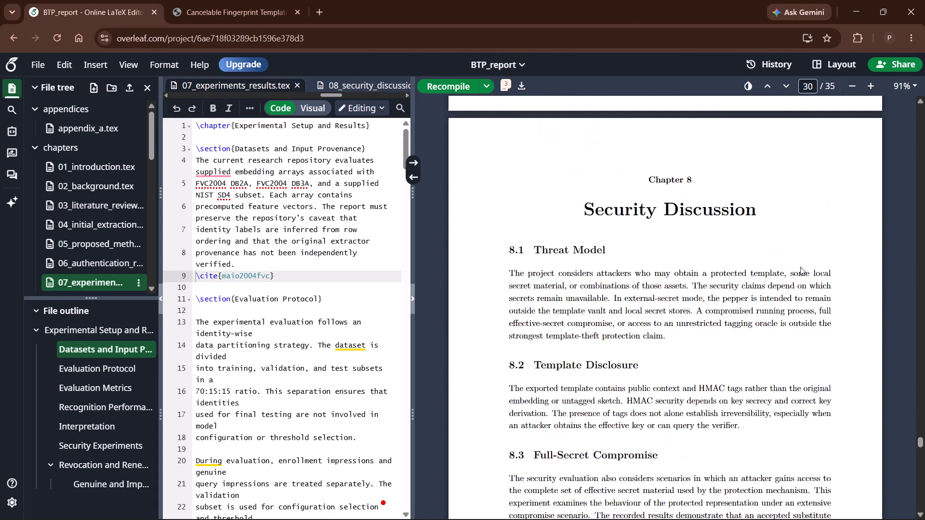
{"action": "scroll", "coordinate": [800, 267], "scroll_direction": "down", "scroll_amount": 19}
{"action": "scroll", "coordinate": [797, 268], "scroll_direction": "down", "scroll_amount": 17}
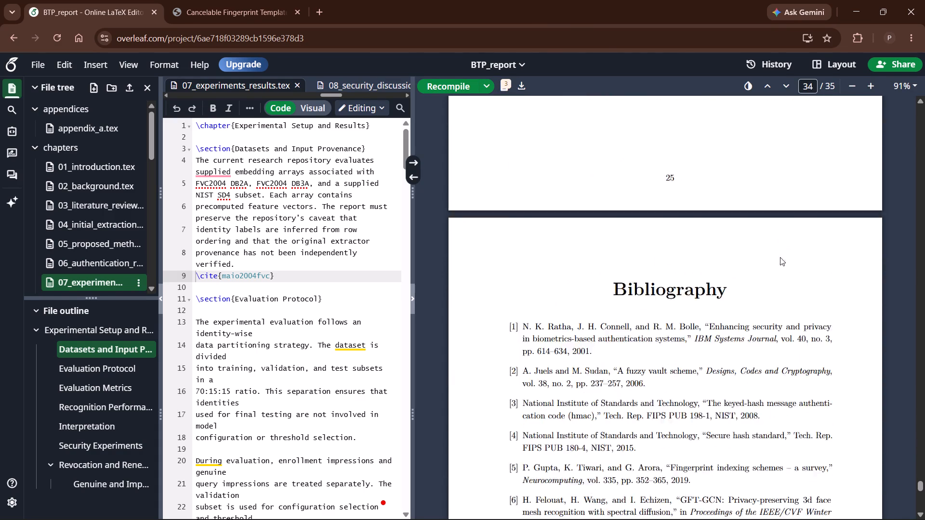
{"action": "scroll", "coordinate": [776, 257], "scroll_direction": "down", "scroll_amount": 3}
{"action": "scroll", "coordinate": [770, 257], "scroll_direction": "up", "scroll_amount": 4}
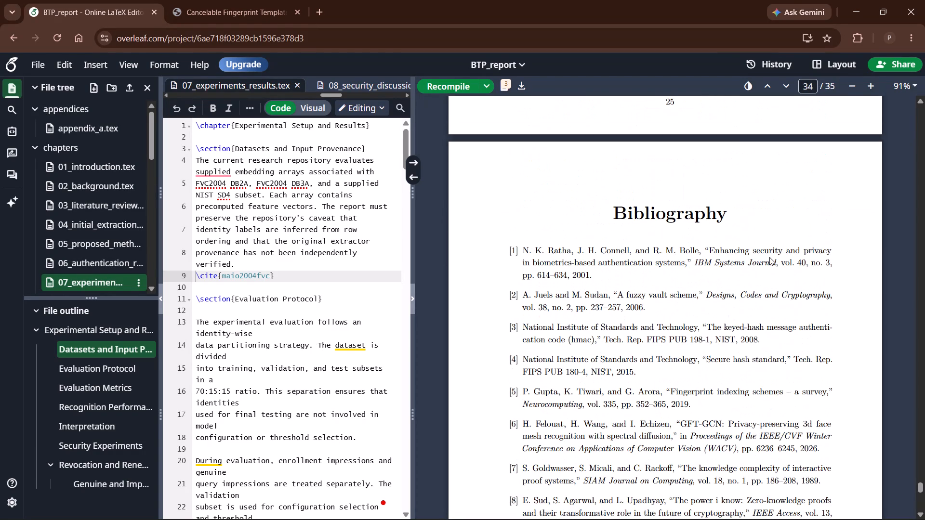
{"action": "scroll", "coordinate": [767, 255], "scroll_direction": "down", "scroll_amount": 8}
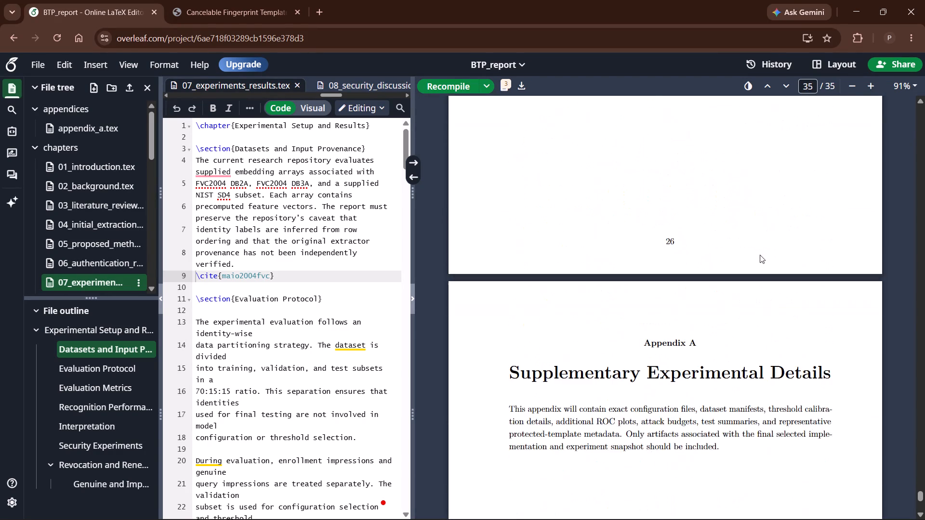
{"action": "scroll", "coordinate": [759, 255], "scroll_direction": "down", "scroll_amount": 3}
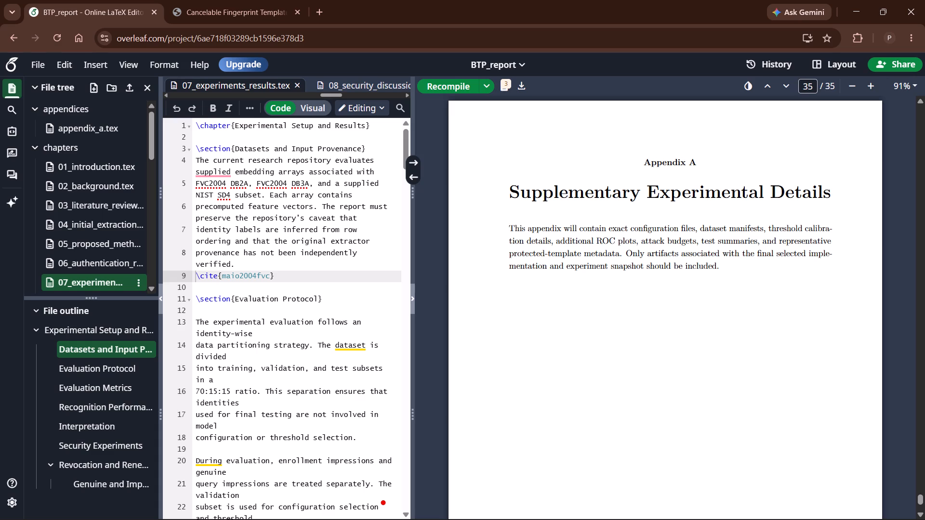
{"action": "scroll", "coordinate": [727, 238], "scroll_direction": "down", "scroll_amount": 4}
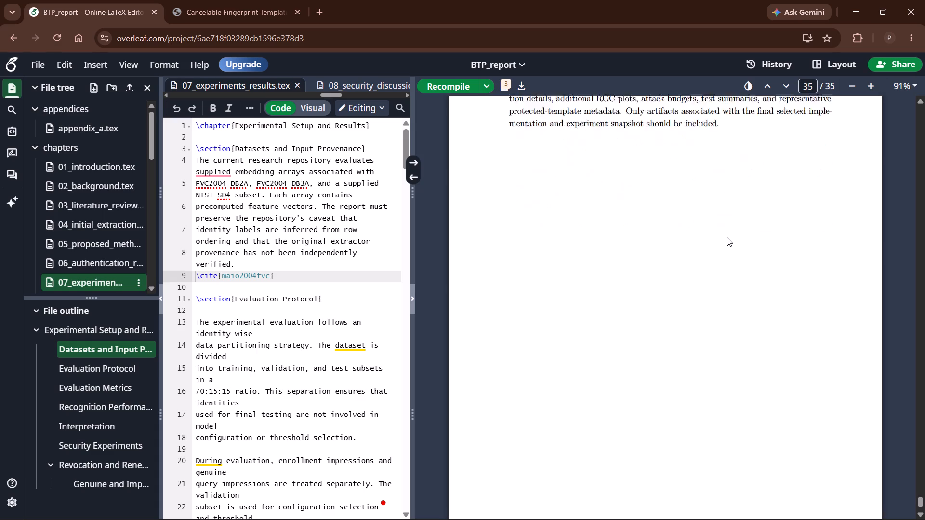
{"action": "scroll", "coordinate": [727, 237], "scroll_direction": "down", "scroll_amount": 3}
{"action": "scroll", "coordinate": [727, 237], "scroll_direction": "up", "scroll_amount": 5}
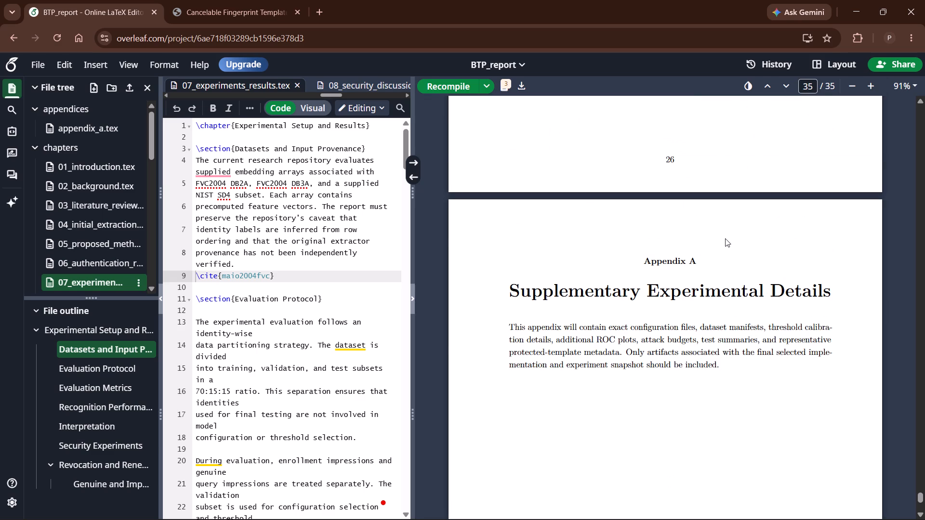
Comment out the \appendix and \input{appendices/appendix_a} lines in main.tex and recompile the report.
{"action": "key", "text": "alt+Tab"}
{"action": "key", "text": "alt+Tab"}
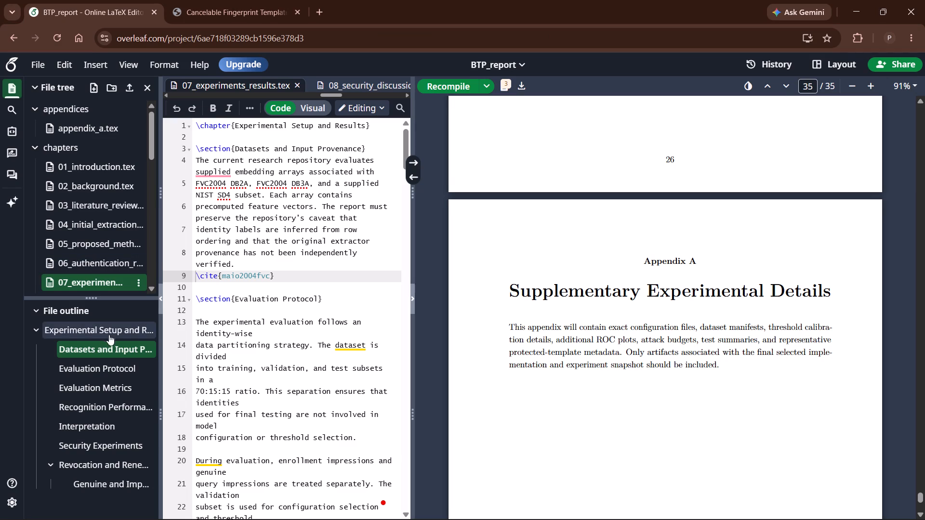
{"action": "scroll", "coordinate": [98, 268], "scroll_direction": "down", "scroll_amount": 8}
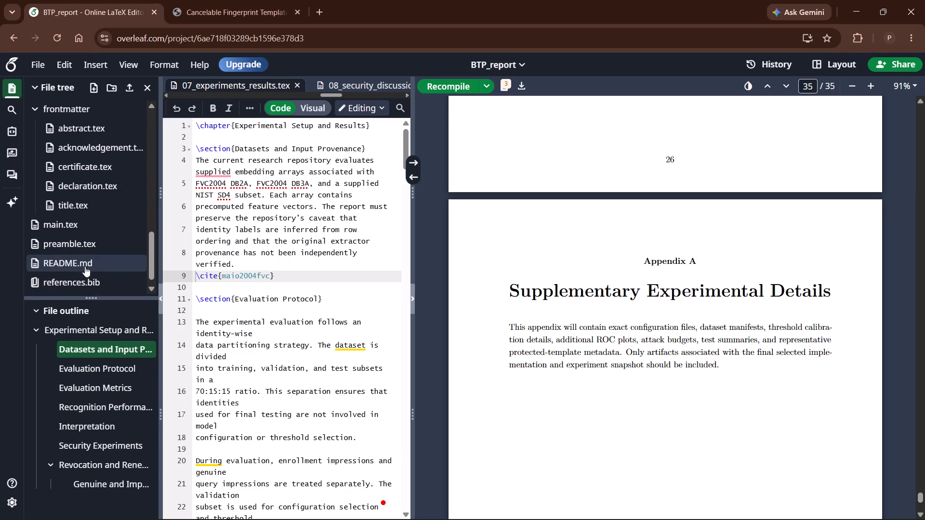
{"action": "left_click", "coordinate": [83, 231]}
{"action": "scroll", "coordinate": [294, 341], "scroll_direction": "down", "scroll_amount": 1}
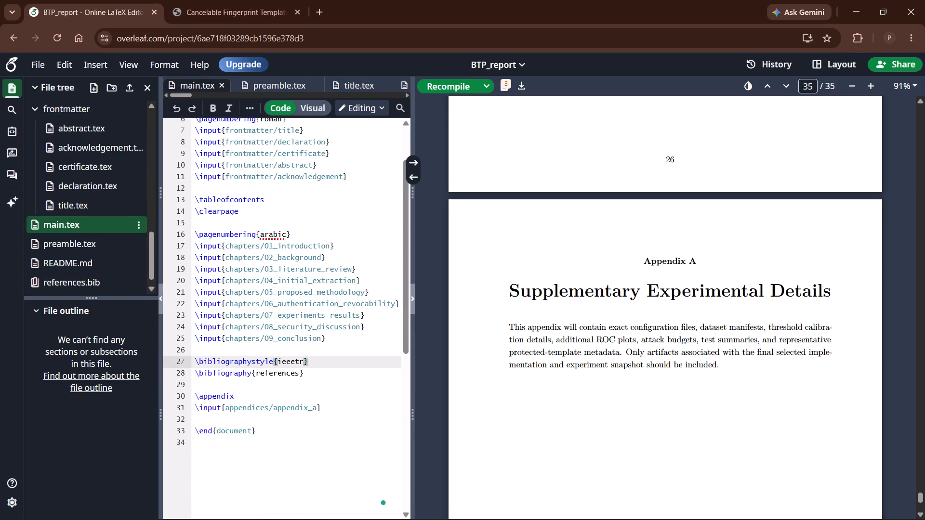
{"action": "left_click_drag", "start_coordinate": [332, 413], "coordinate": [195, 397]}
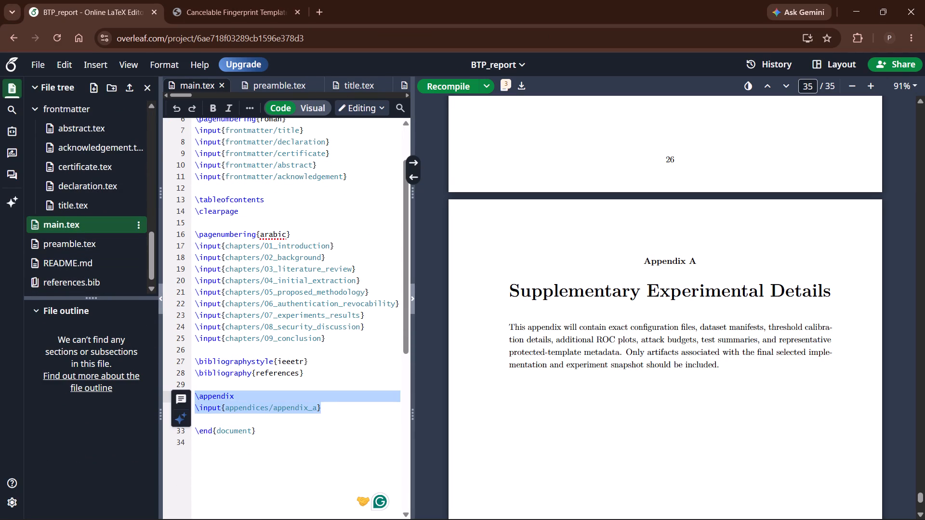
{"action": "key", "text": "ctrl+slash"}
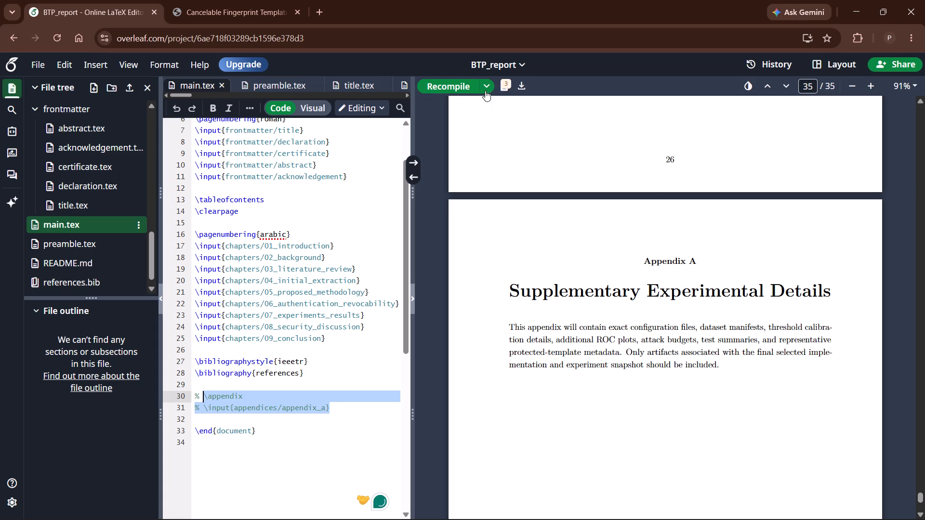
{"action": "left_click", "coordinate": [460, 87]}
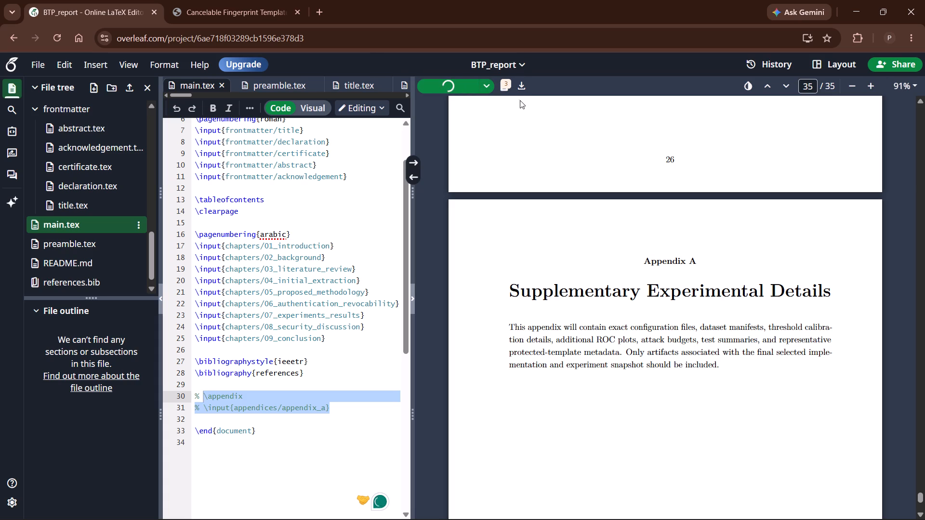
{"action": "left_click", "coordinate": [342, 404]}
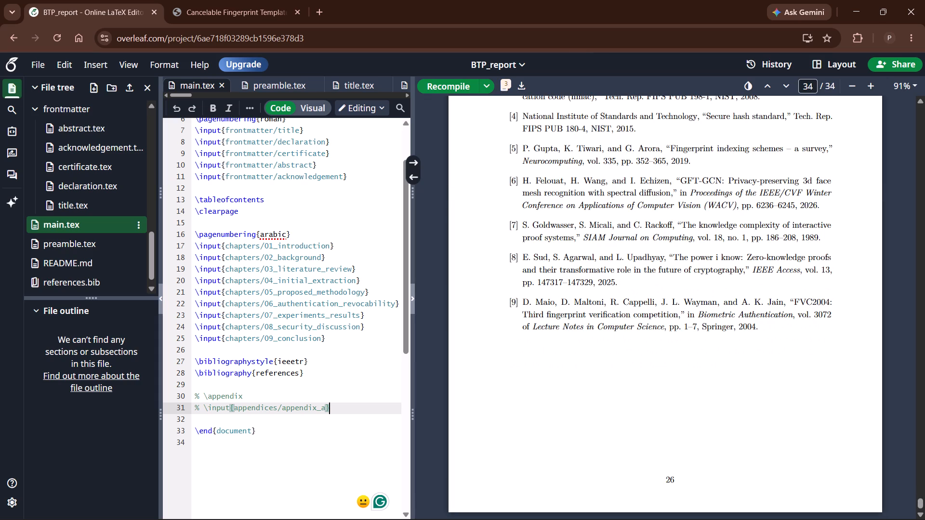
Compare the recompiled Bibliography page with the bibliography and closing pages of BTP_I-1.pdf in Adobe Acrobat.
{"action": "scroll", "coordinate": [589, 258], "scroll_direction": "up", "scroll_amount": 1}
{"action": "scroll", "coordinate": [589, 258], "scroll_direction": "down", "scroll_amount": 11}
{"action": "scroll", "coordinate": [589, 258], "scroll_direction": "up", "scroll_amount": 3}
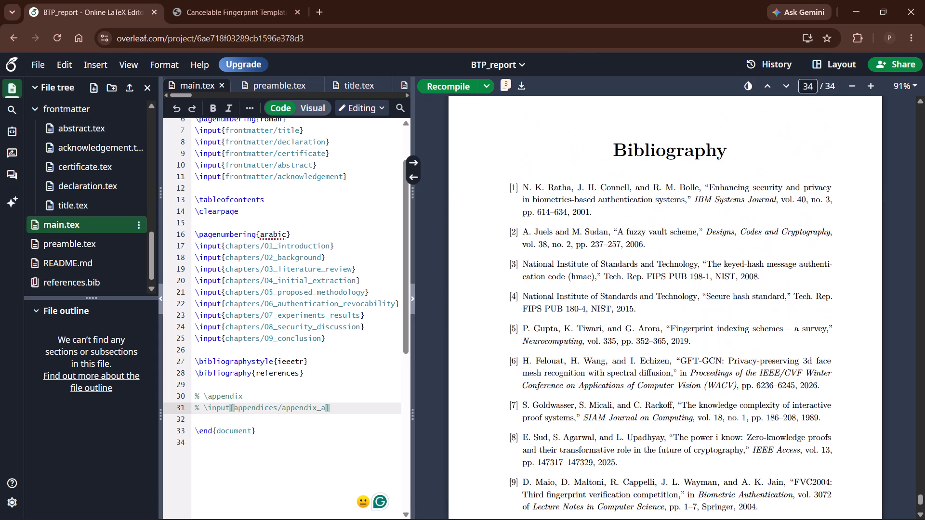
{"action": "left_click", "coordinate": [654, 508]}
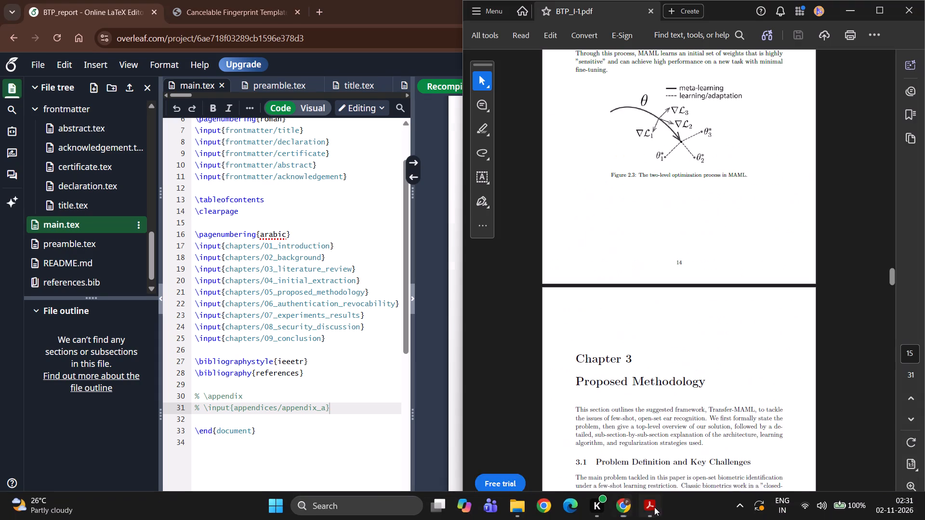
{"action": "left_click_drag", "start_coordinate": [893, 278], "coordinate": [882, 488]}
{"action": "scroll", "coordinate": [774, 330], "scroll_direction": "down", "scroll_amount": 13}
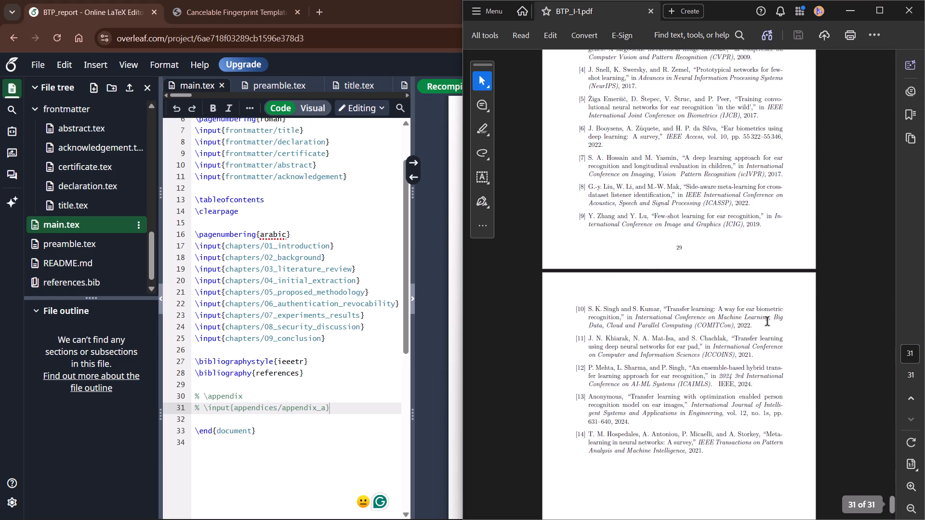
{"action": "scroll", "coordinate": [764, 320], "scroll_direction": "up", "scroll_amount": 10}
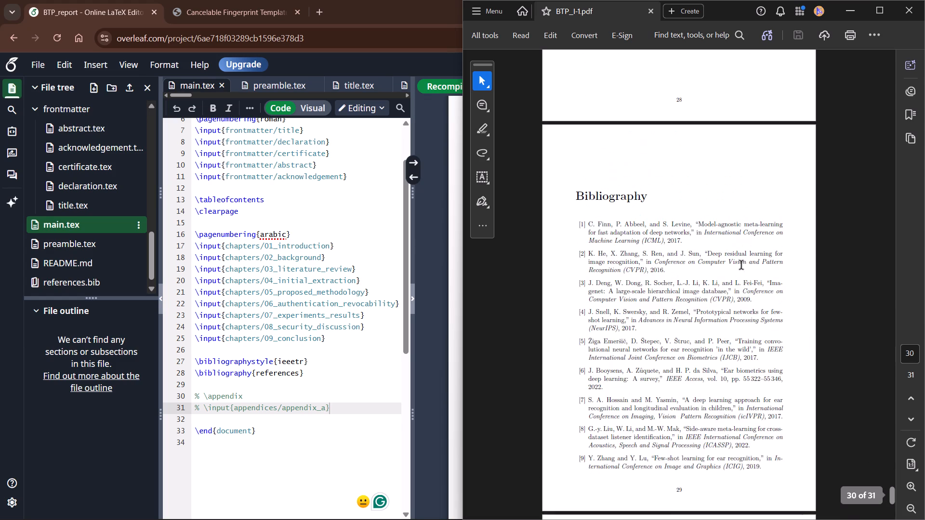
{"action": "scroll", "coordinate": [740, 266], "scroll_direction": "up", "scroll_amount": 9}
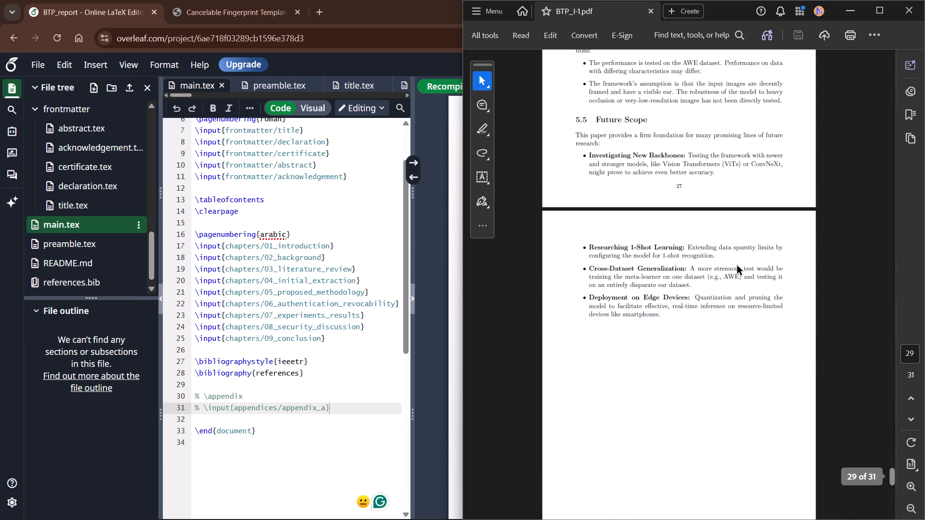
Back in Overleaf, review the Future Work section and the Bibliography entries at the end of the compiled report.
{"action": "key", "text": "alt+Tab"}
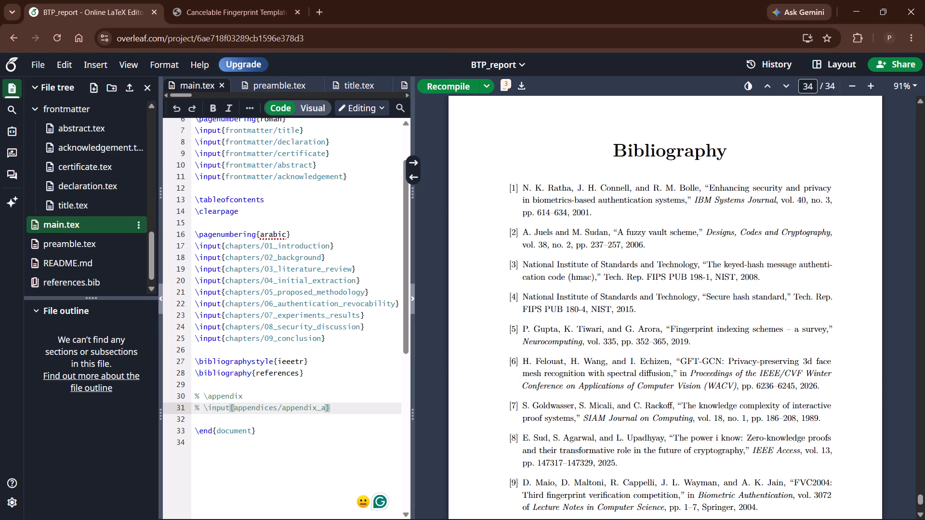
{"action": "scroll", "coordinate": [748, 271], "scroll_direction": "up", "scroll_amount": 12}
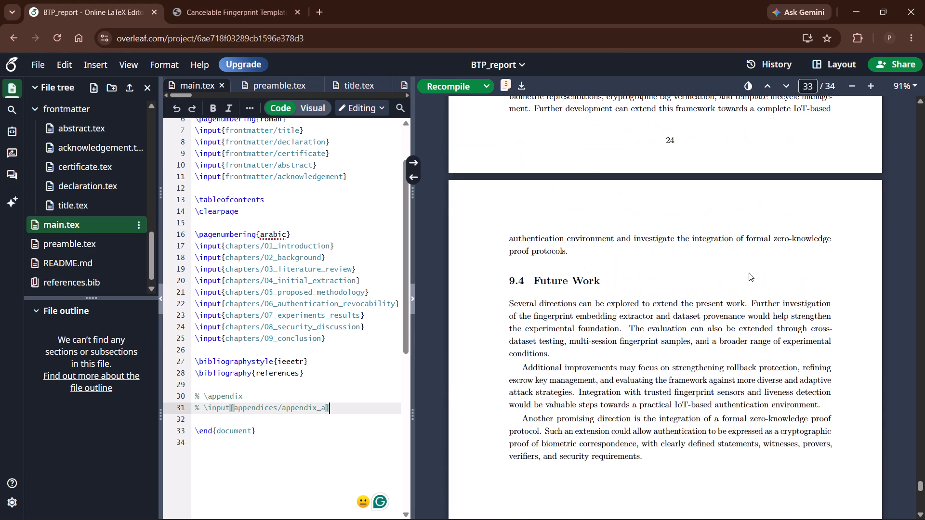
{"action": "scroll", "coordinate": [749, 273], "scroll_direction": "down", "scroll_amount": 15}
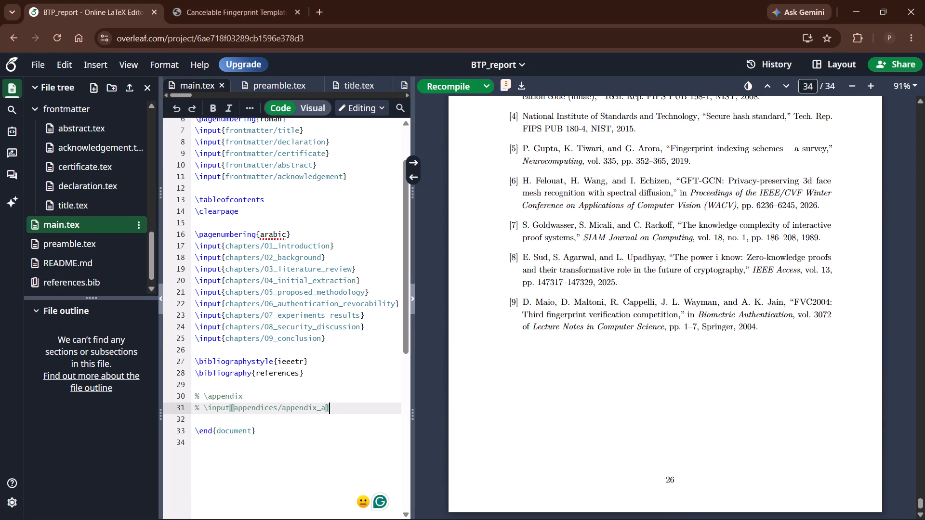
{"action": "scroll", "coordinate": [741, 258], "scroll_direction": "down", "scroll_amount": 1}
{"action": "scroll", "coordinate": [734, 259], "scroll_direction": "up", "scroll_amount": 3}
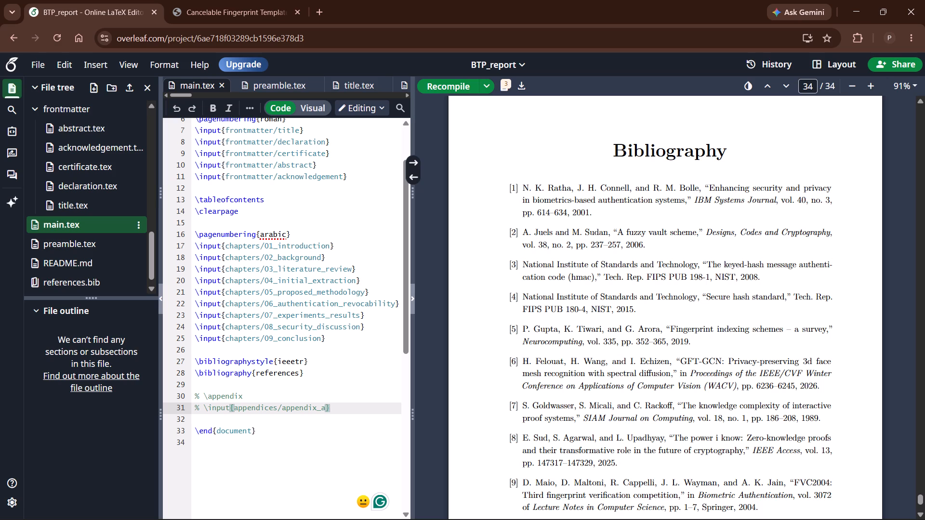
{"action": "scroll", "coordinate": [711, 268], "scroll_direction": "down", "scroll_amount": 4}
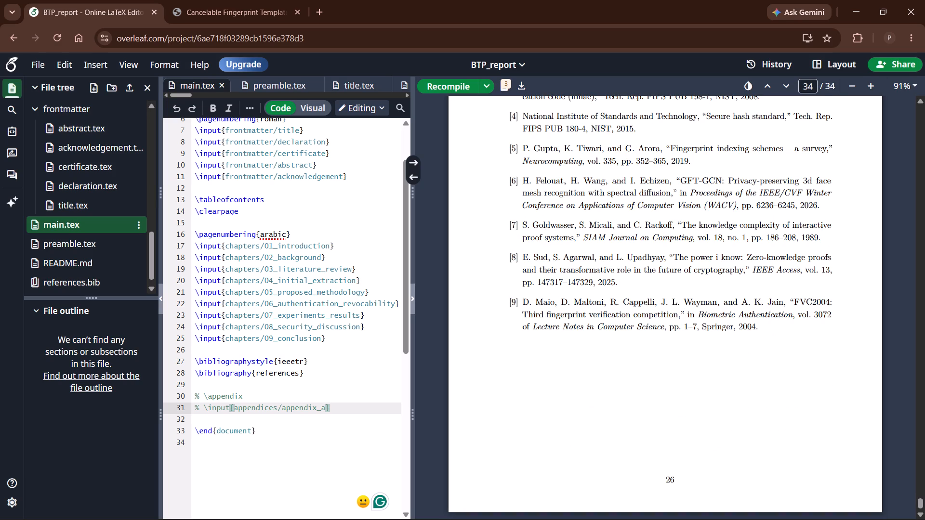
{"action": "scroll", "coordinate": [709, 270], "scroll_direction": "down", "scroll_amount": 2}
{"action": "scroll", "coordinate": [709, 270], "scroll_direction": "up", "scroll_amount": 2}
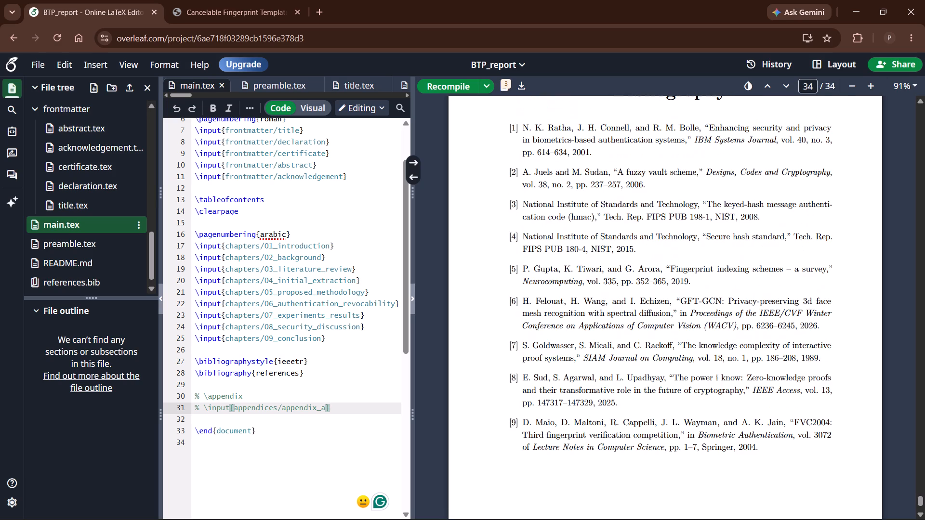
{"action": "scroll", "coordinate": [707, 271], "scroll_direction": "up", "scroll_amount": 3}
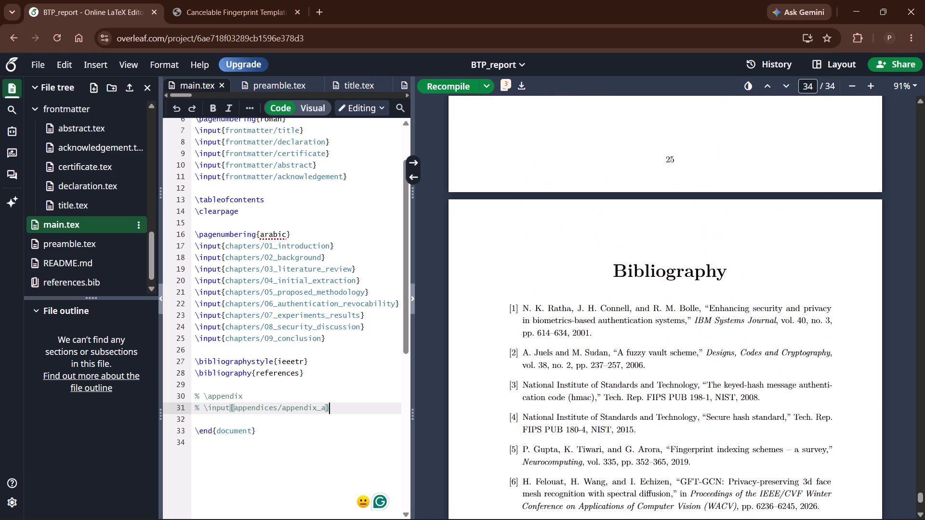
{"action": "scroll", "coordinate": [707, 271], "scroll_direction": "down", "scroll_amount": 4}
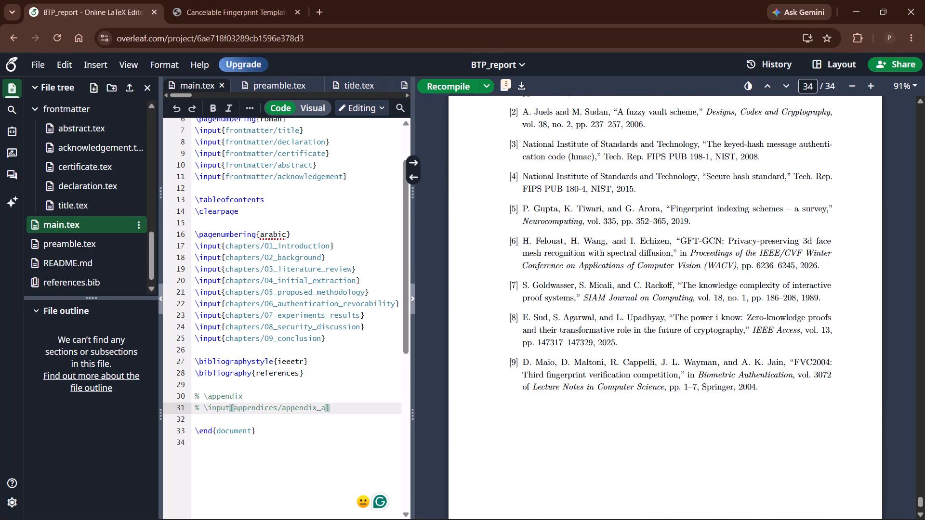
{"action": "scroll", "coordinate": [702, 292], "scroll_direction": "up", "scroll_amount": 10}
Return to the compiled report's title page with its final submission date placeholder, and open title.tex from the frontmatter folder.
{"action": "left_click_drag", "start_coordinate": [917, 455], "coordinate": [921, 399]}
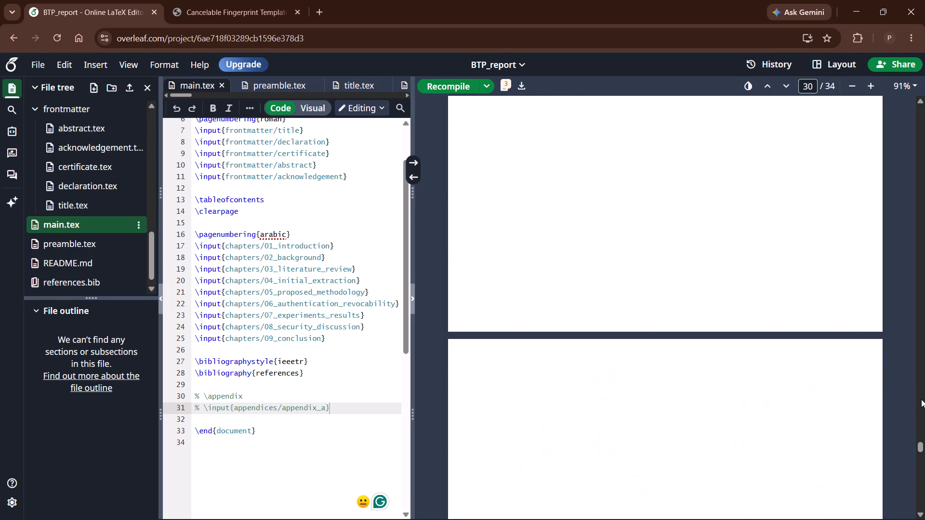
{"action": "left_click_drag", "start_coordinate": [921, 399], "coordinate": [922, 182]}
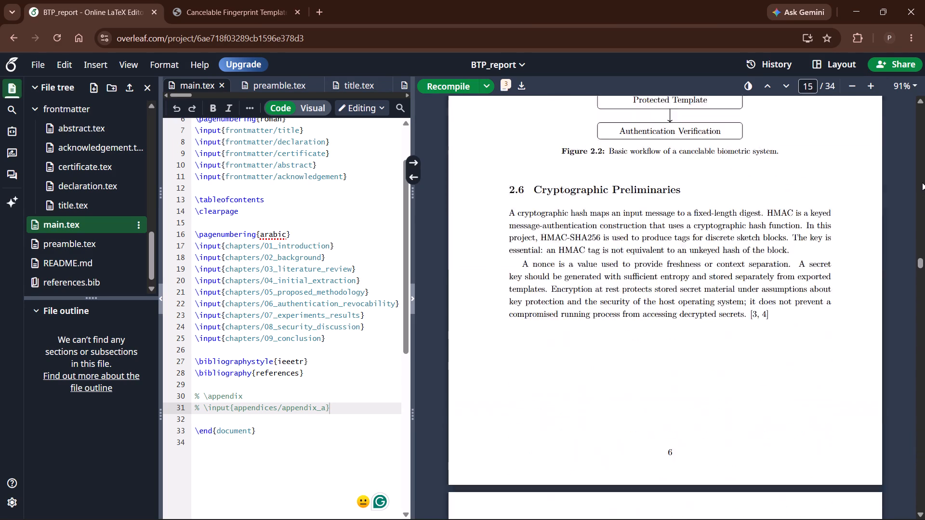
{"action": "left_click_drag", "start_coordinate": [922, 182], "coordinate": [922, 102]}
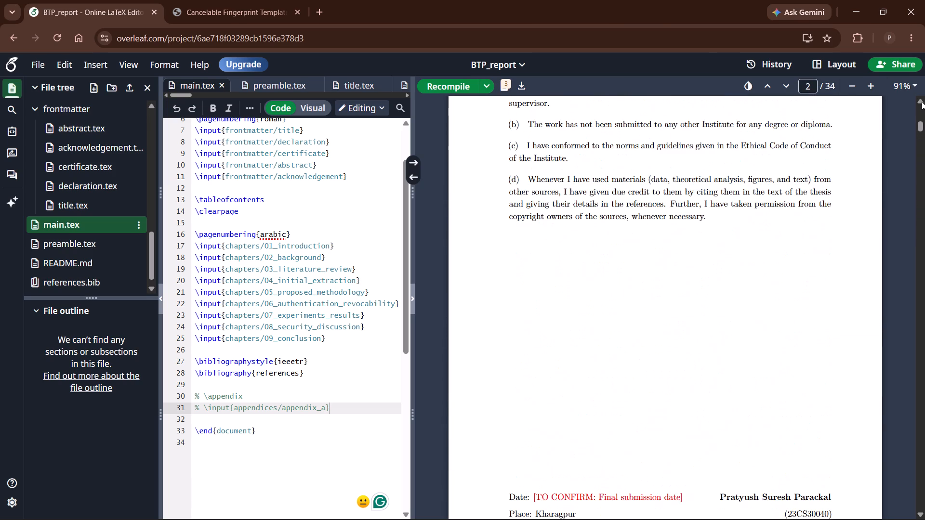
{"action": "left_click_drag", "start_coordinate": [922, 102], "coordinate": [922, 122]}
{"action": "scroll", "coordinate": [754, 234], "scroll_direction": "down", "scroll_amount": 5}
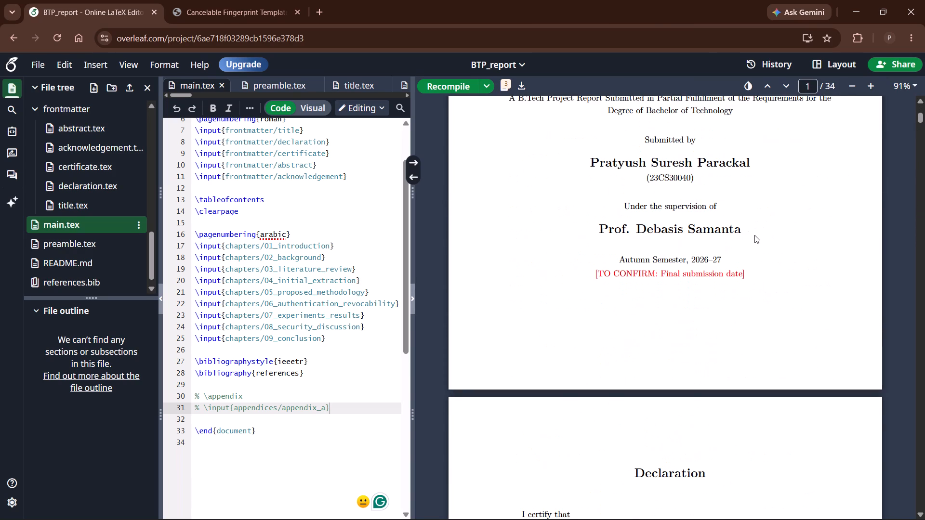
{"action": "scroll", "coordinate": [373, 275], "scroll_direction": "up", "scroll_amount": 2}
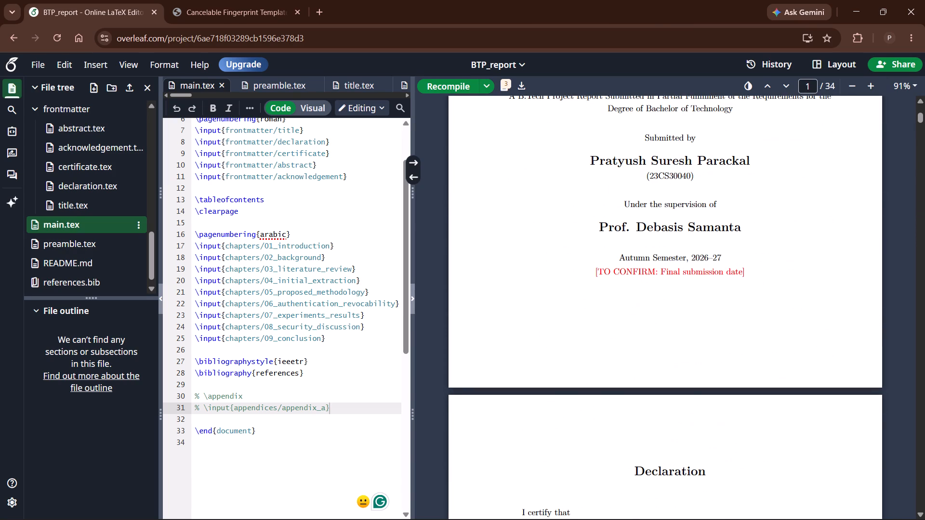
{"action": "scroll", "coordinate": [373, 275], "scroll_direction": "up", "scroll_amount": 8}
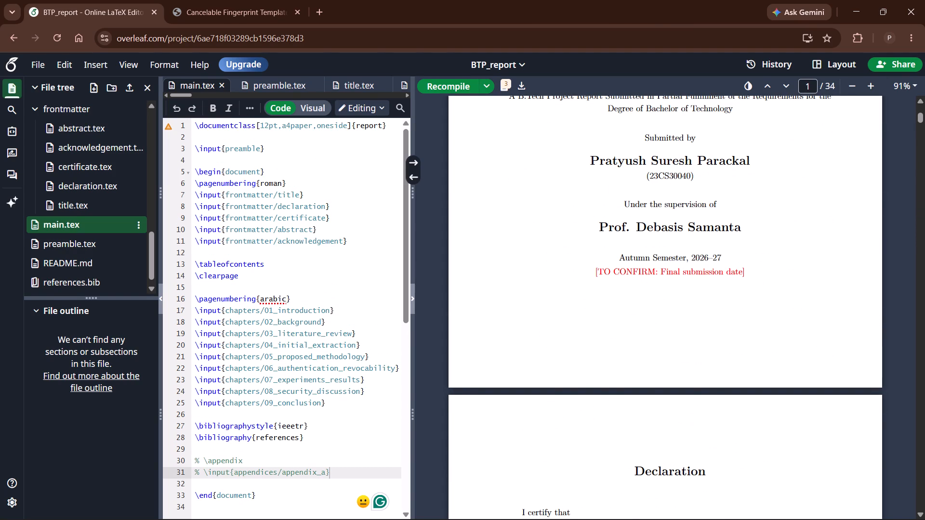
{"action": "scroll", "coordinate": [102, 193], "scroll_direction": "up", "scroll_amount": 12}
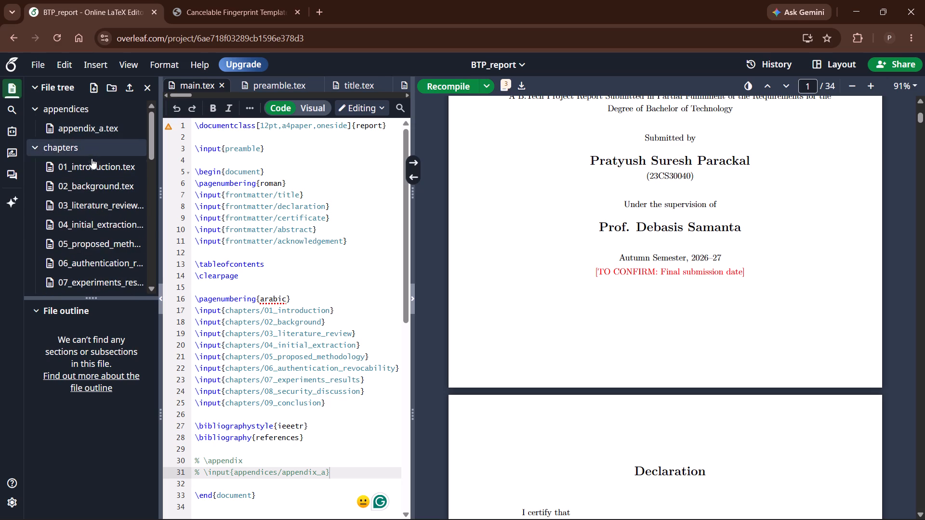
{"action": "left_click", "coordinate": [99, 169]}
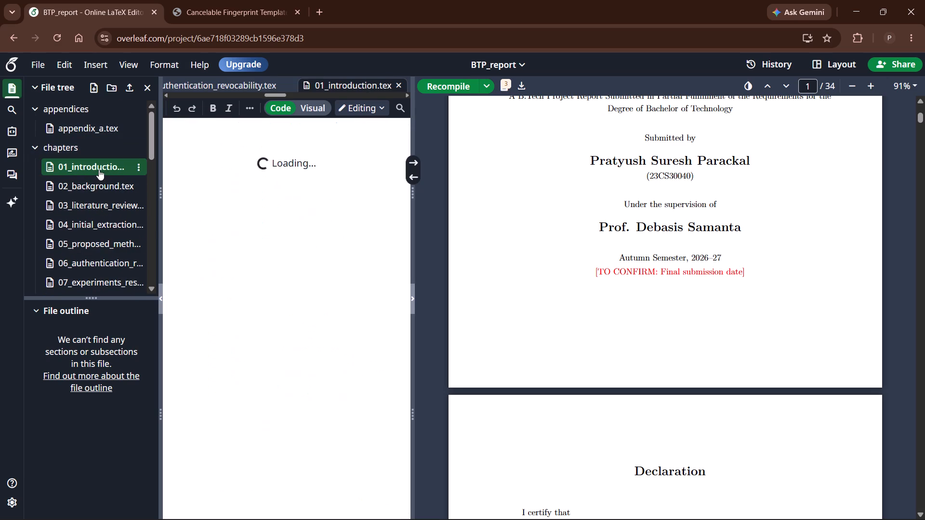
{"action": "scroll", "coordinate": [227, 228], "scroll_direction": "up", "scroll_amount": 5}
{"action": "scroll", "coordinate": [123, 256], "scroll_direction": "down", "scroll_amount": 3}
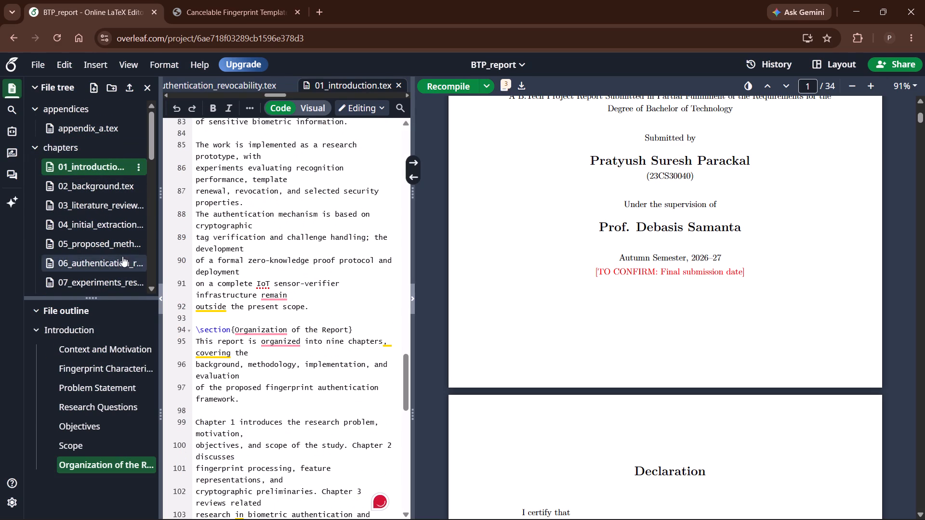
{"action": "scroll", "coordinate": [122, 256], "scroll_direction": "down", "scroll_amount": 4}
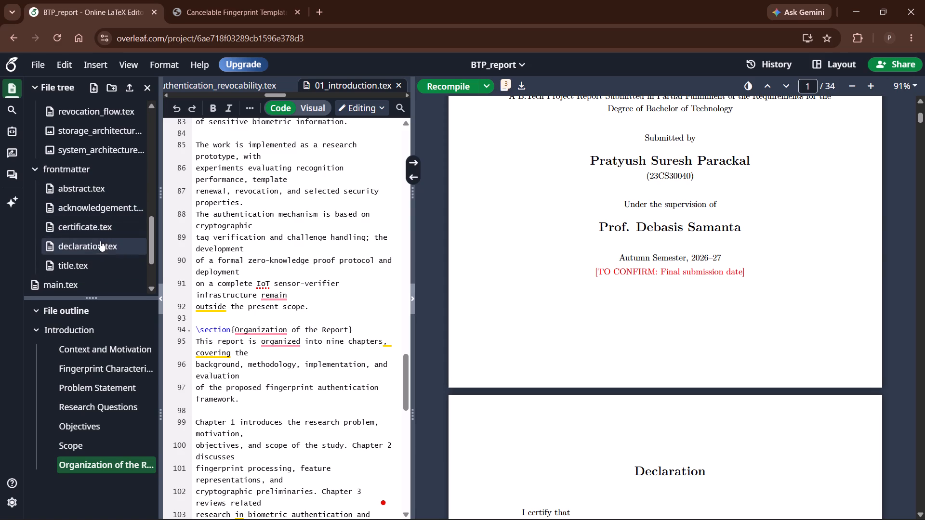
{"action": "left_click", "coordinate": [97, 259]}
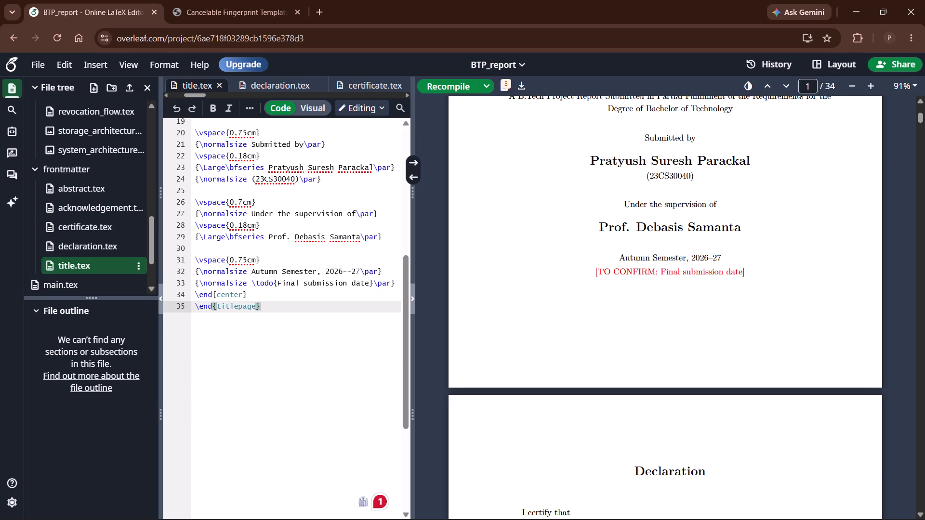
Delete the todo{Final submission date} text from the last \normalsize line of title.tex.
{"action": "left_click_drag", "start_coordinate": [395, 286], "coordinate": [206, 286]}
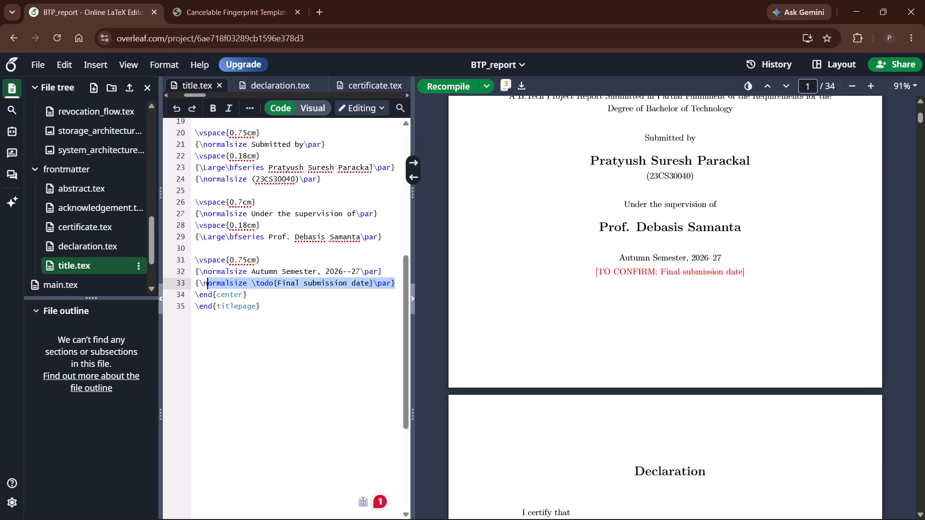
{"action": "left_click_drag", "start_coordinate": [206, 286], "coordinate": [198, 286]}
{"action": "left_click", "coordinate": [296, 287]}
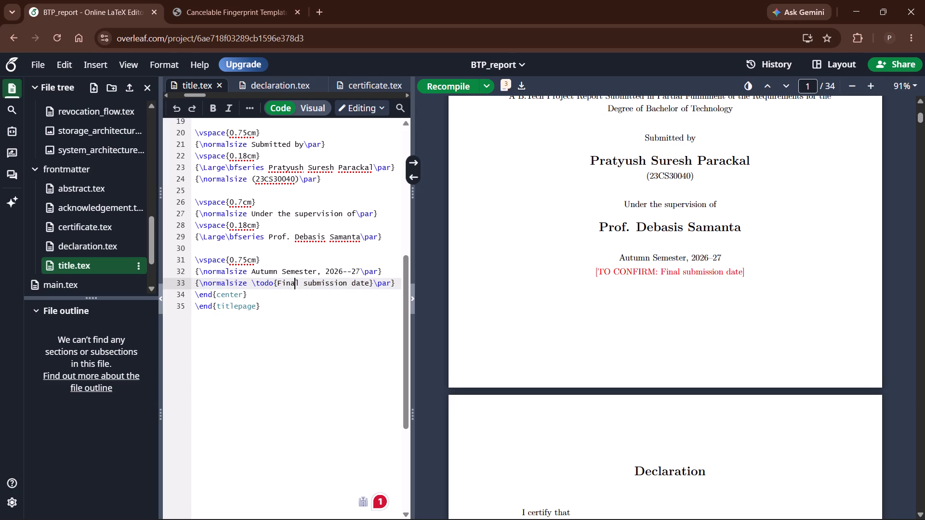
{"action": "left_click_drag", "start_coordinate": [256, 283], "coordinate": [370, 286]}
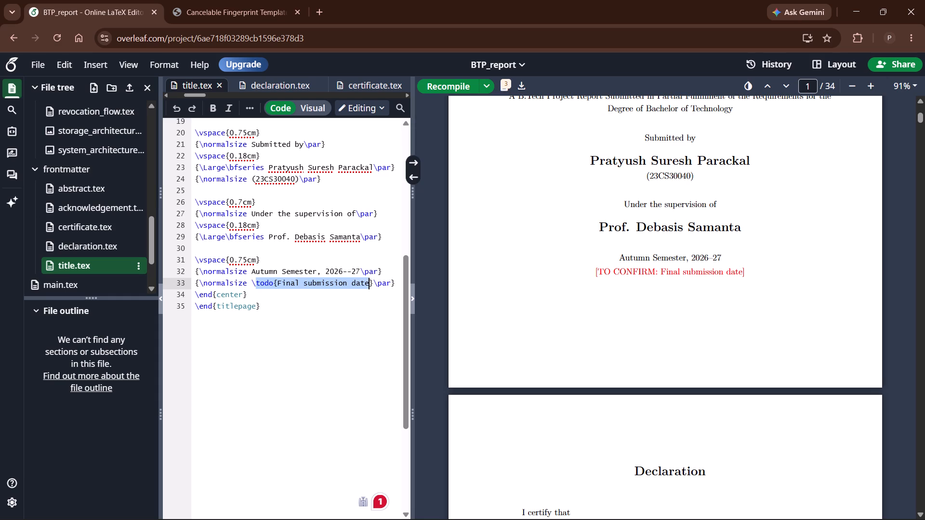
{"action": "left_click_drag", "start_coordinate": [370, 286], "coordinate": [372, 286]}
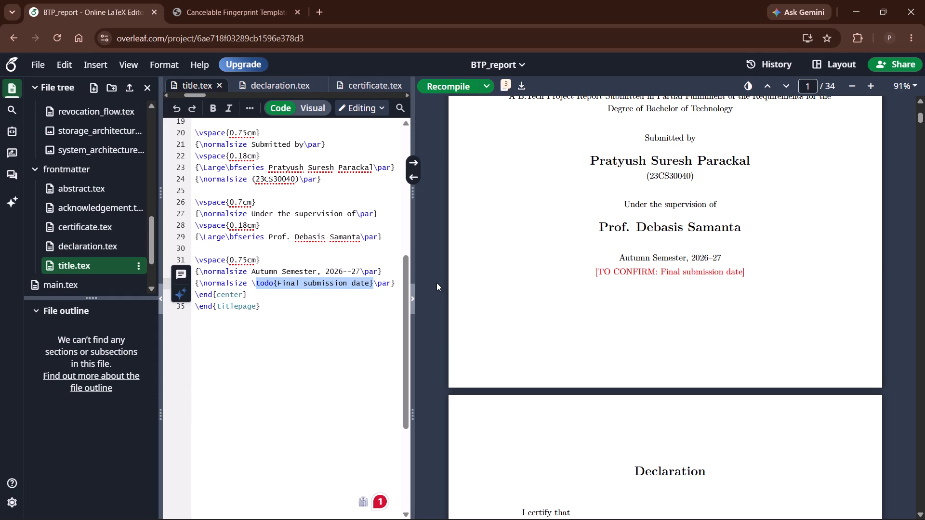
{"action": "key", "text": "BackSpace"}
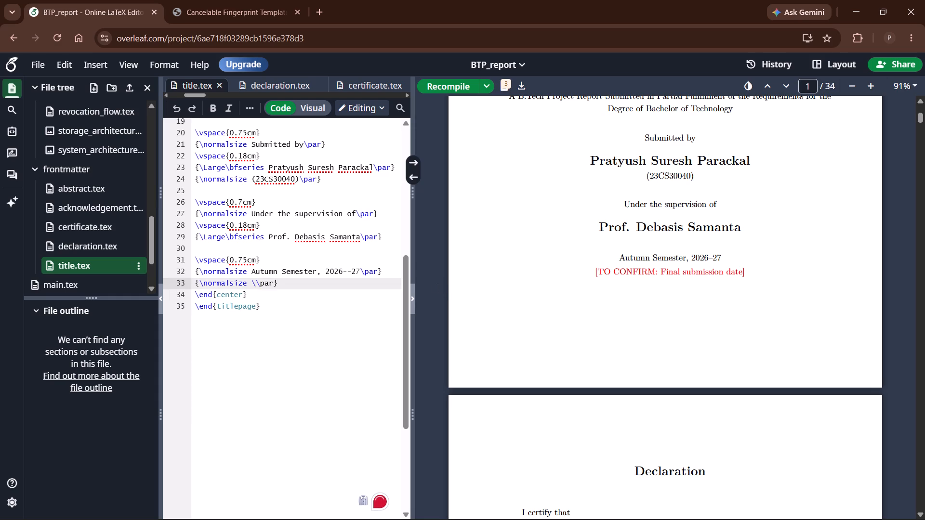
Comment out the leftover \normalsize line below the Autumn Semester line in title.tex.
{"action": "triple_click", "coordinate": [352, 286]}
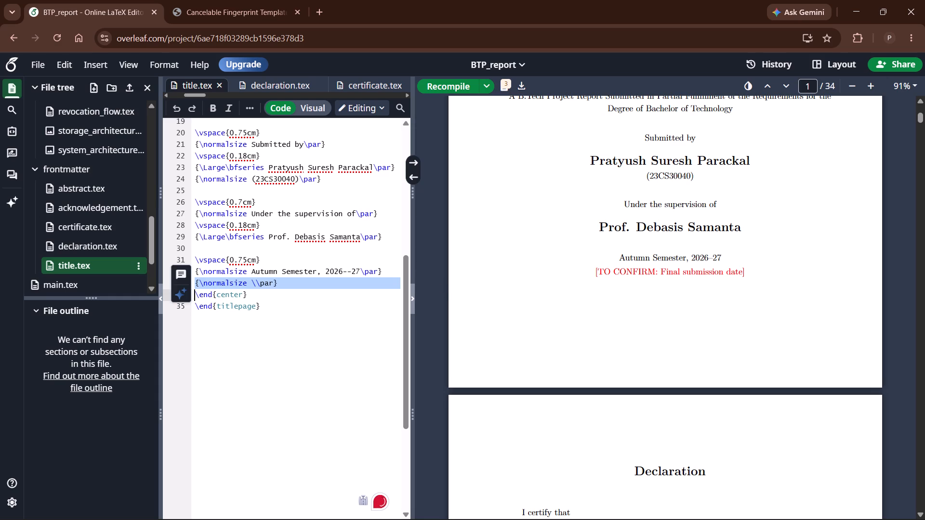
{"action": "key", "text": "ctrl+5"}
{"action": "key", "text": "shift+ampersand"}
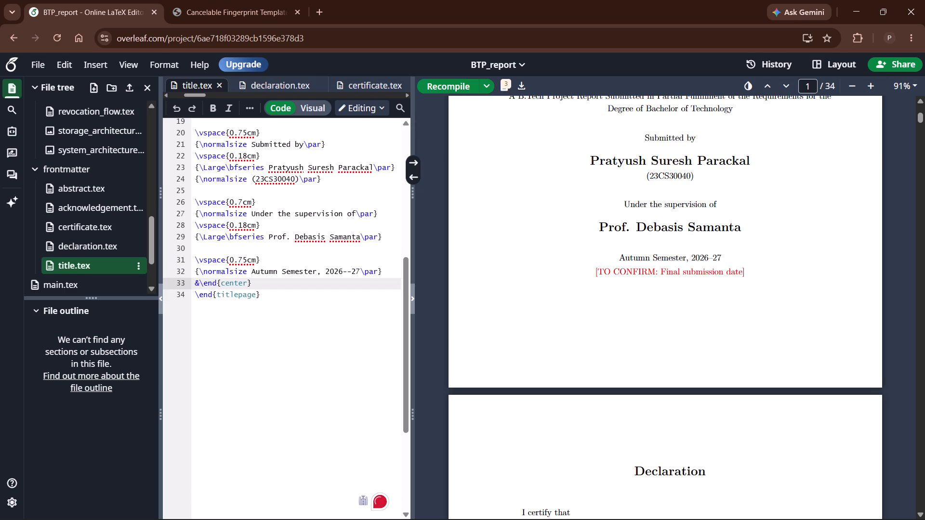
{"action": "key", "text": "ctrl+z"}
{"action": "left_click", "coordinate": [311, 286]}
{"action": "left_click_drag", "start_coordinate": [304, 284], "coordinate": [256, 285]}
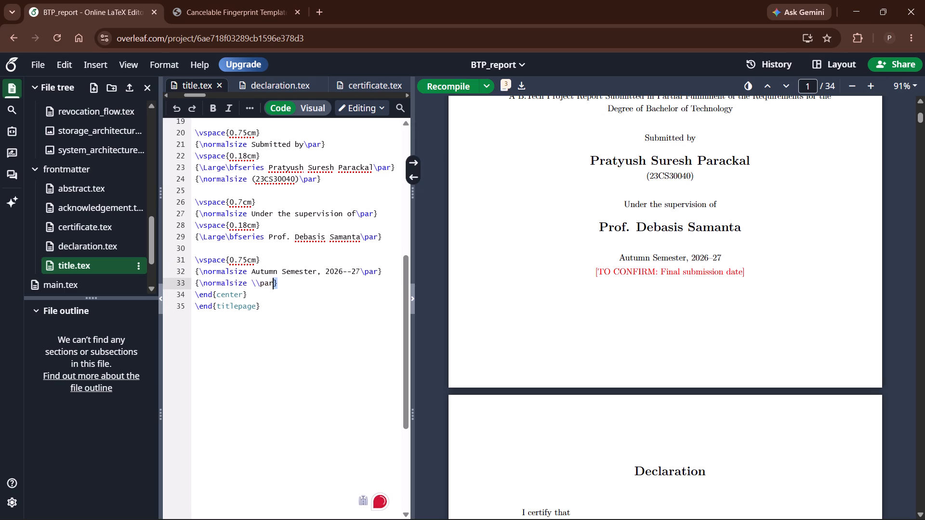
{"action": "left_click_drag", "start_coordinate": [256, 285], "coordinate": [193, 284]}
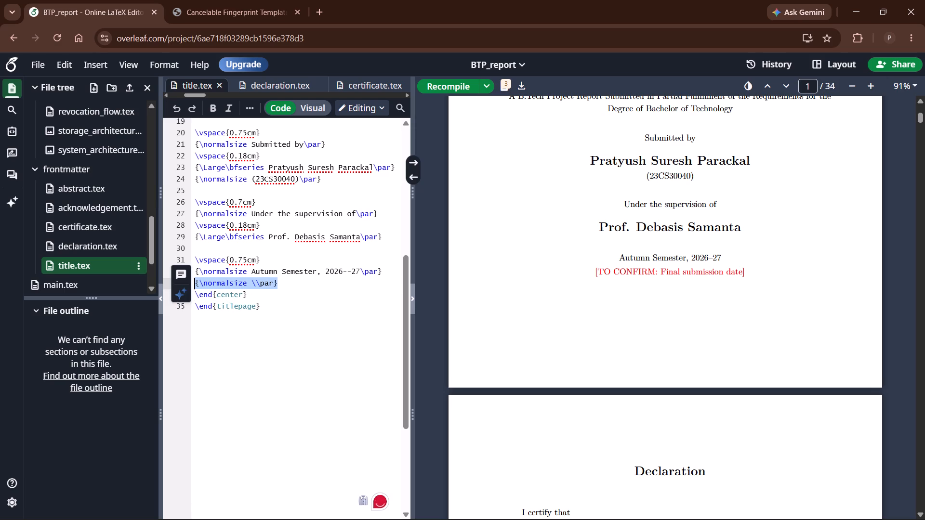
{"action": "key", "text": "ctrl+slash"}
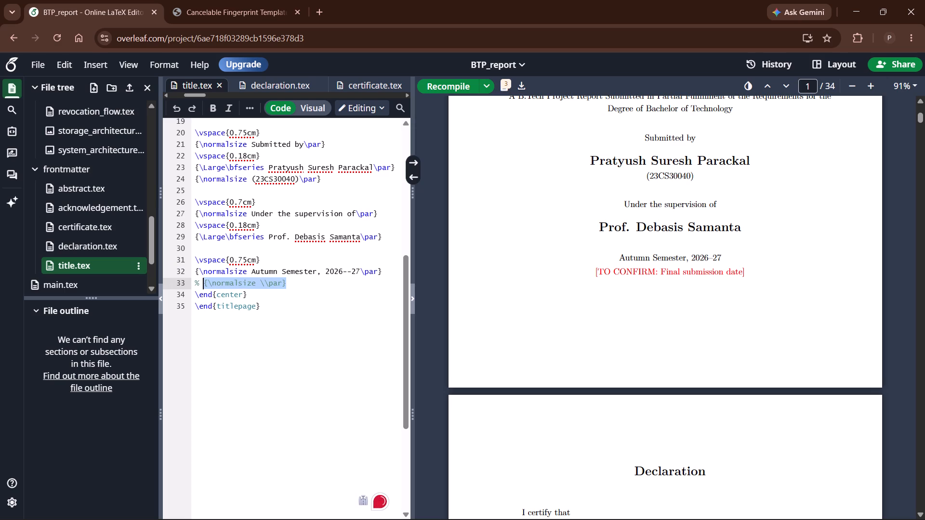
{"action": "left_click", "coordinate": [299, 284]}
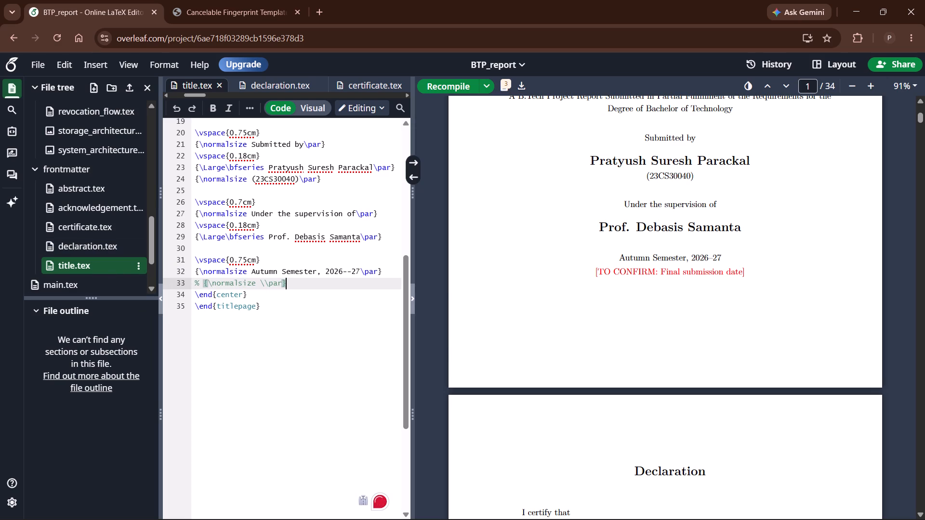
In declaration.tex, delete the todo{Final submission date} text from the Date line above Place: Kharagpur.
{"action": "scroll", "coordinate": [617, 304], "scroll_direction": "down", "scroll_amount": 12}
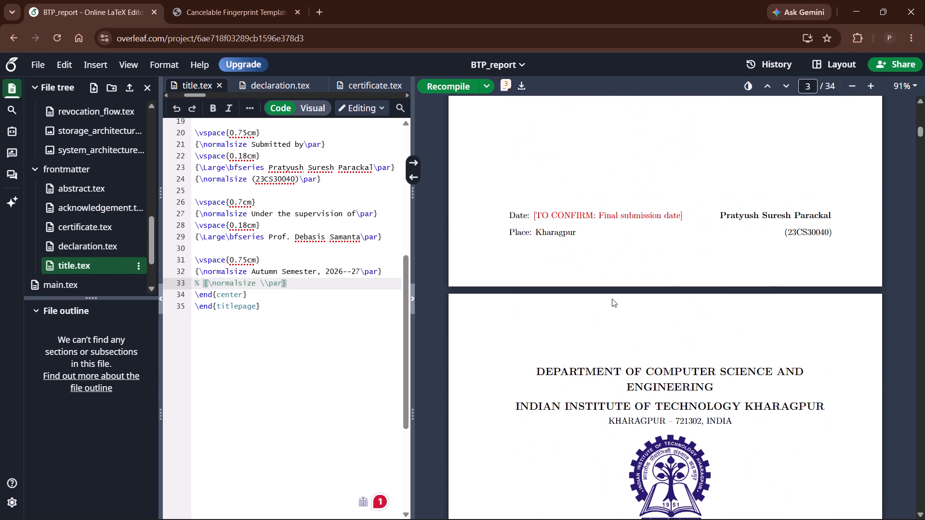
{"action": "scroll", "coordinate": [695, 244], "scroll_direction": "up", "scroll_amount": 4}
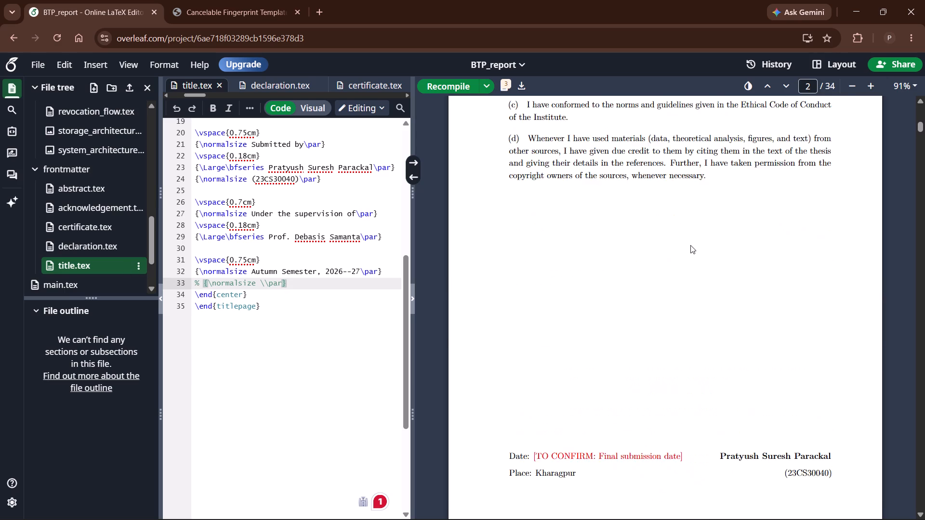
{"action": "scroll", "coordinate": [688, 246], "scroll_direction": "up", "scroll_amount": 3}
{"action": "scroll", "coordinate": [688, 246], "scroll_direction": "down", "scroll_amount": 2}
{"action": "left_click", "coordinate": [101, 252]}
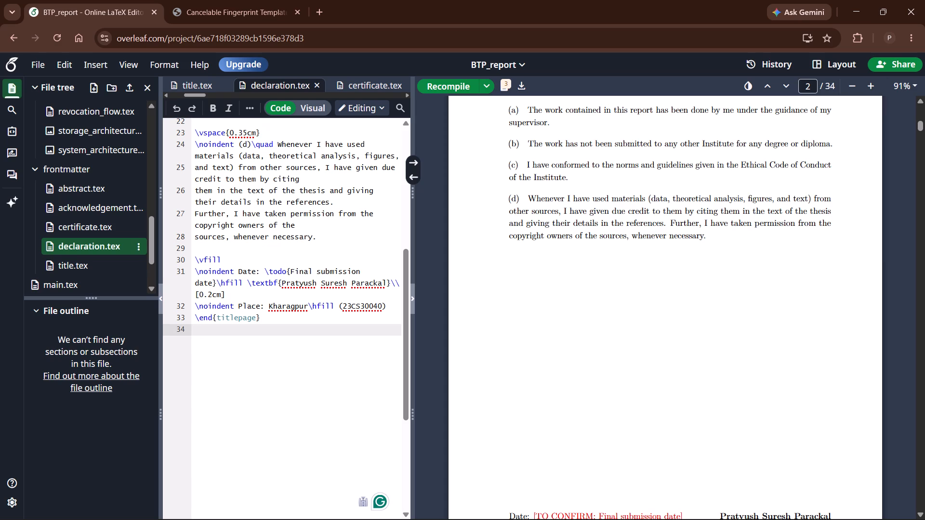
{"action": "left_click_drag", "start_coordinate": [212, 283], "coordinate": [354, 268]}
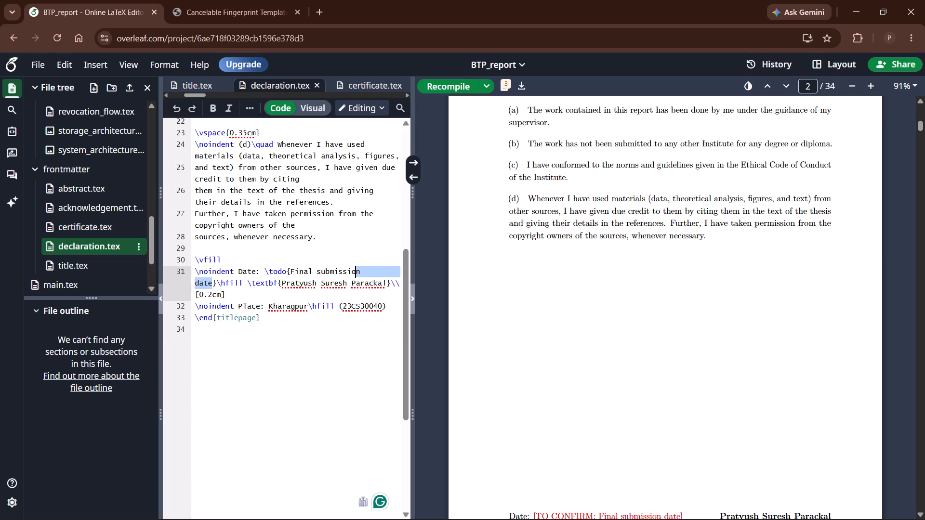
{"action": "left_click_drag", "start_coordinate": [354, 268], "coordinate": [288, 272]}
{"action": "left_click", "coordinate": [288, 272]}
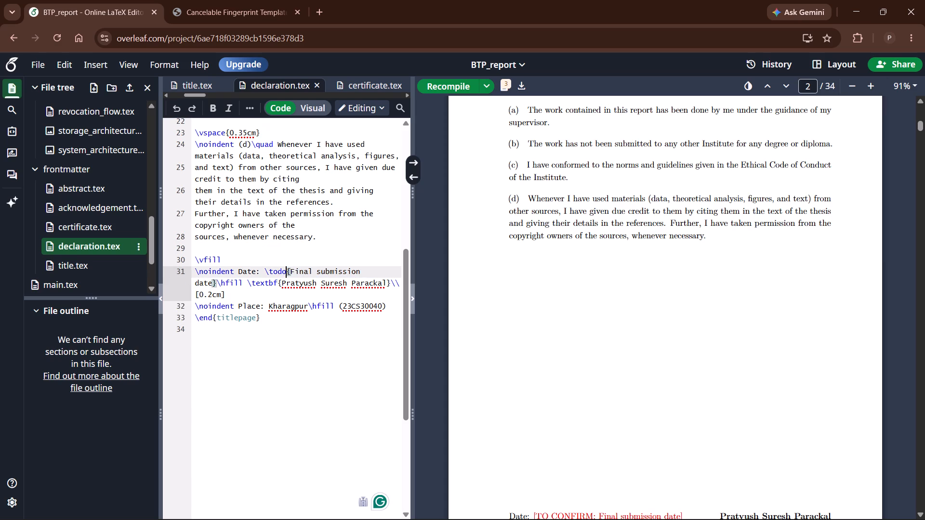
{"action": "left_click_drag", "start_coordinate": [272, 270], "coordinate": [275, 274]}
{"action": "left_click_drag", "start_coordinate": [269, 270], "coordinate": [215, 285]}
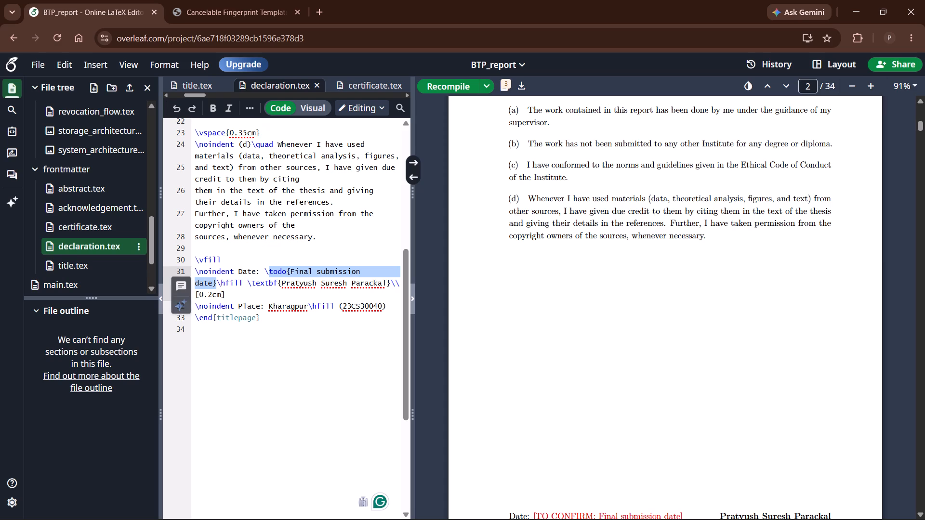
{"action": "key", "text": "BackSpace"}
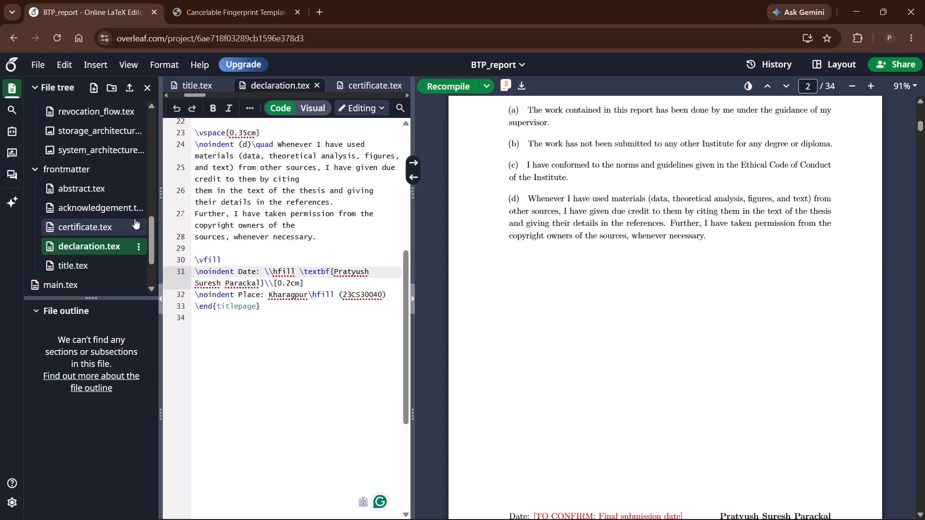
Open certificate.tex from the frontmatter folder and delete the todo{Final submission date} text from its Date line, keeping the \hfill.
{"action": "scroll", "coordinate": [639, 248], "scroll_direction": "down", "scroll_amount": 12}
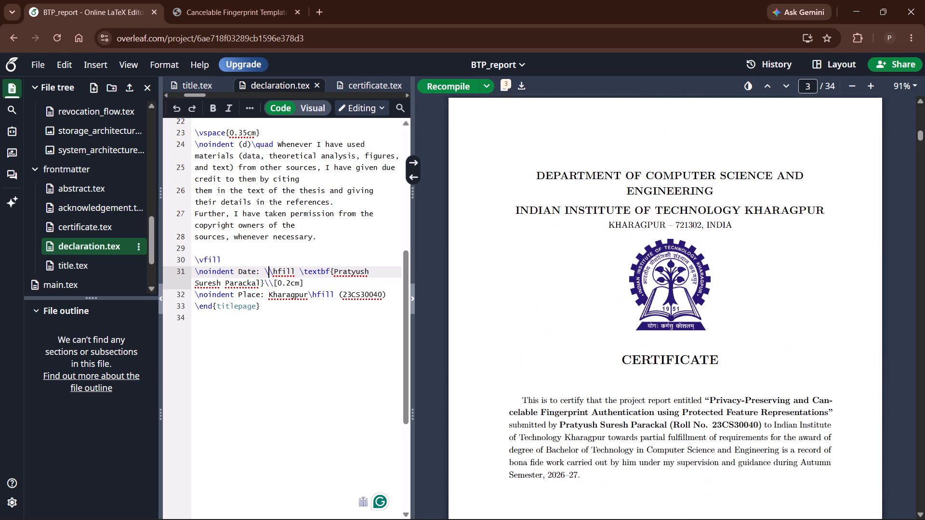
{"action": "left_click", "coordinate": [95, 221]}
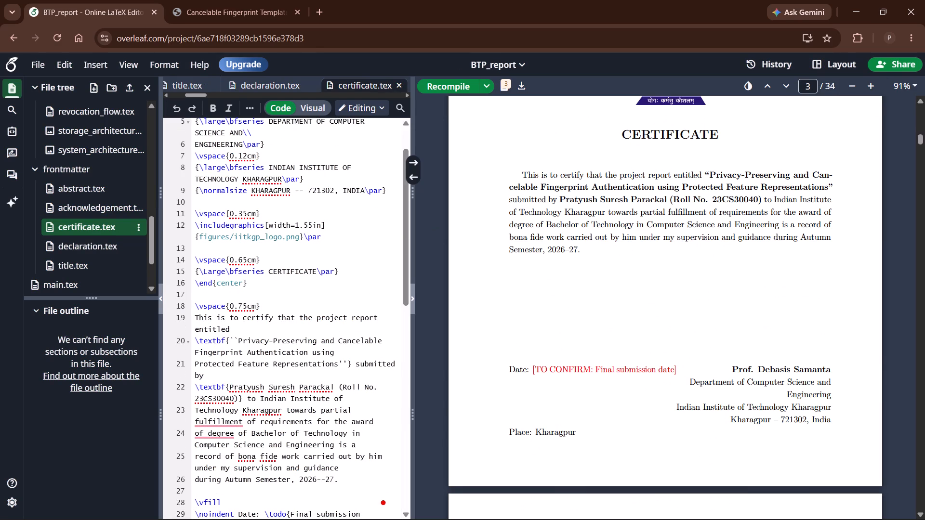
{"action": "scroll", "coordinate": [278, 247], "scroll_direction": "up", "scroll_amount": 5}
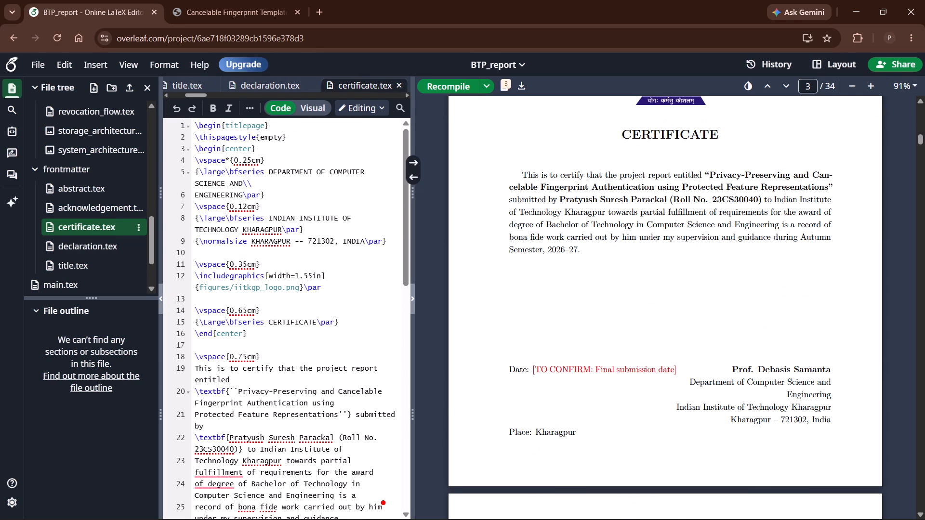
{"action": "scroll", "coordinate": [278, 248], "scroll_direction": "down", "scroll_amount": 4}
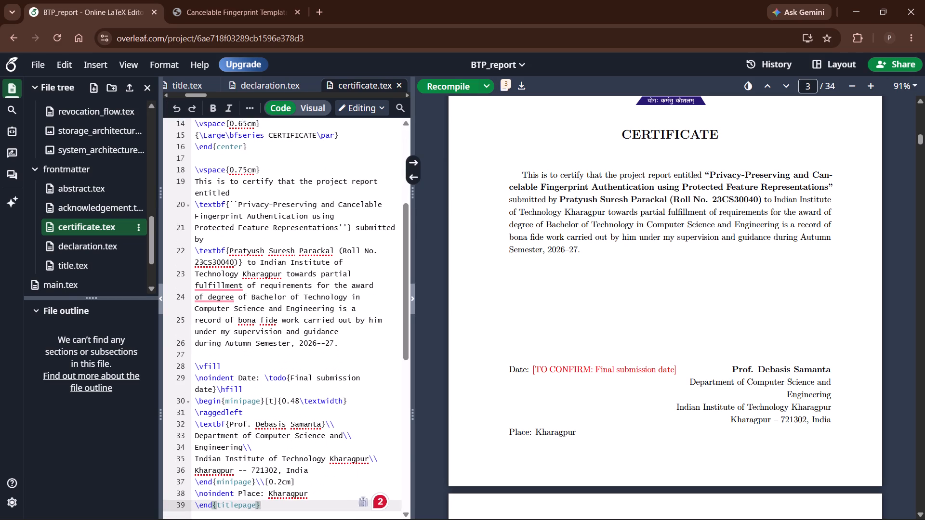
{"action": "scroll", "coordinate": [284, 258], "scroll_direction": "down", "scroll_amount": 1}
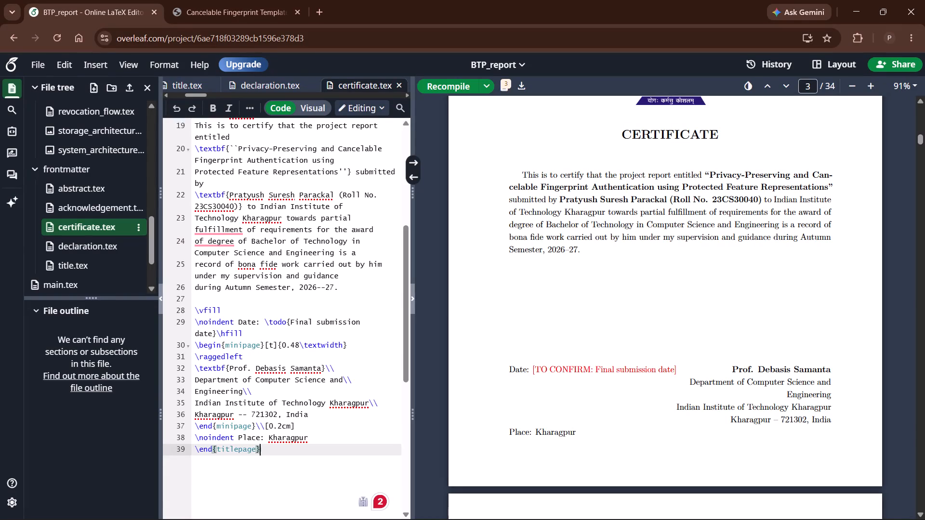
{"action": "scroll", "coordinate": [285, 258], "scroll_direction": "down", "scroll_amount": 1}
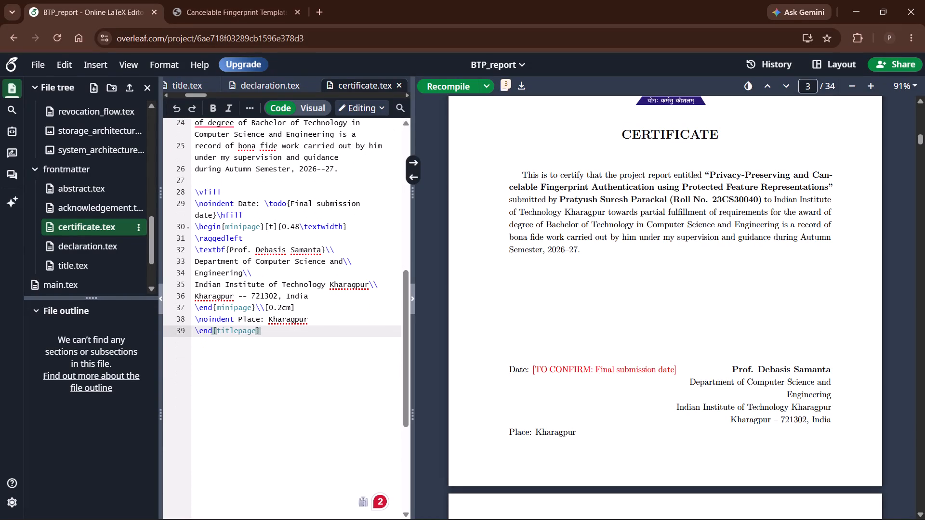
{"action": "left_click_drag", "start_coordinate": [264, 201], "coordinate": [263, 217]}
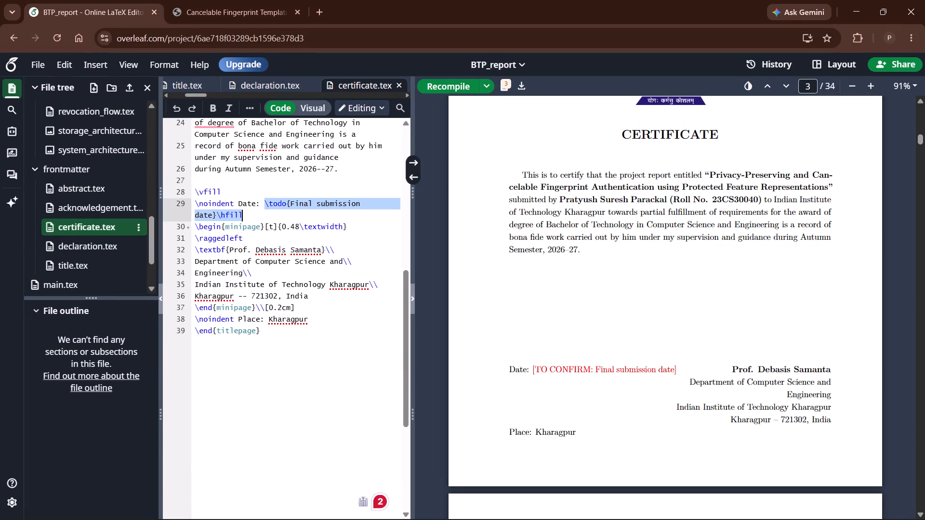
{"action": "left_click_drag", "start_coordinate": [263, 217], "coordinate": [215, 220]}
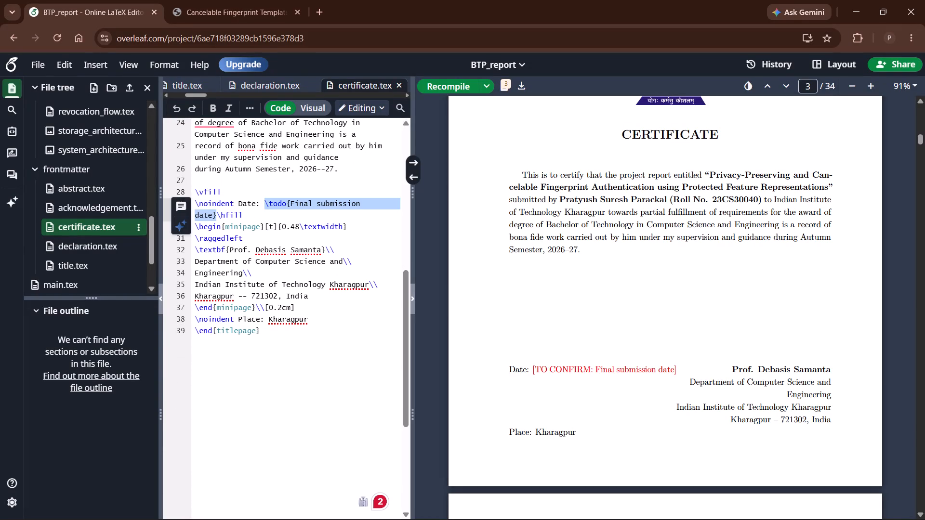
{"action": "key", "text": "BackSpace"}
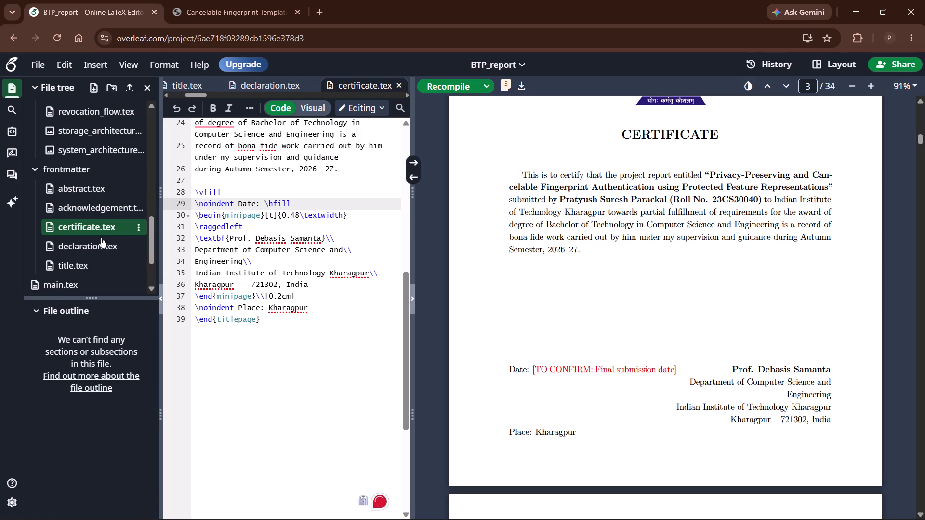
Review the compiled report's Abstract, Acknowledgement and Contents pages up to the start of Chapter 1.
{"action": "scroll", "coordinate": [510, 239], "scroll_direction": "down", "scroll_amount": 4}
{"action": "scroll", "coordinate": [658, 233], "scroll_direction": "down", "scroll_amount": 3}
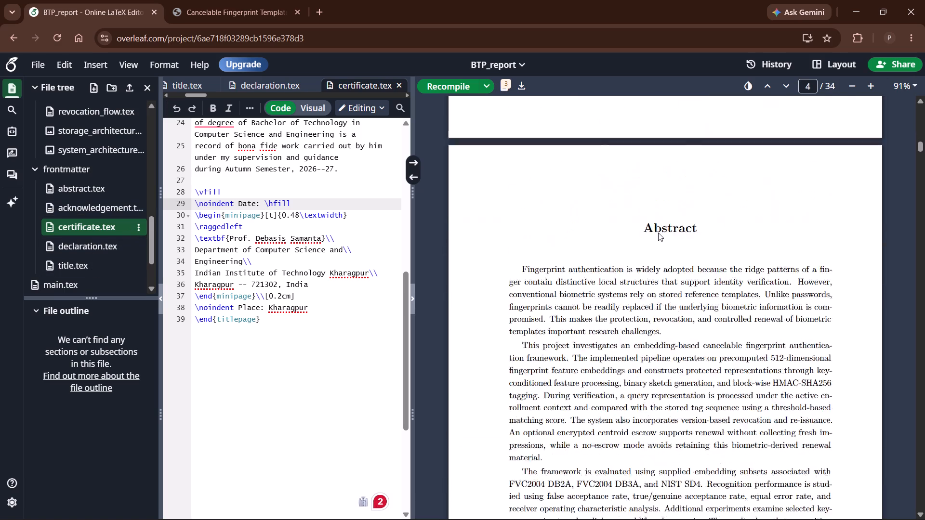
{"action": "scroll", "coordinate": [658, 231], "scroll_direction": "down", "scroll_amount": 11}
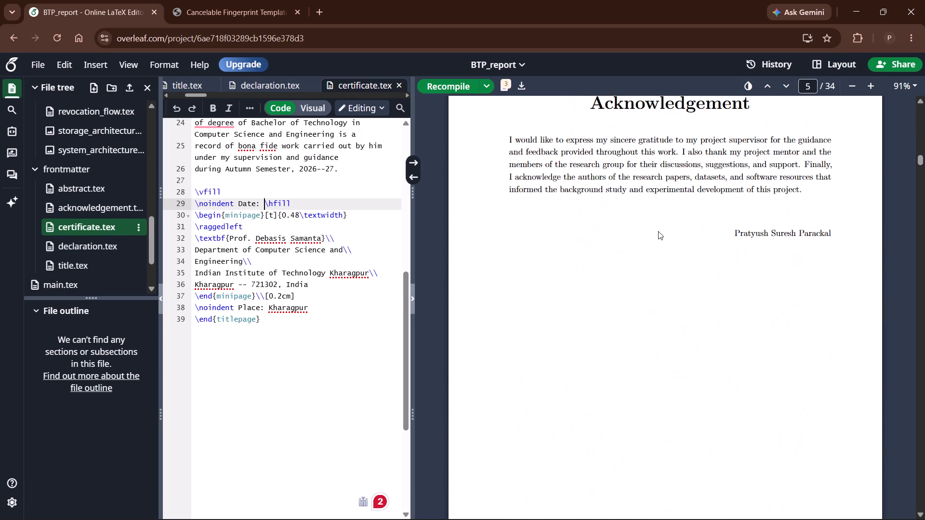
{"action": "scroll", "coordinate": [658, 231], "scroll_direction": "down", "scroll_amount": 9}
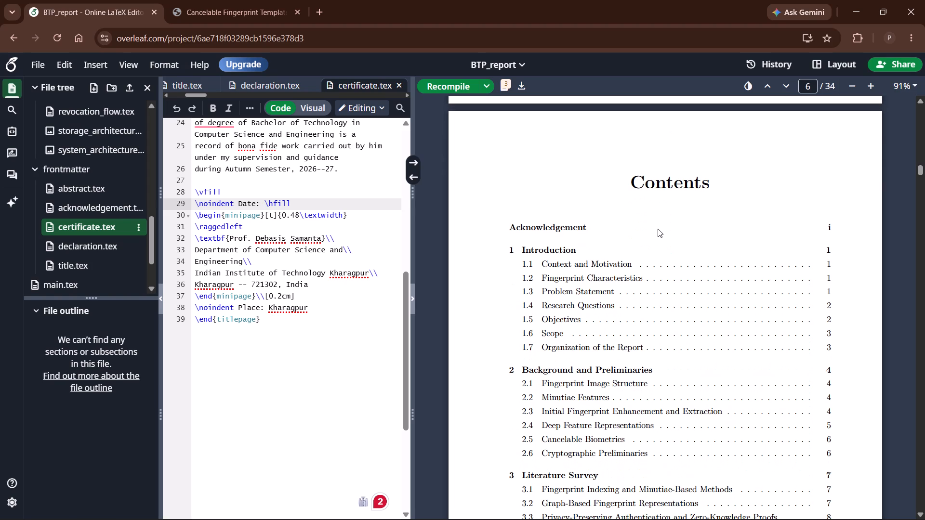
{"action": "scroll", "coordinate": [656, 229], "scroll_direction": "up", "scroll_amount": 11}
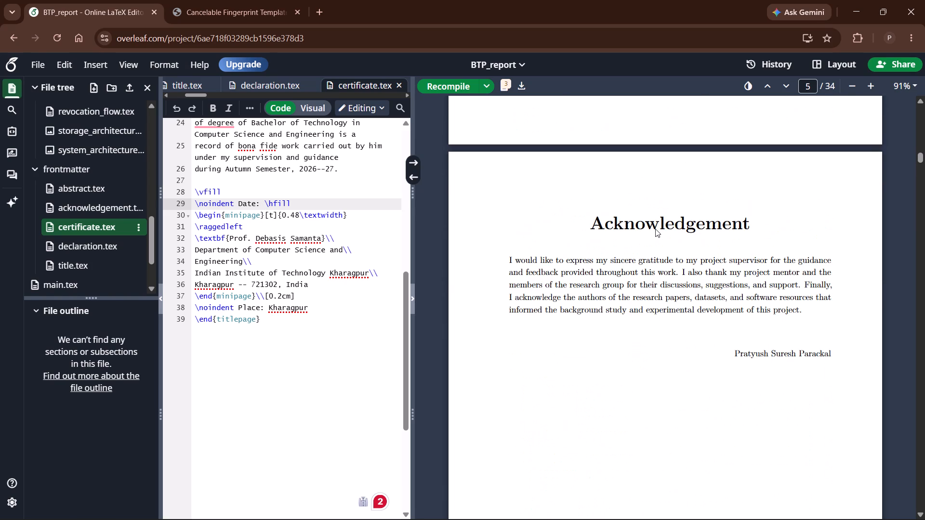
{"action": "scroll", "coordinate": [653, 229], "scroll_direction": "down", "scroll_amount": 16}
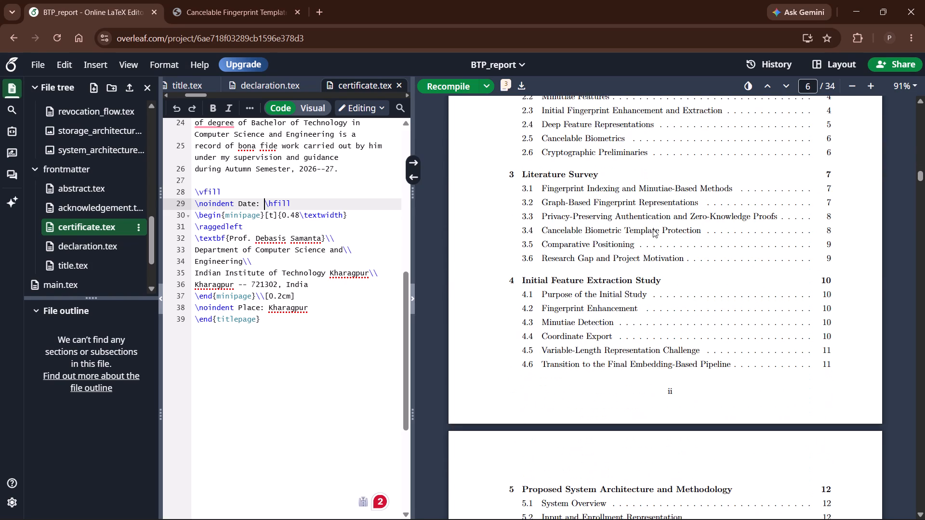
{"action": "scroll", "coordinate": [653, 229], "scroll_direction": "down", "scroll_amount": 20}
{"action": "scroll", "coordinate": [653, 229], "scroll_direction": "up", "scroll_amount": 2}
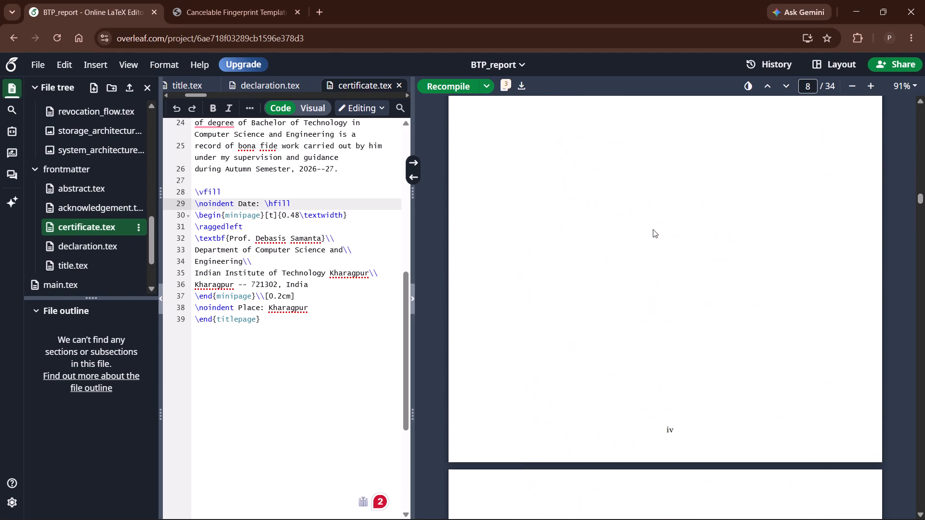
{"action": "scroll", "coordinate": [653, 229], "scroll_direction": "up", "scroll_amount": 4}
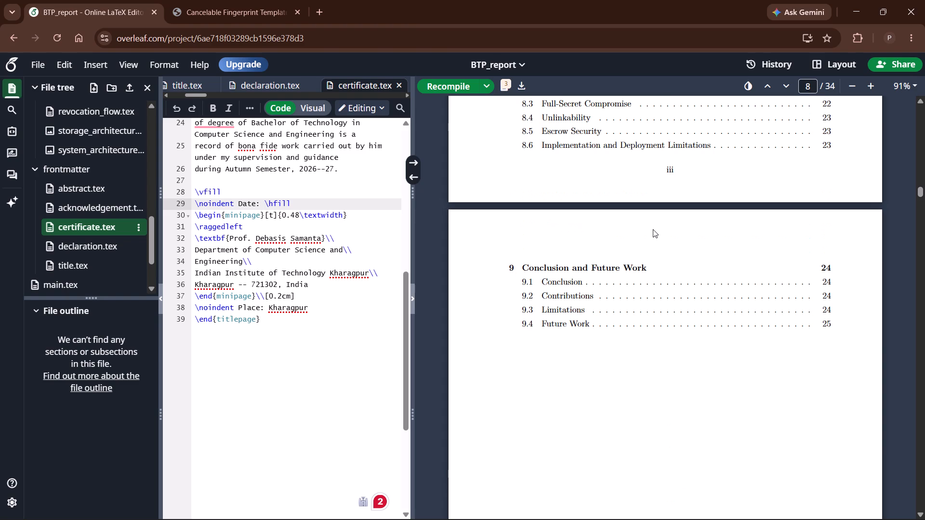
{"action": "scroll", "coordinate": [653, 229], "scroll_direction": "down", "scroll_amount": 13}
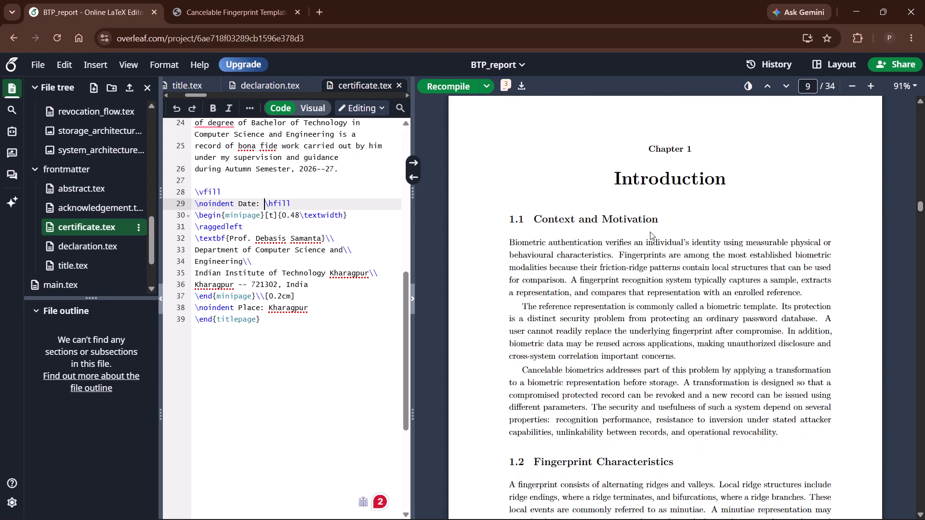
{"action": "scroll", "coordinate": [650, 232], "scroll_direction": "up", "scroll_amount": 13}
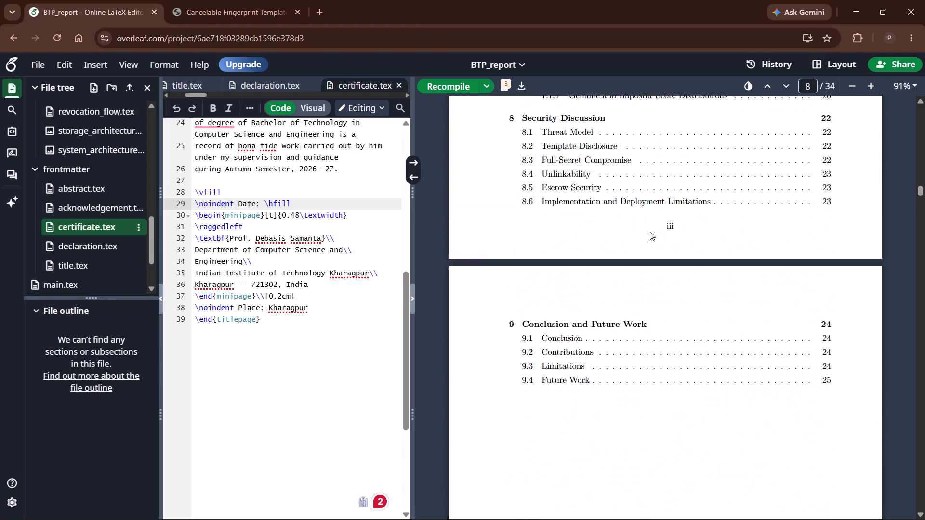
{"action": "scroll", "coordinate": [650, 232], "scroll_direction": "up", "scroll_amount": 18}
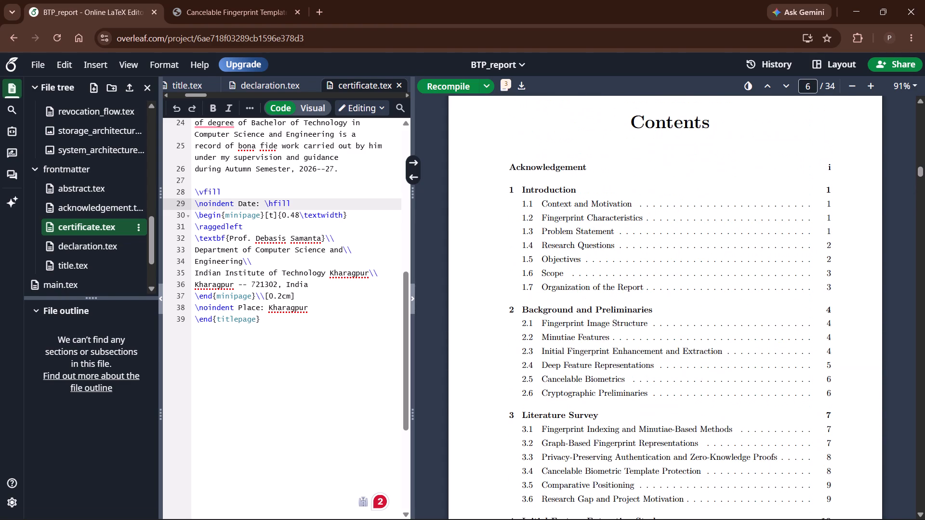
Switch to BTP_I-1.pdf in Adobe Acrobat and examine its Acknowledgment and Contents pages as a layout reference.
{"action": "left_click", "coordinate": [639, 510]}
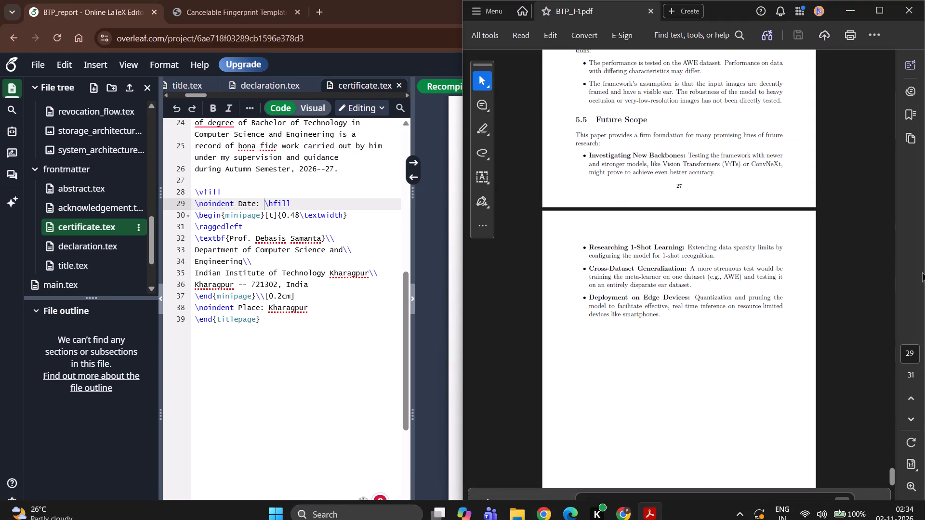
{"action": "left_click_drag", "start_coordinate": [891, 471], "coordinate": [884, 106]}
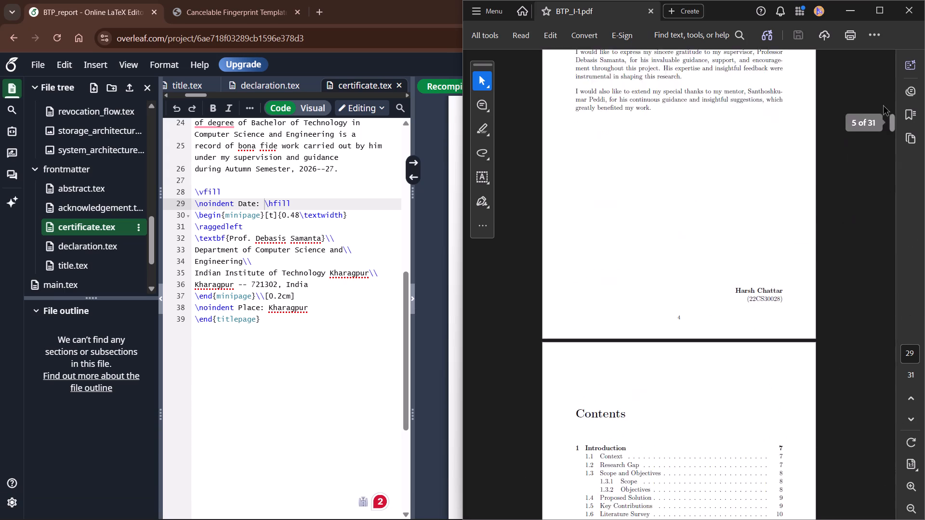
{"action": "left_click_drag", "start_coordinate": [884, 106], "coordinate": [882, 77]}
{"action": "scroll", "coordinate": [608, 381], "scroll_direction": "down", "scroll_amount": 17}
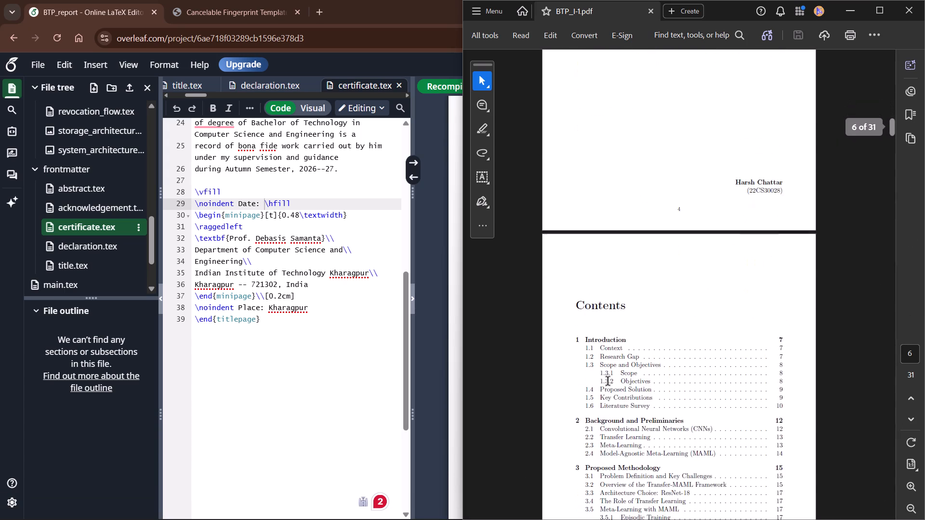
{"action": "scroll", "coordinate": [608, 382], "scroll_direction": "down", "scroll_amount": 15}
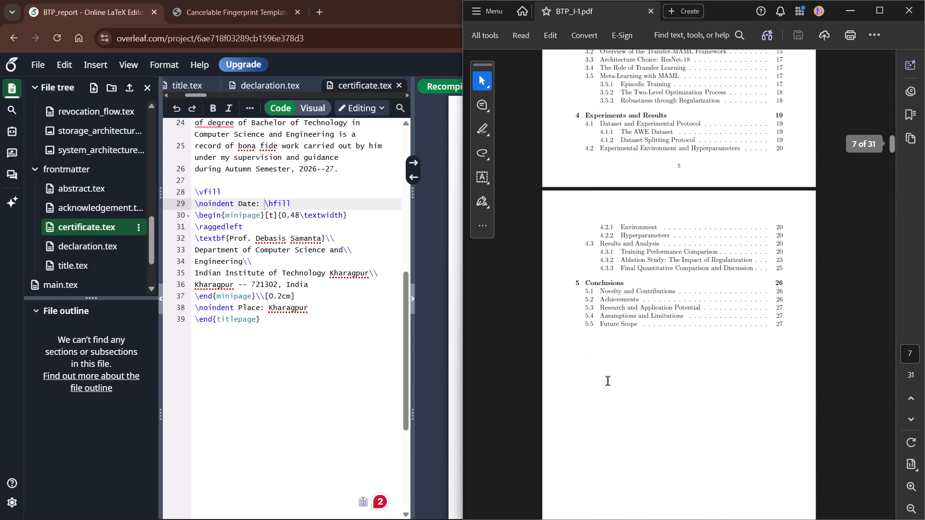
{"action": "scroll", "coordinate": [608, 385], "scroll_direction": "down", "scroll_amount": 2}
{"action": "scroll", "coordinate": [645, 361], "scroll_direction": "up", "scroll_amount": 8}
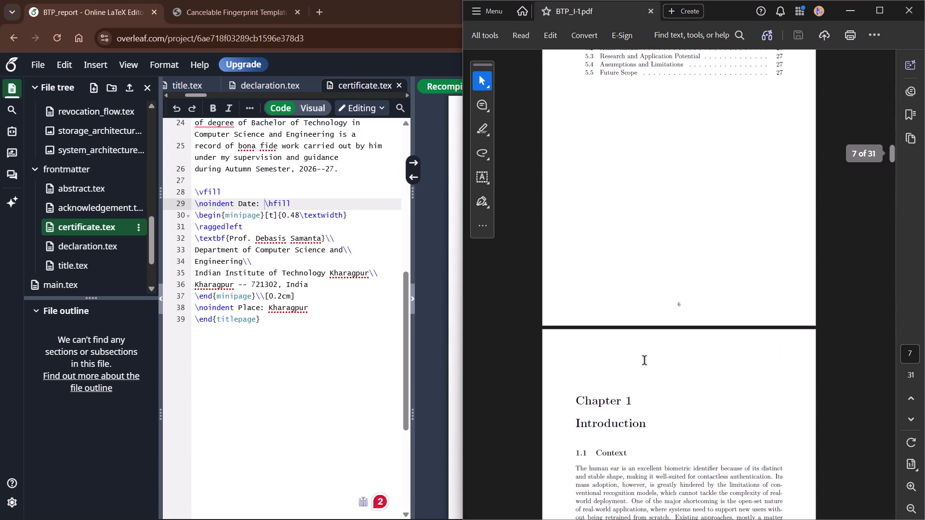
{"action": "scroll", "coordinate": [645, 359], "scroll_direction": "up", "scroll_amount": 3}
{"action": "scroll", "coordinate": [645, 359], "scroll_direction": "down", "scroll_amount": 4}
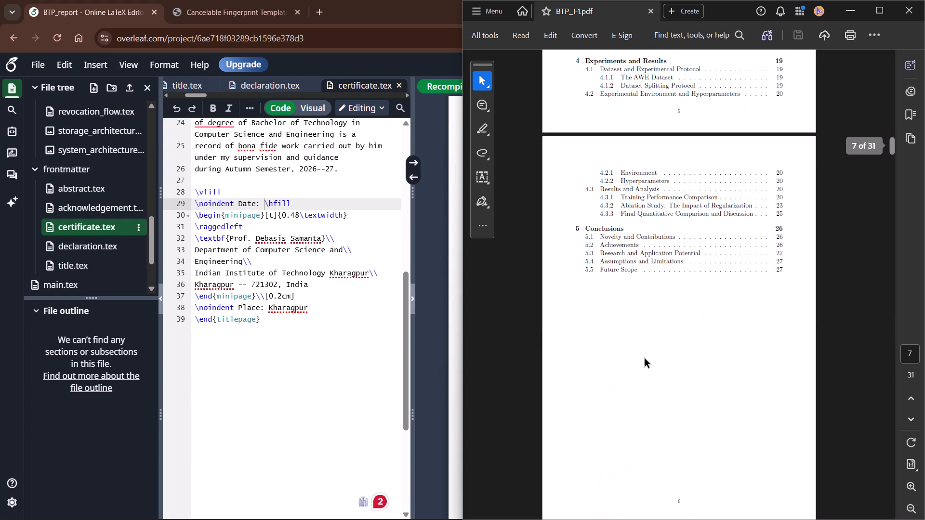
{"action": "scroll", "coordinate": [645, 359], "scroll_direction": "up", "scroll_amount": 5}
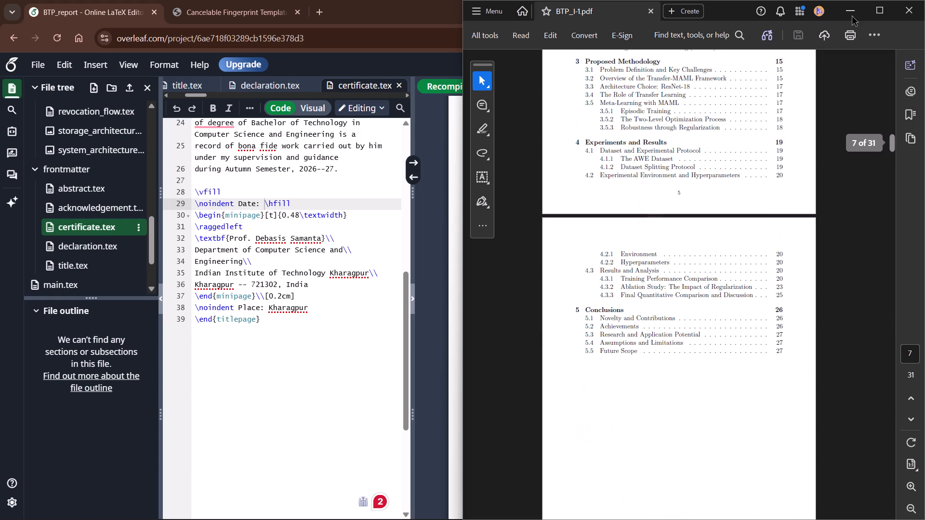
{"action": "left_click", "coordinate": [852, 17]}
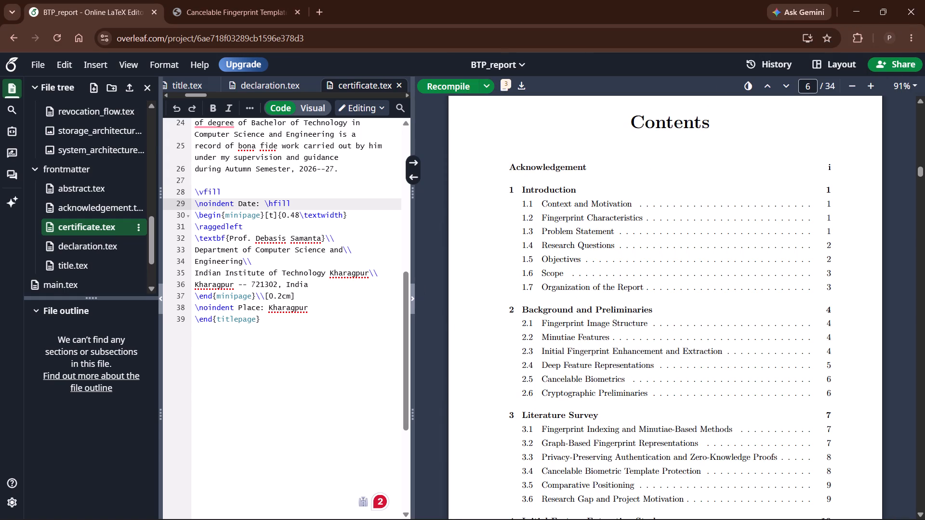
Recompile the report in Overleaf to apply the frontmatter date edits.
{"action": "scroll", "coordinate": [638, 274], "scroll_direction": "up", "scroll_amount": 16}
{"action": "scroll", "coordinate": [639, 274], "scroll_direction": "up", "scroll_amount": 7}
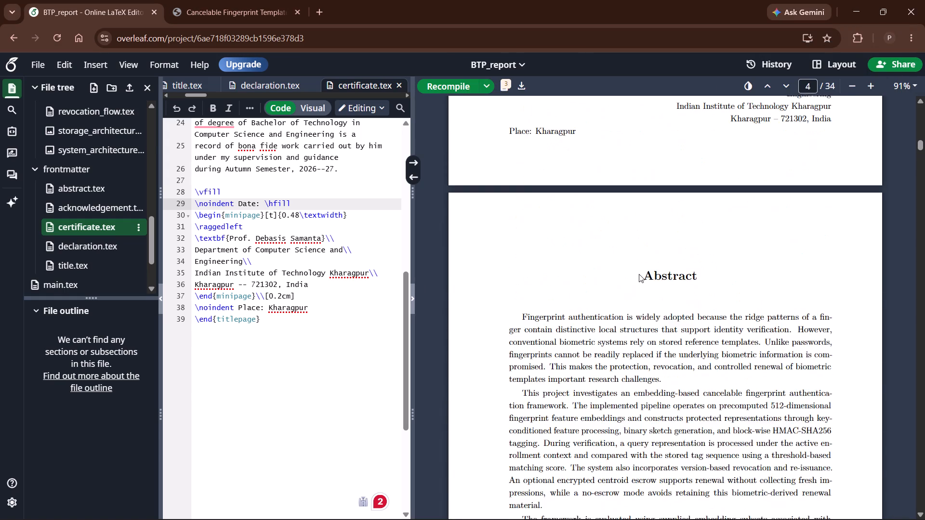
{"action": "scroll", "coordinate": [639, 274], "scroll_direction": "up", "scroll_amount": 5}
{"action": "left_click", "coordinate": [462, 83]}
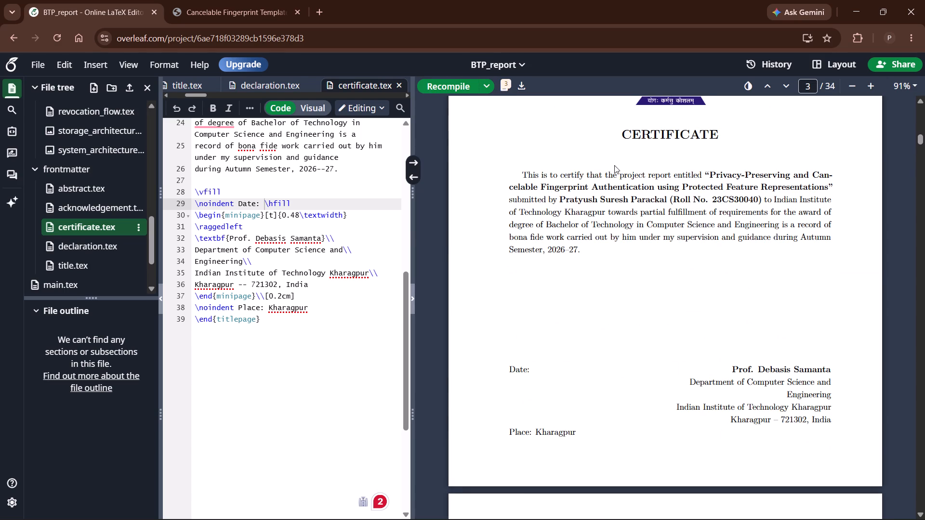
Check the recompiled certificate, declaration and title pages, comparing the date and signature blocks with BTP_I-1.pdf in Adobe Acrobat.
{"action": "scroll", "coordinate": [674, 263], "scroll_direction": "up", "scroll_amount": 4}
{"action": "scroll", "coordinate": [674, 262], "scroll_direction": "down", "scroll_amount": 3}
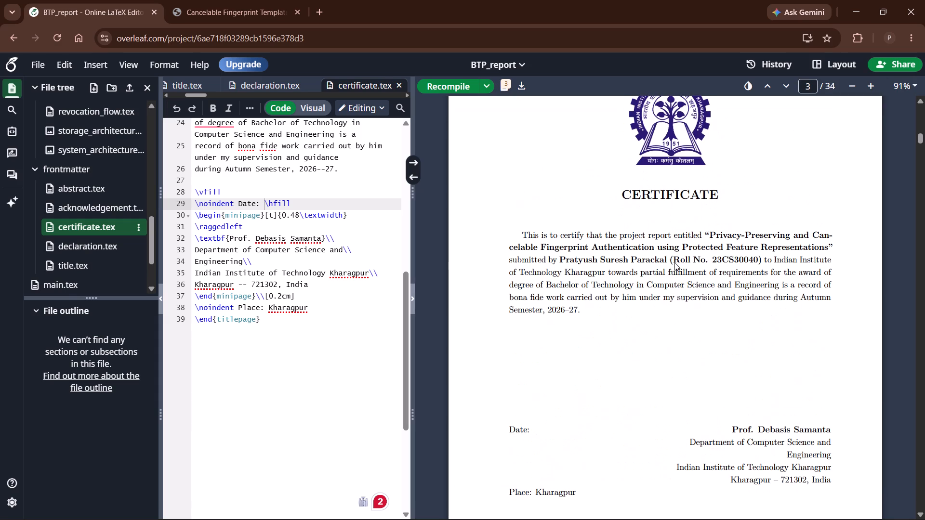
{"action": "scroll", "coordinate": [674, 262], "scroll_direction": "up", "scroll_amount": 9}
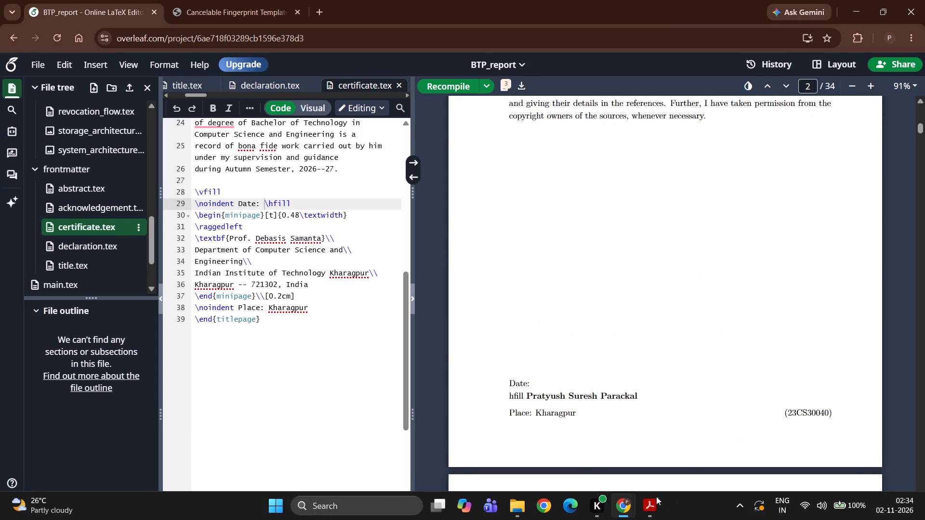
{"action": "left_click", "coordinate": [642, 499]}
{"action": "scroll", "coordinate": [627, 405], "scroll_direction": "up", "scroll_amount": 12}
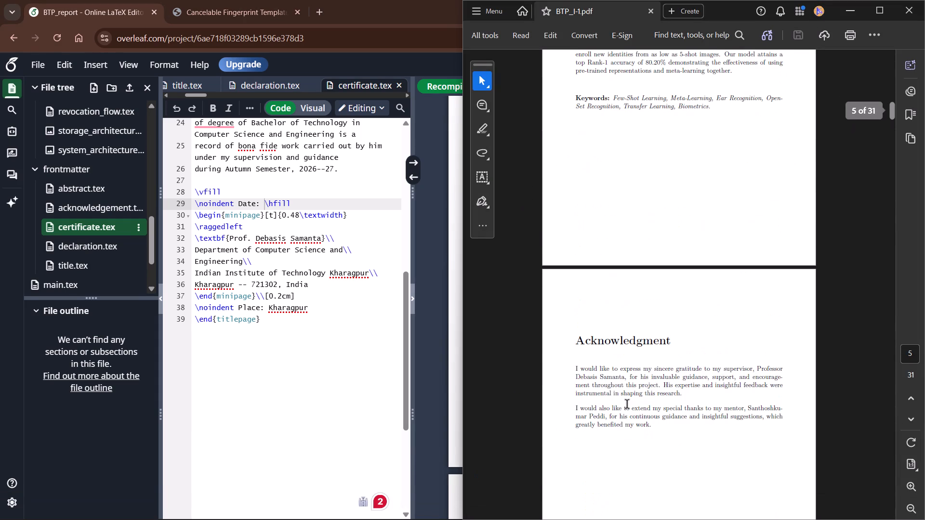
{"action": "scroll", "coordinate": [627, 405], "scroll_direction": "up", "scroll_amount": 10}
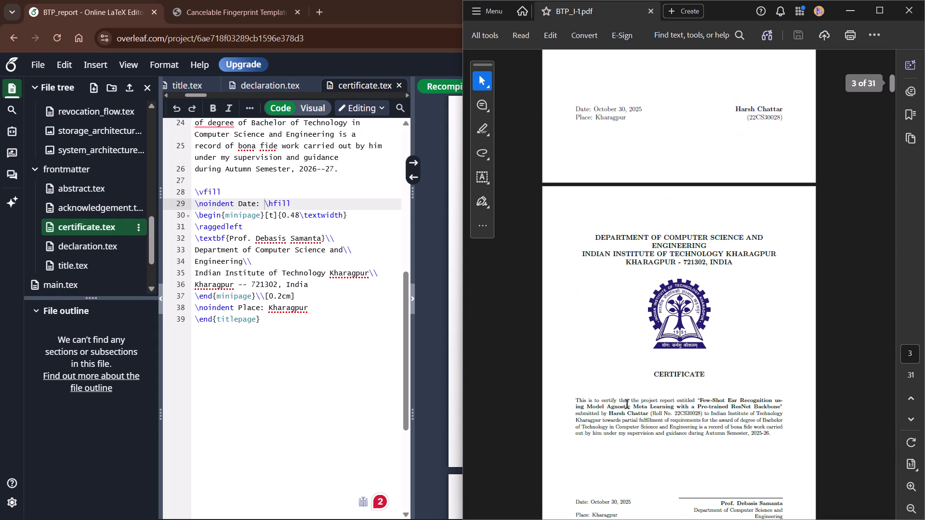
{"action": "left_click", "coordinate": [846, 12]}
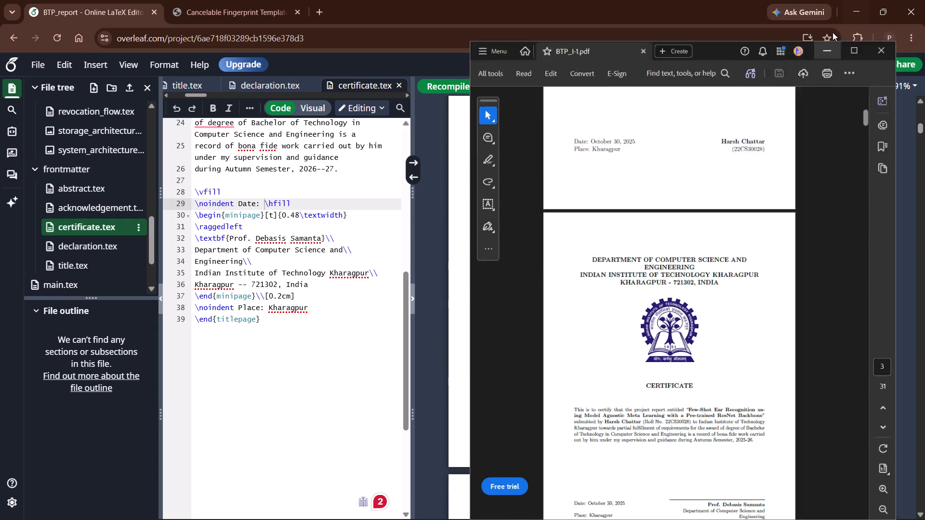
{"action": "scroll", "coordinate": [705, 167], "scroll_direction": "up", "scroll_amount": 11}
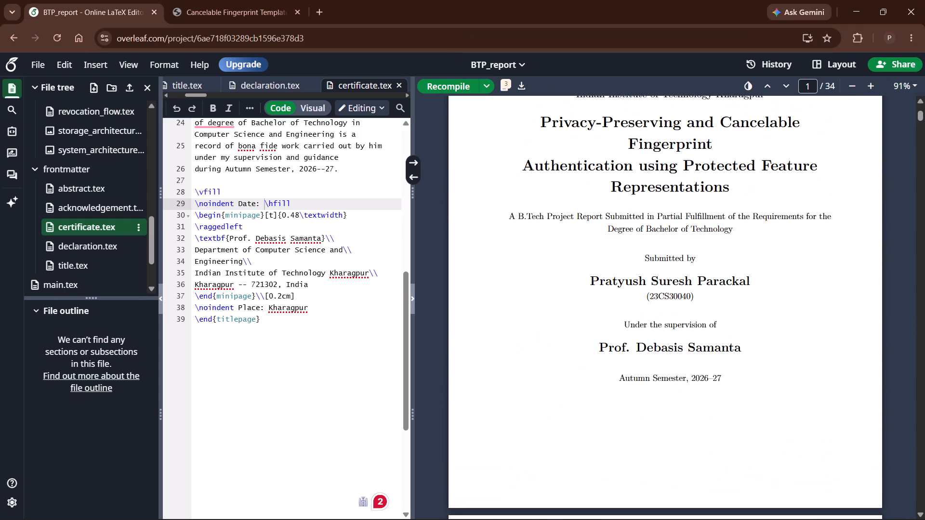
Compare the compiled title page with the title page of BTP_I-1.pdf in Adobe Acrobat, then return to Overleaf.
{"action": "scroll", "coordinate": [705, 167], "scroll_direction": "up", "scroll_amount": 10}
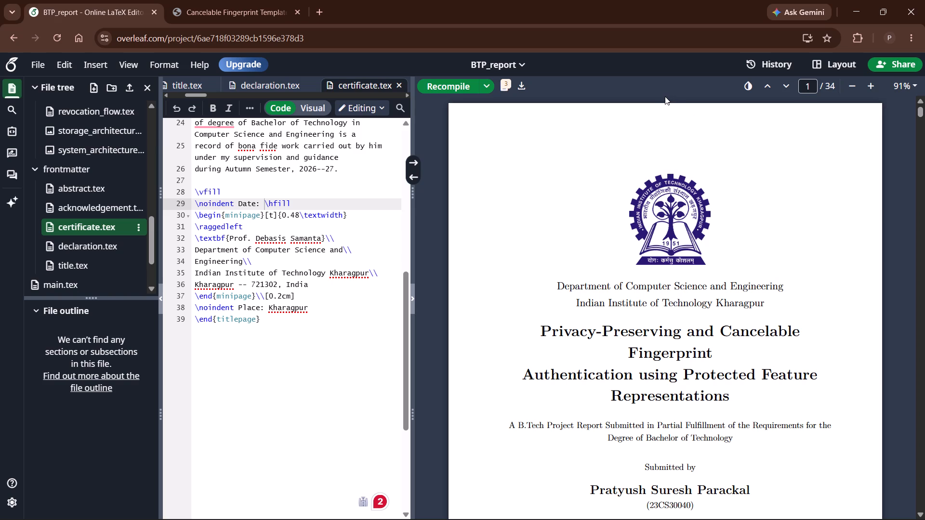
{"action": "key", "text": "alt+Tab"}
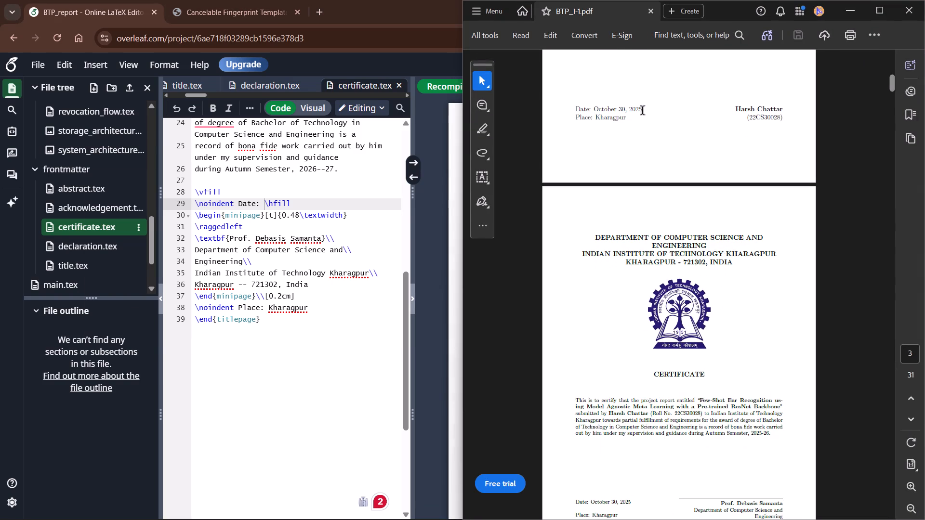
{"action": "scroll", "coordinate": [753, 242], "scroll_direction": "up", "scroll_amount": 16}
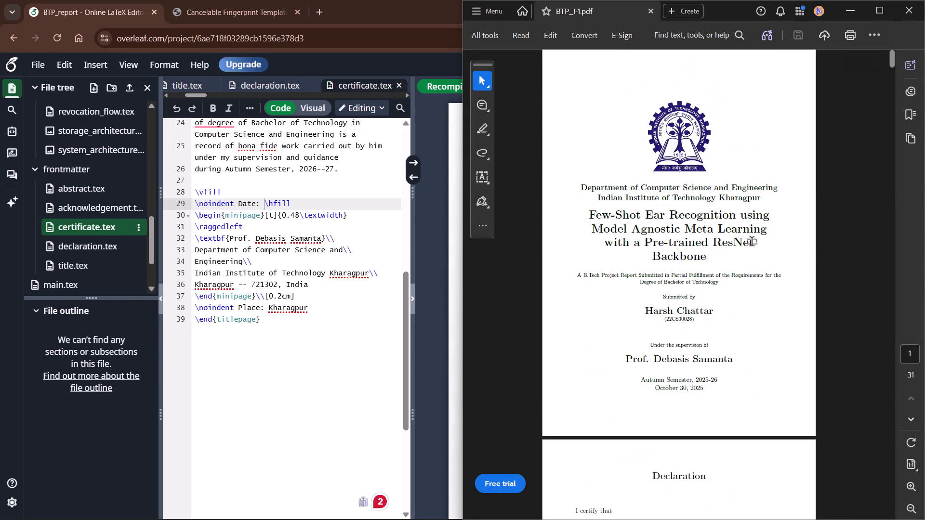
{"action": "key", "text": "alt+Tab"}
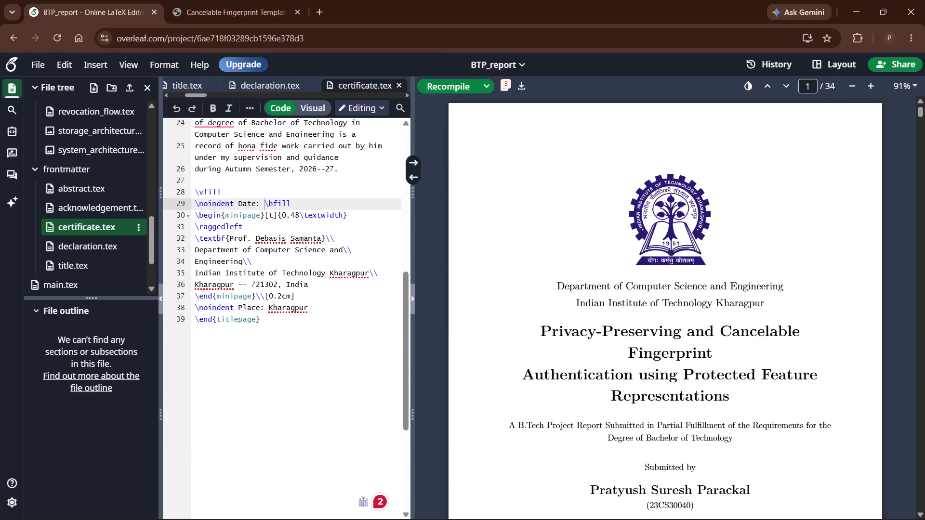
In title.tex, make the "Department of Computer Science and Engineering" line bold by adding \bfseries after \large.
{"action": "left_click", "coordinate": [96, 263]}
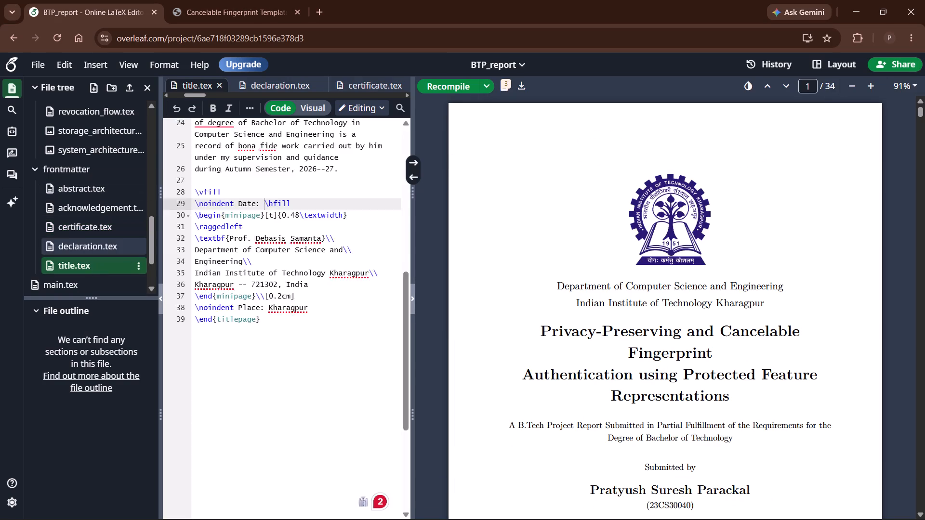
{"action": "scroll", "coordinate": [281, 241], "scroll_direction": "up", "scroll_amount": 8}
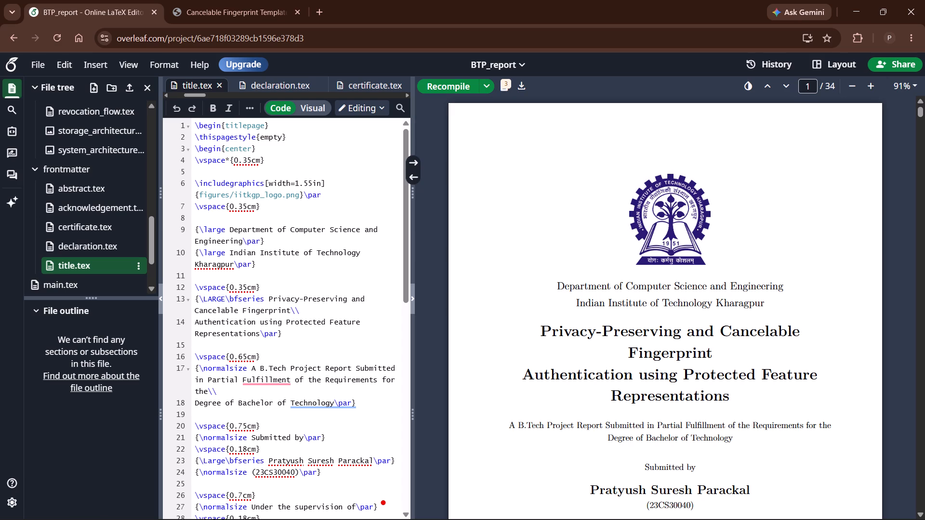
{"action": "left_click", "coordinate": [225, 229]}
{"action": "type", "text": "\\bfs"}
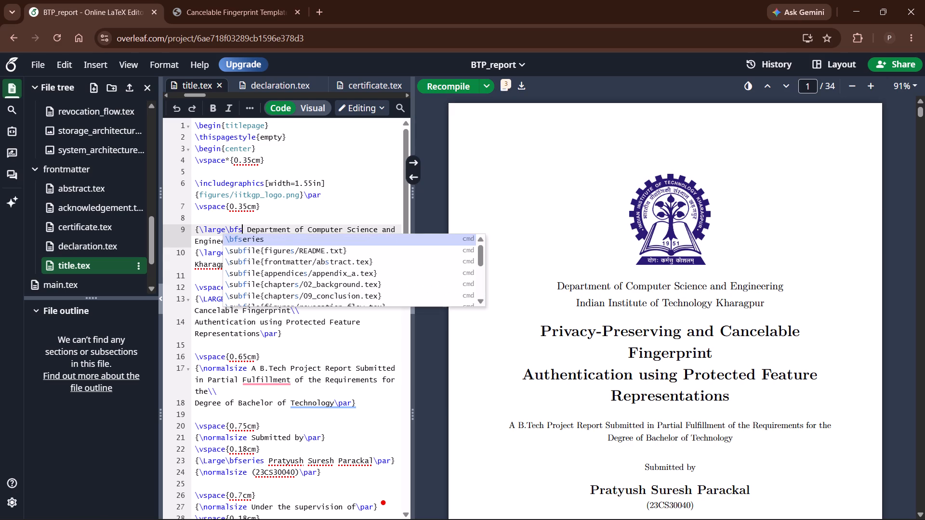
{"action": "key", "text": "Tab"}
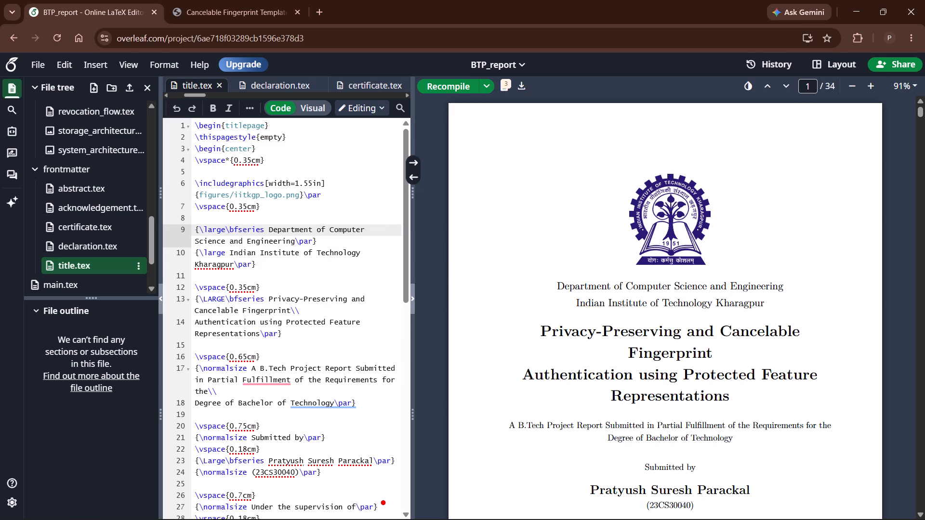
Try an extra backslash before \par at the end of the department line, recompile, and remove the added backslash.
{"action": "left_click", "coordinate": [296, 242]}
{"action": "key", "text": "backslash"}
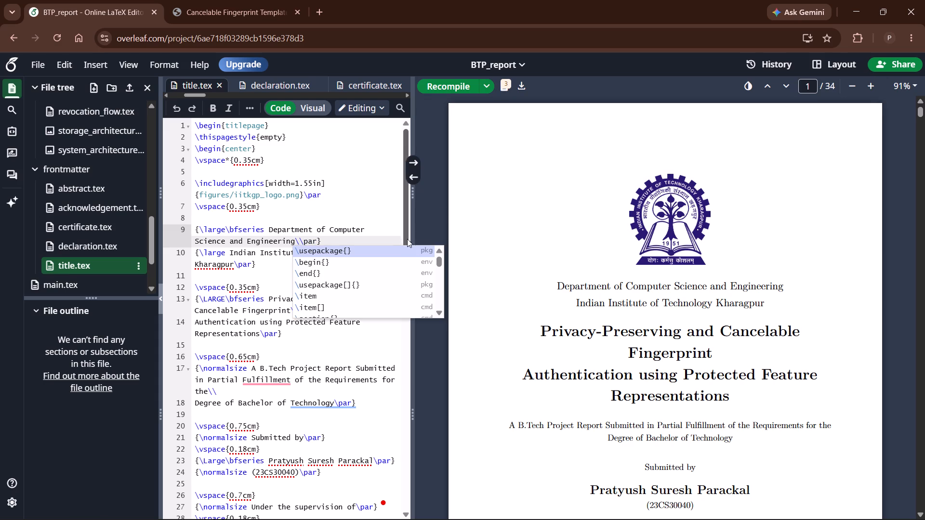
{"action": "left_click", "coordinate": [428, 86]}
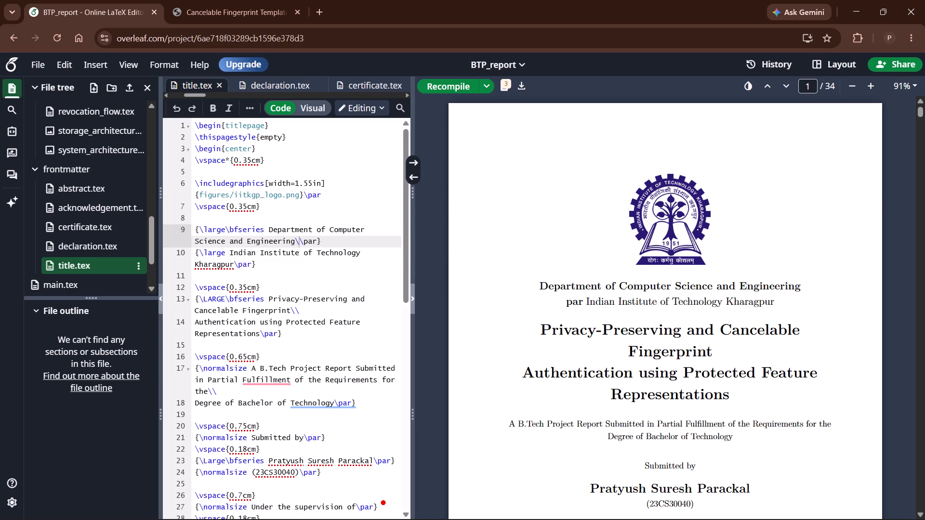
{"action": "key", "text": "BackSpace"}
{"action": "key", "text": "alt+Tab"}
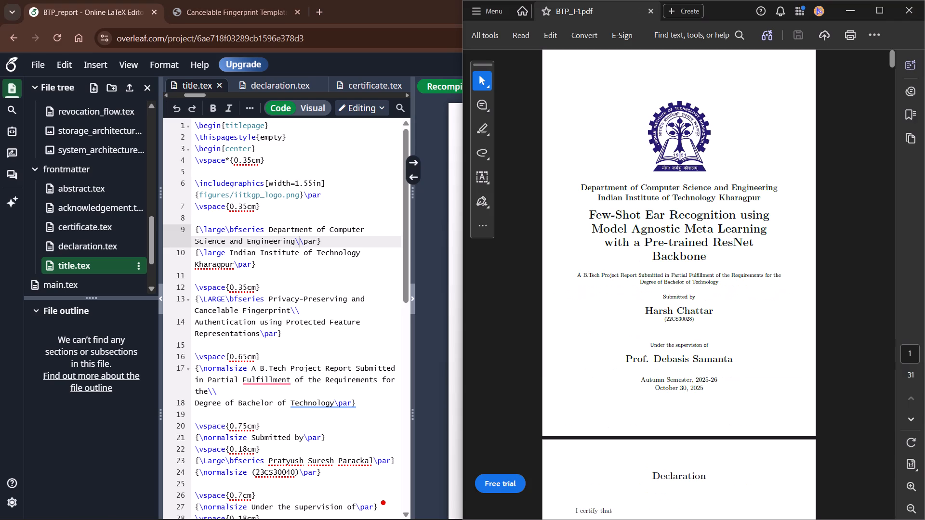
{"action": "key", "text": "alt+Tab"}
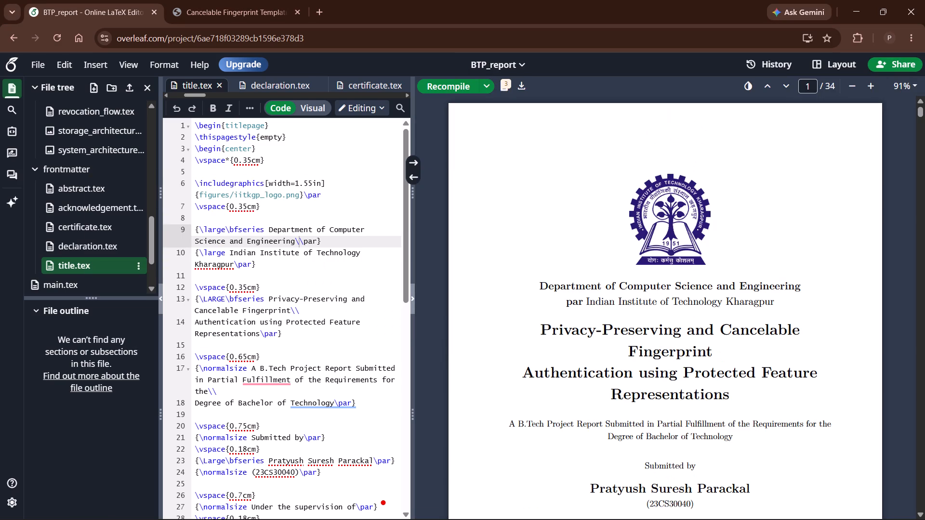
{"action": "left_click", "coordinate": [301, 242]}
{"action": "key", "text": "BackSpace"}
Glance at the BTP_I-1.pdf title page in Adobe Acrobat and recompile the report in Overleaf with the corrected department line.
{"action": "key", "text": "alt+Tab"}
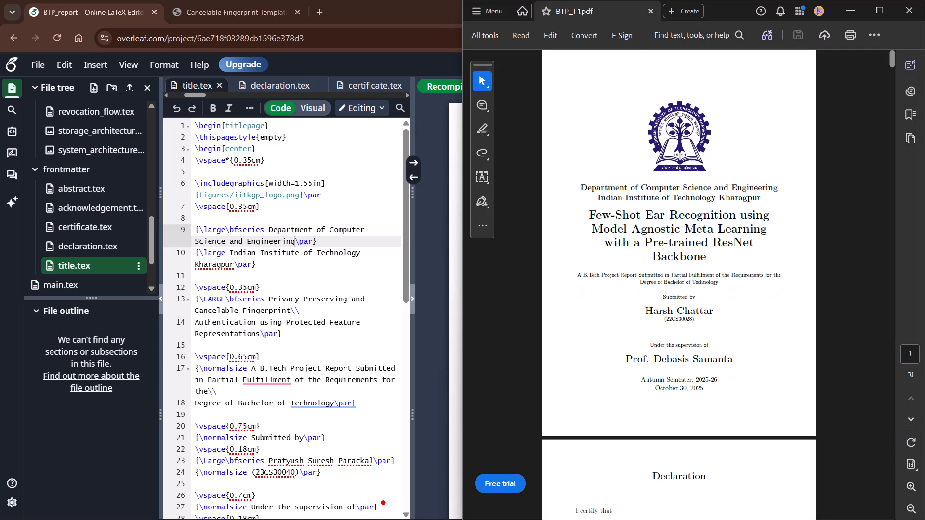
{"action": "key", "text": "alt+Tab"}
{"action": "left_click", "coordinate": [458, 80]}
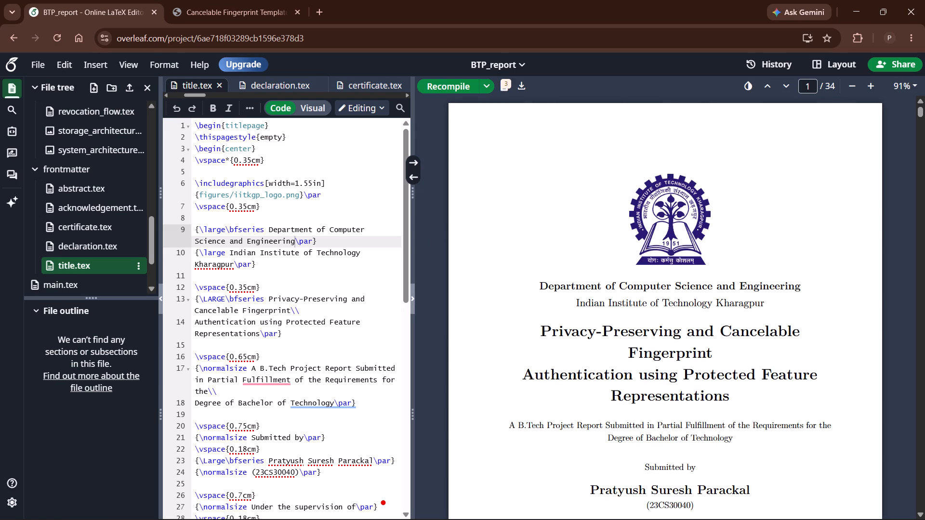
Make the "Indian Institute of Technology Kharagpur" line in title.tex bold by adding \bfseries after \large.
{"action": "left_click", "coordinate": [226, 252]}
{"action": "key", "text": "slash"}
{"action": "key", "text": "BackSpace"}
{"action": "type", "text": "\\b"}
{"action": "key", "text": "f"}
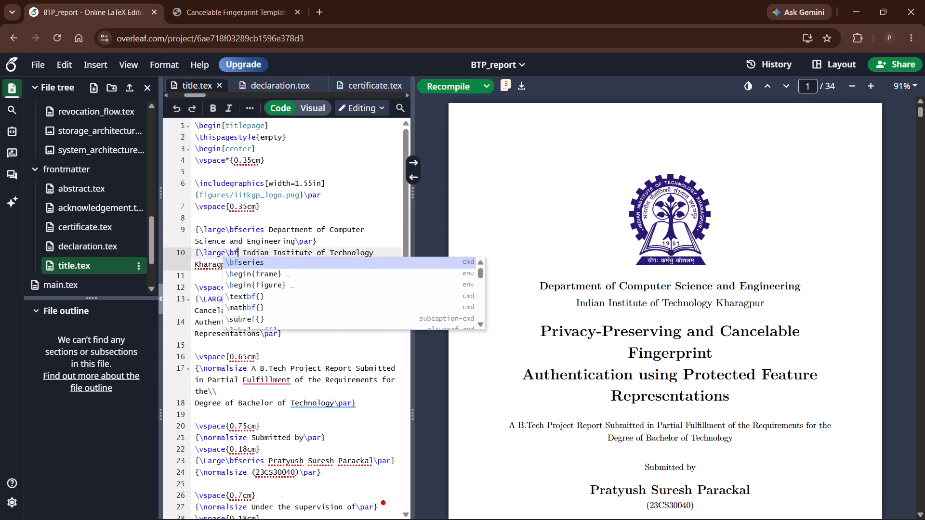
{"action": "key", "text": "Return"}
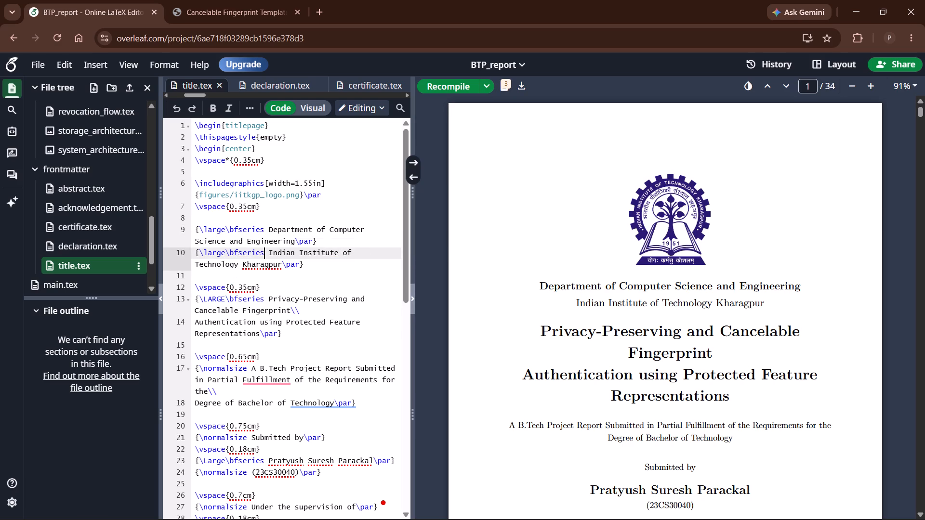
Recompile the report and check the bold department and institute lines on the title page.
{"action": "left_click", "coordinate": [449, 91]}
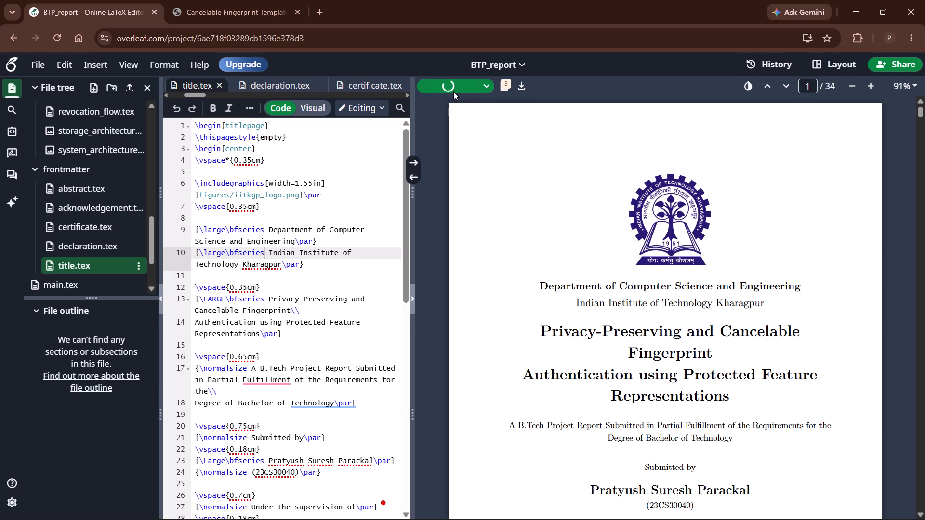
{"action": "scroll", "coordinate": [650, 262], "scroll_direction": "down", "scroll_amount": 3}
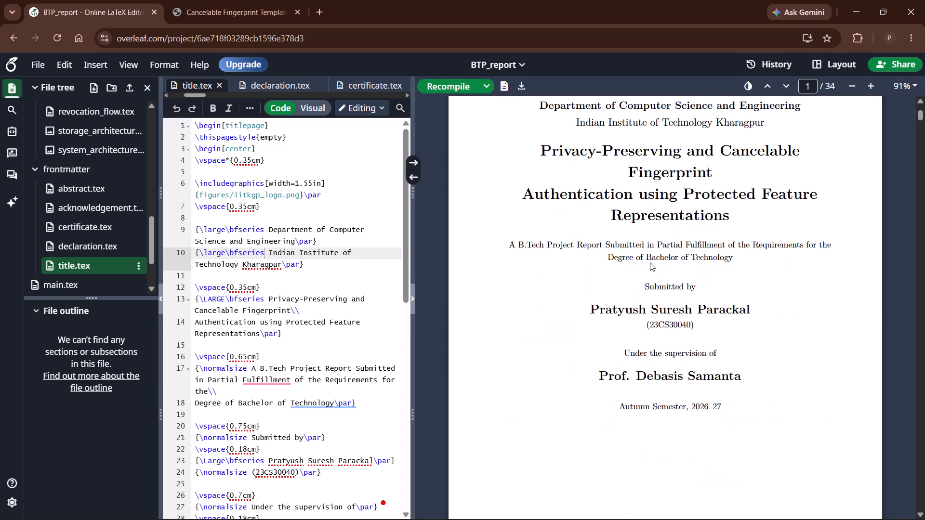
{"action": "scroll", "coordinate": [647, 256], "scroll_direction": "down", "scroll_amount": 2}
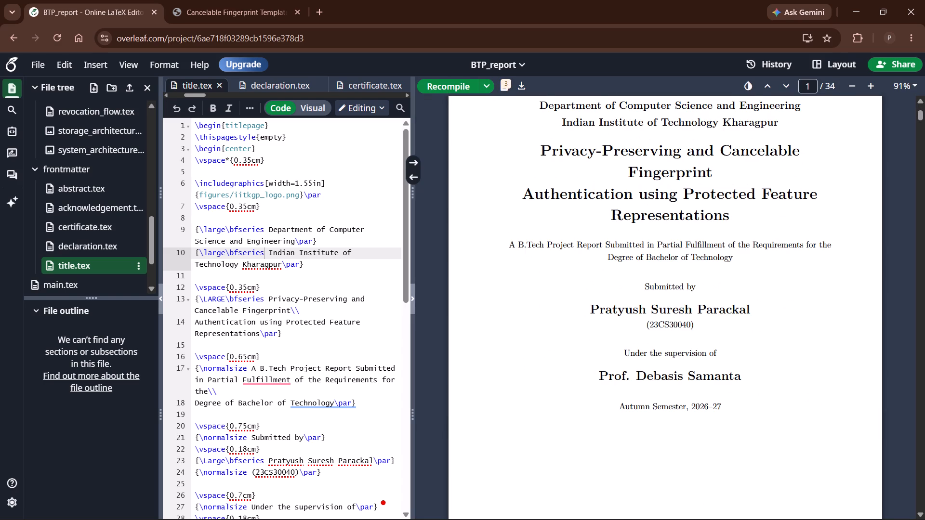
{"action": "scroll", "coordinate": [635, 261], "scroll_direction": "up", "scroll_amount": 3}
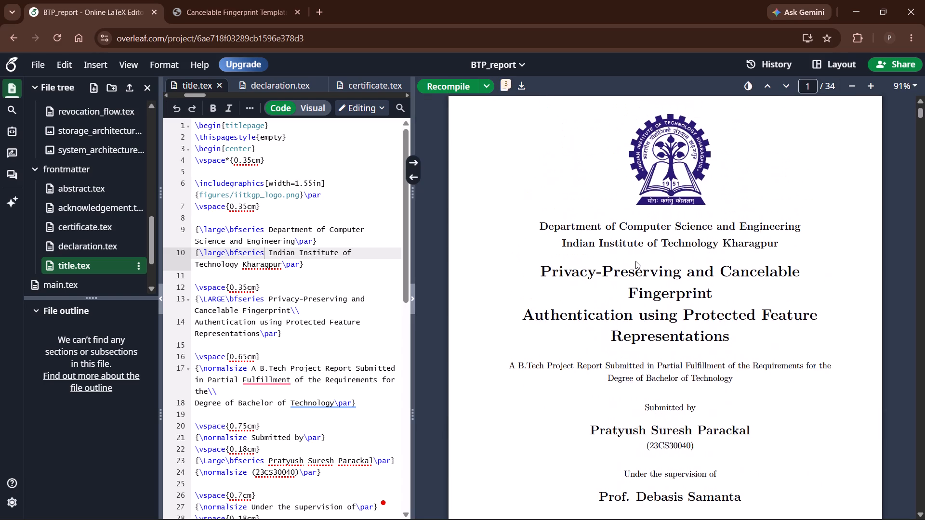
{"action": "scroll", "coordinate": [635, 261], "scroll_direction": "up", "scroll_amount": 1}
{"action": "scroll", "coordinate": [635, 261], "scroll_direction": "down", "scroll_amount": 3}
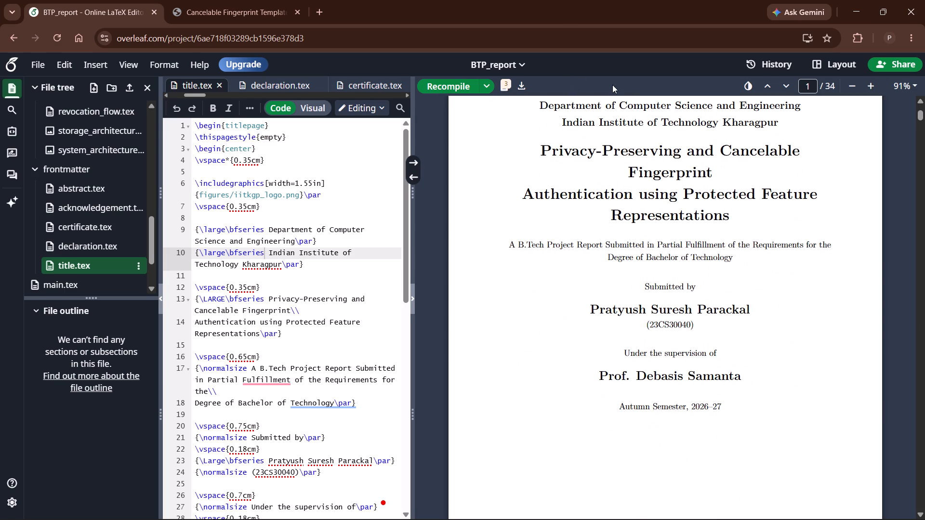
Delete the old BTP_report PDF from the Downloads folder in File Explorer and return to Overleaf.
{"action": "left_click", "coordinate": [905, 39]}
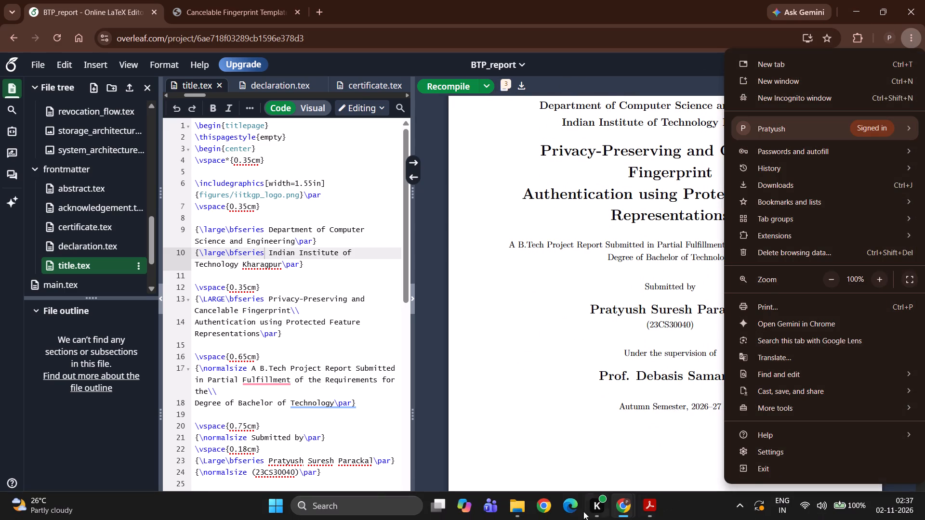
{"action": "left_click", "coordinate": [519, 507]}
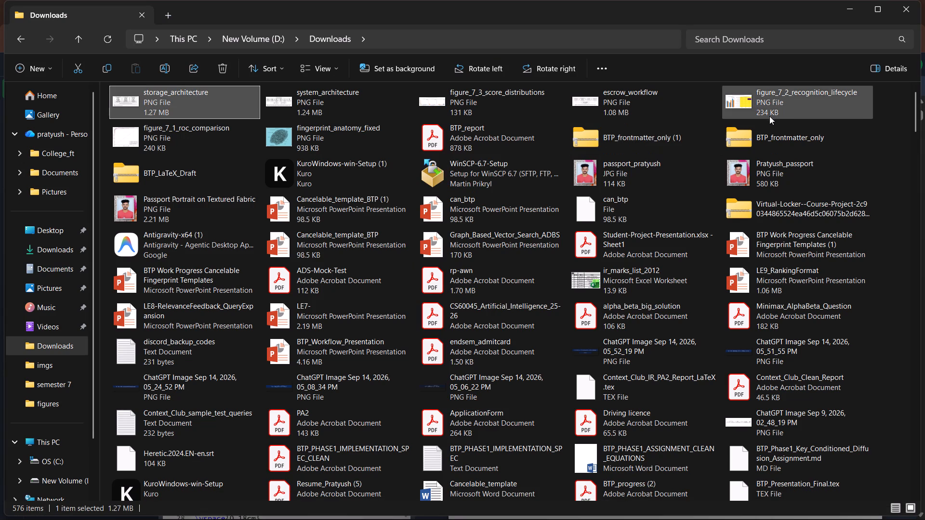
{"action": "left_click", "coordinate": [446, 123]}
{"action": "key", "text": "Delete"}
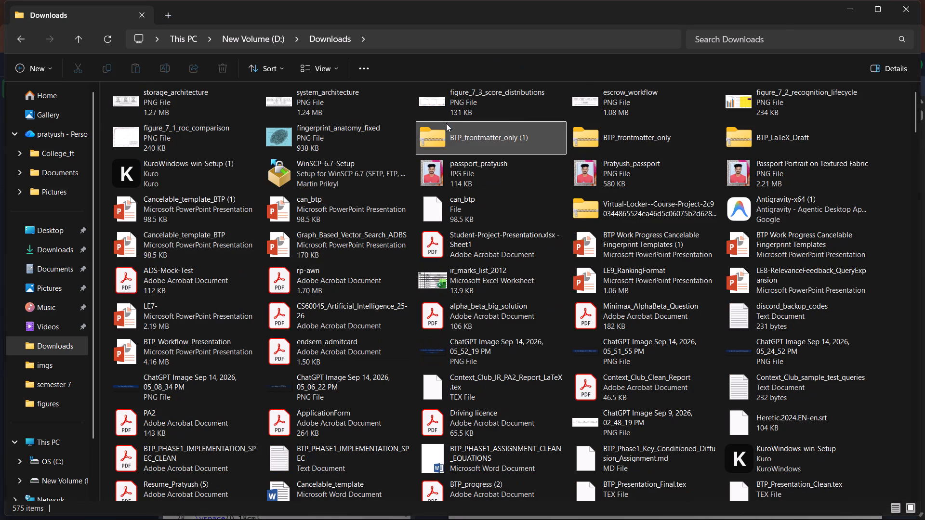
{"action": "left_click", "coordinate": [840, 13]}
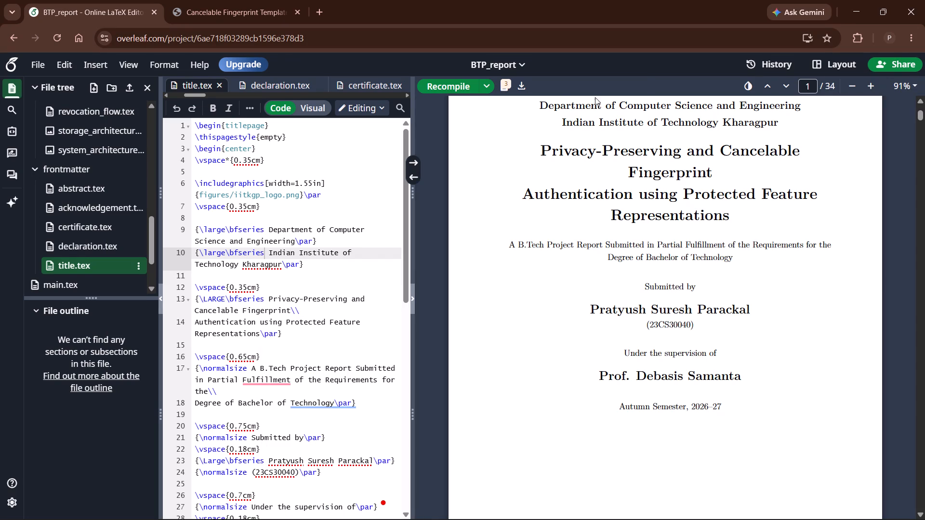
Download the newly compiled report PDF from Overleaf.
{"action": "left_click", "coordinate": [521, 87]}
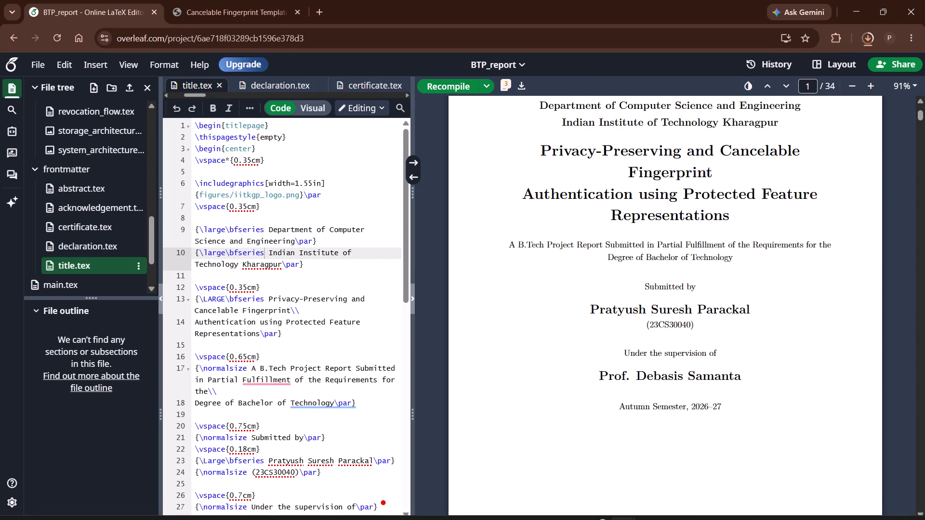
Open the downloaded BTP_report PDF and review its title page and declaration page, including the date and signature lines.
{"action": "left_click", "coordinate": [647, 505]}
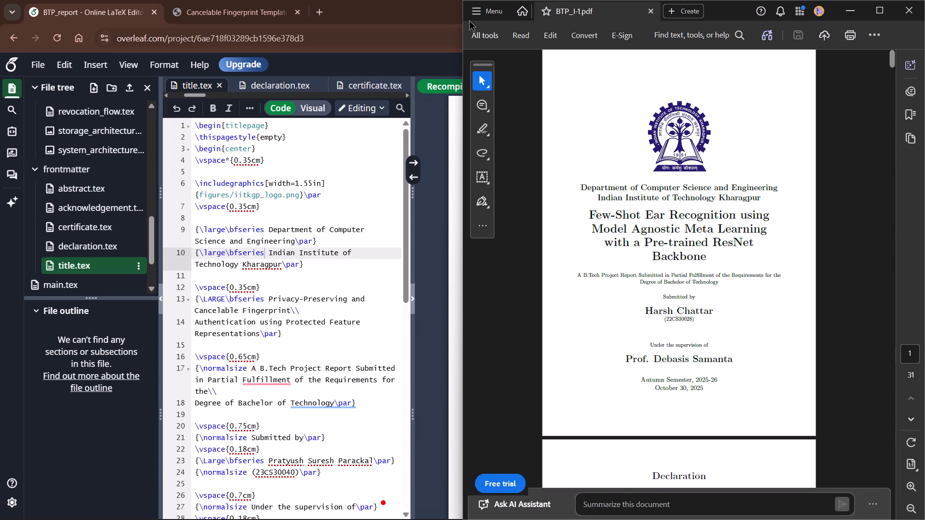
{"action": "left_click", "coordinate": [455, 17]}
{"action": "left_click", "coordinate": [867, 36]}
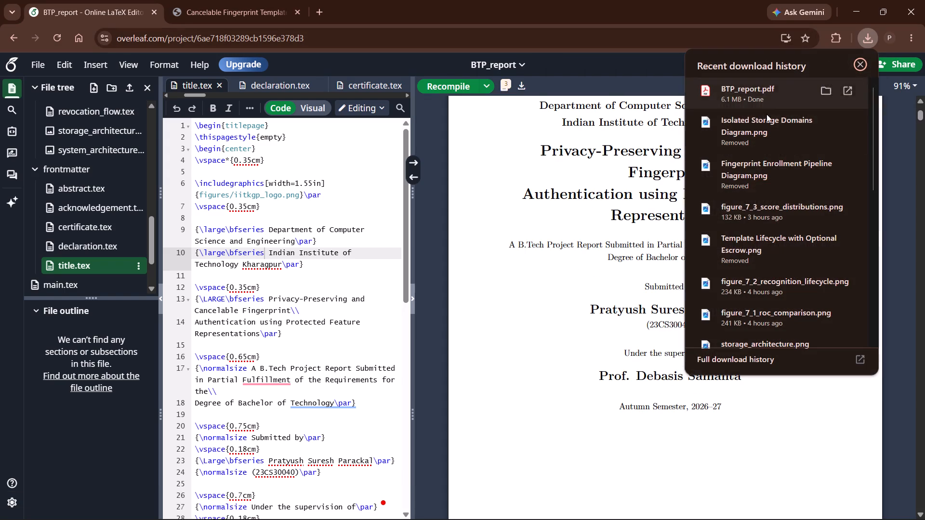
{"action": "left_click", "coordinate": [742, 102]}
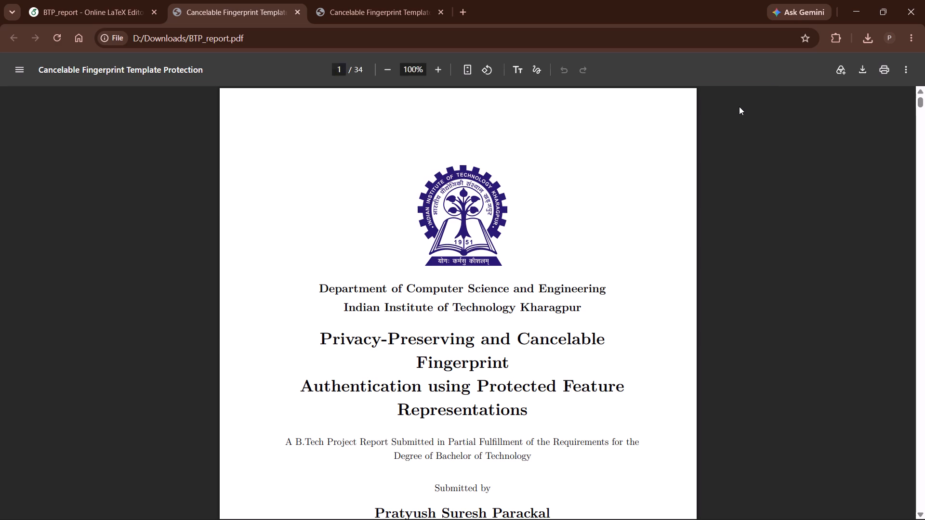
{"action": "scroll", "coordinate": [642, 197], "scroll_direction": "down", "scroll_amount": 3}
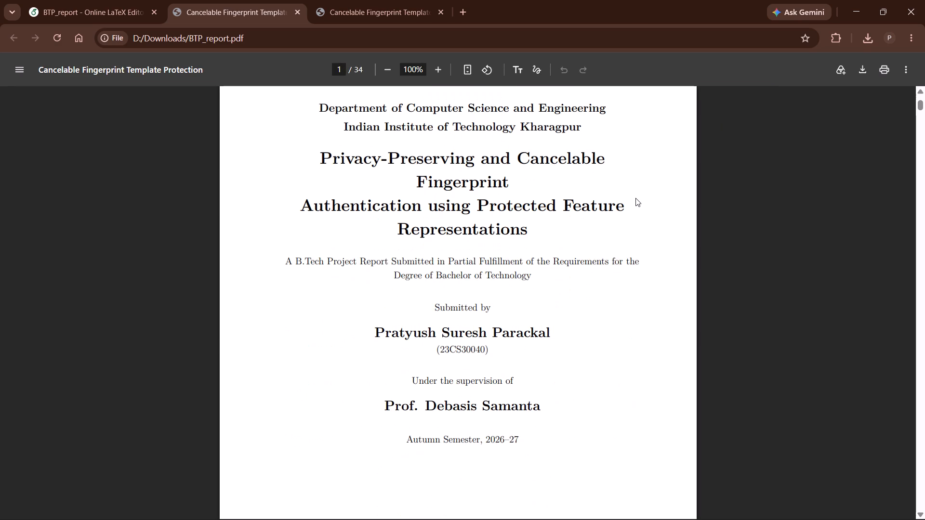
{"action": "scroll", "coordinate": [634, 199], "scroll_direction": "down", "scroll_amount": 10}
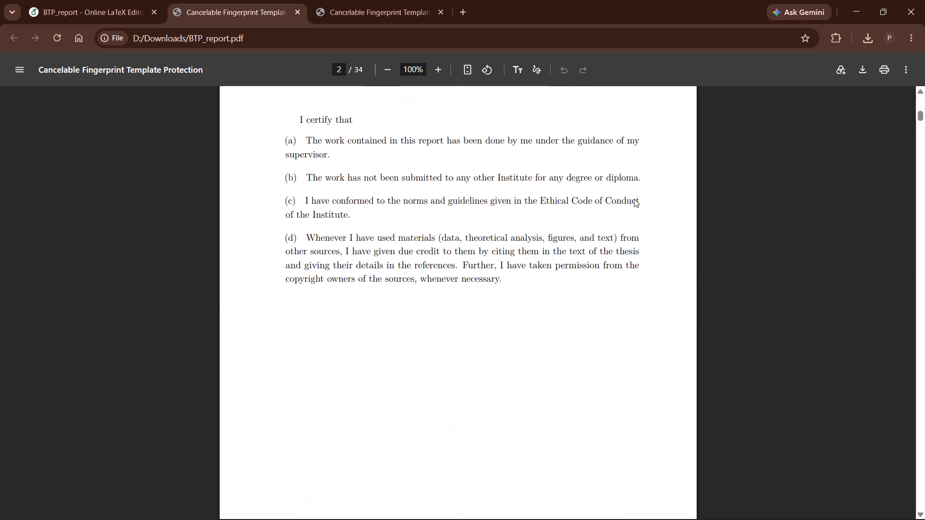
{"action": "scroll", "coordinate": [634, 199], "scroll_direction": "down", "scroll_amount": 7}
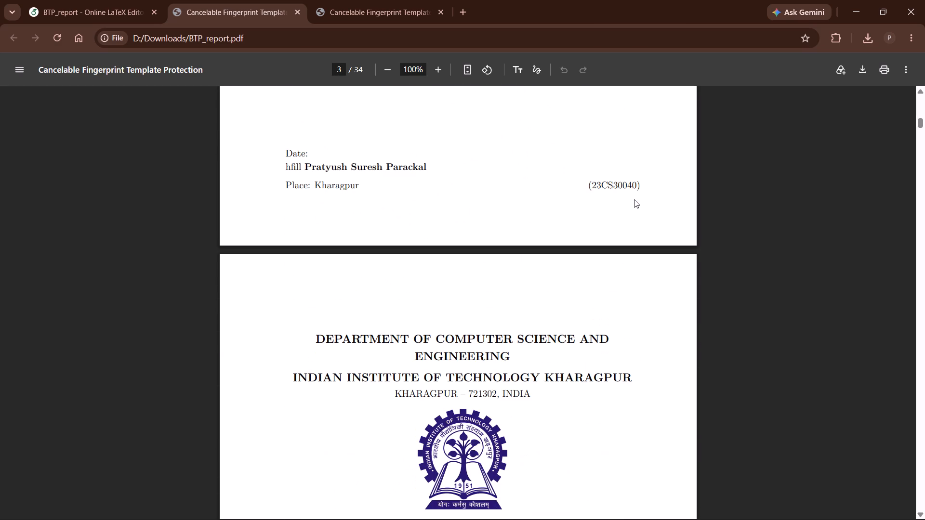
{"action": "scroll", "coordinate": [634, 199], "scroll_direction": "up", "scroll_amount": 8}
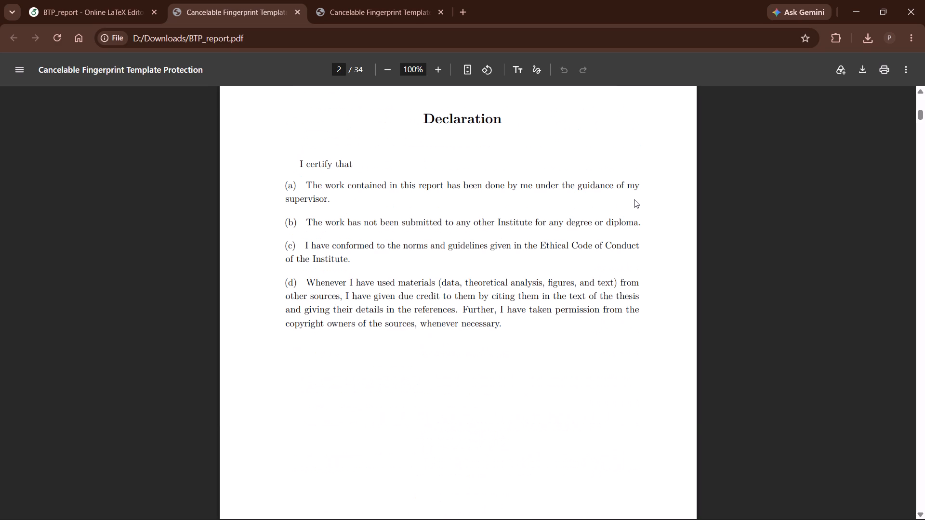
{"action": "scroll", "coordinate": [634, 199], "scroll_direction": "down", "scroll_amount": 6}
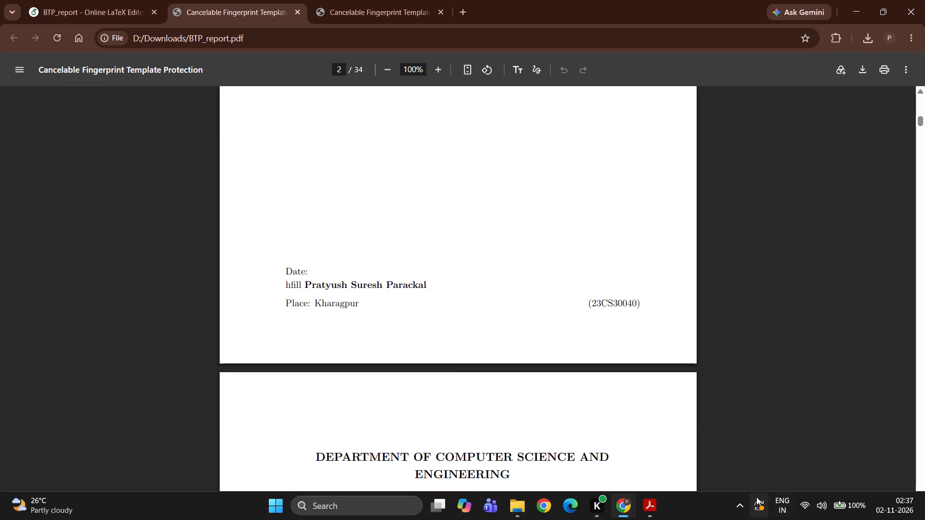
Compare the declaration and certificate pages against the reference report BTP_I-1.pdf in Acrobat.
{"action": "left_click", "coordinate": [656, 506]}
{"action": "scroll", "coordinate": [687, 402], "scroll_direction": "down", "scroll_amount": 6}
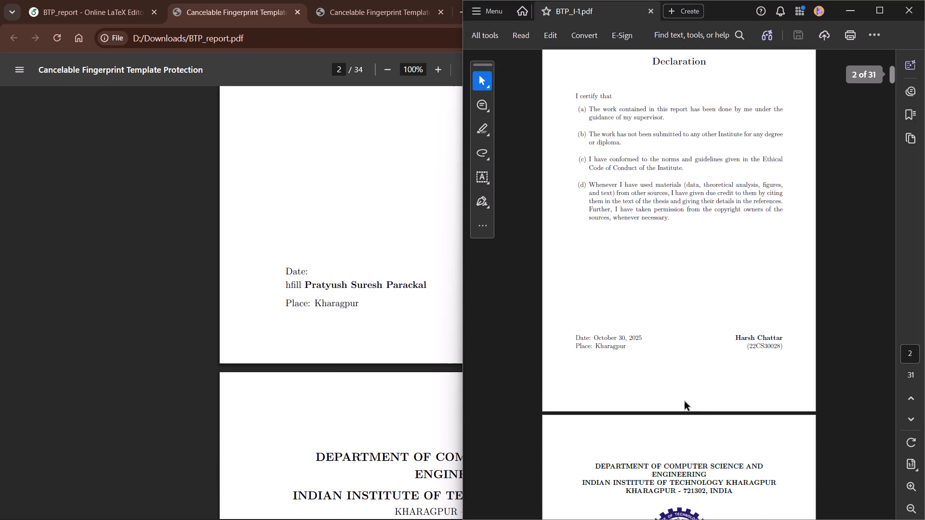
{"action": "scroll", "coordinate": [684, 402], "scroll_direction": "down", "scroll_amount": 5}
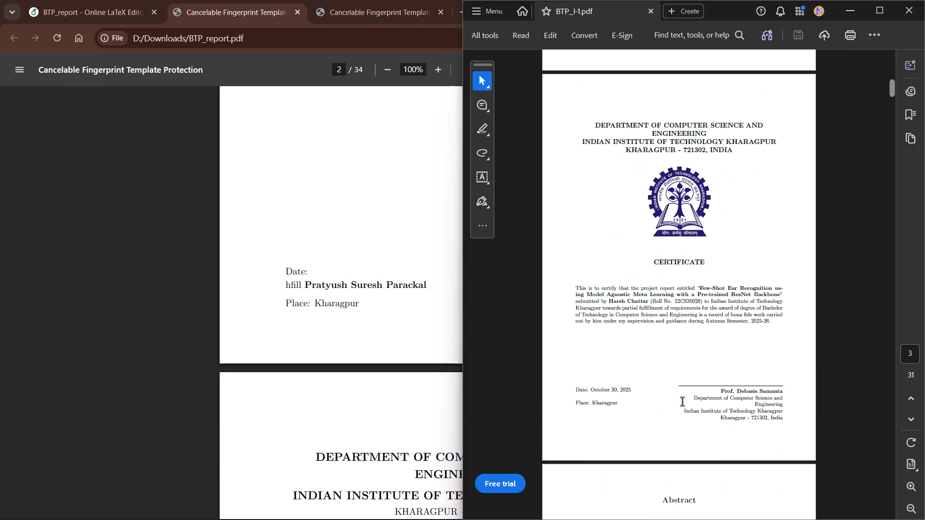
{"action": "scroll", "coordinate": [682, 403], "scroll_direction": "down", "scroll_amount": 6}
{"action": "scroll", "coordinate": [664, 398], "scroll_direction": "up", "scroll_amount": 6}
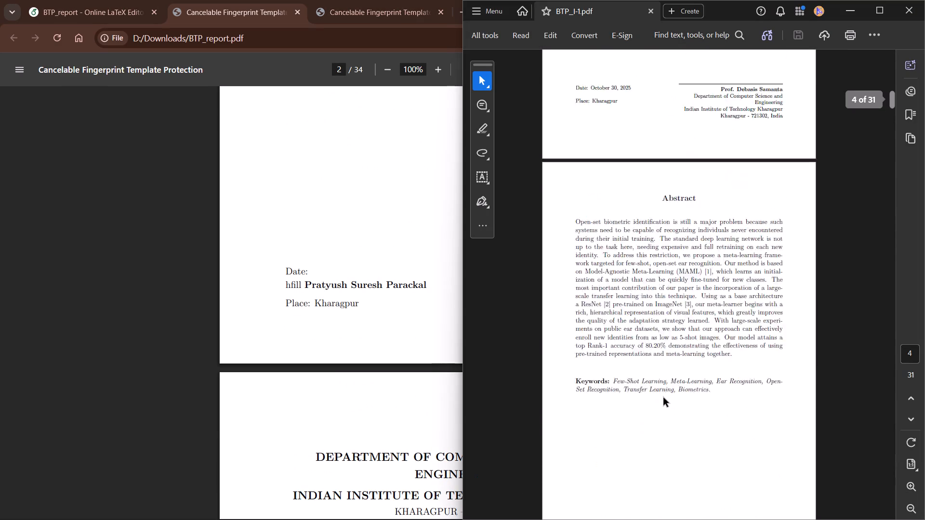
{"action": "scroll", "coordinate": [660, 394], "scroll_direction": "up", "scroll_amount": 5}
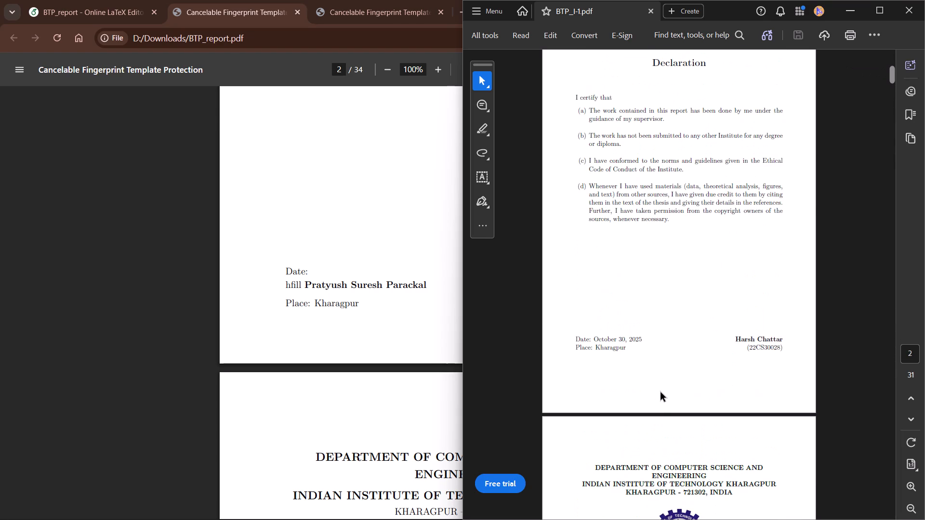
{"action": "left_click", "coordinate": [848, 12]}
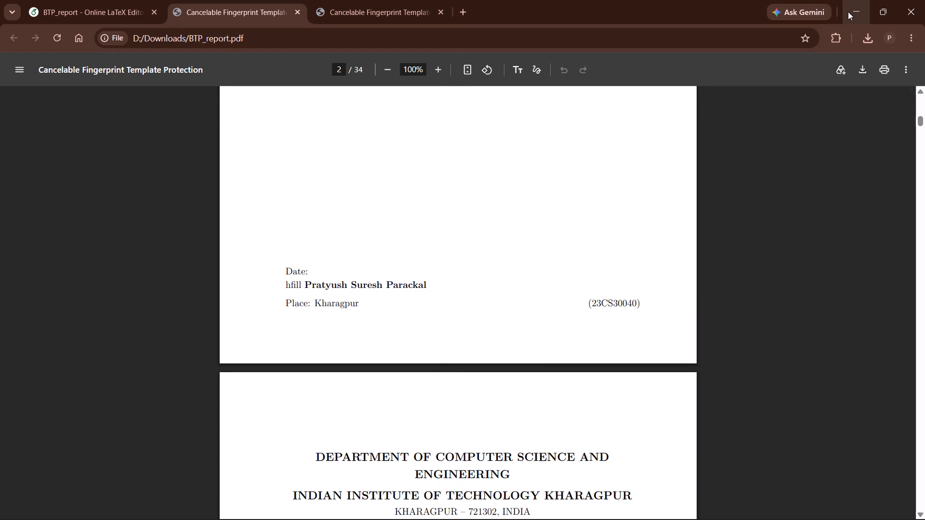
In declaration.tex, break the Date line between the two backslashes so \hfill starts a new line before the author's name, and recompile.
{"action": "left_click", "coordinate": [107, 0]}
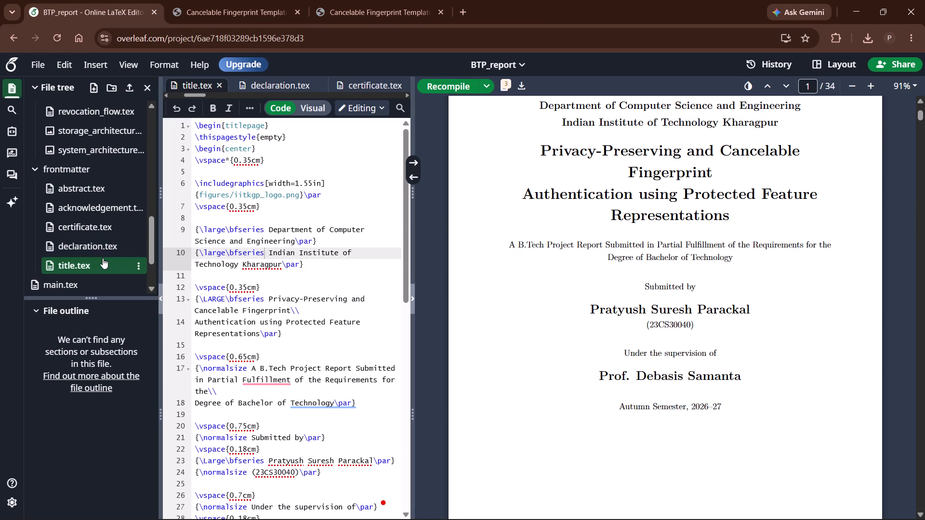
{"action": "left_click", "coordinate": [92, 230]}
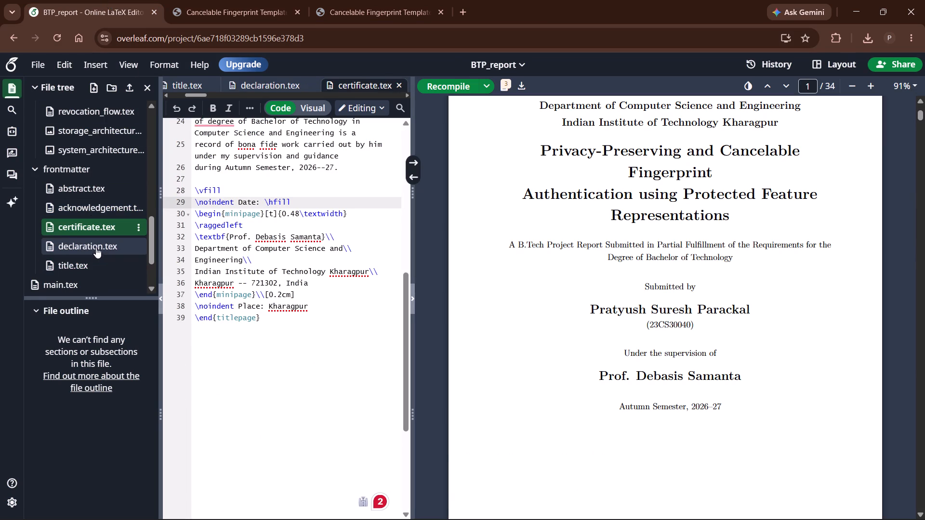
{"action": "left_click", "coordinate": [210, 0]}
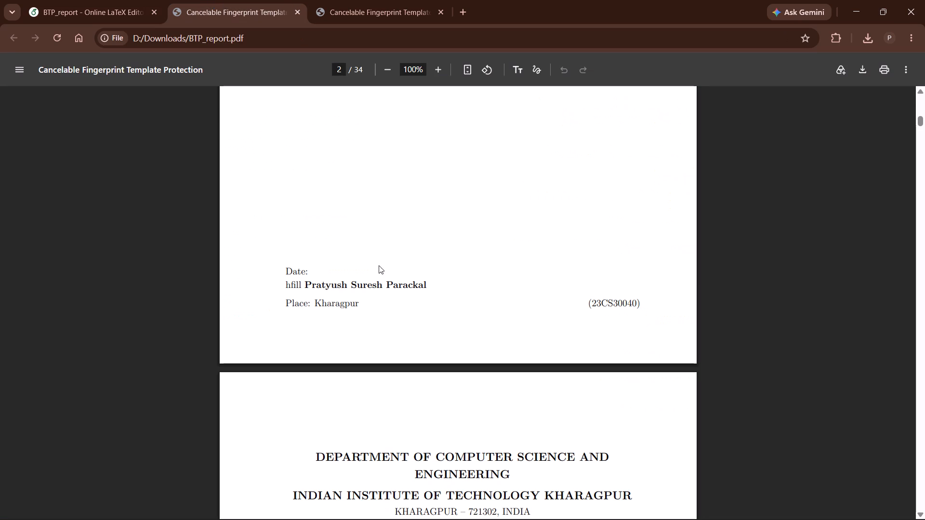
{"action": "scroll", "coordinate": [383, 274], "scroll_direction": "up", "scroll_amount": 6}
{"action": "left_click", "coordinate": [111, 2]}
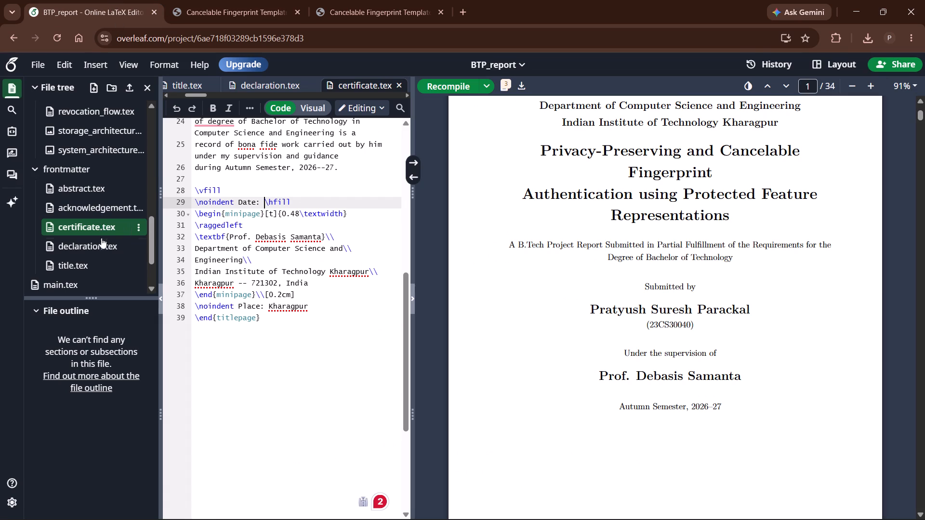
{"action": "left_click", "coordinate": [99, 245]}
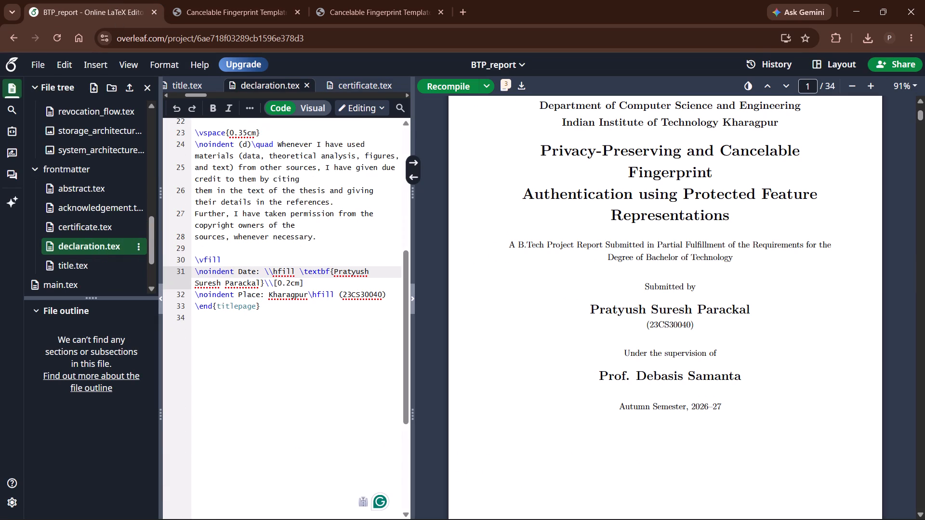
{"action": "scroll", "coordinate": [696, 315], "scroll_direction": "down", "scroll_amount": 13}
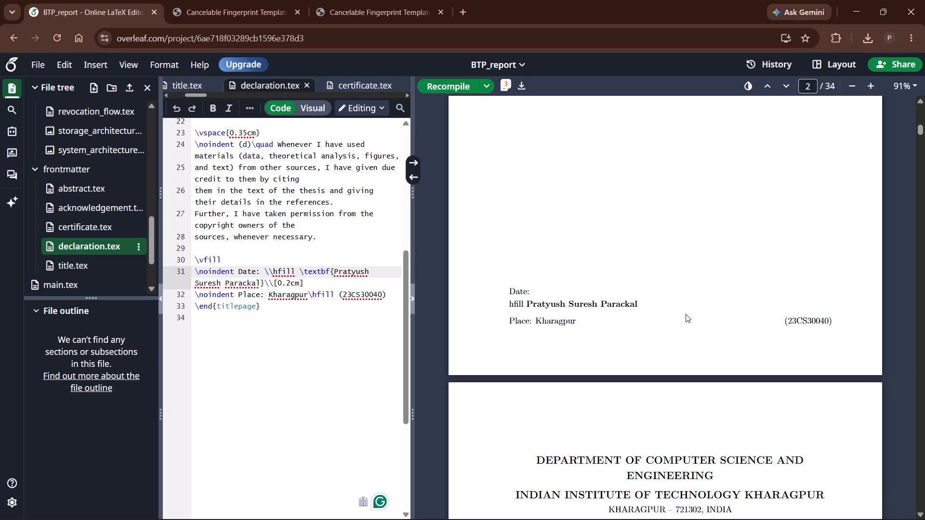
{"action": "key", "text": "Return"}
{"action": "left_click", "coordinate": [455, 89]}
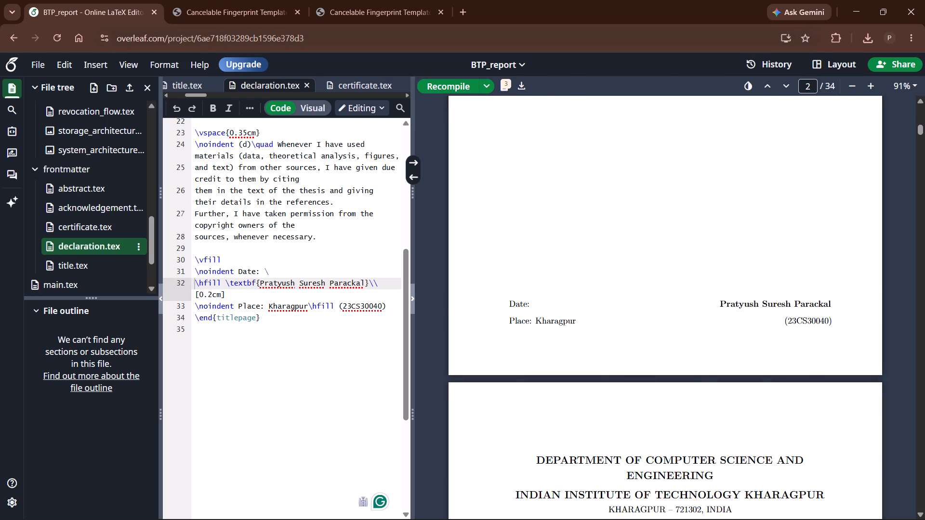
Delete the outdated BTP_report PDF from the Downloads folder in File Explorer and return to Overleaf.
{"action": "key", "text": "alt+Tab"}
{"action": "key", "text": "alt+Tab"}
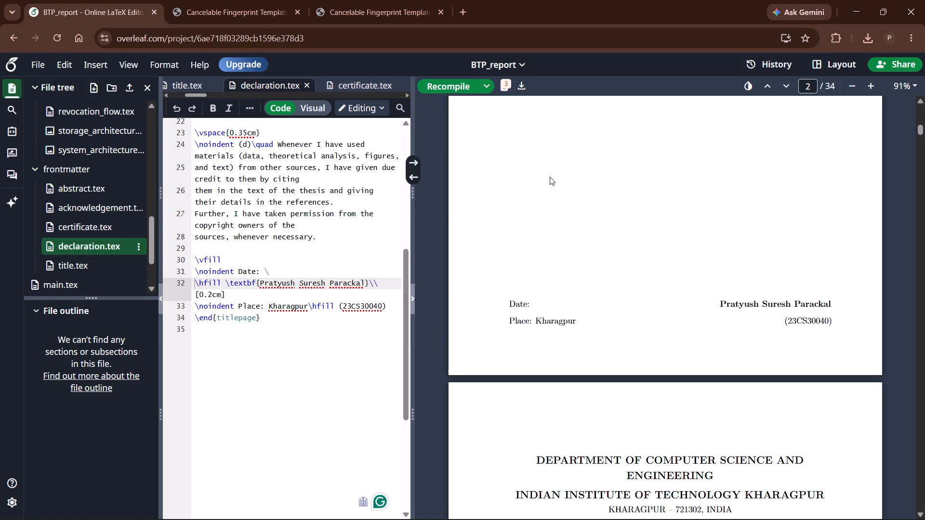
{"action": "key", "text": "alt+Tab"}
{"action": "key", "text": "alt+Tab"}
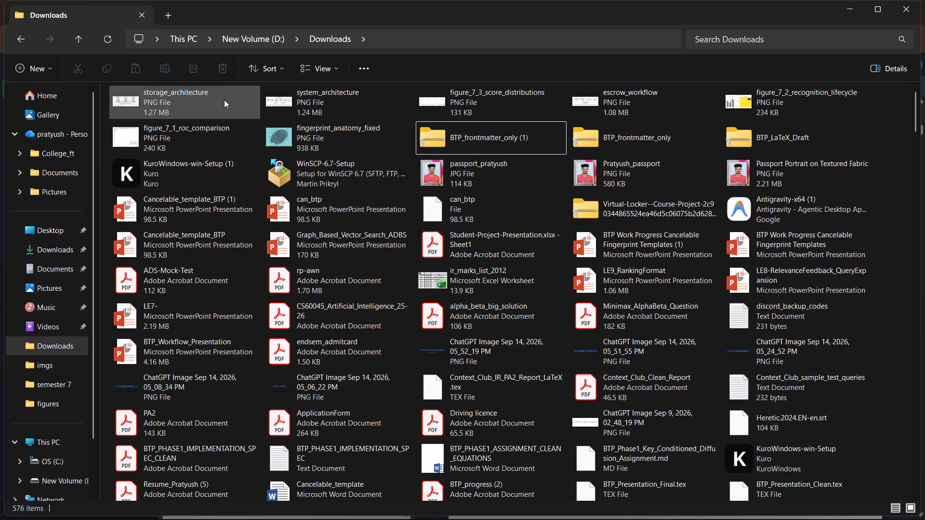
{"action": "key", "text": "ctrl+r"}
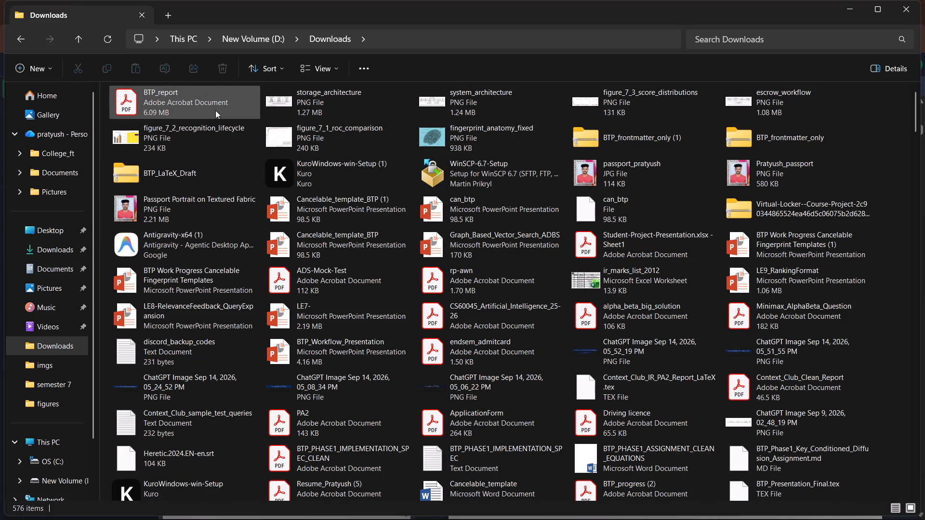
{"action": "left_click", "coordinate": [214, 110]}
{"action": "key", "text": "Delete"}
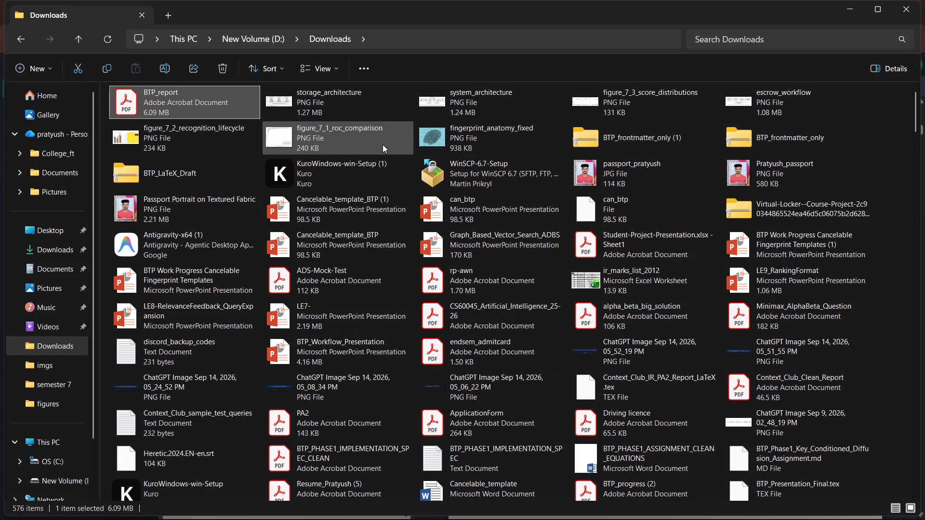
{"action": "key", "text": "alt+Tab"}
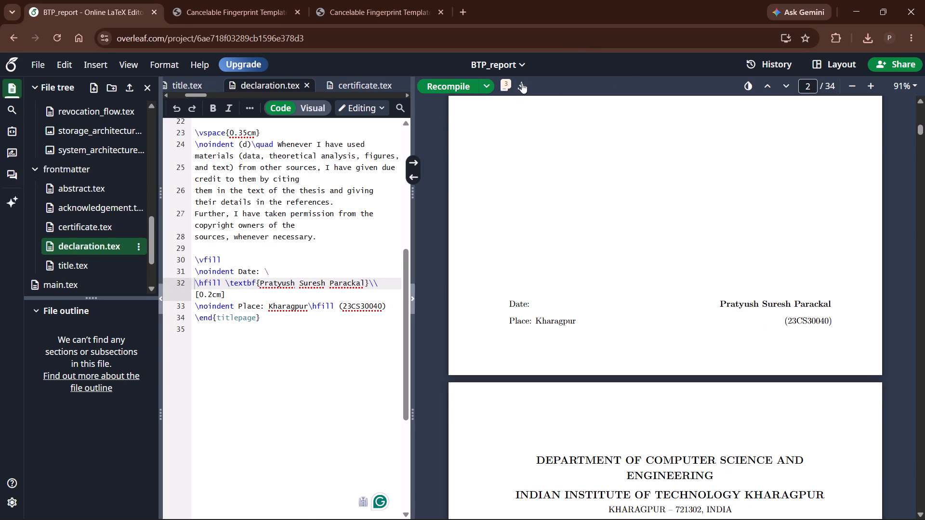
Download the recompiled report PDF from Overleaf and close the two outdated PDF tabs.
{"action": "left_click", "coordinate": [517, 84]}
{"action": "left_click", "coordinate": [444, 11]}
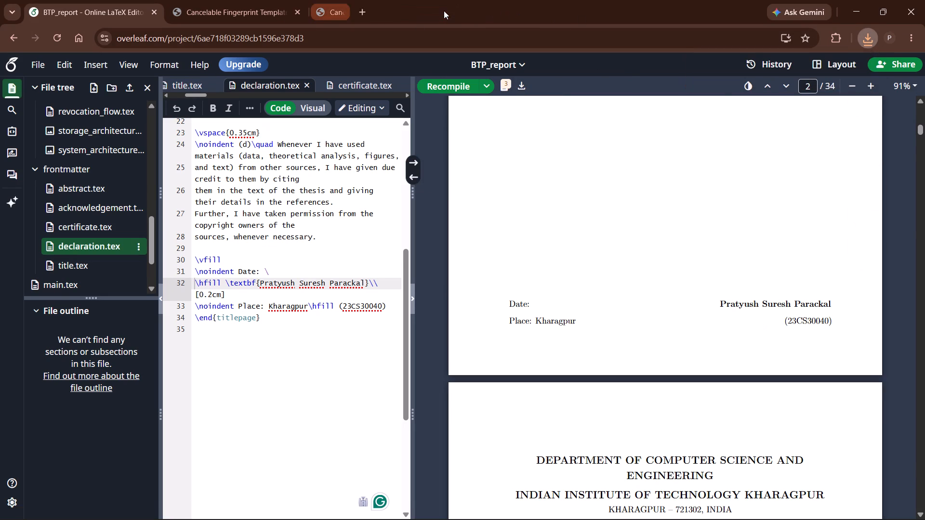
{"action": "left_click", "coordinate": [301, 15]}
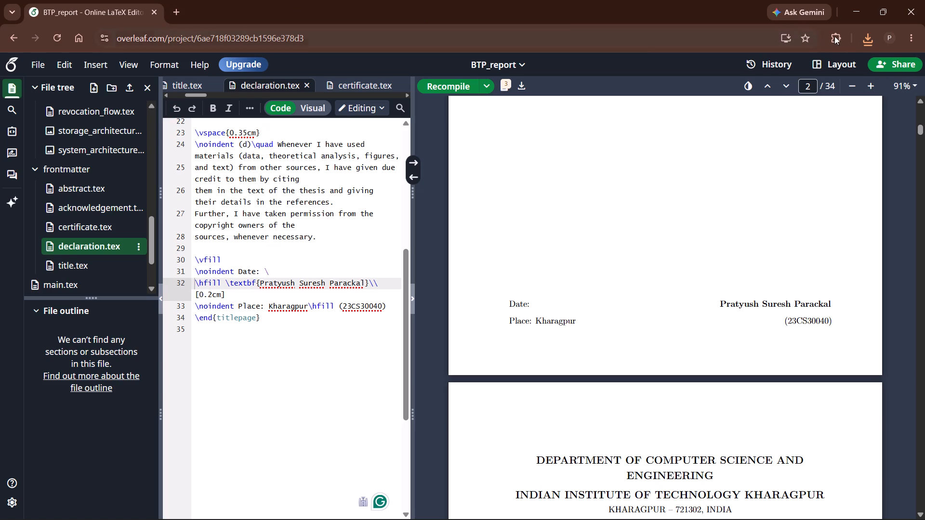
Open the newly downloaded BTP_report.pdf and review its frontmatter from the title page through the table of contents.
{"action": "left_click", "coordinate": [864, 35]}
{"action": "left_click", "coordinate": [753, 103]}
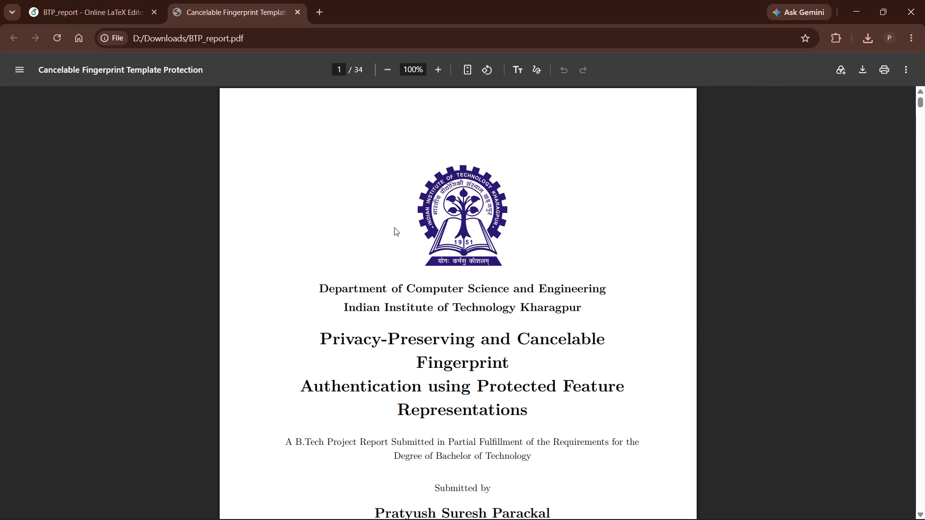
{"action": "scroll", "coordinate": [394, 227], "scroll_direction": "down", "scroll_amount": 6}
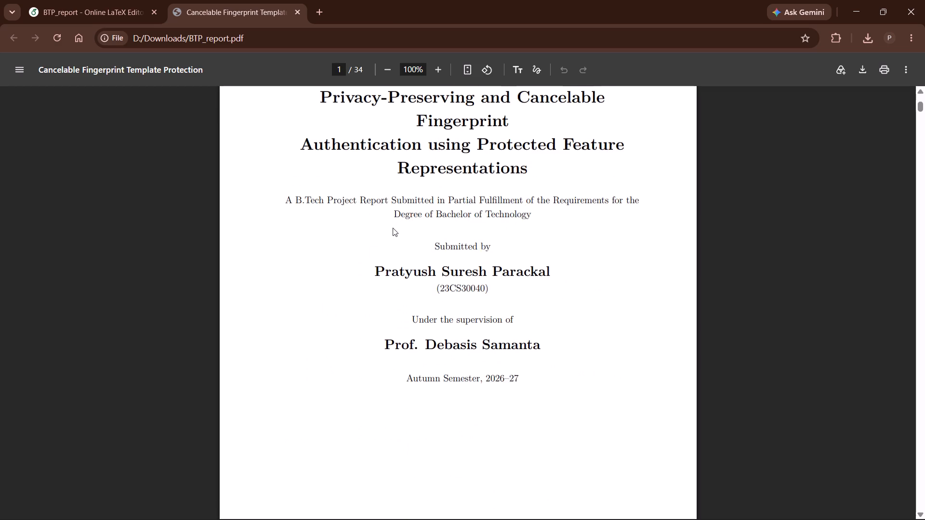
{"action": "scroll", "coordinate": [393, 228], "scroll_direction": "down", "scroll_amount": 9}
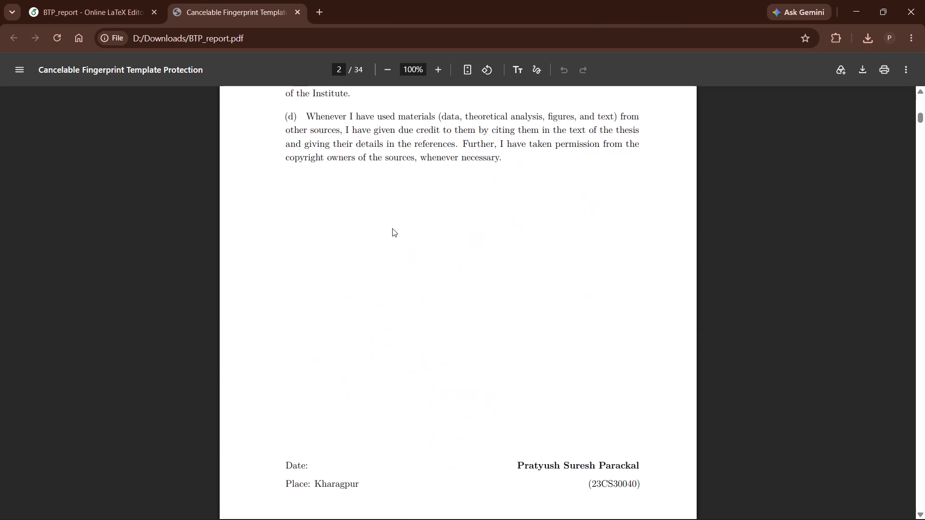
{"action": "scroll", "coordinate": [392, 228], "scroll_direction": "down", "scroll_amount": 11}
{"action": "scroll", "coordinate": [392, 229], "scroll_direction": "up", "scroll_amount": 3}
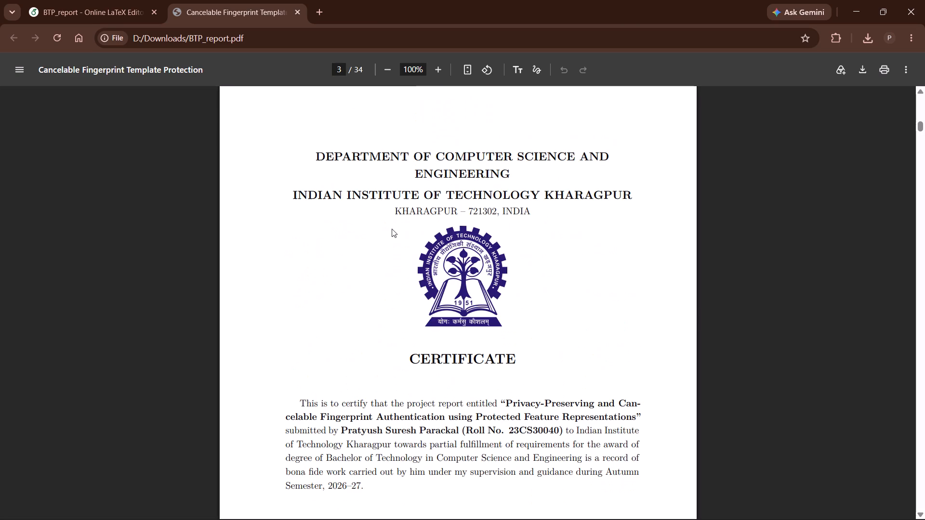
{"action": "scroll", "coordinate": [392, 229], "scroll_direction": "down", "scroll_amount": 1}
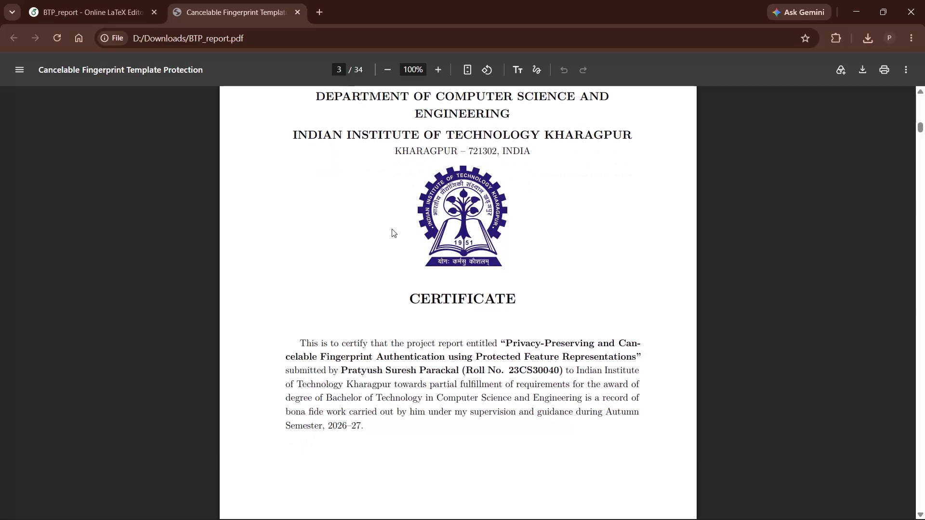
{"action": "scroll", "coordinate": [392, 229], "scroll_direction": "down", "scroll_amount": 6}
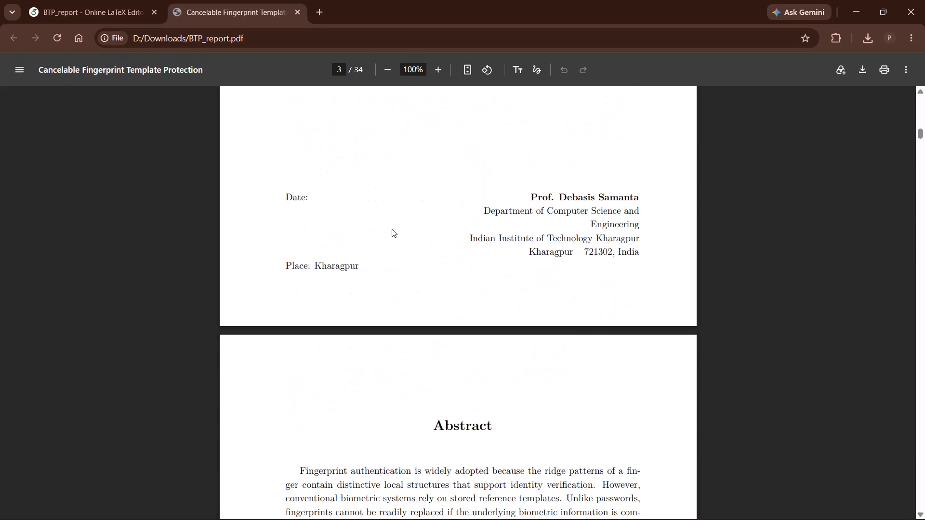
{"action": "scroll", "coordinate": [392, 229], "scroll_direction": "down", "scroll_amount": 4}
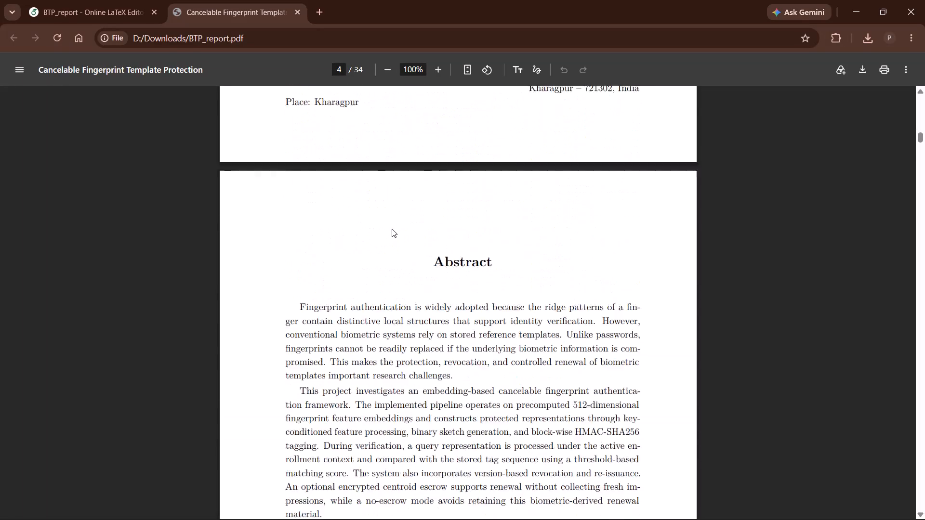
{"action": "scroll", "coordinate": [392, 229], "scroll_direction": "down", "scroll_amount": 18}
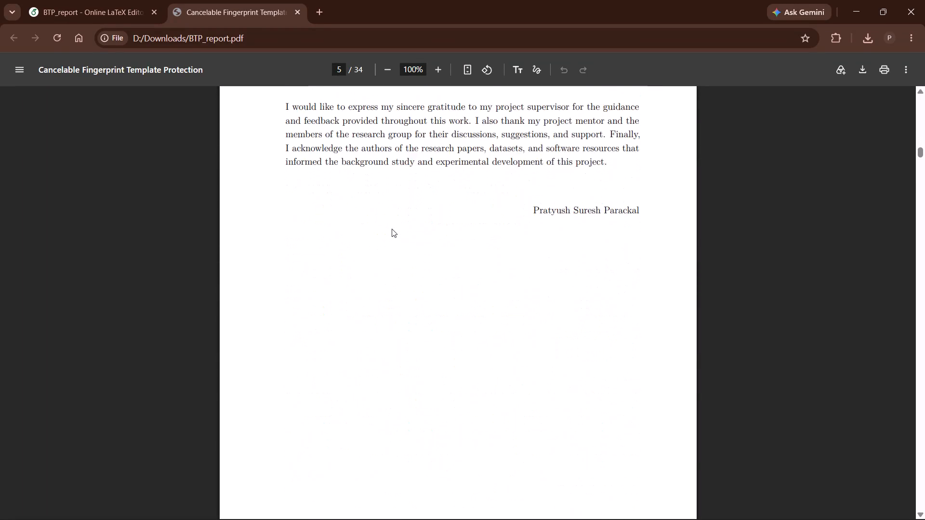
{"action": "scroll", "coordinate": [392, 229], "scroll_direction": "down", "scroll_amount": 12}
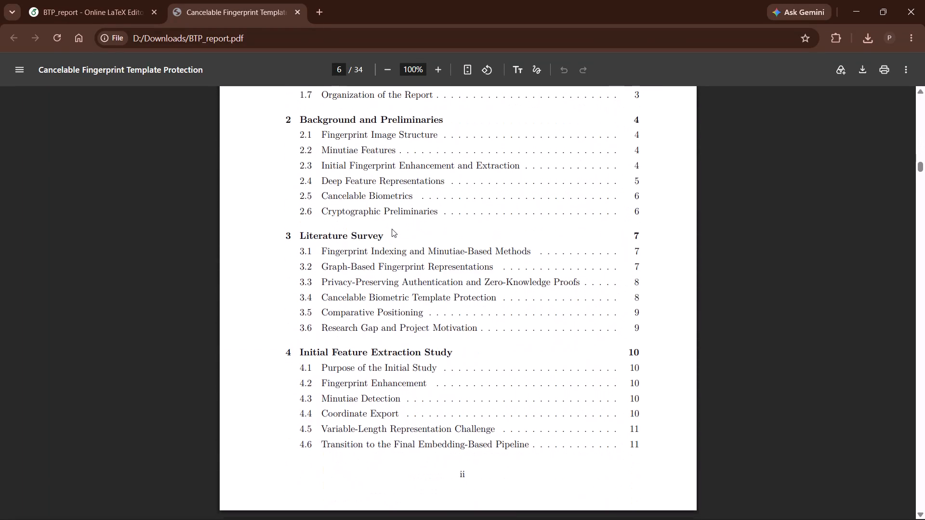
{"action": "scroll", "coordinate": [392, 229], "scroll_direction": "down", "scroll_amount": 4}
{"action": "scroll", "coordinate": [377, 277], "scroll_direction": "down", "scroll_amount": 13}
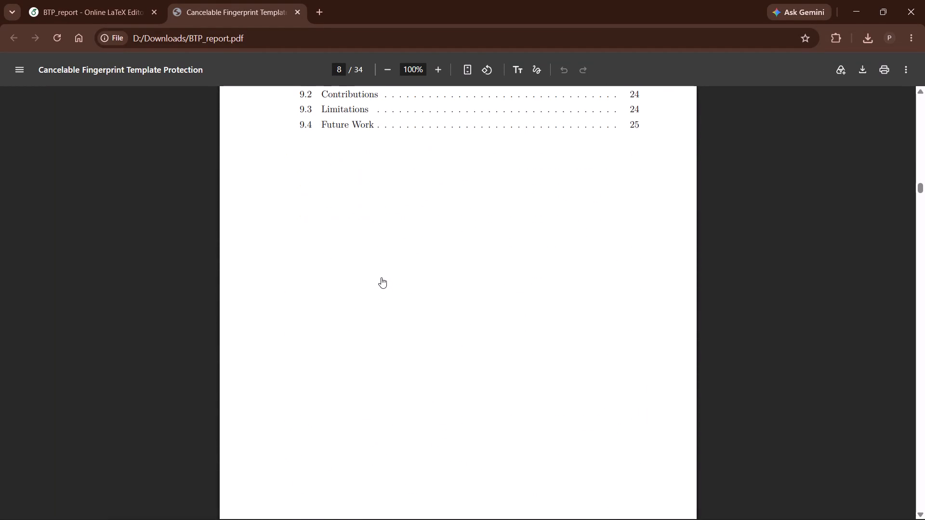
Review chapters 1 and 2 of the downloaded report, including the fingerprint comparison and cancelable biometric workflow figures.
{"action": "scroll", "coordinate": [381, 277], "scroll_direction": "down", "scroll_amount": 19}
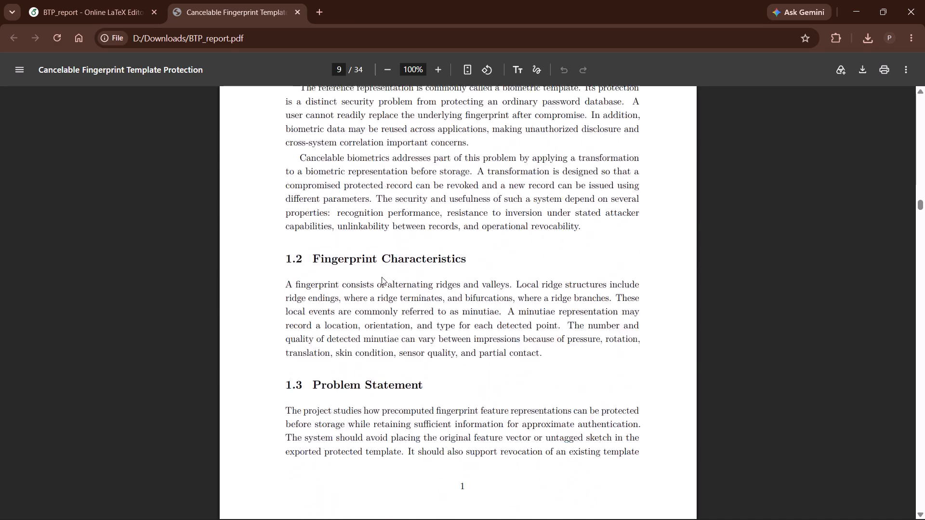
{"action": "scroll", "coordinate": [381, 273], "scroll_direction": "down", "scroll_amount": 20}
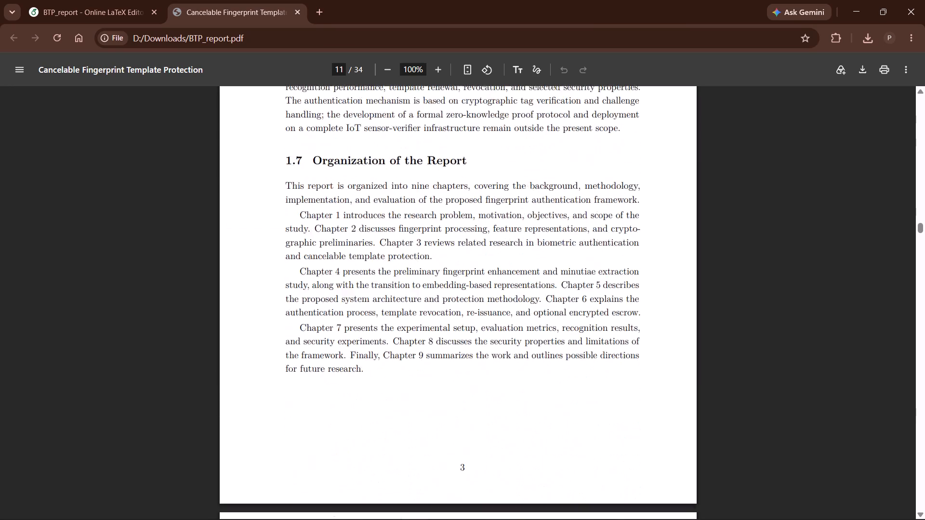
{"action": "scroll", "coordinate": [378, 276], "scroll_direction": "down", "scroll_amount": 16}
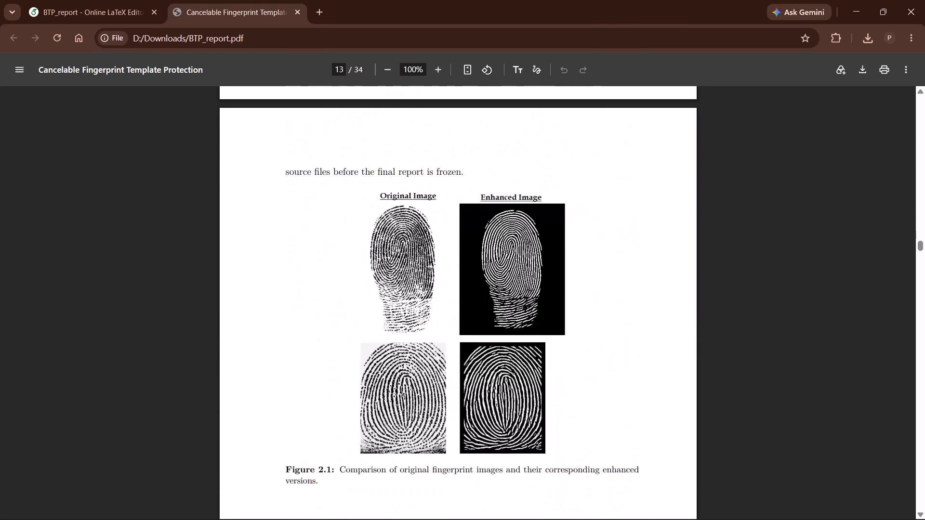
{"action": "scroll", "coordinate": [370, 280], "scroll_direction": "down", "scroll_amount": 16}
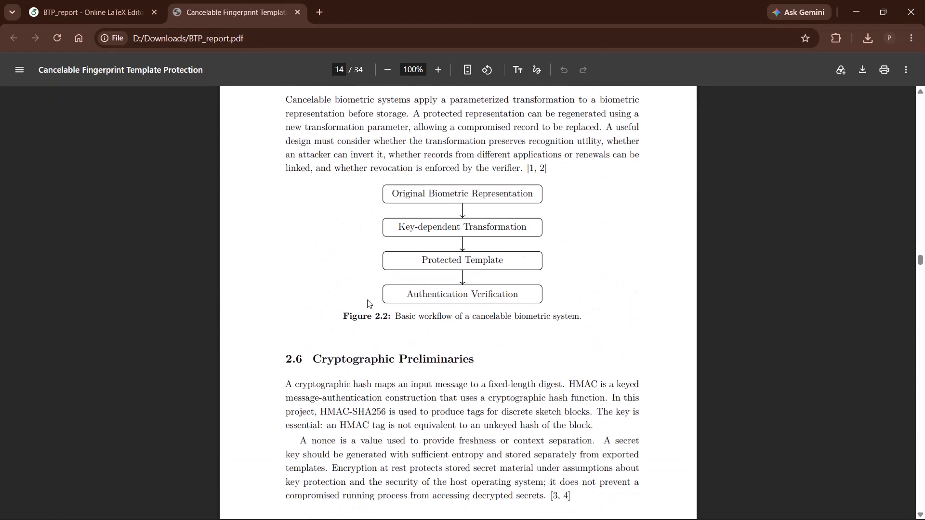
Examine the Literature Survey chapter up to section 3.4 and try the citation links [7, 8] above it.
{"action": "scroll", "coordinate": [367, 299], "scroll_direction": "down", "scroll_amount": 20}
{"action": "scroll", "coordinate": [365, 304], "scroll_direction": "down", "scroll_amount": 5}
{"action": "scroll", "coordinate": [368, 307], "scroll_direction": "up", "scroll_amount": 5}
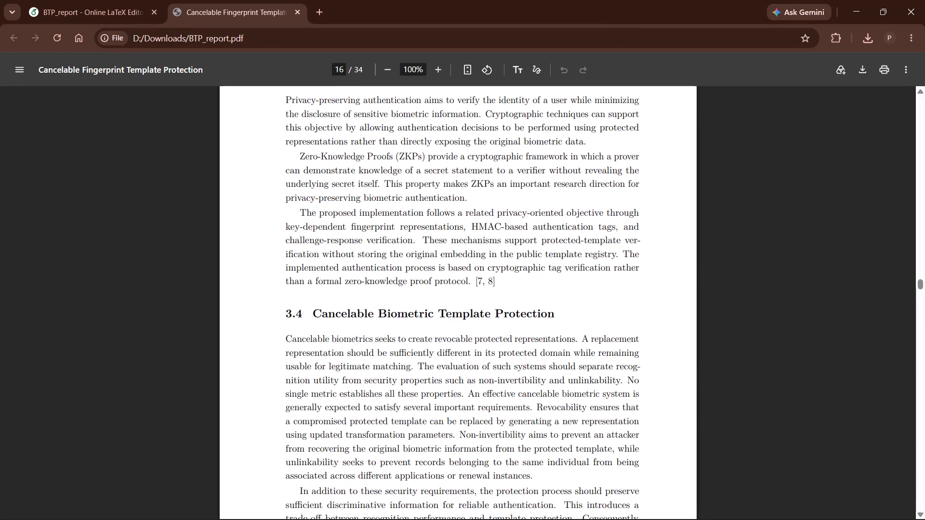
{"action": "left_click", "coordinate": [489, 287]}
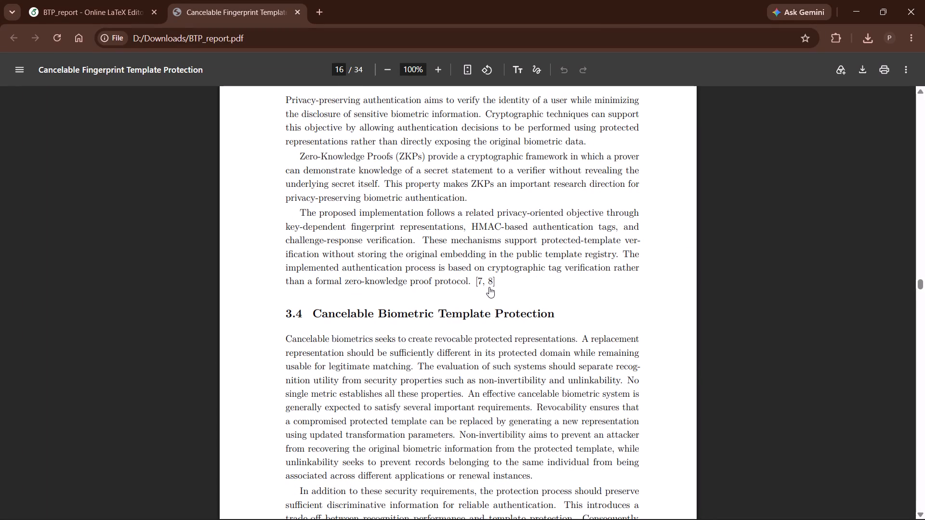
{"action": "left_click", "coordinate": [486, 282]}
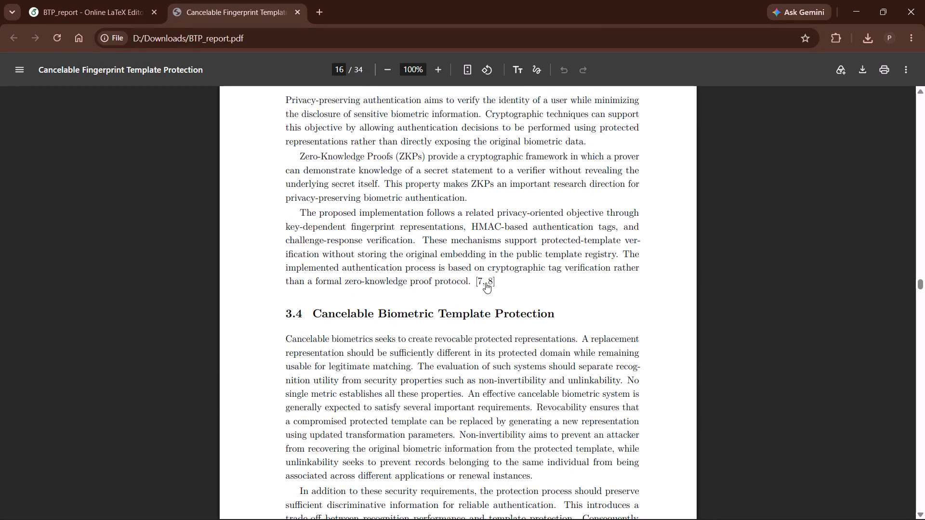
{"action": "left_click", "coordinate": [484, 285]}
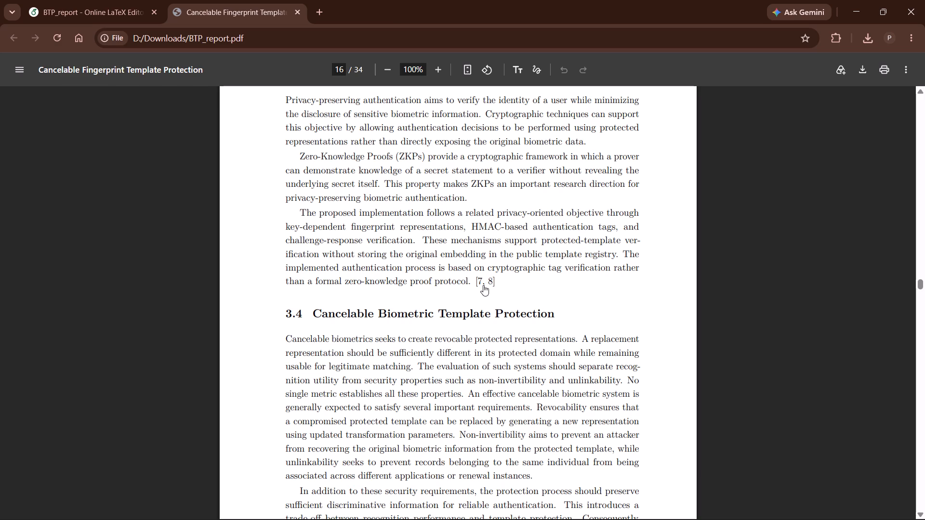
Review the report from section 3.4 to the storage figure in section 5.8, checking figures and captions, and close the PDF.
{"action": "scroll", "coordinate": [483, 285], "scroll_direction": "down", "scroll_amount": 13}
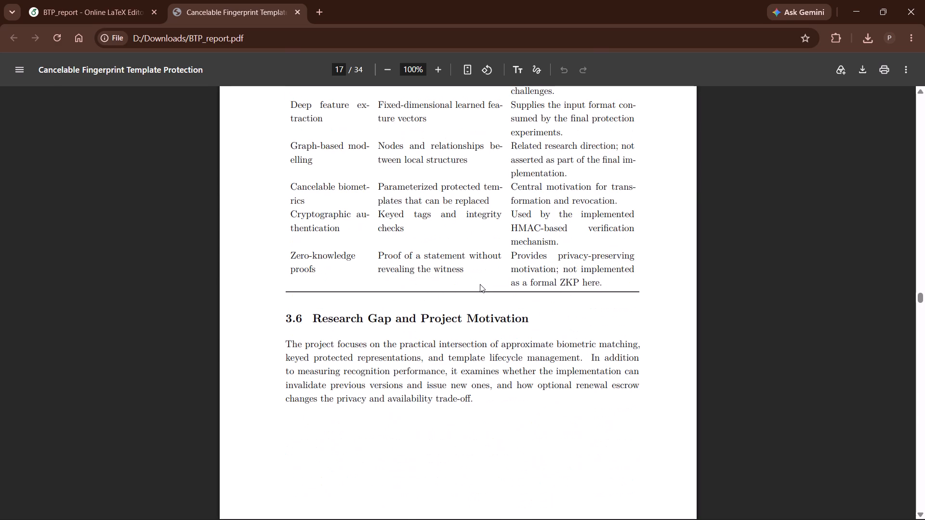
{"action": "scroll", "coordinate": [478, 284], "scroll_direction": "down", "scroll_amount": 15}
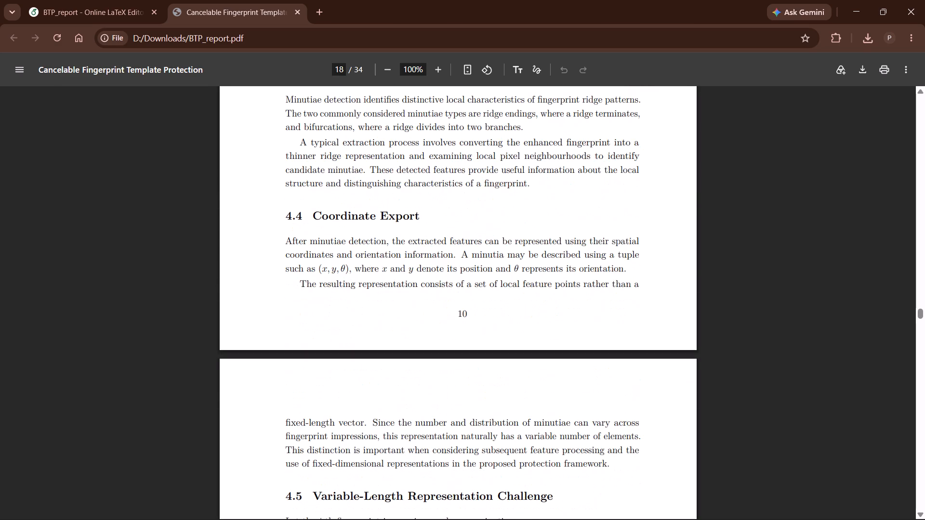
{"action": "scroll", "coordinate": [475, 283], "scroll_direction": "down", "scroll_amount": 4}
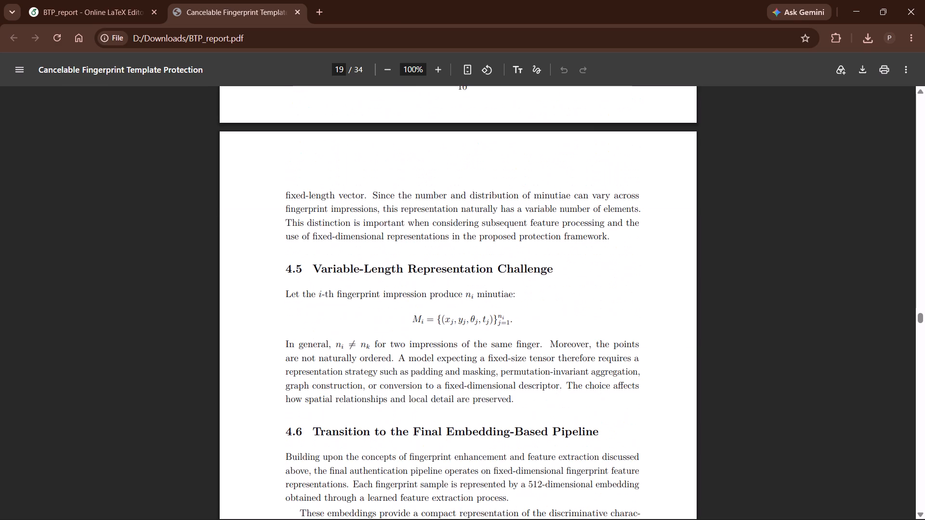
{"action": "scroll", "coordinate": [475, 283], "scroll_direction": "down", "scroll_amount": 14}
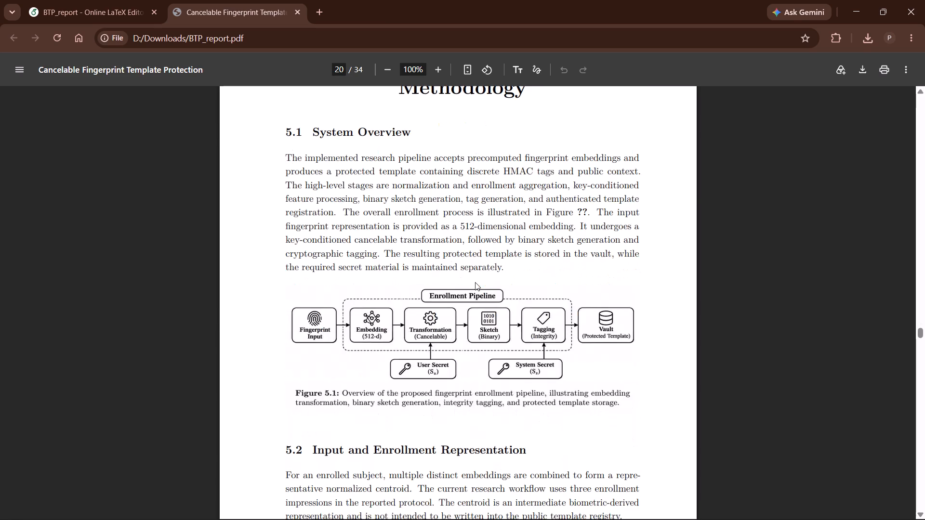
{"action": "scroll", "coordinate": [475, 282], "scroll_direction": "down", "scroll_amount": 15}
{"action": "scroll", "coordinate": [475, 282], "scroll_direction": "down", "scroll_amount": 6}
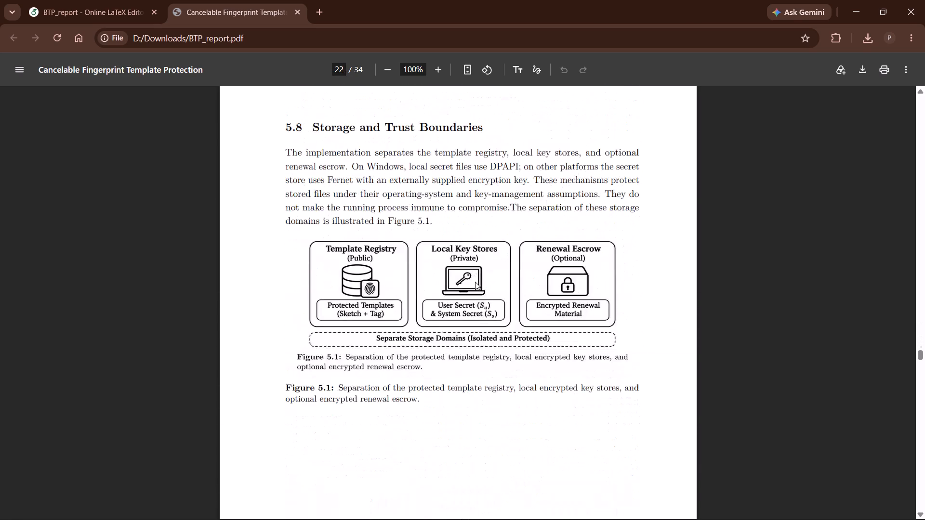
{"action": "scroll", "coordinate": [475, 282], "scroll_direction": "down", "scroll_amount": 7}
{"action": "scroll", "coordinate": [475, 282], "scroll_direction": "up", "scroll_amount": 11}
{"action": "scroll", "coordinate": [475, 282], "scroll_direction": "down", "scroll_amount": 5}
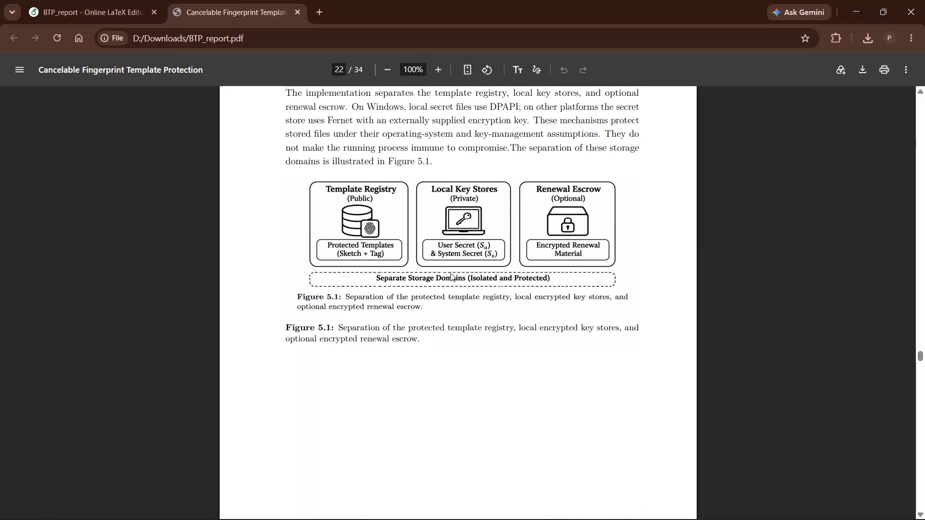
{"action": "left_click", "coordinate": [295, 14]}
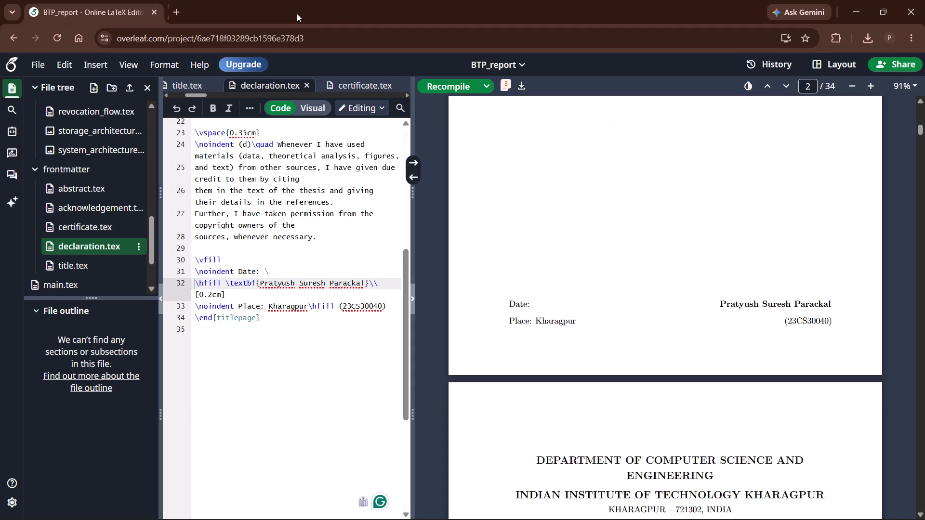
Look through the compiled preview from the declaration page to the storage figure in section 5.8.
{"action": "scroll", "coordinate": [79, 261], "scroll_direction": "down", "scroll_amount": 3}
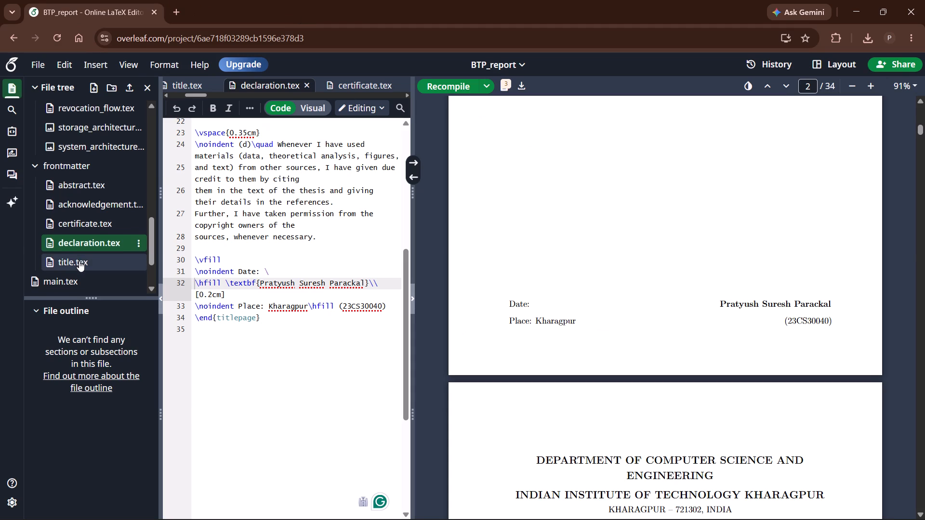
{"action": "scroll", "coordinate": [79, 261], "scroll_direction": "down", "scroll_amount": 1}
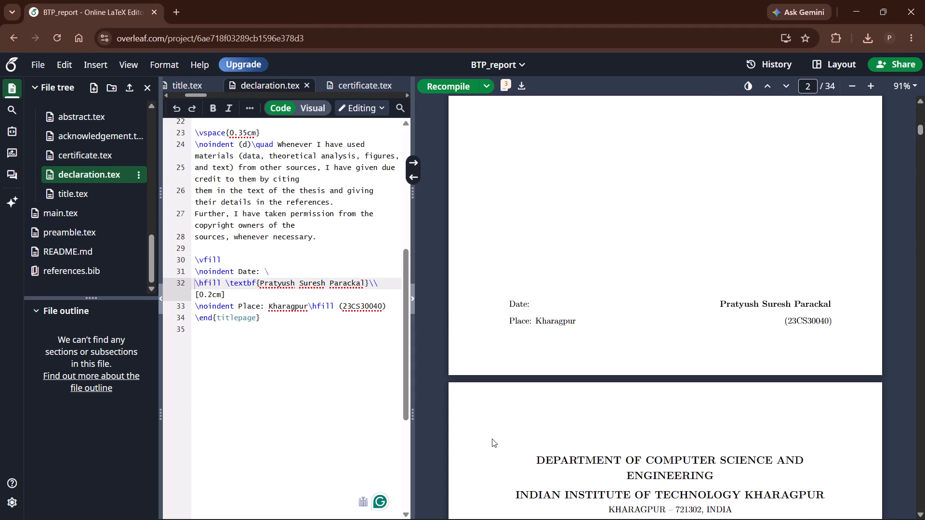
{"action": "scroll", "coordinate": [492, 439], "scroll_direction": "down", "scroll_amount": 20}
{"action": "scroll", "coordinate": [492, 439], "scroll_direction": "down", "scroll_amount": 20}
{"action": "scroll", "coordinate": [492, 439], "scroll_direction": "down", "scroll_amount": 17}
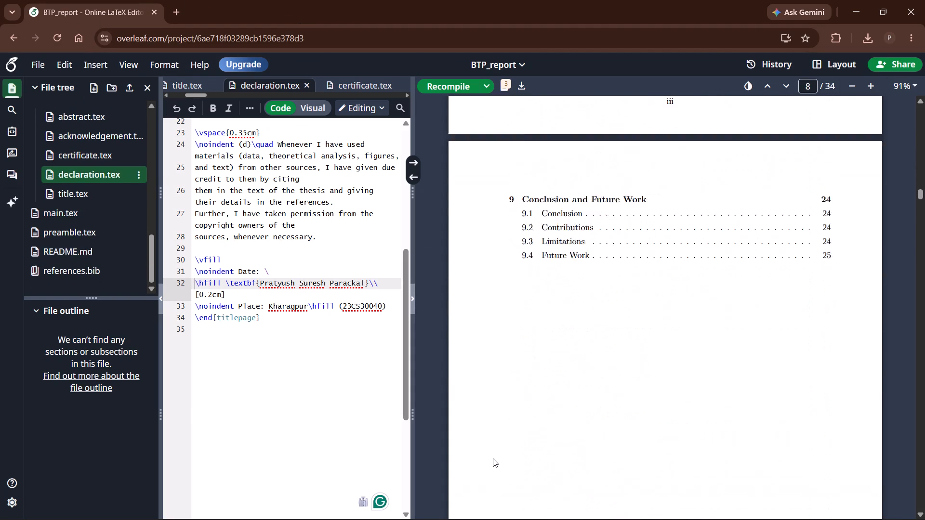
{"action": "scroll", "coordinate": [493, 458], "scroll_direction": "down", "scroll_amount": 20}
{"action": "scroll", "coordinate": [493, 458], "scroll_direction": "down", "scroll_amount": 10}
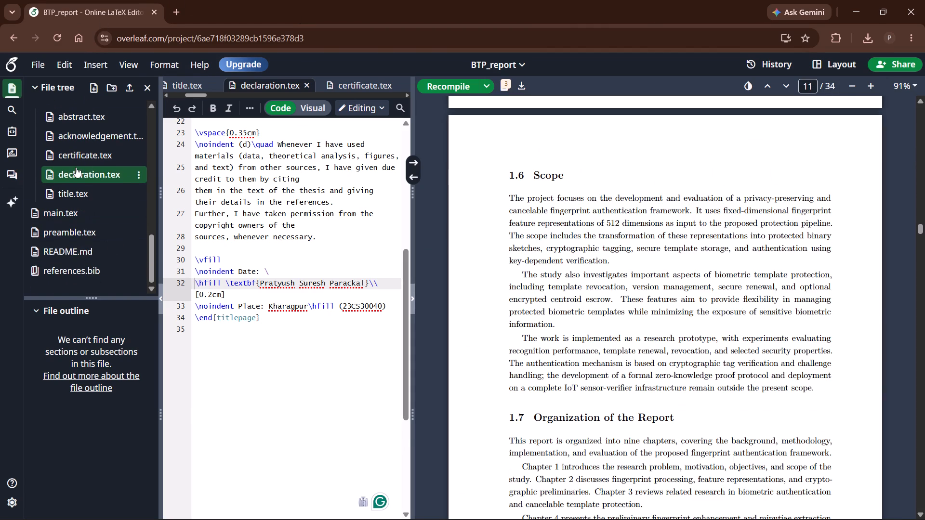
{"action": "scroll", "coordinate": [625, 336], "scroll_direction": "down", "scroll_amount": 20}
{"action": "scroll", "coordinate": [625, 336], "scroll_direction": "down", "scroll_amount": 12}
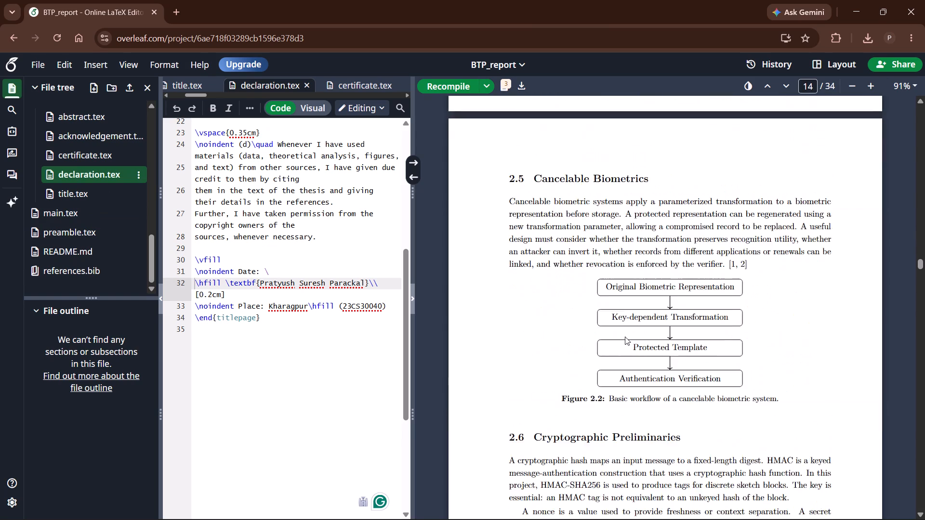
{"action": "scroll", "coordinate": [625, 337], "scroll_direction": "down", "scroll_amount": 19}
{"action": "scroll", "coordinate": [625, 337], "scroll_direction": "down", "scroll_amount": 4}
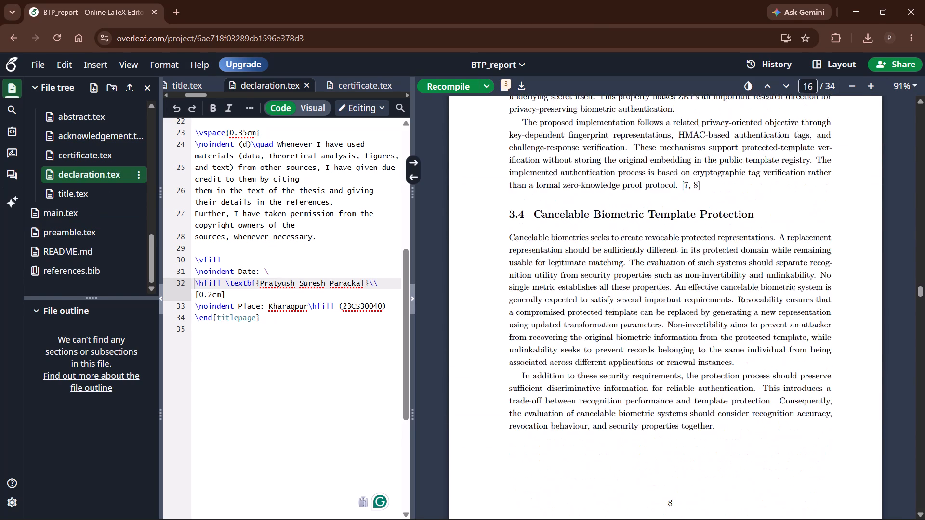
{"action": "scroll", "coordinate": [625, 337], "scroll_direction": "down", "scroll_amount": 15}
{"action": "scroll", "coordinate": [625, 337], "scroll_direction": "down", "scroll_amount": 9}
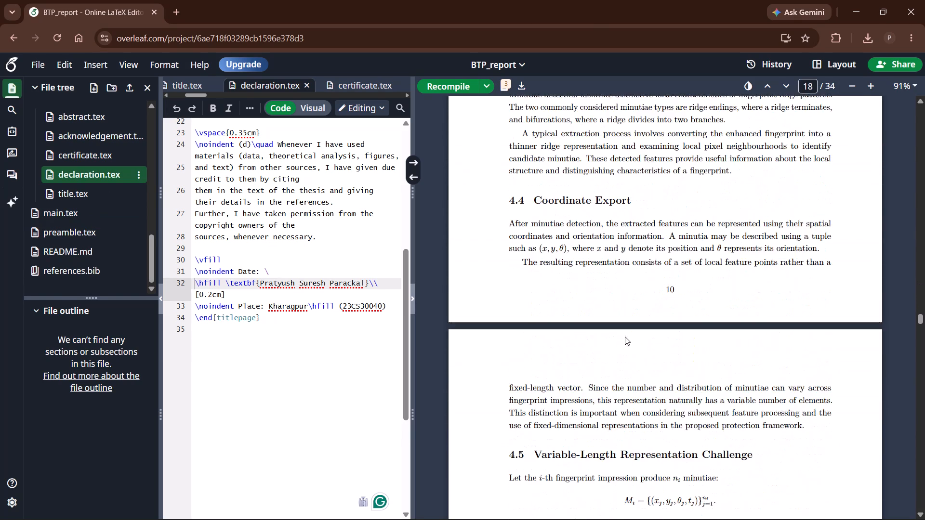
{"action": "scroll", "coordinate": [625, 337], "scroll_direction": "down", "scroll_amount": 18}
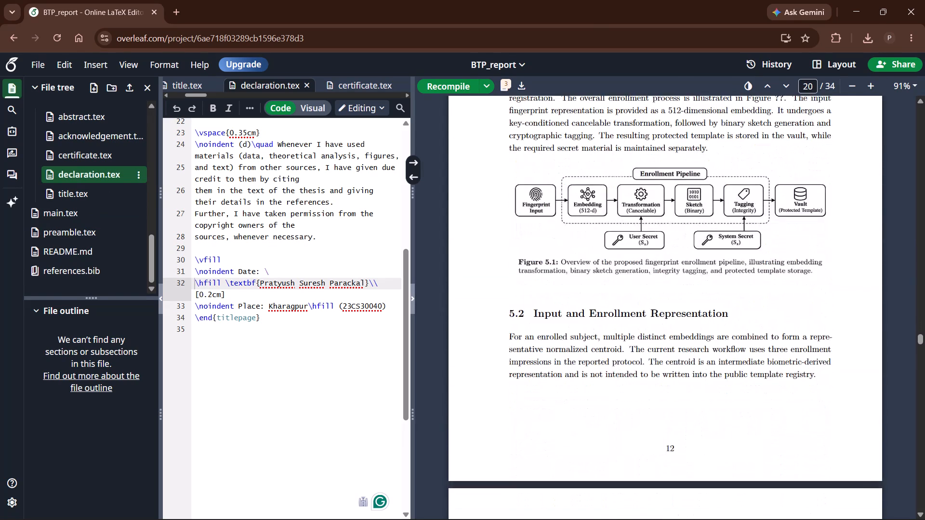
{"action": "scroll", "coordinate": [625, 337], "scroll_direction": "down", "scroll_amount": 18}
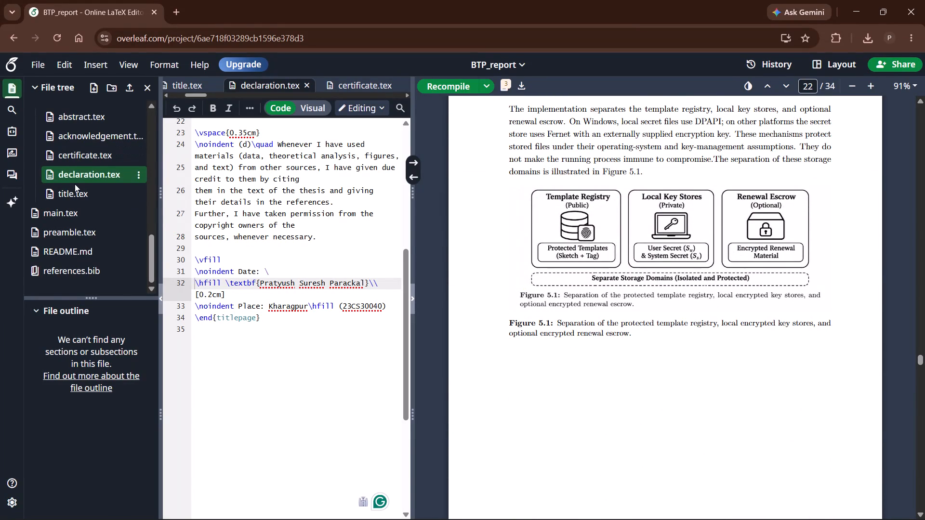
In 05_proposed_methodology.tex, delete the \caption block of the storage_architecture.png figure and recompile the report.
{"action": "scroll", "coordinate": [75, 184], "scroll_direction": "up", "scroll_amount": 6}
{"action": "left_click", "coordinate": [61, 114]}
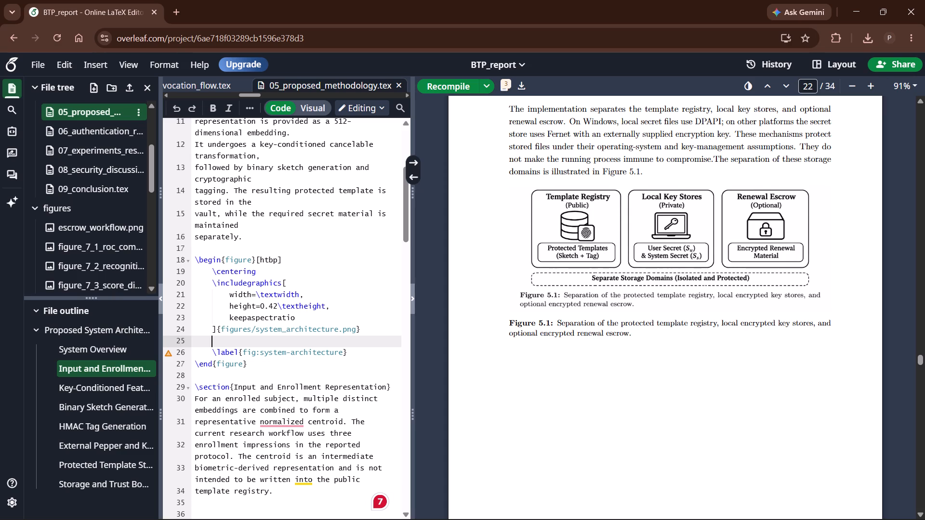
{"action": "scroll", "coordinate": [272, 338], "scroll_direction": "down", "scroll_amount": 20}
{"action": "scroll", "coordinate": [272, 338], "scroll_direction": "down", "scroll_amount": 12}
{"action": "scroll", "coordinate": [272, 342], "scroll_direction": "up", "scroll_amount": 6}
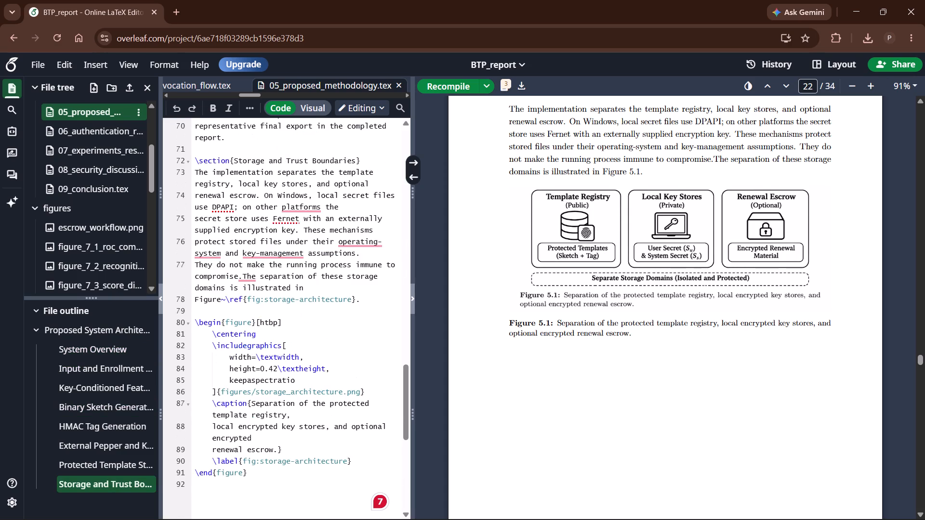
{"action": "scroll", "coordinate": [287, 421], "scroll_direction": "up", "scroll_amount": 1}
{"action": "scroll", "coordinate": [279, 481], "scroll_direction": "down", "scroll_amount": 1}
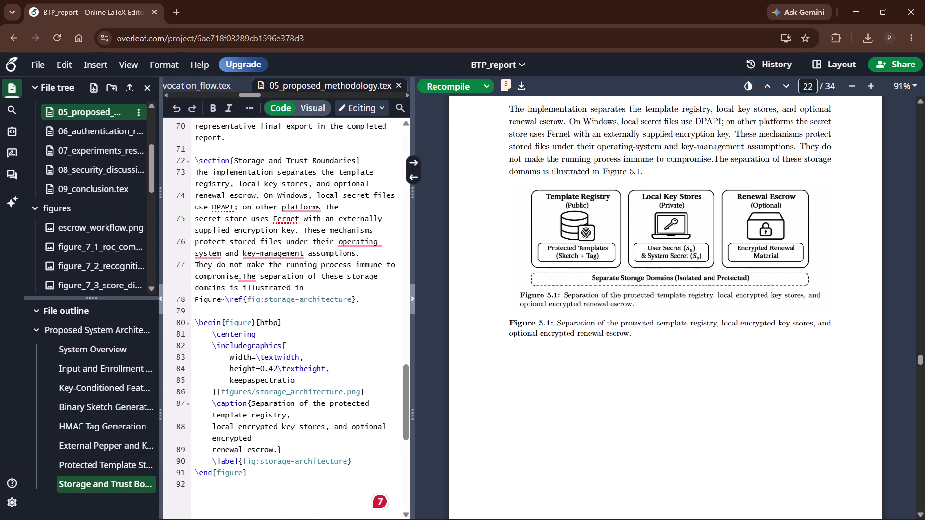
{"action": "left_click_drag", "start_coordinate": [282, 449], "coordinate": [215, 404]}
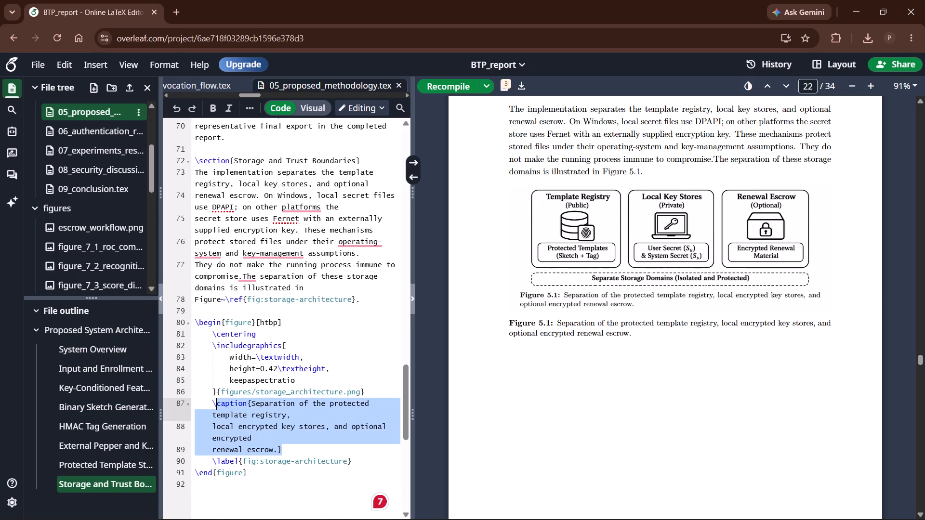
{"action": "left_click_drag", "start_coordinate": [215, 404], "coordinate": [211, 404]}
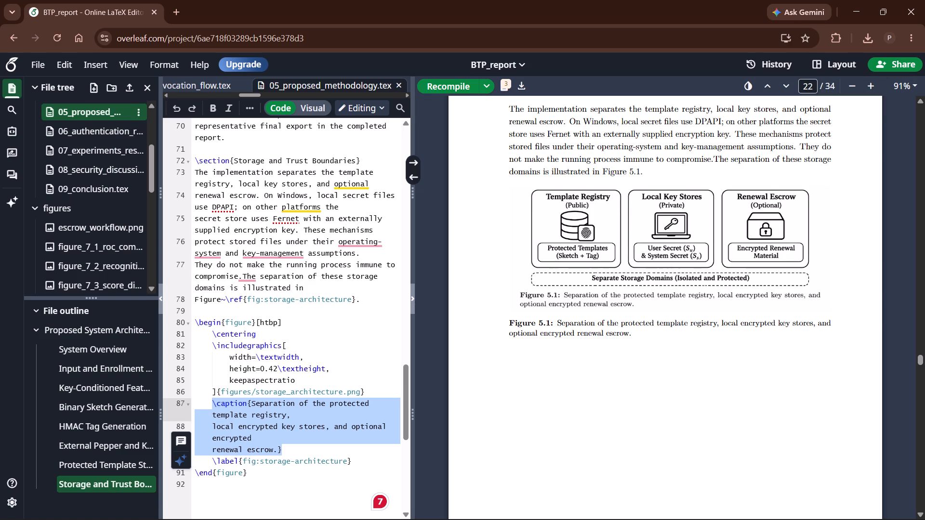
{"action": "key", "text": "BackSpace"}
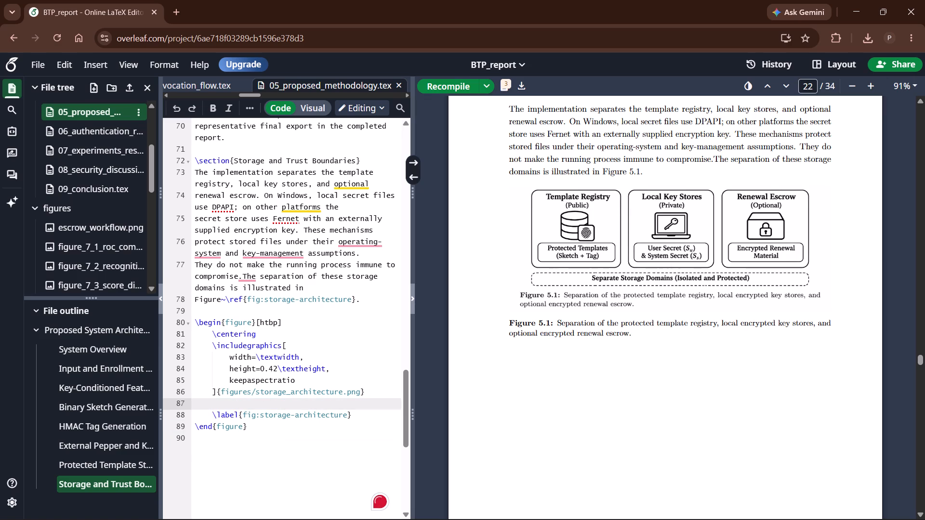
{"action": "left_click", "coordinate": [430, 87]}
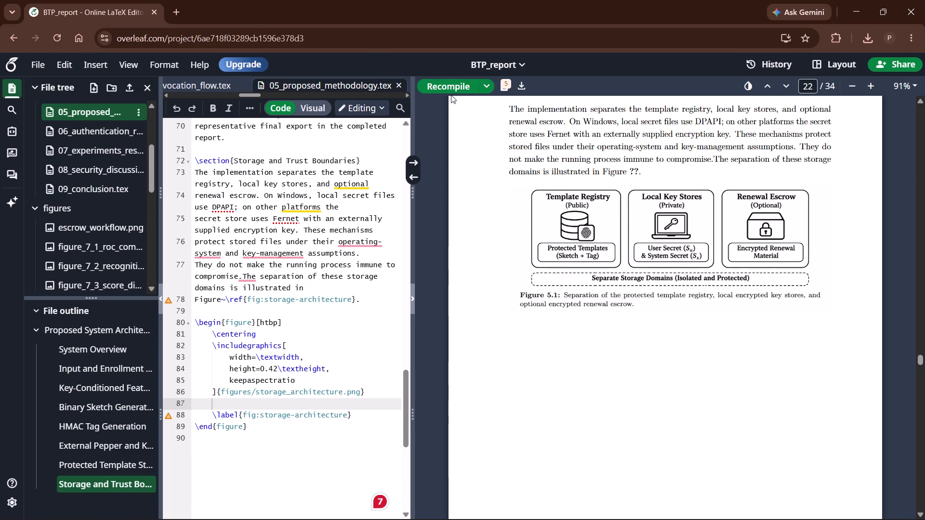
{"action": "scroll", "coordinate": [614, 226], "scroll_direction": "up", "scroll_amount": 2}
{"action": "scroll", "coordinate": [614, 226], "scroll_direction": "down", "scroll_amount": 1}
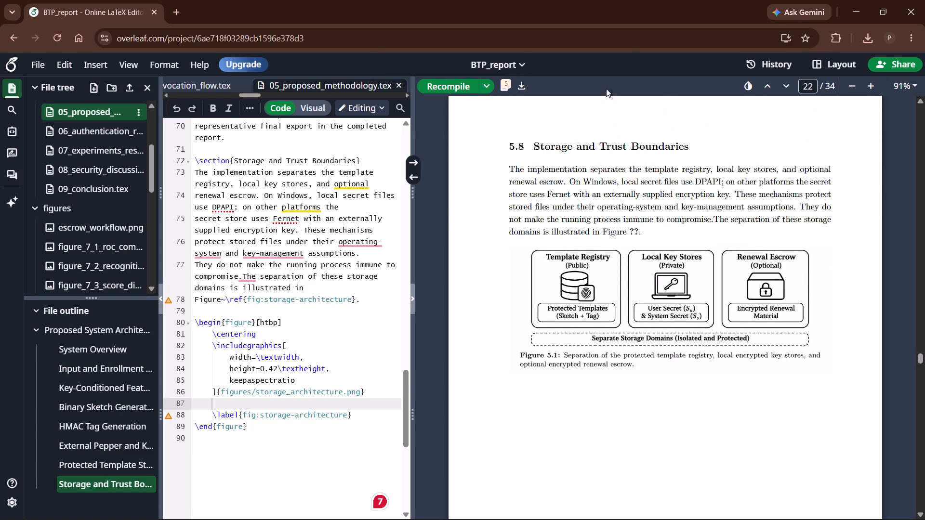
Switch to File Explorer, refresh the Downloads folder and delete the old BTP_report PDF.
{"action": "key", "text": "alt+Tab"}
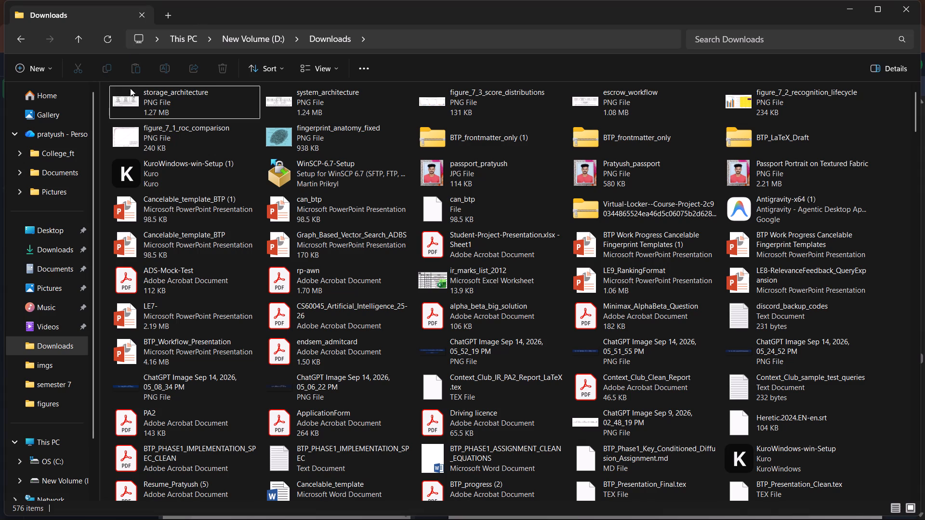
{"action": "key", "text": "ctrl+r"}
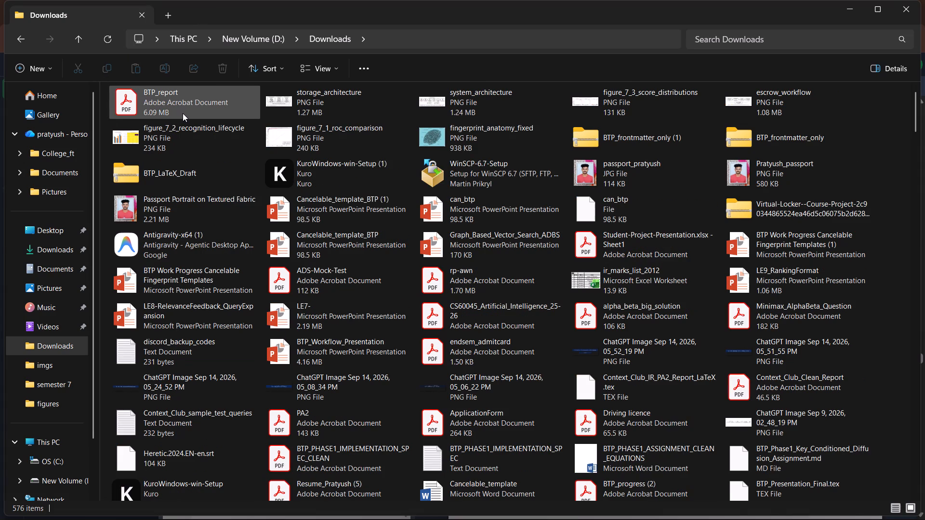
{"action": "key", "text": "Delete"}
{"action": "left_click", "coordinate": [200, 100]}
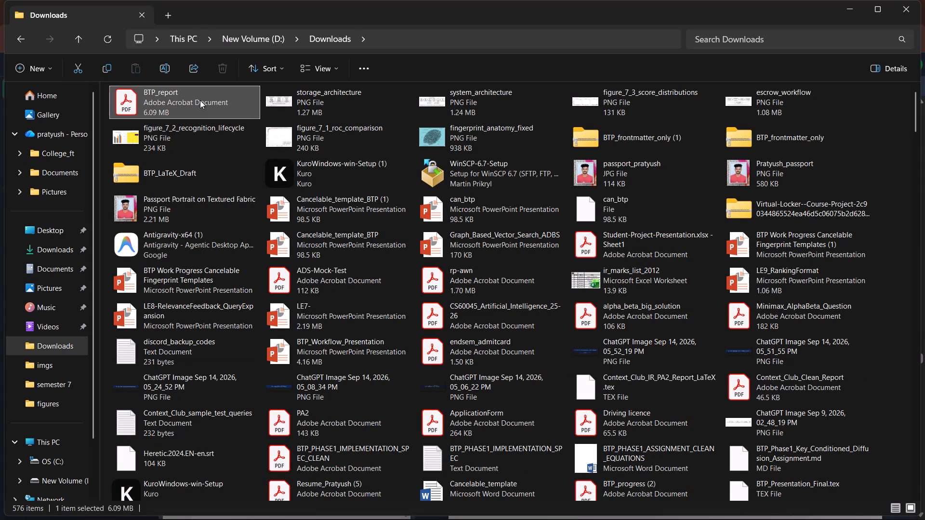
{"action": "key", "text": "Delete"}
Return to Overleaf in Chrome, download the recompiled report PDF and open the downloaded BTP_report.pdf.
{"action": "key", "text": "alt+Tab"}
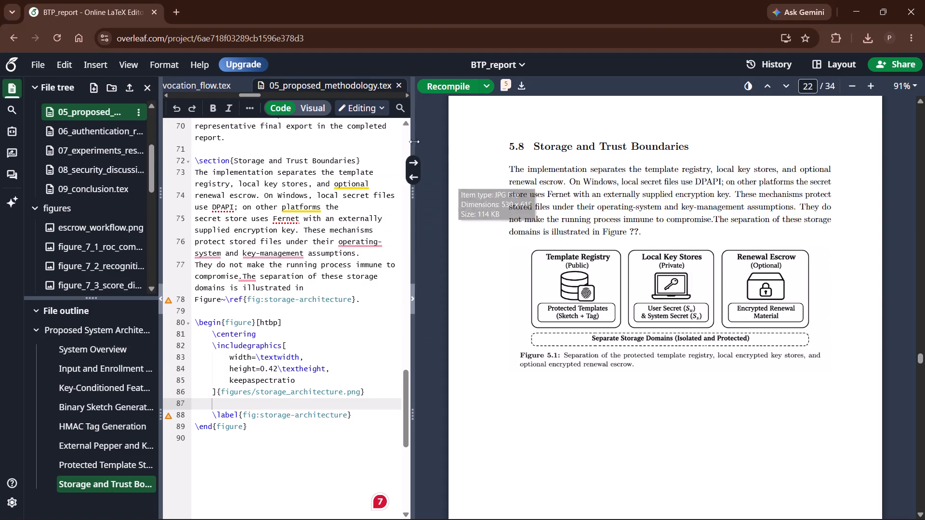
{"action": "left_click", "coordinate": [514, 90]}
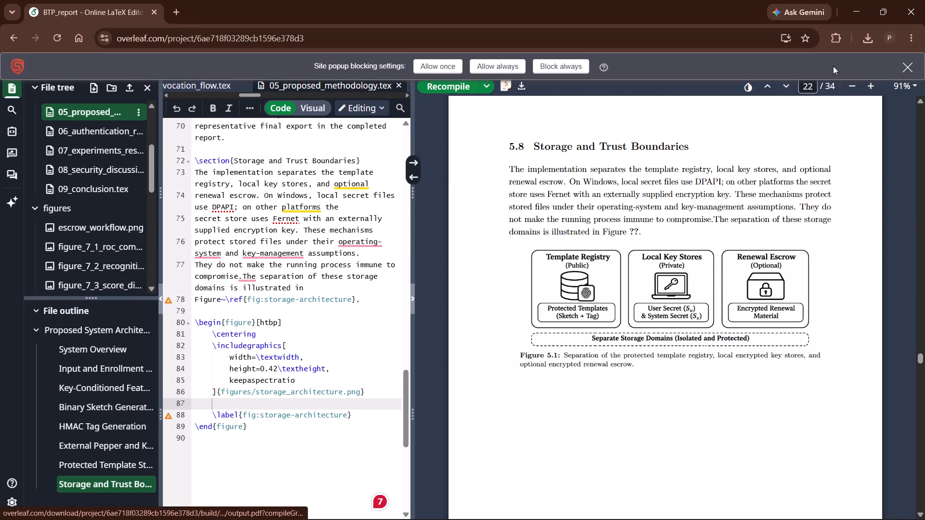
{"action": "left_click", "coordinate": [905, 65]}
{"action": "left_click", "coordinate": [520, 85]}
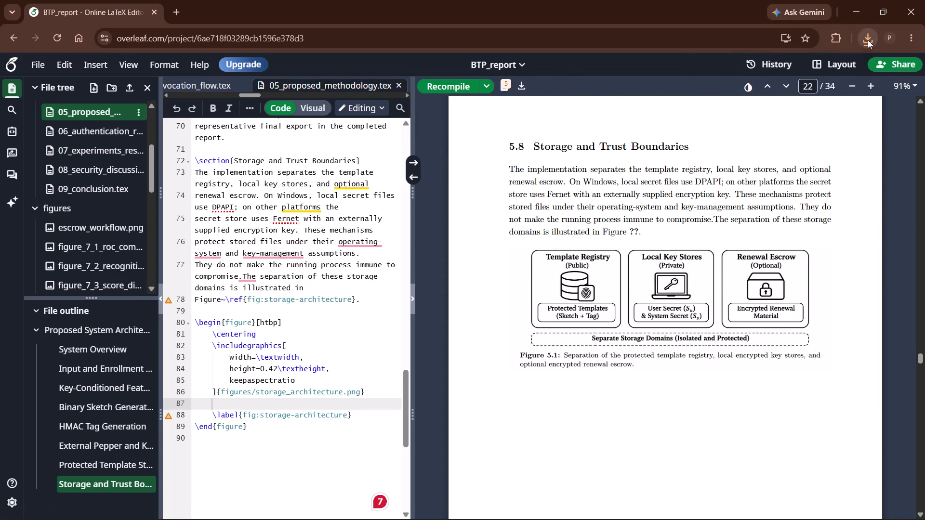
{"action": "left_click", "coordinate": [793, 66]}
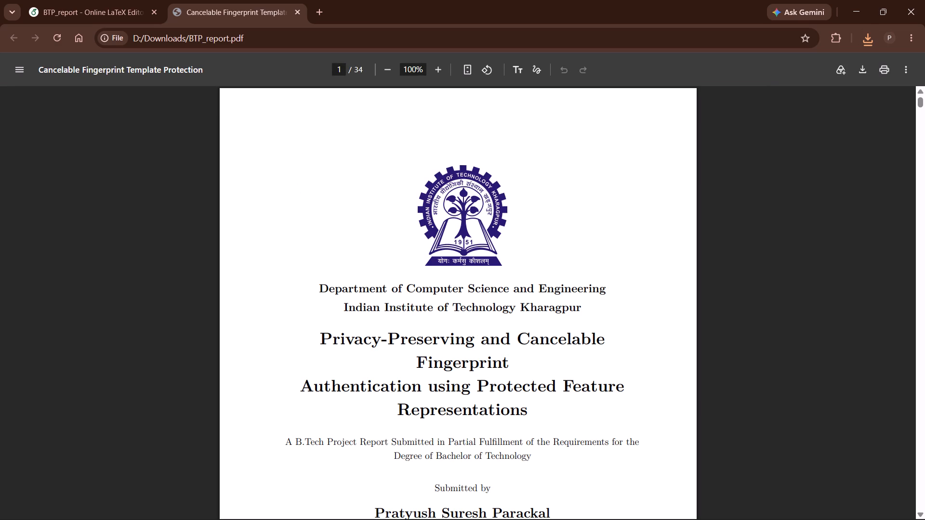
Review the frontmatter of the new BTP_report.pdf from the title page through the end of the table of contents.
{"action": "scroll", "coordinate": [370, 287], "scroll_direction": "down", "scroll_amount": 8}
{"action": "scroll", "coordinate": [589, 193], "scroll_direction": "down", "scroll_amount": 20}
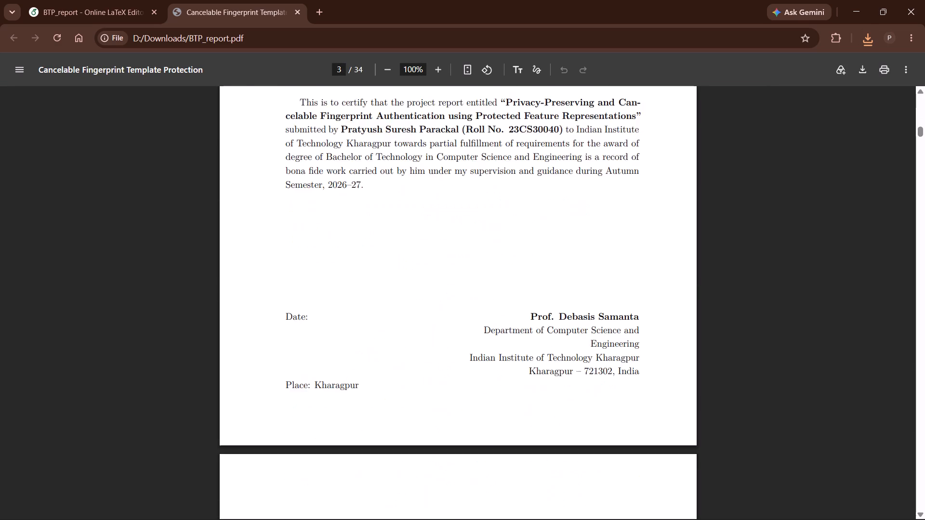
{"action": "scroll", "coordinate": [590, 193], "scroll_direction": "down", "scroll_amount": 18}
{"action": "scroll", "coordinate": [589, 194], "scroll_direction": "down", "scroll_amount": 11}
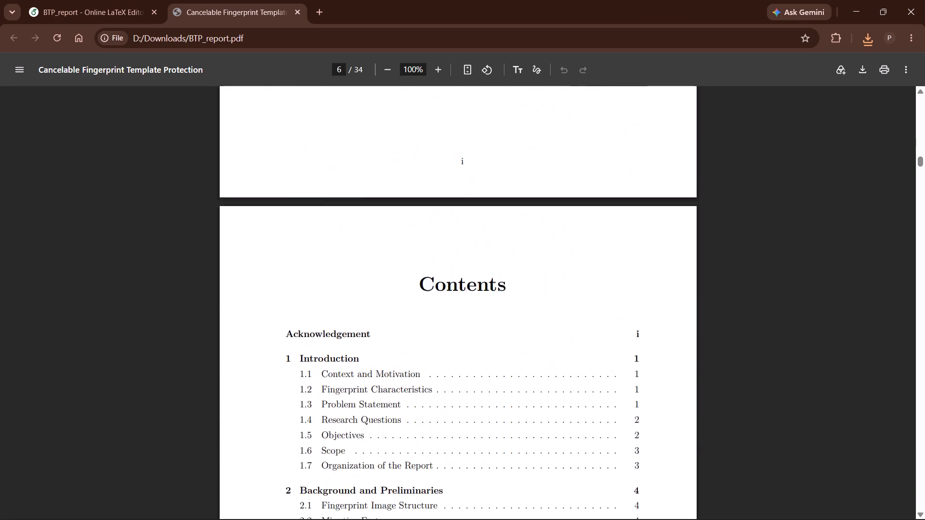
{"action": "scroll", "coordinate": [587, 195], "scroll_direction": "down", "scroll_amount": 16}
{"action": "scroll", "coordinate": [581, 197], "scroll_direction": "down", "scroll_amount": 7}
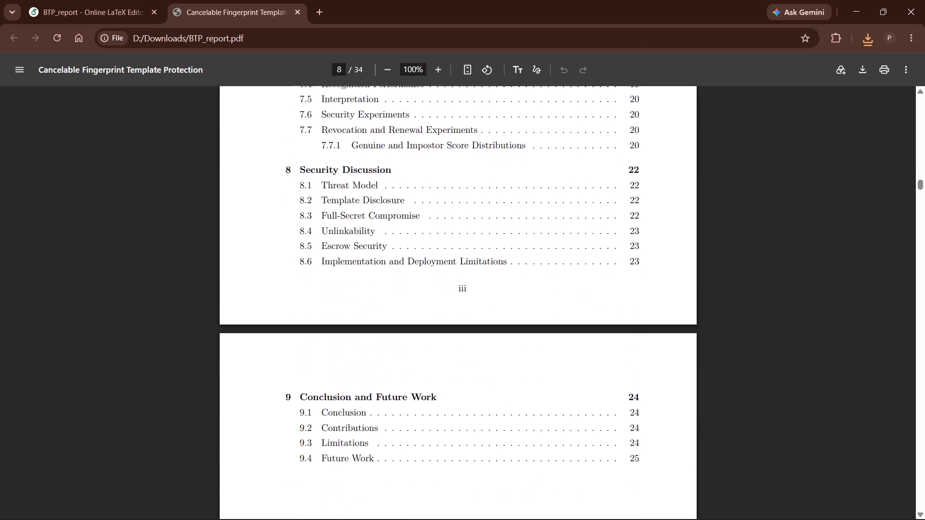
Review chapters 1 and 2 of the report, including the fingerprint anatomy and enhancement comparison figures.
{"action": "scroll", "coordinate": [581, 198], "scroll_direction": "down", "scroll_amount": 13}
{"action": "scroll", "coordinate": [576, 199], "scroll_direction": "down", "scroll_amount": 12}
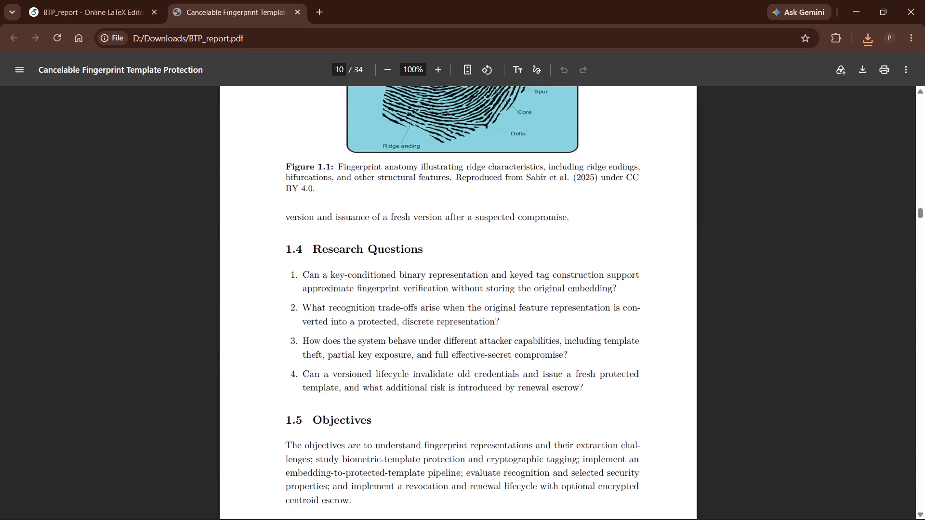
{"action": "scroll", "coordinate": [574, 200], "scroll_direction": "down", "scroll_amount": 16}
{"action": "scroll", "coordinate": [572, 201], "scroll_direction": "down", "scroll_amount": 6}
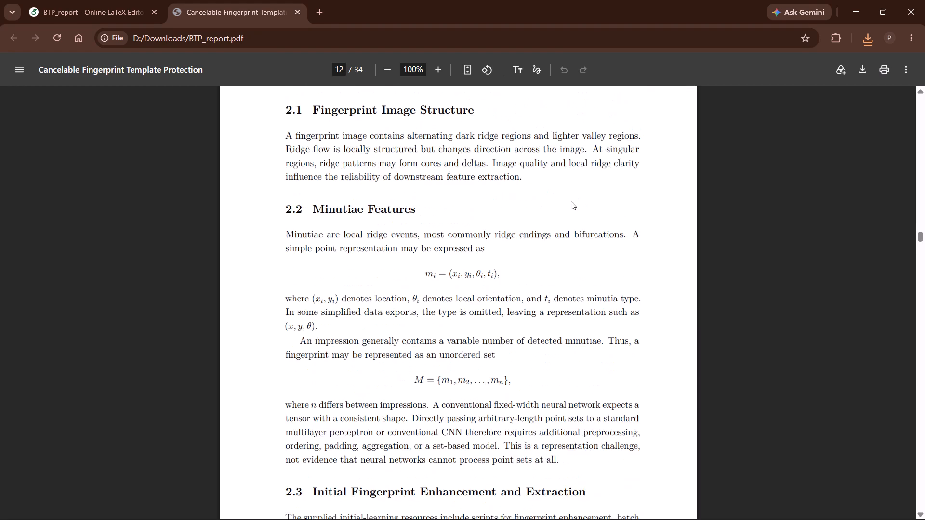
{"action": "scroll", "coordinate": [571, 201], "scroll_direction": "down", "scroll_amount": 19}
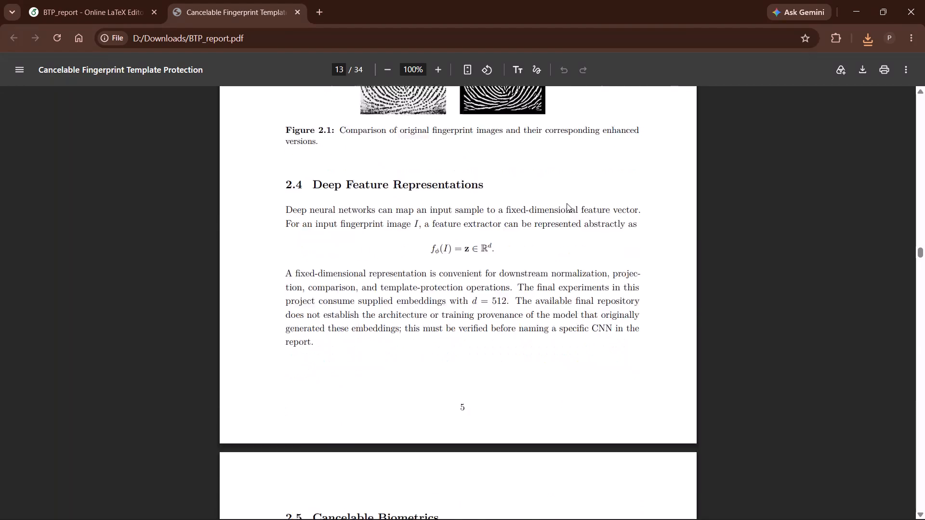
{"action": "scroll", "coordinate": [567, 203], "scroll_direction": "down", "scroll_amount": 9}
{"action": "scroll", "coordinate": [564, 205], "scroll_direction": "up", "scroll_amount": 3}
{"action": "scroll", "coordinate": [563, 204], "scroll_direction": "down", "scroll_amount": 6}
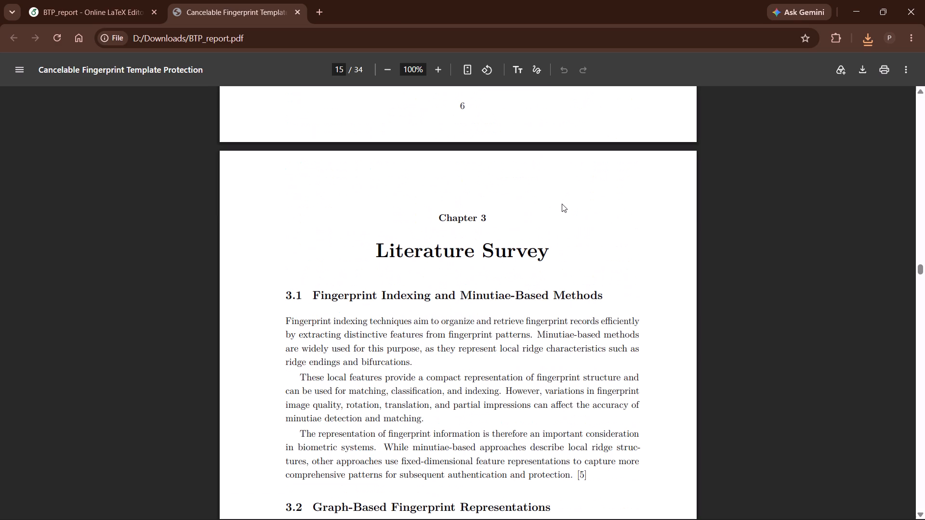
Review chapters 3 to 5 of the report, including the research directions table, the enrollment pipeline figure and the chapter 5 sections.
{"action": "scroll", "coordinate": [561, 204], "scroll_direction": "down", "scroll_amount": 8}
{"action": "scroll", "coordinate": [556, 205], "scroll_direction": "down", "scroll_amount": 17}
{"action": "scroll", "coordinate": [551, 206], "scroll_direction": "down", "scroll_amount": 4}
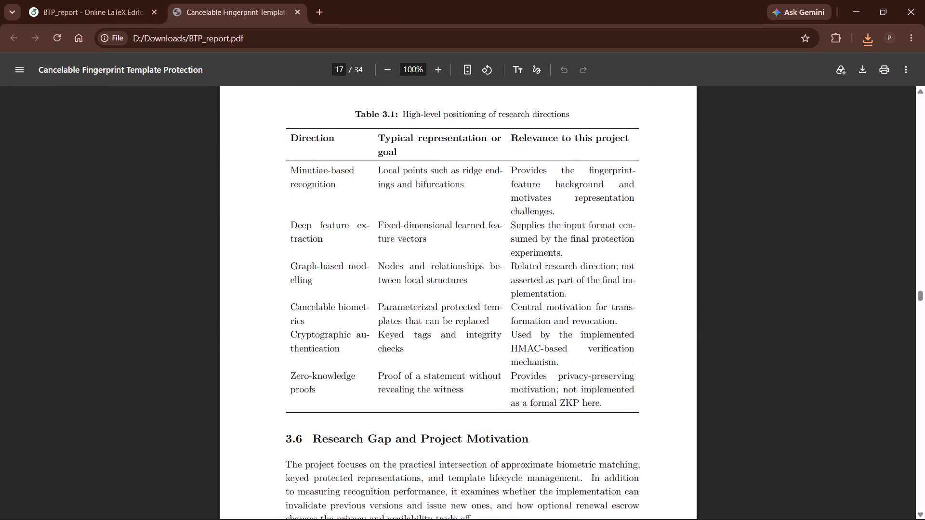
{"action": "scroll", "coordinate": [551, 206], "scroll_direction": "down", "scroll_amount": 9}
{"action": "scroll", "coordinate": [550, 206], "scroll_direction": "down", "scroll_amount": 14}
{"action": "scroll", "coordinate": [550, 206], "scroll_direction": "down", "scroll_amount": 7}
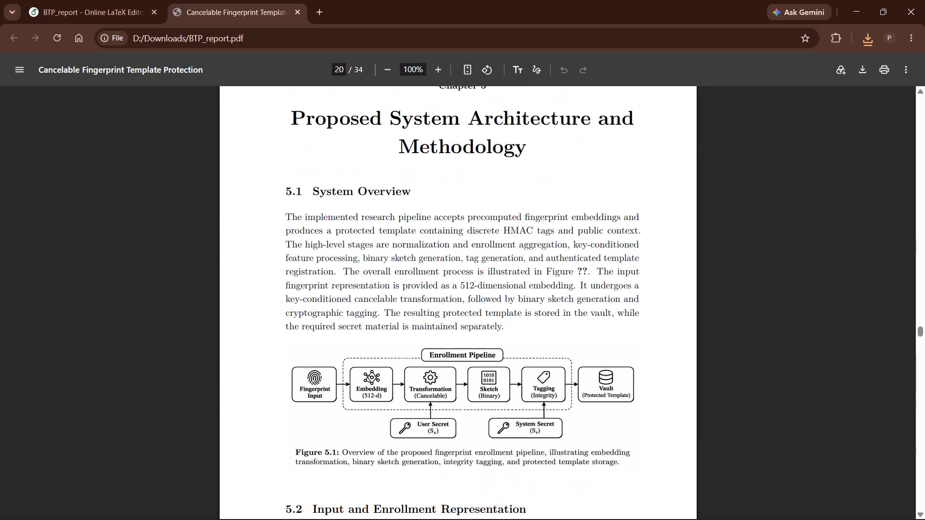
{"action": "scroll", "coordinate": [550, 206], "scroll_direction": "up", "scroll_amount": 7}
{"action": "scroll", "coordinate": [550, 205], "scroll_direction": "down", "scroll_amount": 13}
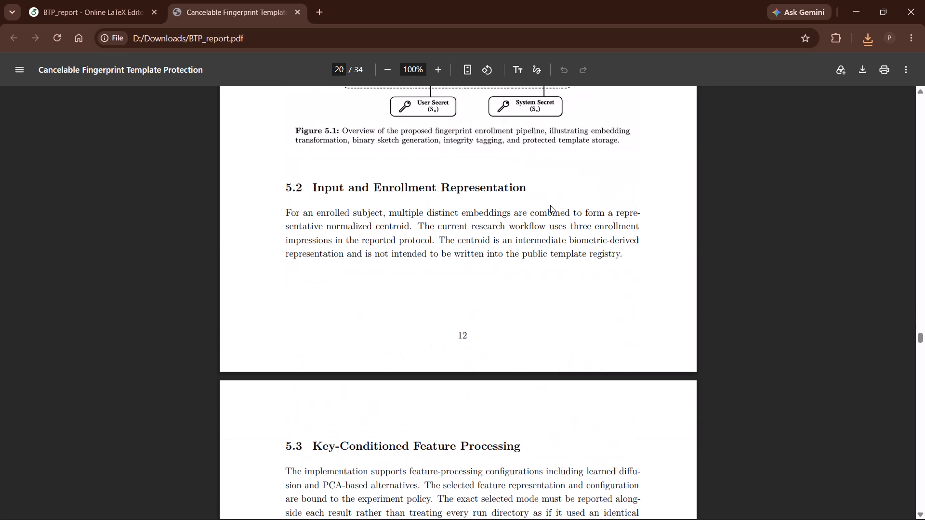
{"action": "scroll", "coordinate": [550, 205], "scroll_direction": "down", "scroll_amount": 10}
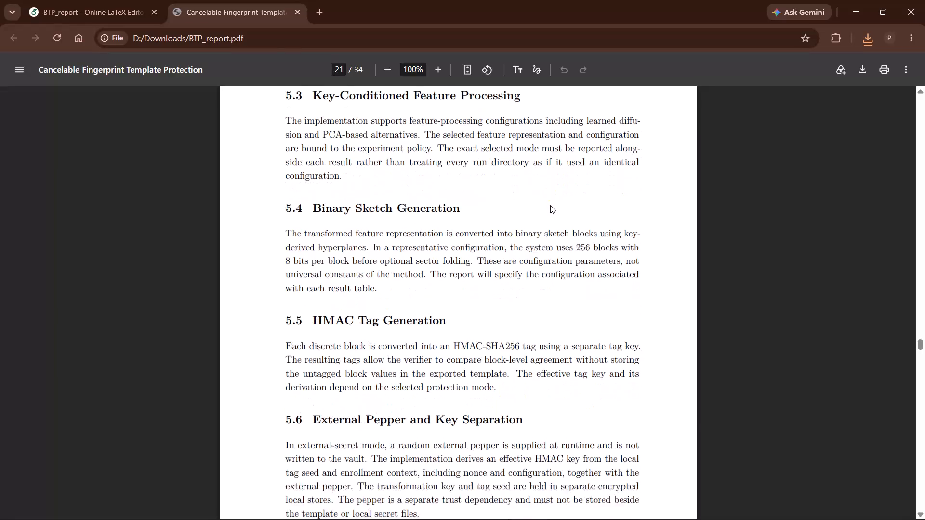
{"action": "scroll", "coordinate": [550, 205], "scroll_direction": "down", "scroll_amount": 11}
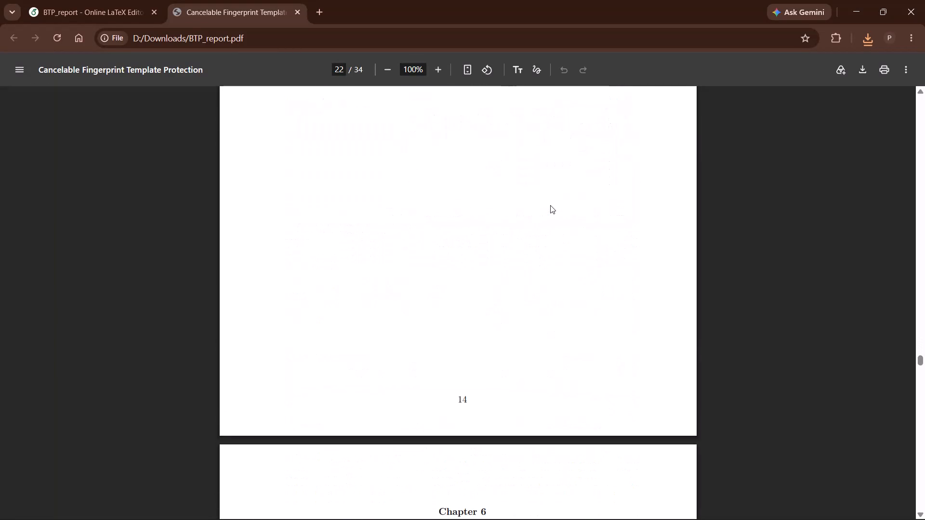
Review chapter 6 on verification and revocation, including the re-issuance workflow and template lifecycle figures.
{"action": "scroll", "coordinate": [550, 205], "scroll_direction": "down", "scroll_amount": 15}
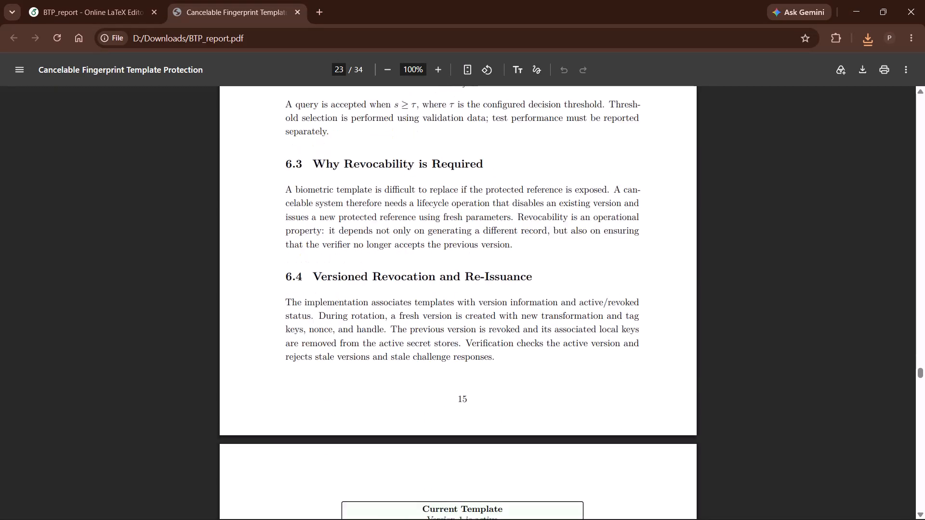
{"action": "scroll", "coordinate": [548, 206], "scroll_direction": "down", "scroll_amount": 6}
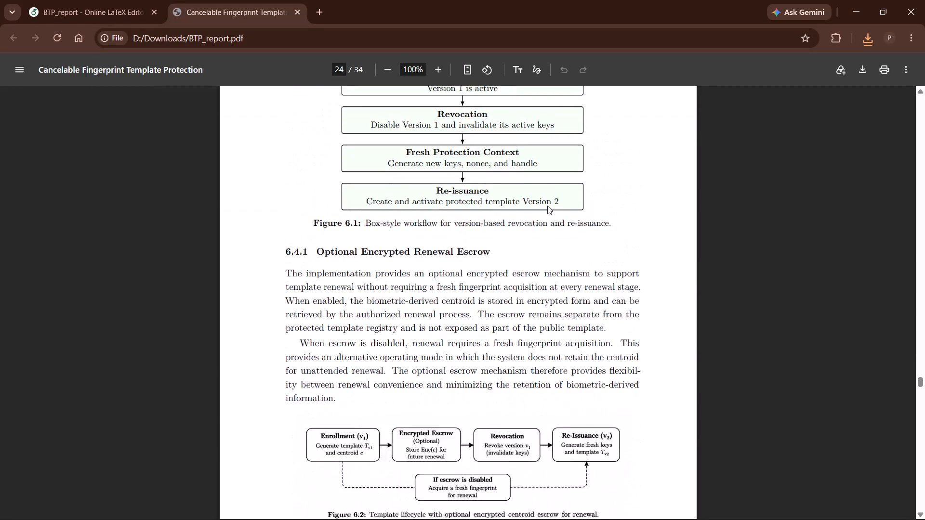
{"action": "scroll", "coordinate": [547, 206], "scroll_direction": "down", "scroll_amount": 17}
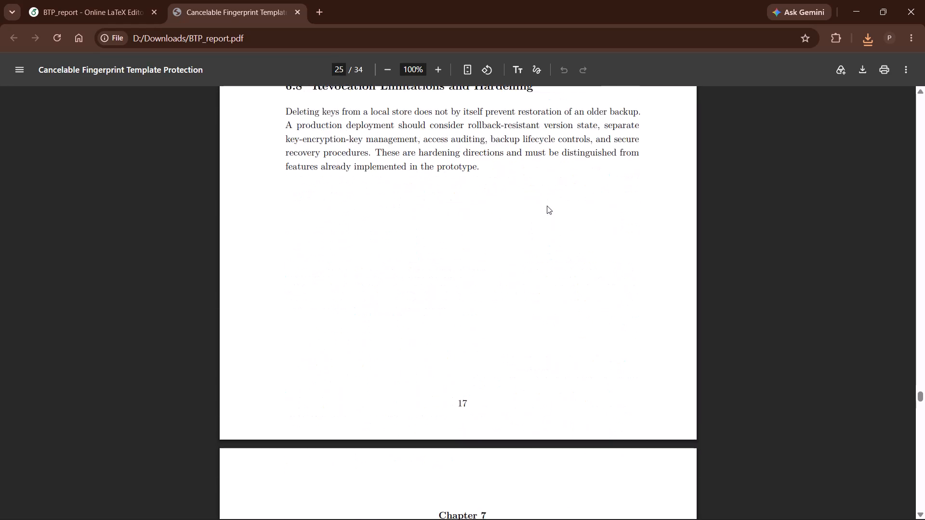
Review chapter 7, checking the evaluation metrics, recognition performance table, score distributions, ROC curves and lifecycle outcome figures.
{"action": "scroll", "coordinate": [547, 206], "scroll_direction": "down", "scroll_amount": 16}
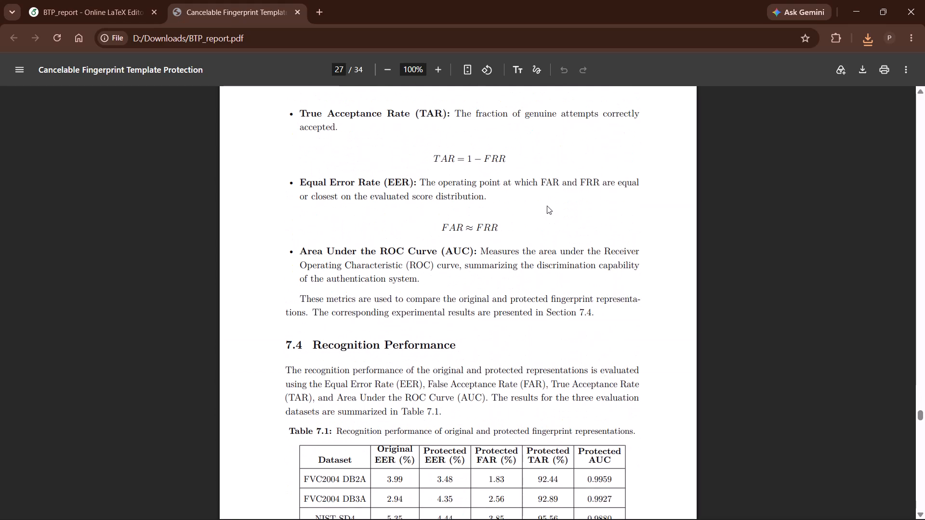
{"action": "scroll", "coordinate": [547, 206], "scroll_direction": "down", "scroll_amount": 18}
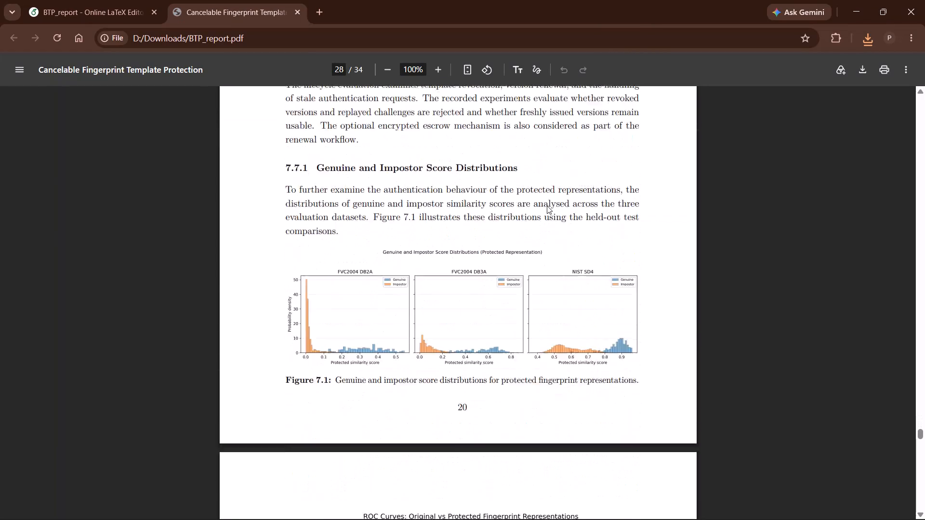
{"action": "scroll", "coordinate": [547, 206], "scroll_direction": "down", "scroll_amount": 4}
{"action": "scroll", "coordinate": [547, 206], "scroll_direction": "up", "scroll_amount": 3}
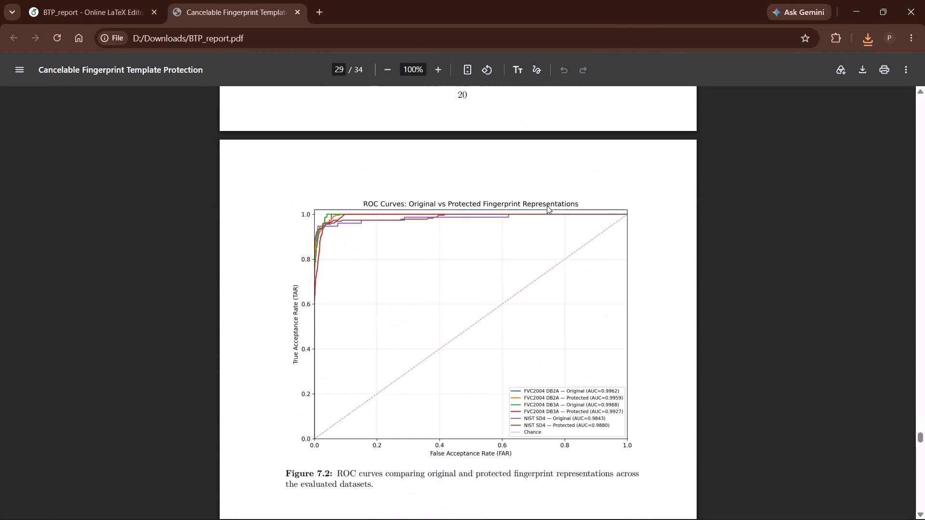
{"action": "scroll", "coordinate": [547, 206], "scroll_direction": "down", "scroll_amount": 7}
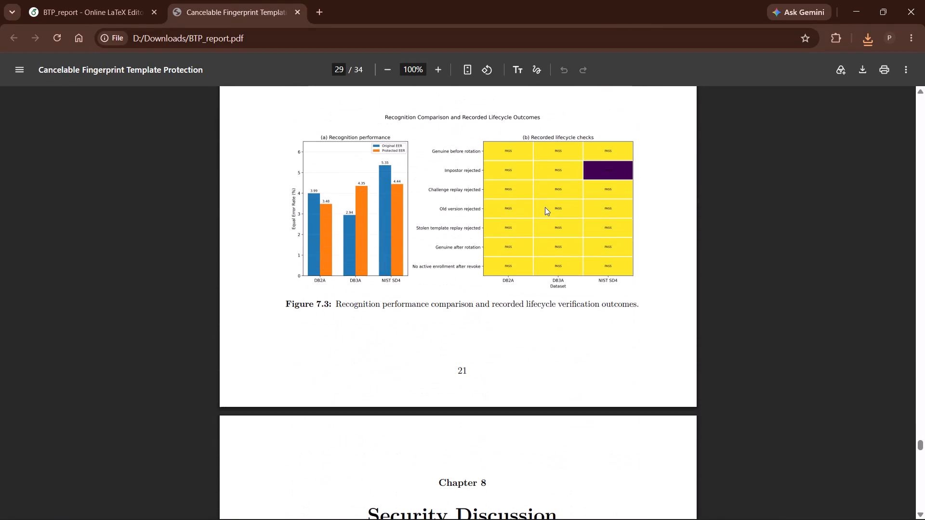
Review chapter 8, Security Discussion, from the threat model through the limitations and on to the start of chapter 9.
{"action": "scroll", "coordinate": [540, 211], "scroll_direction": "down", "scroll_amount": 6}
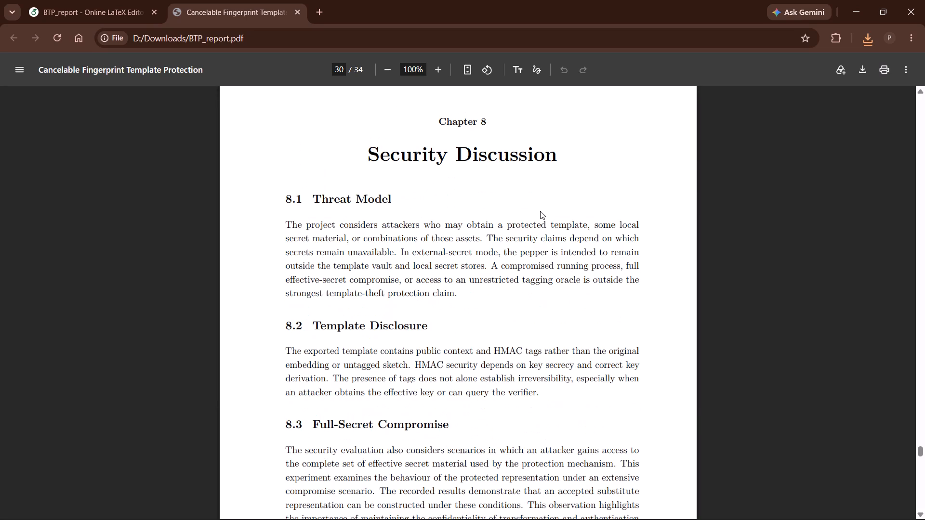
{"action": "scroll", "coordinate": [540, 211], "scroll_direction": "down", "scroll_amount": 12}
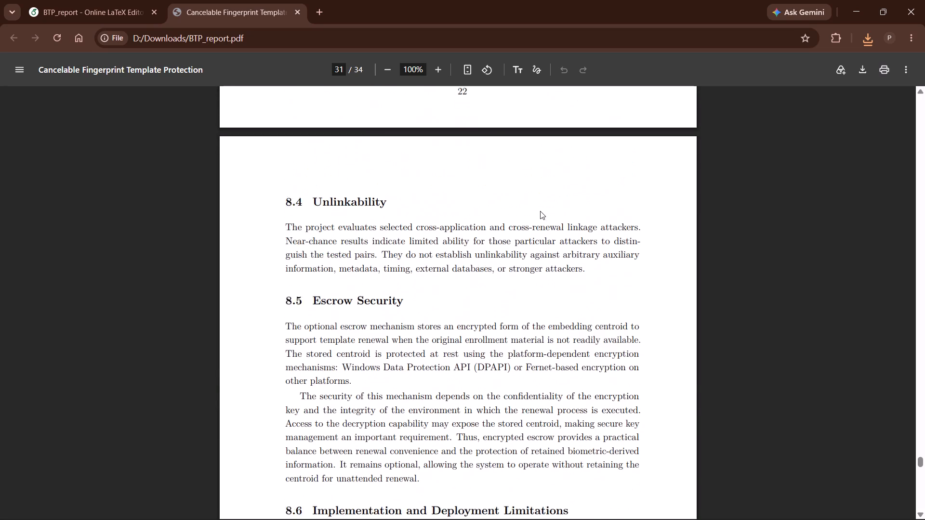
{"action": "scroll", "coordinate": [540, 211], "scroll_direction": "down", "scroll_amount": 13}
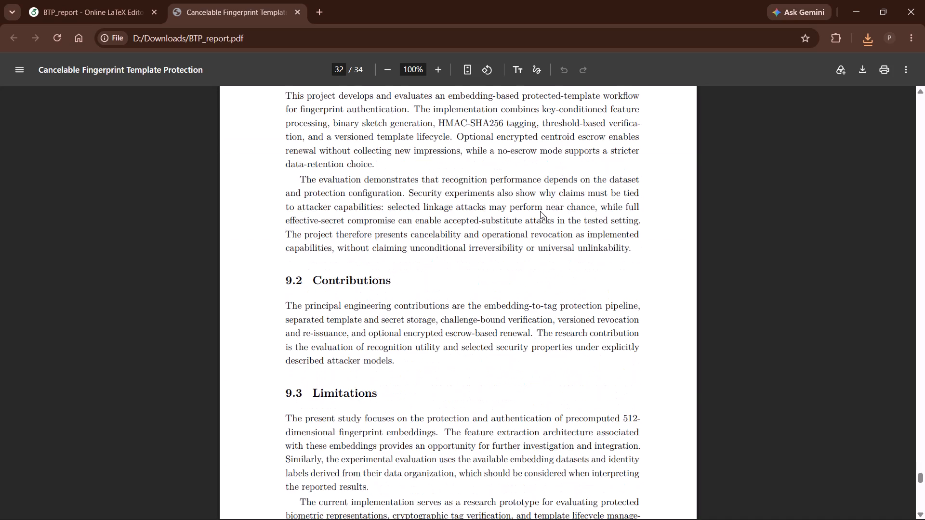
Review the contributions, limitations and future work sections of chapter 9 and the bibliography entries.
{"action": "scroll", "coordinate": [540, 211], "scroll_direction": "up", "scroll_amount": 3}
{"action": "scroll", "coordinate": [540, 211], "scroll_direction": "down", "scroll_amount": 6}
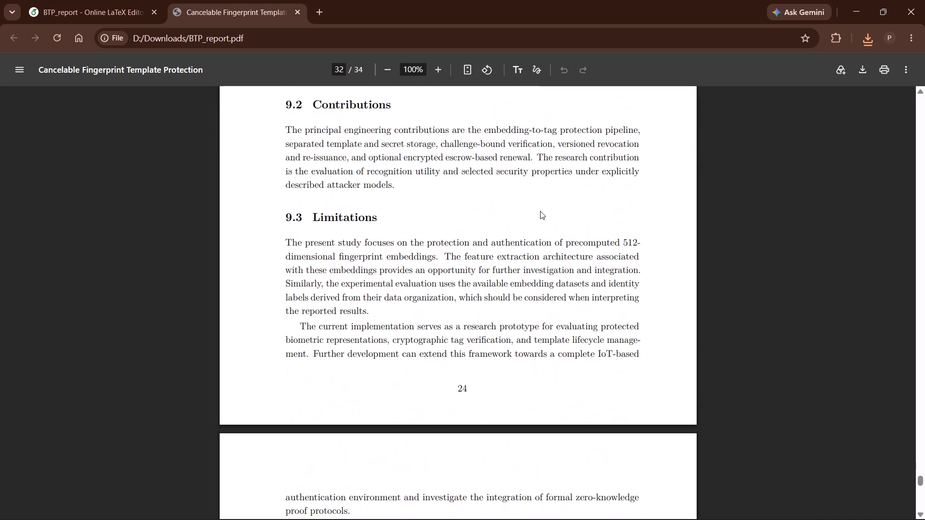
{"action": "scroll", "coordinate": [540, 211], "scroll_direction": "down", "scroll_amount": 17}
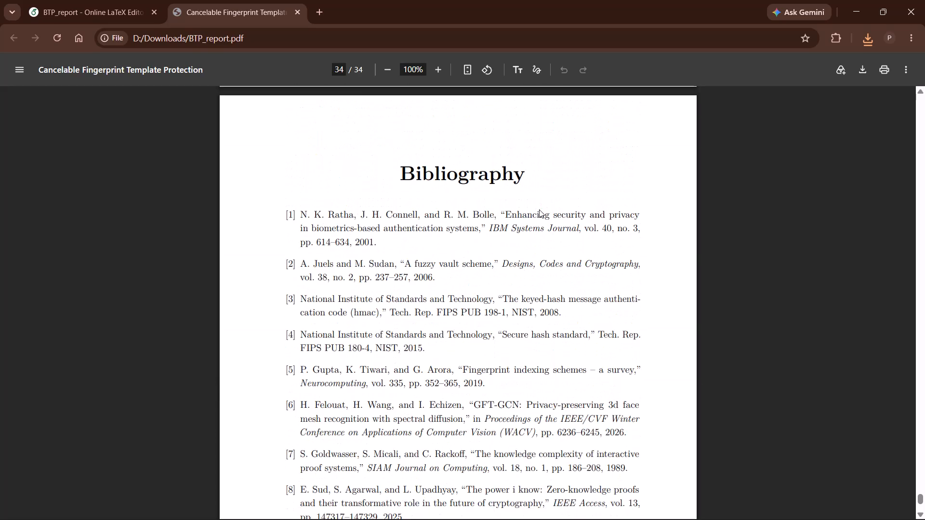
{"action": "scroll", "coordinate": [539, 209], "scroll_direction": "down", "scroll_amount": 6}
{"action": "scroll", "coordinate": [539, 209], "scroll_direction": "up", "scroll_amount": 4}
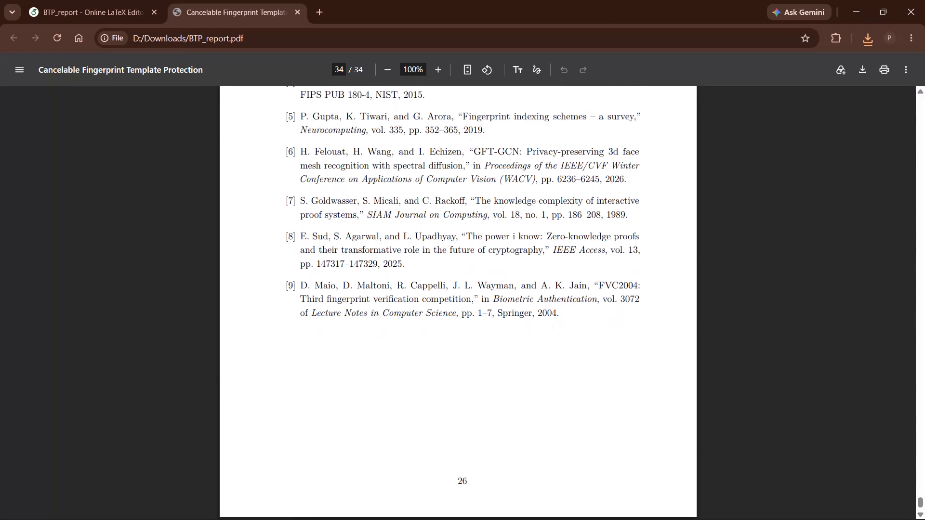
{"action": "scroll", "coordinate": [539, 209], "scroll_direction": "up", "scroll_amount": 10}
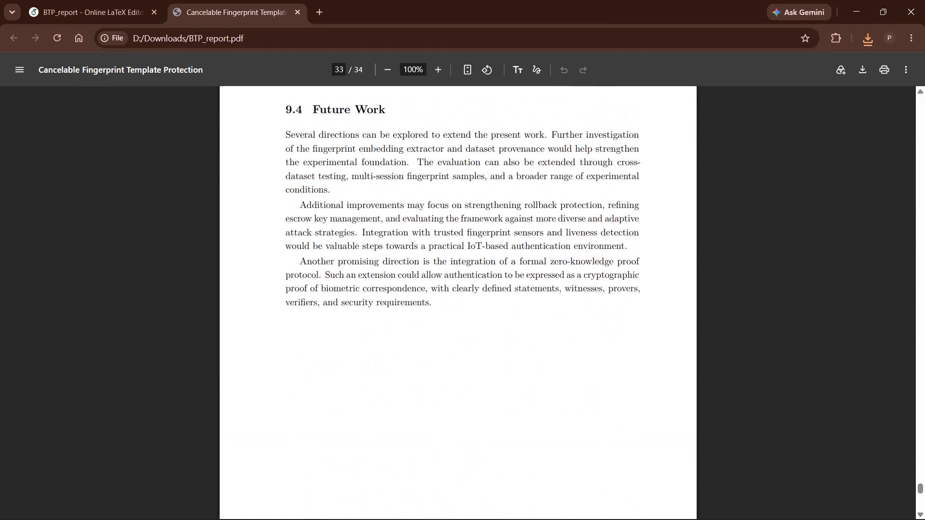
Close the BTP_report.pdf tab and minimize the Overleaf browser window.
{"action": "left_click", "coordinate": [295, 13]}
{"action": "left_click", "coordinate": [846, 10]}
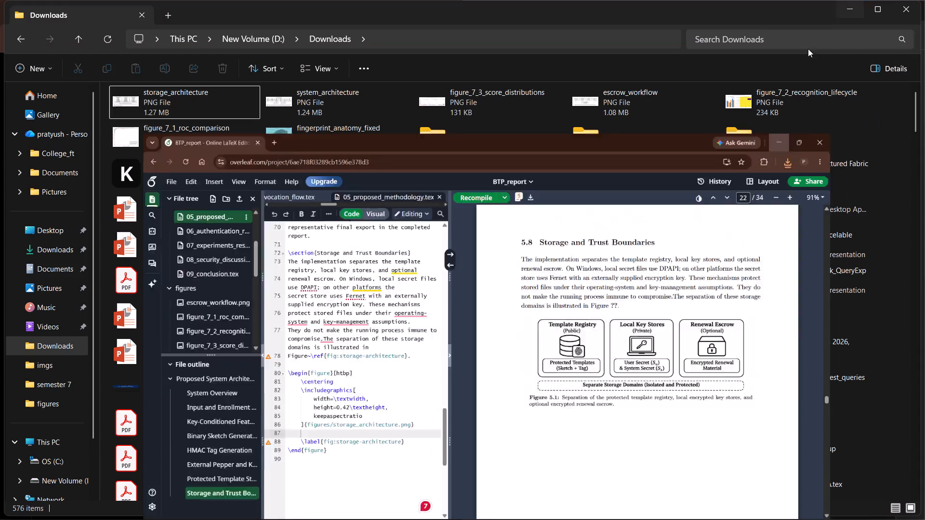
Close the leftover File Explorer Downloads, Acrobat BTP_I-1.pdf and ChatGPT browser windows.
{"action": "left_click", "coordinate": [915, 7]}
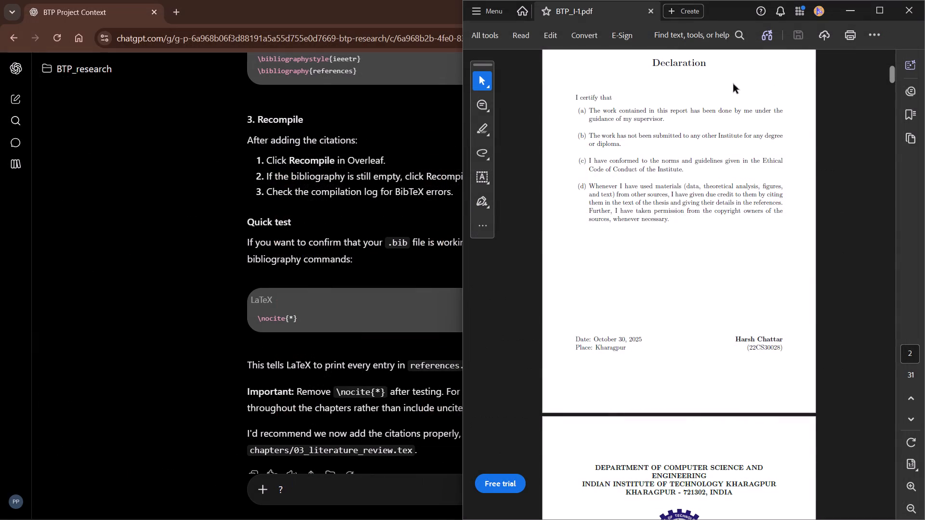
{"action": "left_click", "coordinate": [910, 17]}
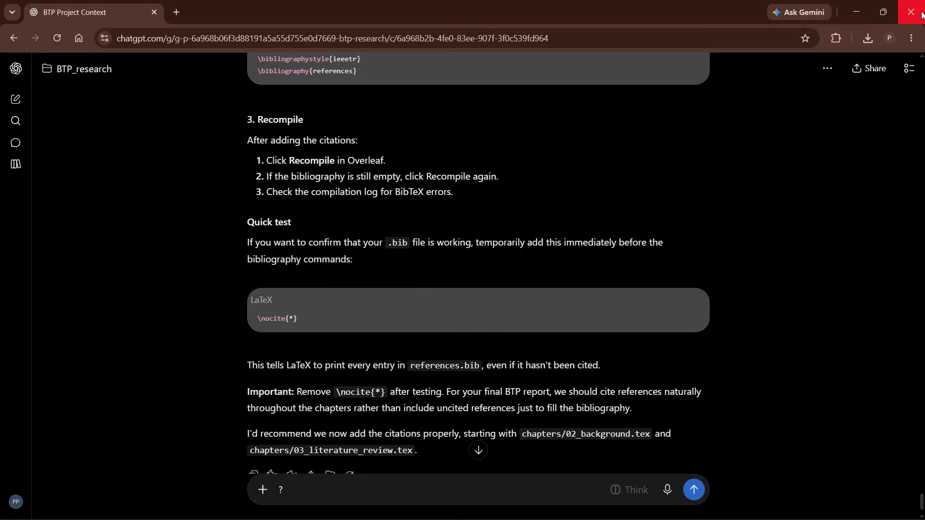
{"action": "left_click", "coordinate": [904, 5]}
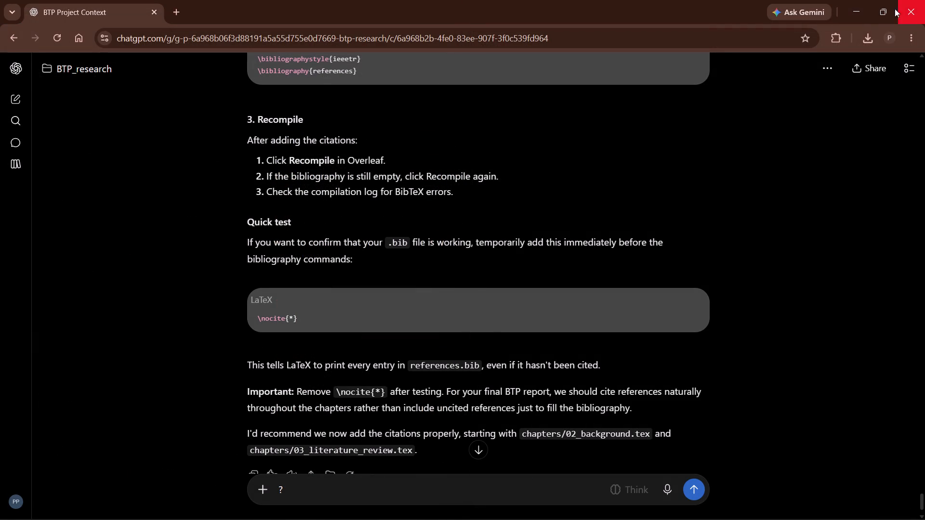